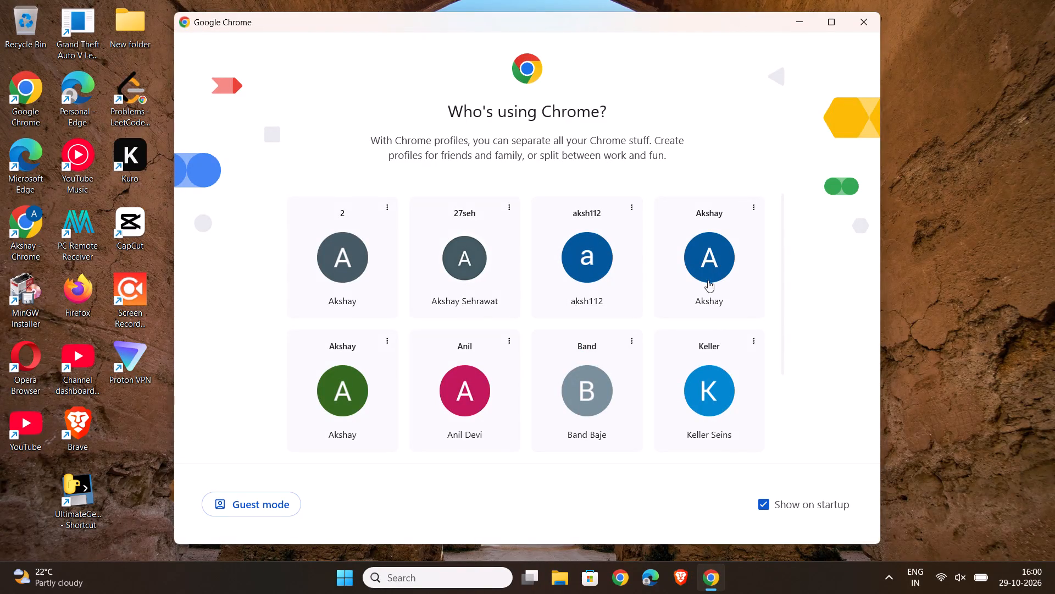
left_click(708, 252)
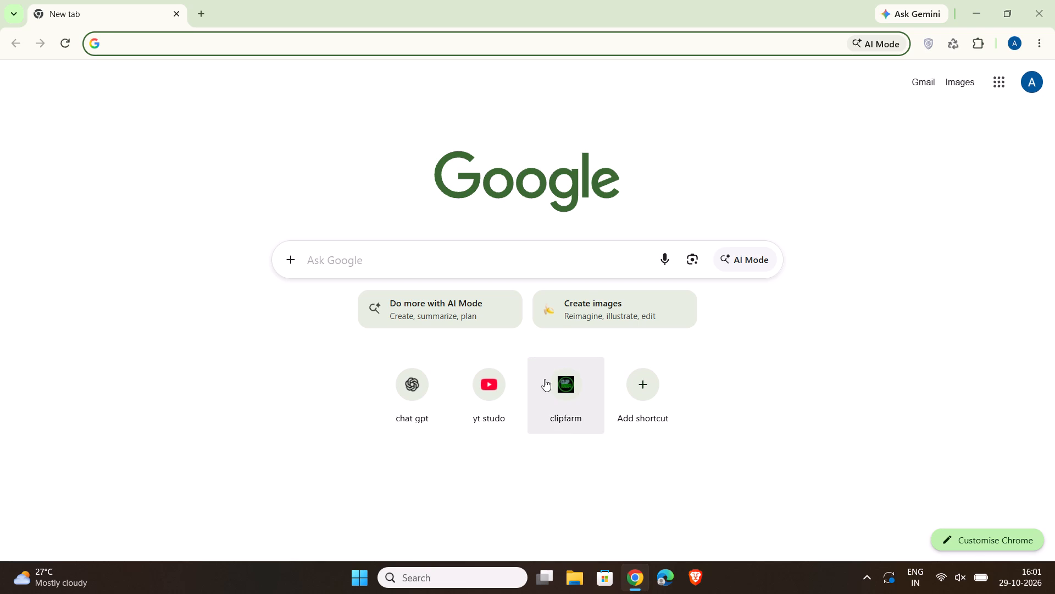
left_click(567, 390)
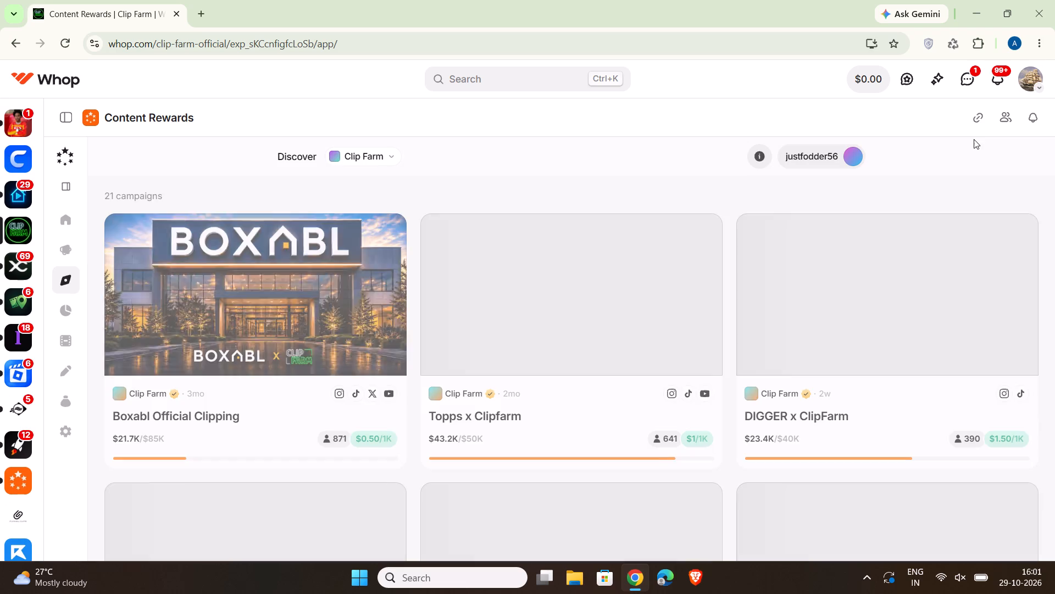
Read the unread direct message in Whop and close the messages.
left_click(964, 74)
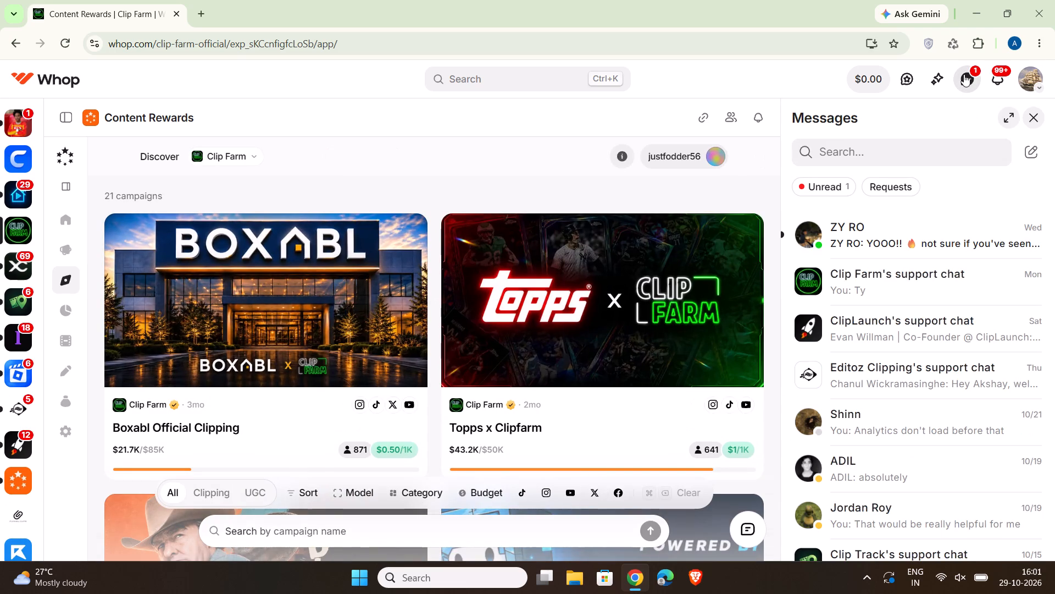
left_click(891, 228)
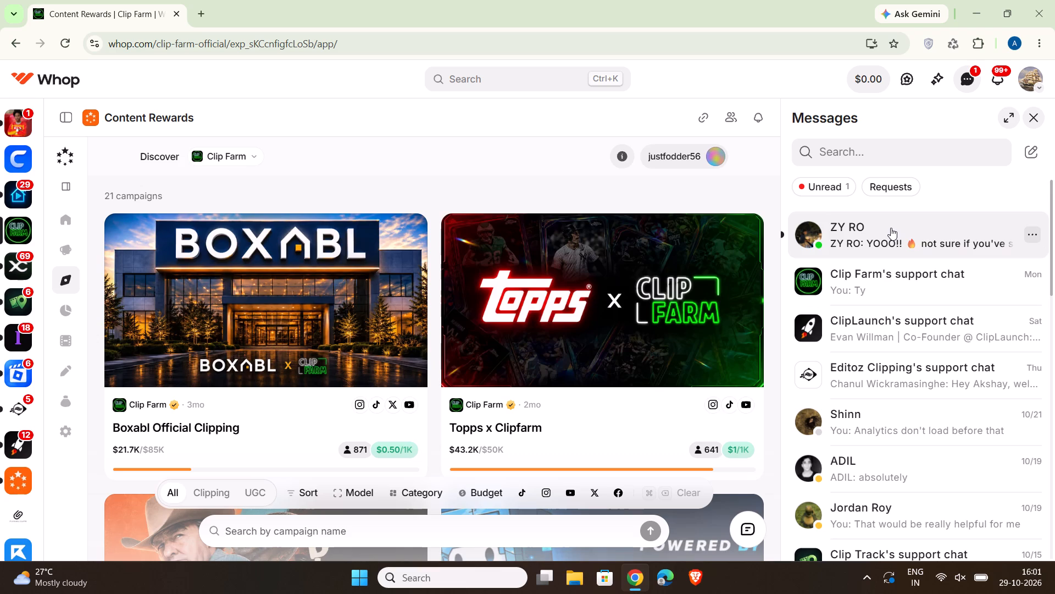
left_click(1035, 118)
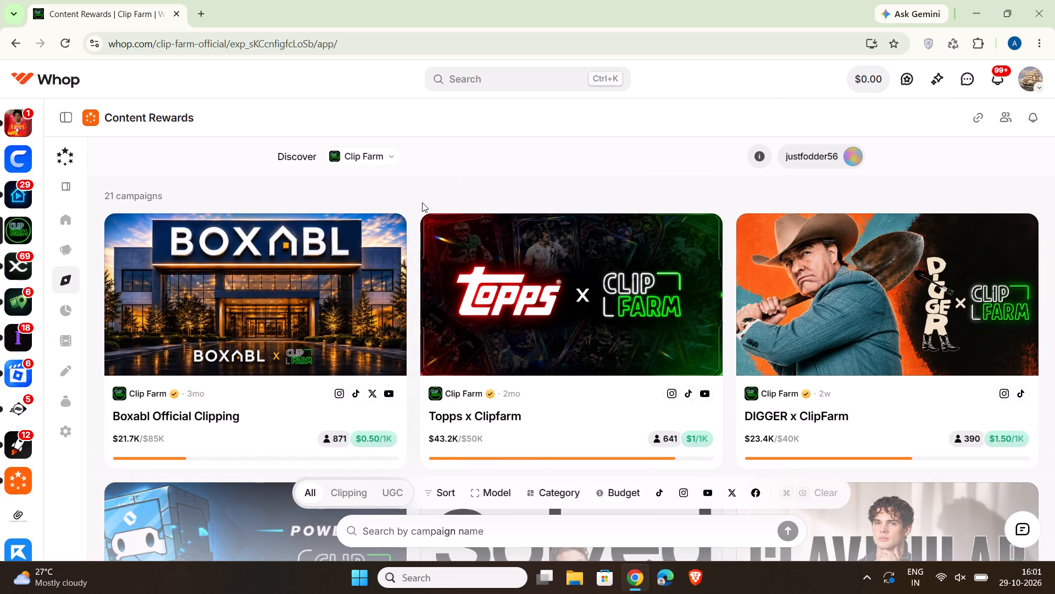
Look through the campaigns offered on Clip Farm's Content Rewards page.
scroll(422, 201, "down", 5)
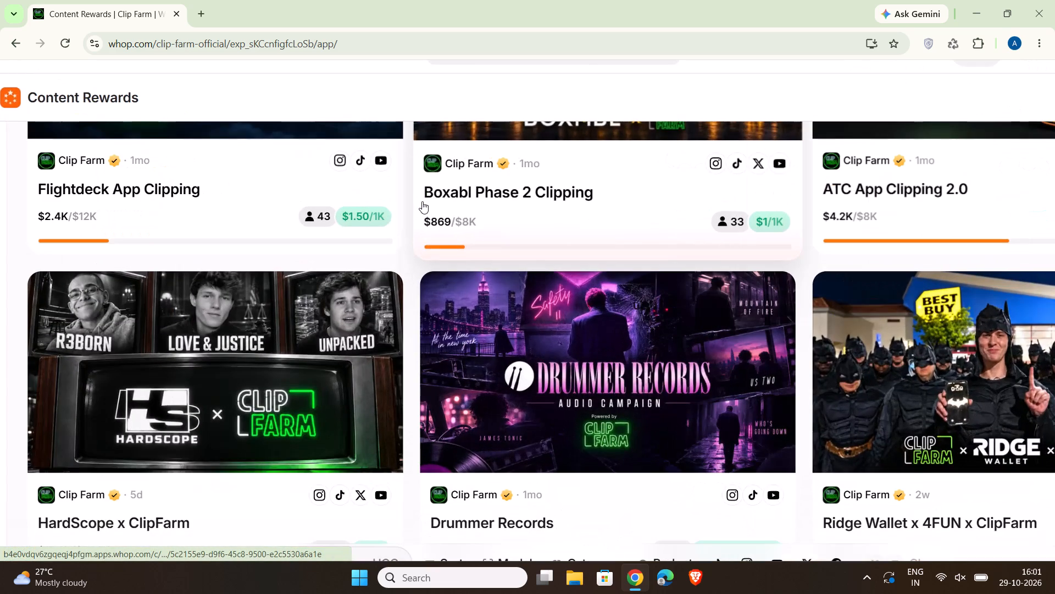
scroll(422, 201, "up", 1)
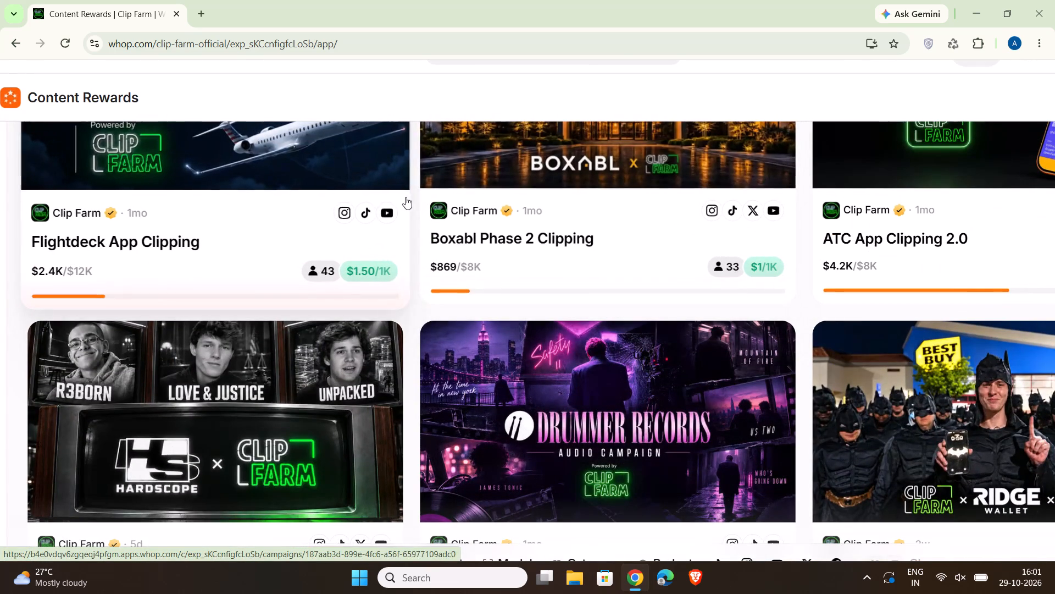
key("ctrl+z")
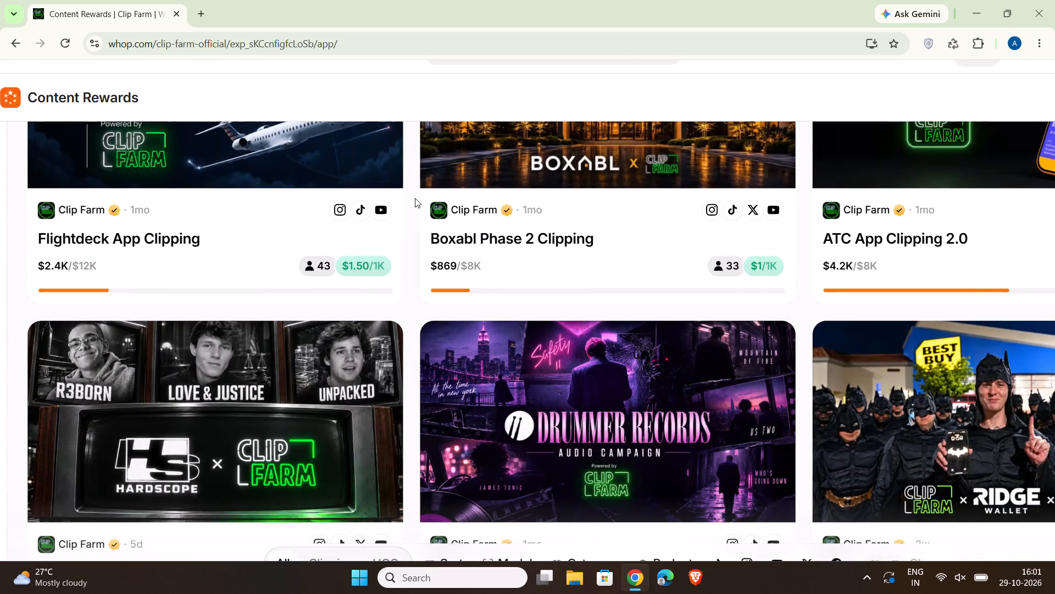
key("ctrl+z")
scroll(406, 243, "down", 1, "ctrl")
scroll(406, 243, "up", 1, "ctrl")
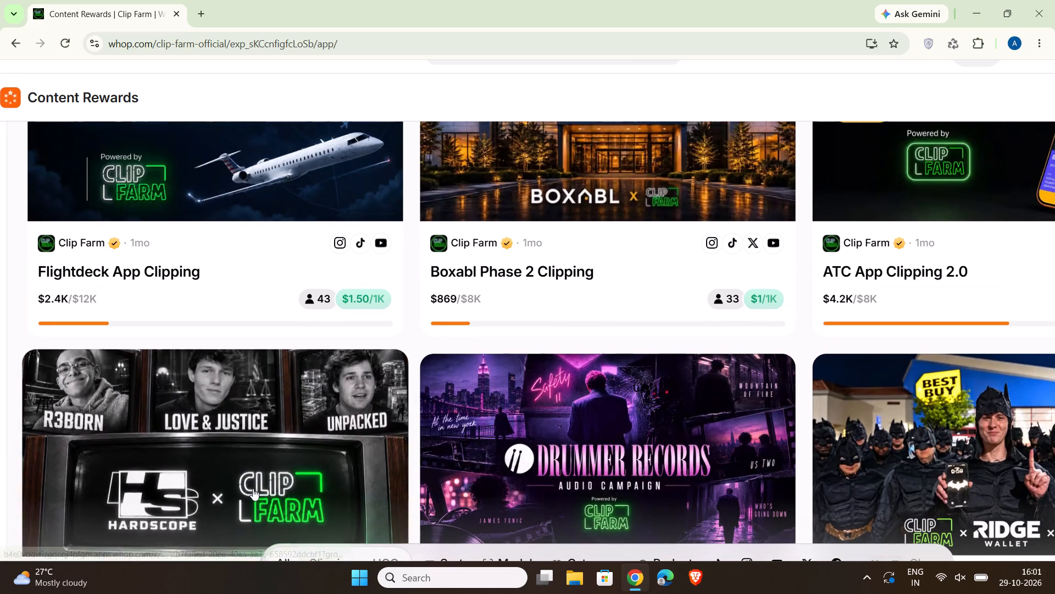
scroll(377, 408, "up", 1, "ctrl")
scroll(377, 408, "down", 2, "ctrl")
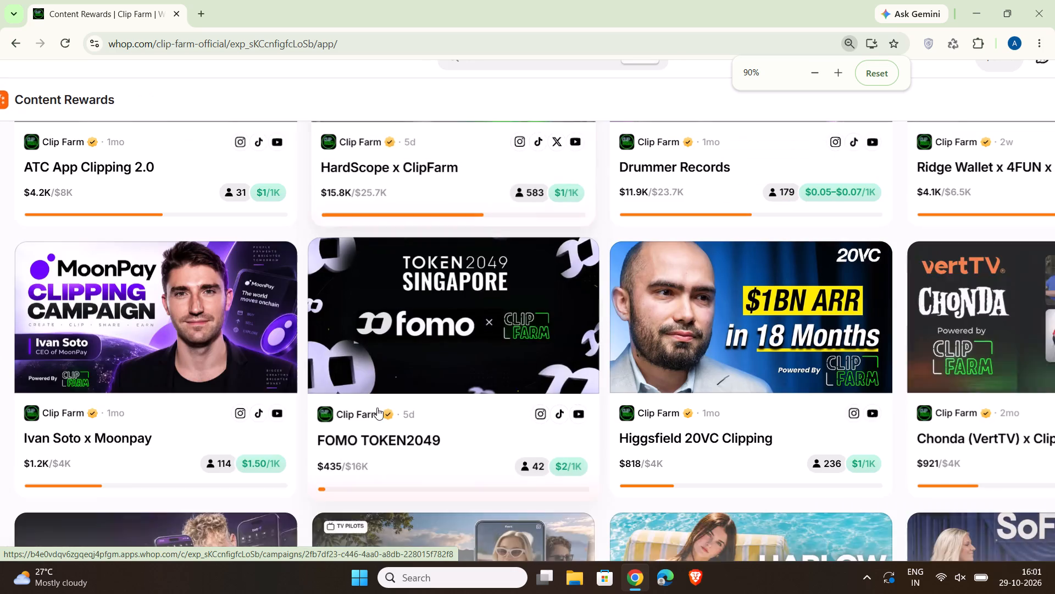
scroll(377, 408, "down", 1, "ctrl")
scroll(377, 408, "up", 2, "ctrl")
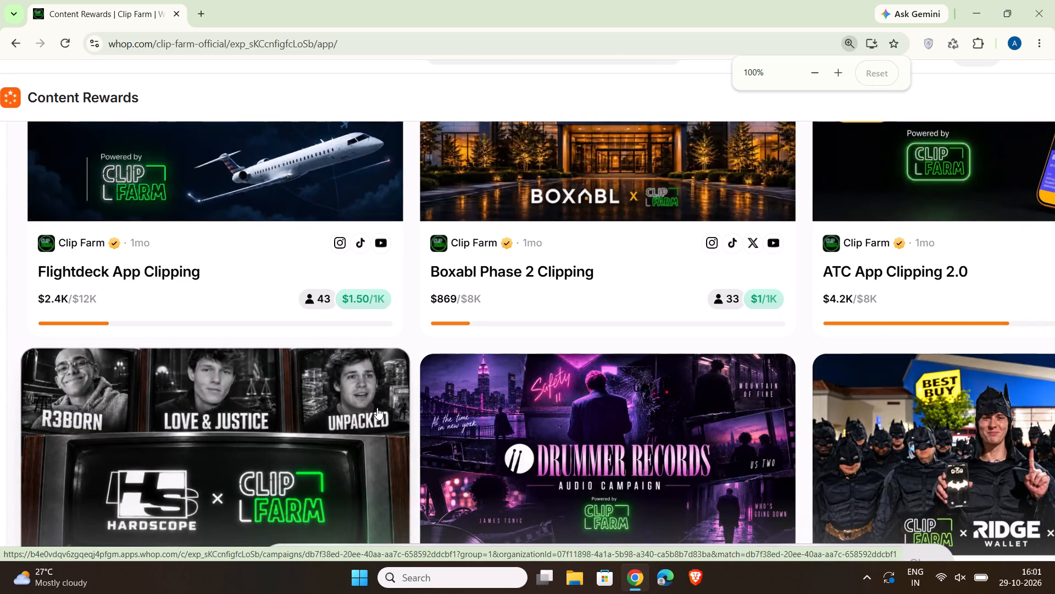
Reload the Clip Farm Content Rewards page.
double_click(16, 253)
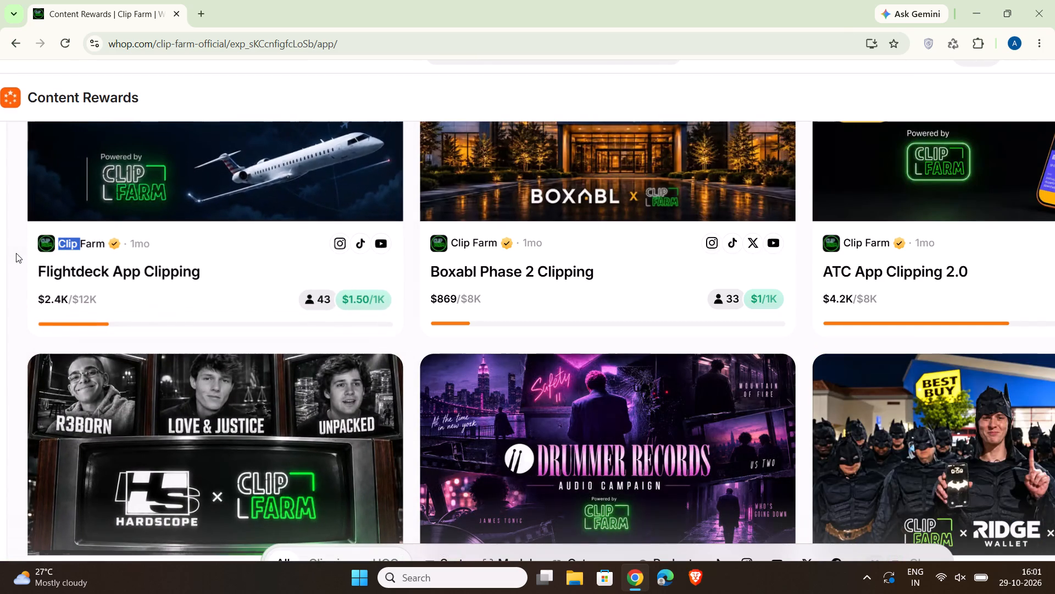
left_click(61, 47)
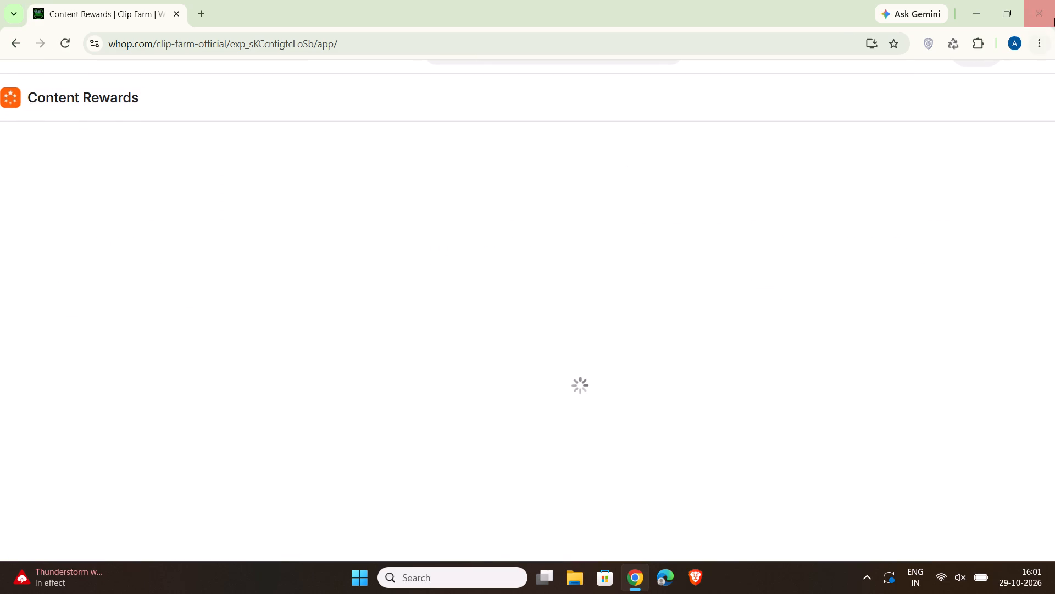
left_click(1032, 42)
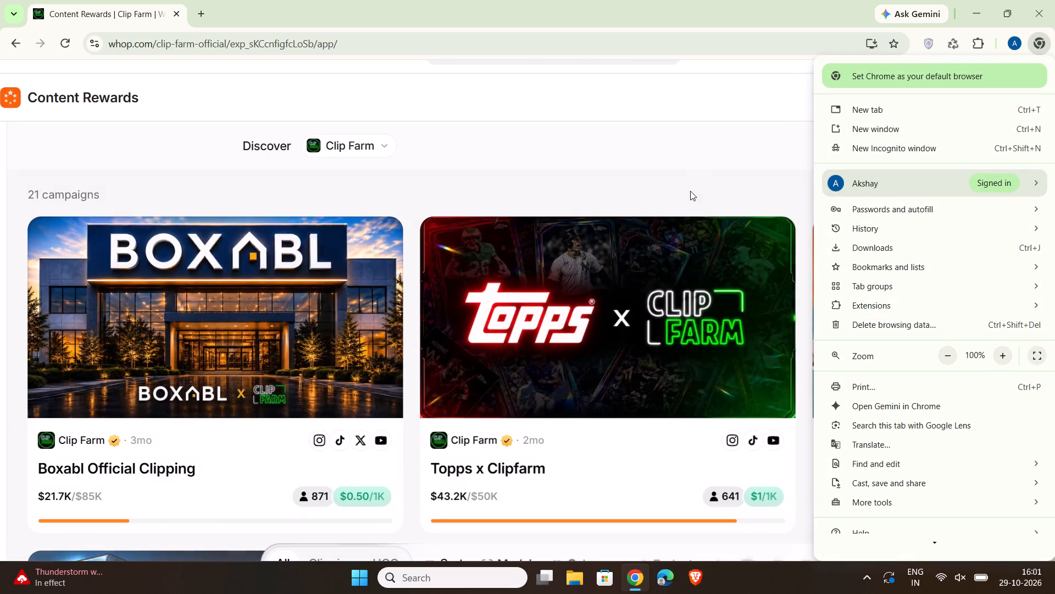
double_click(670, 159)
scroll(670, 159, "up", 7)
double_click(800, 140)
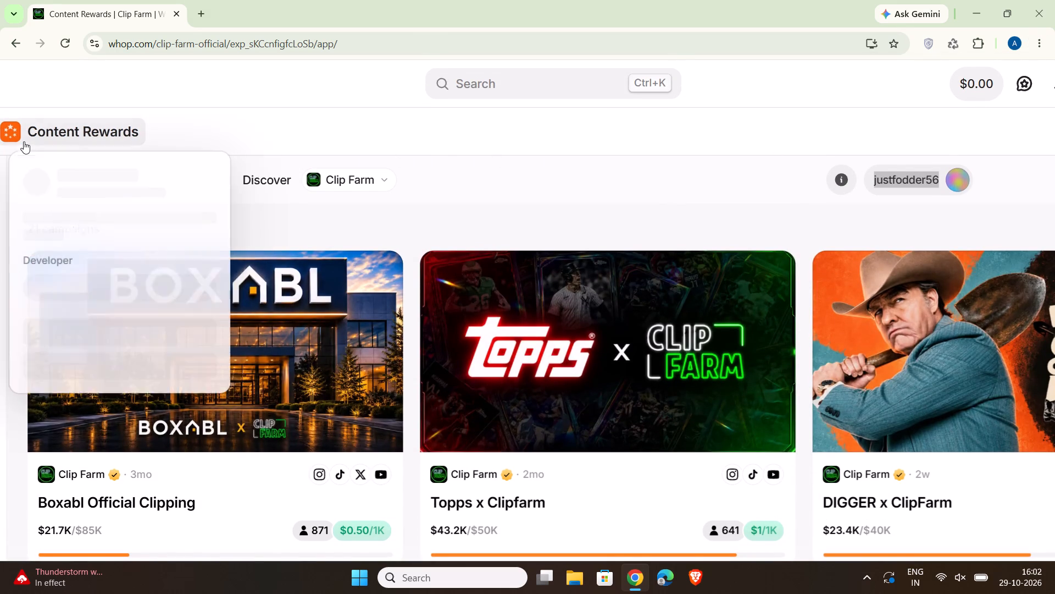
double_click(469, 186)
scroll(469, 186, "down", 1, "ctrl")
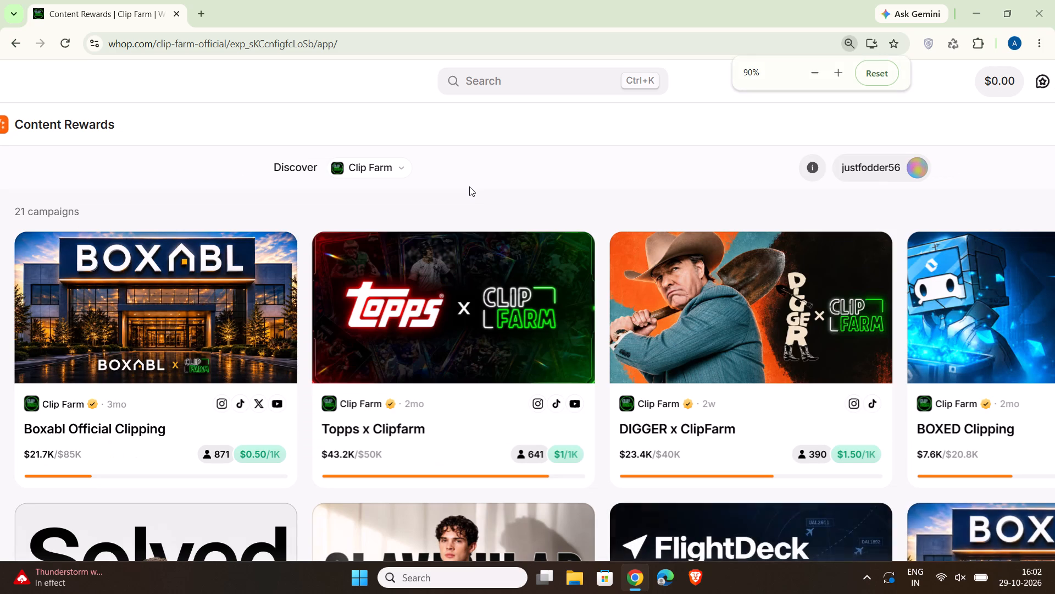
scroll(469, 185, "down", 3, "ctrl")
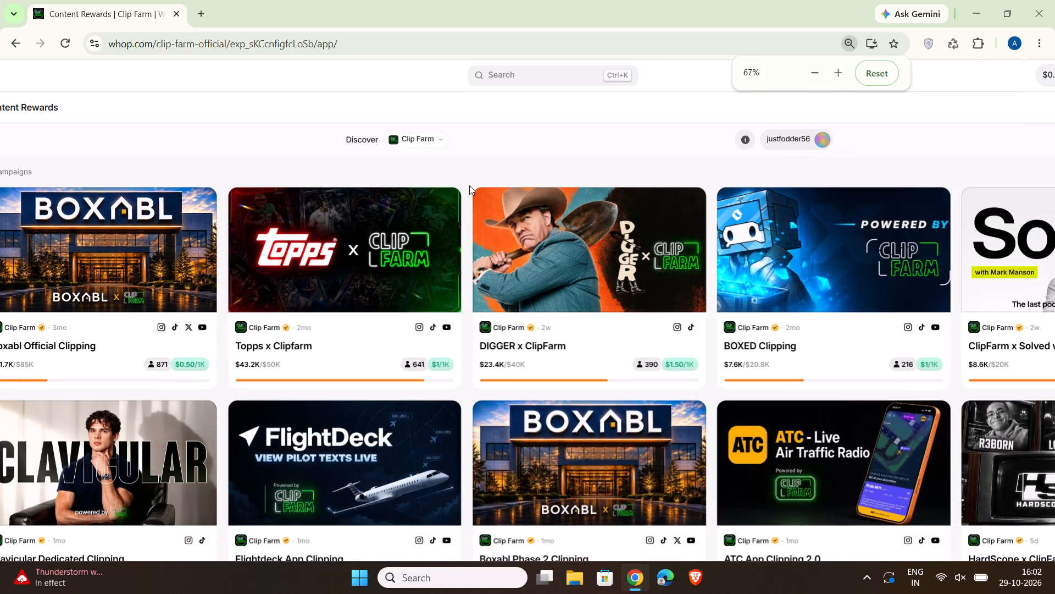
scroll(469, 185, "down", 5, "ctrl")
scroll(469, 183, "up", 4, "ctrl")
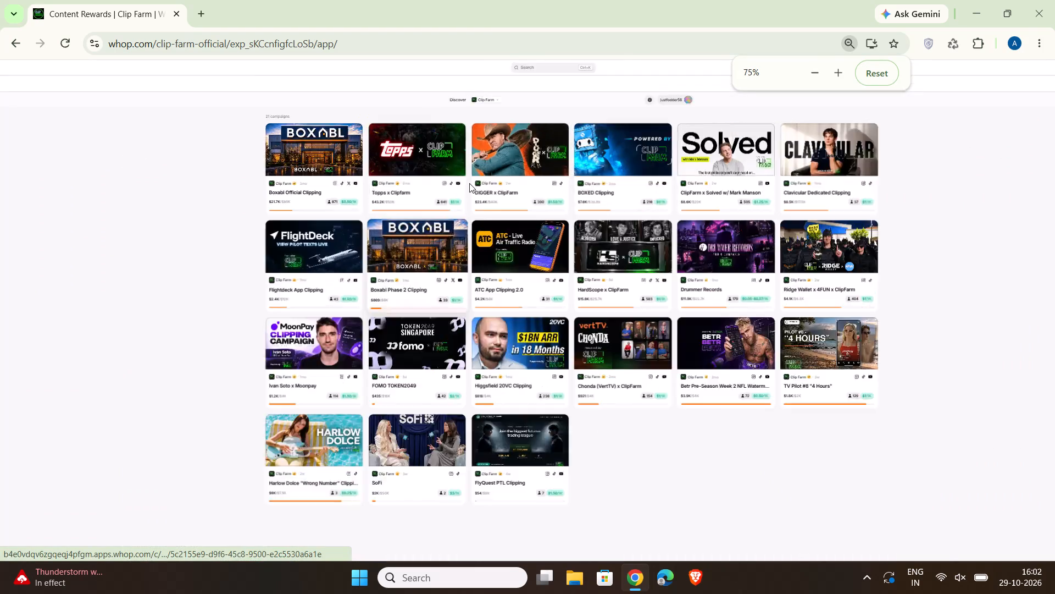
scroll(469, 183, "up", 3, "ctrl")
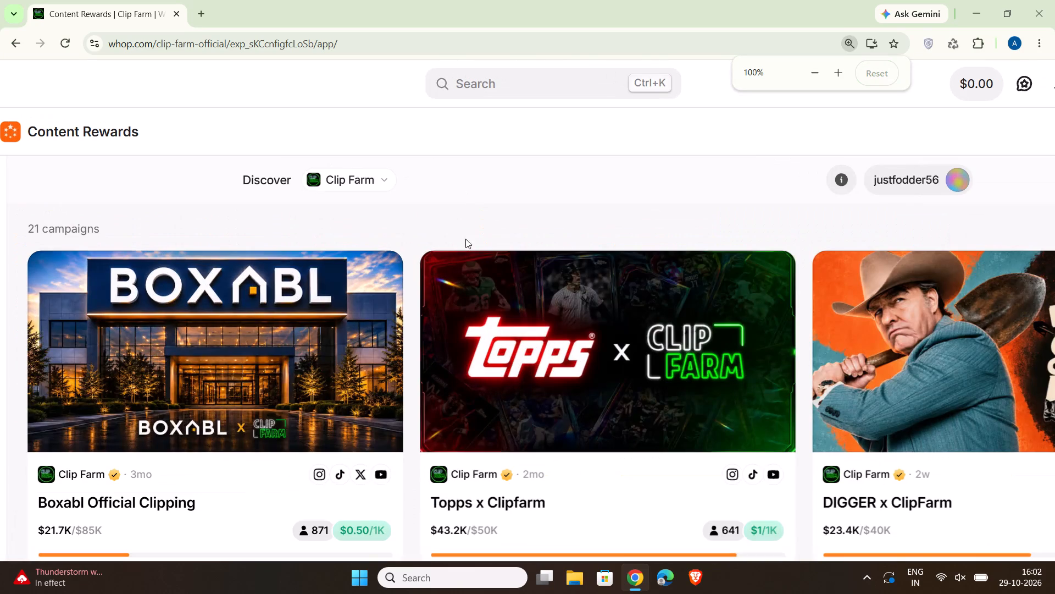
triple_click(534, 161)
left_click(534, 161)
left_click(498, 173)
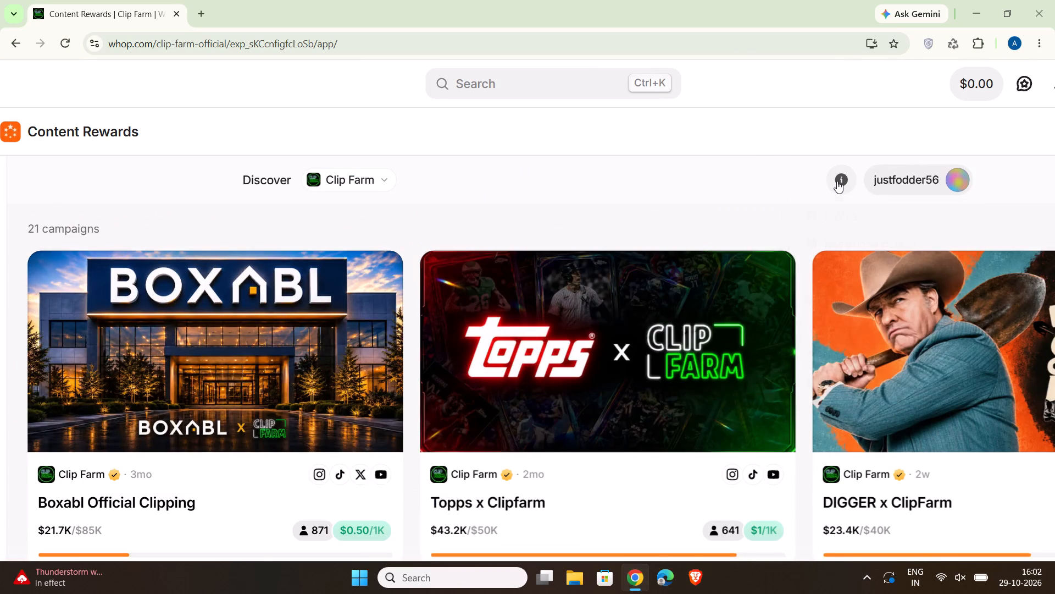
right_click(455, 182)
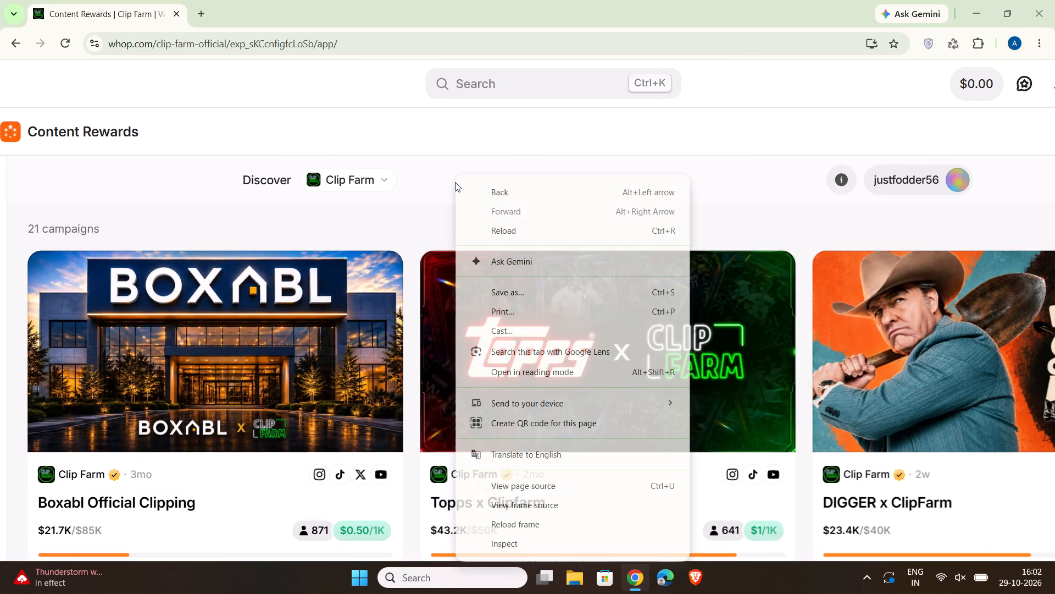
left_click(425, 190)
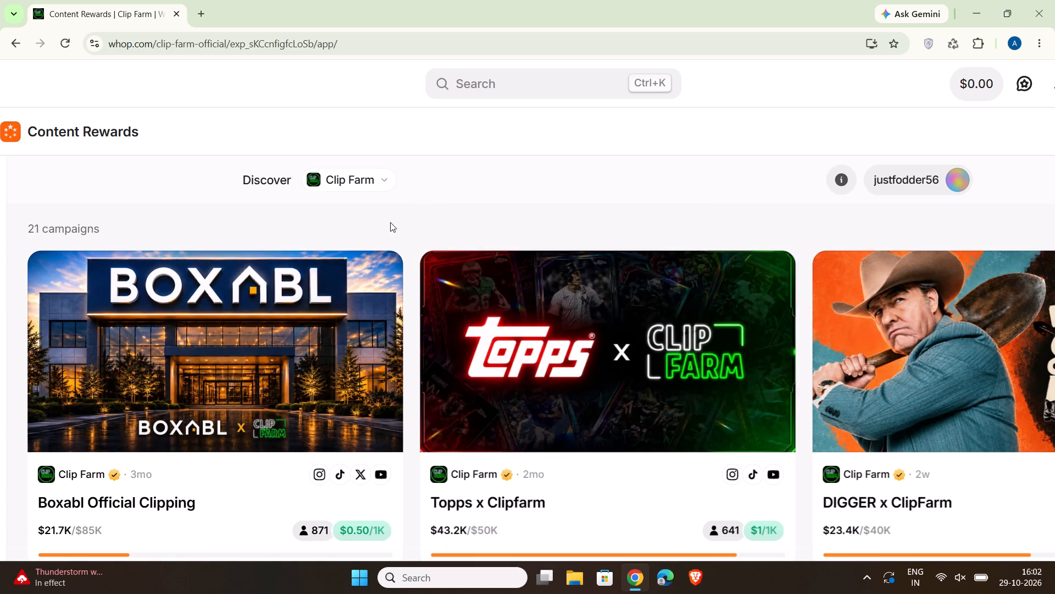
Examine the full list of Clip Farm campaigns, including their platforms, budgets and pay rates, with the page at normal size.
left_click(392, 223)
scroll(417, 198, "left", 2)
scroll(442, 224, "right", 2)
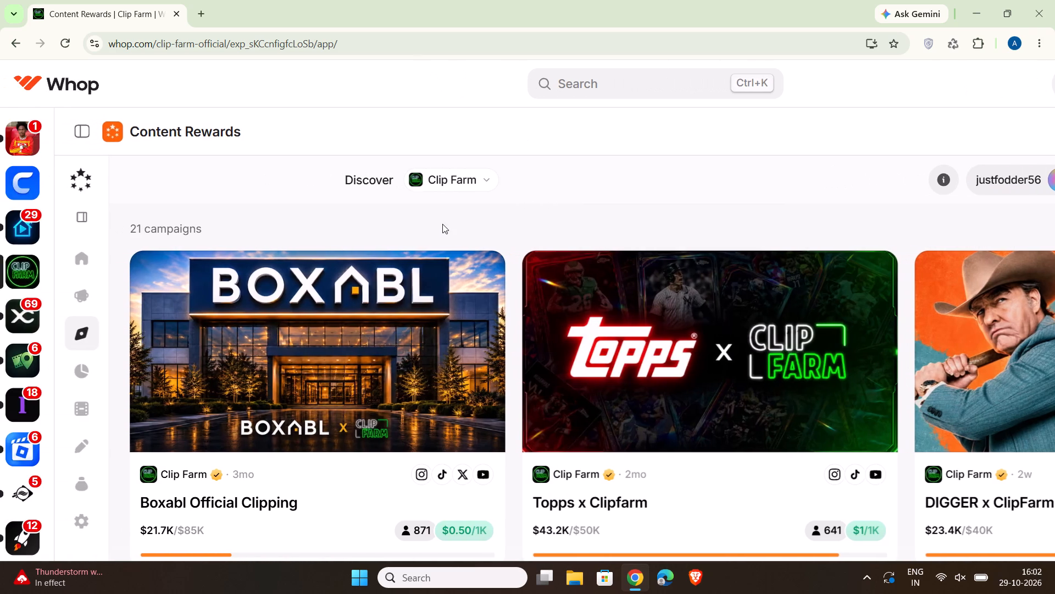
scroll(442, 224, "right", 1)
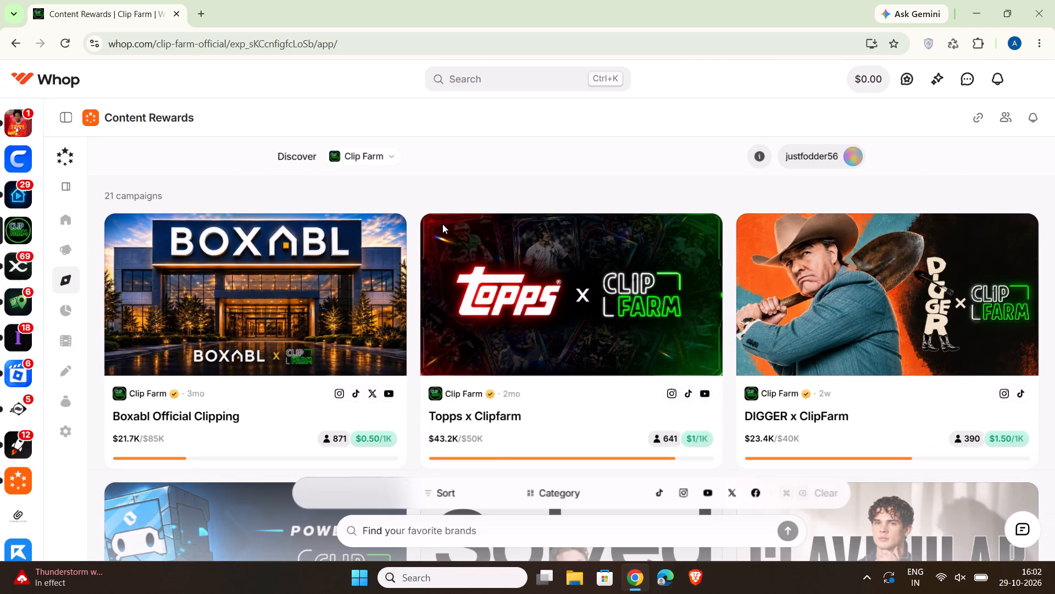
scroll(407, 185, "down", 4)
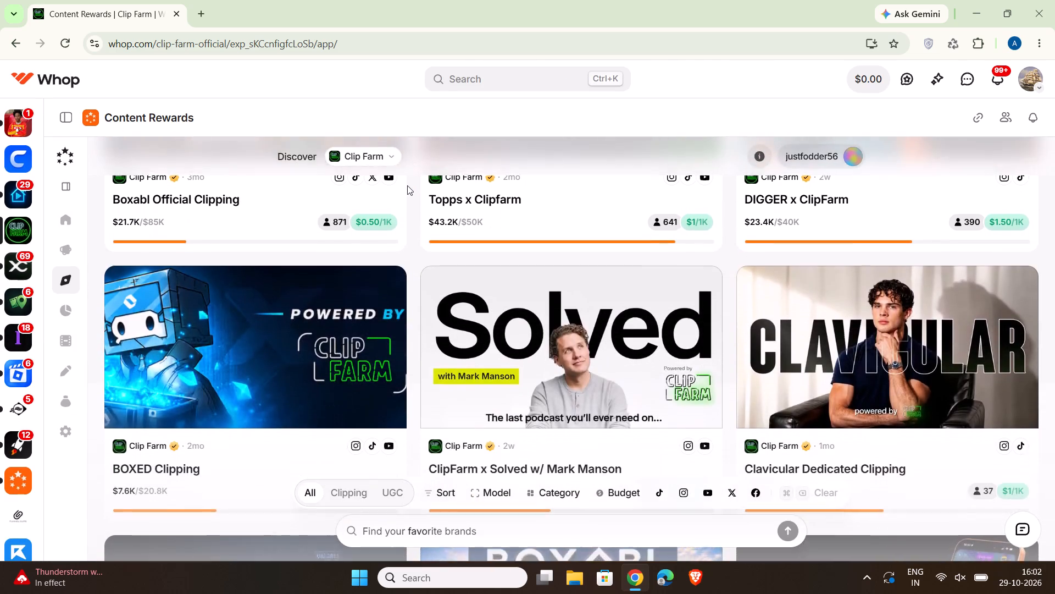
scroll(407, 185, "down", 12)
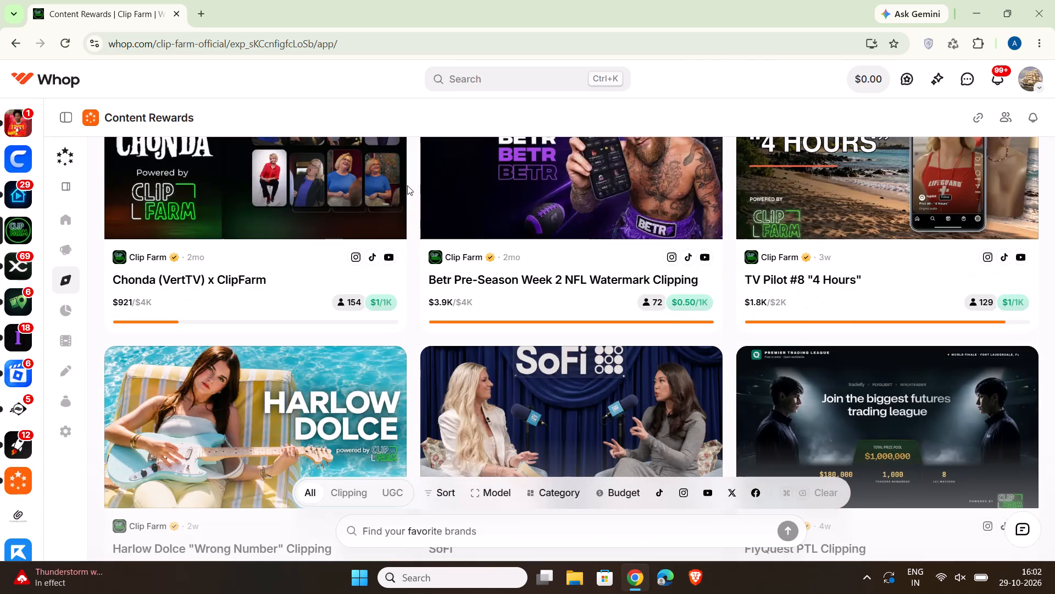
scroll(407, 185, "down", 1)
scroll(407, 185, "up", 10)
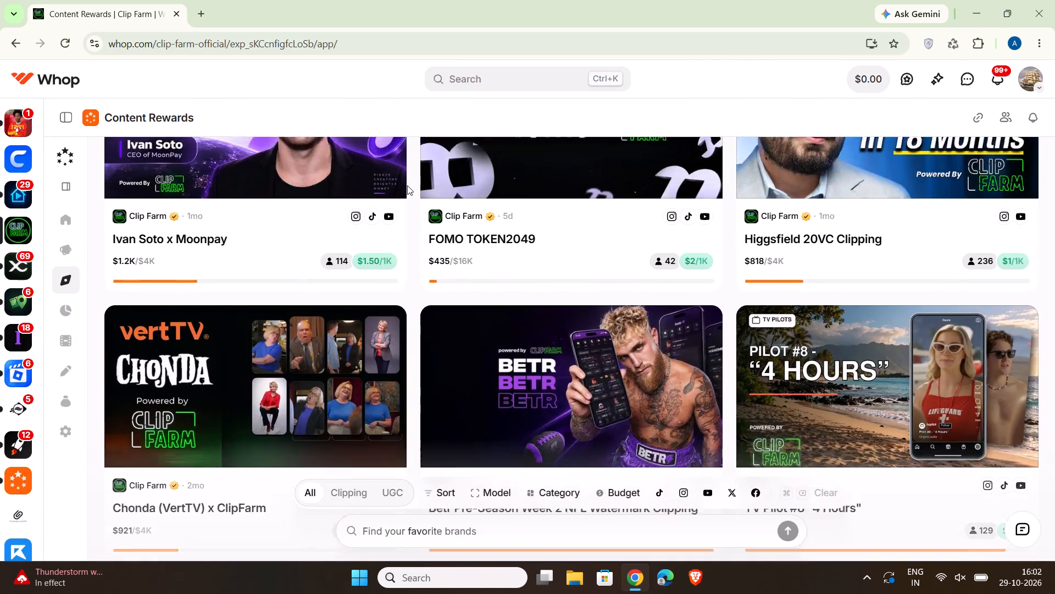
scroll(407, 185, "up", 8)
scroll(407, 185, "right", 1)
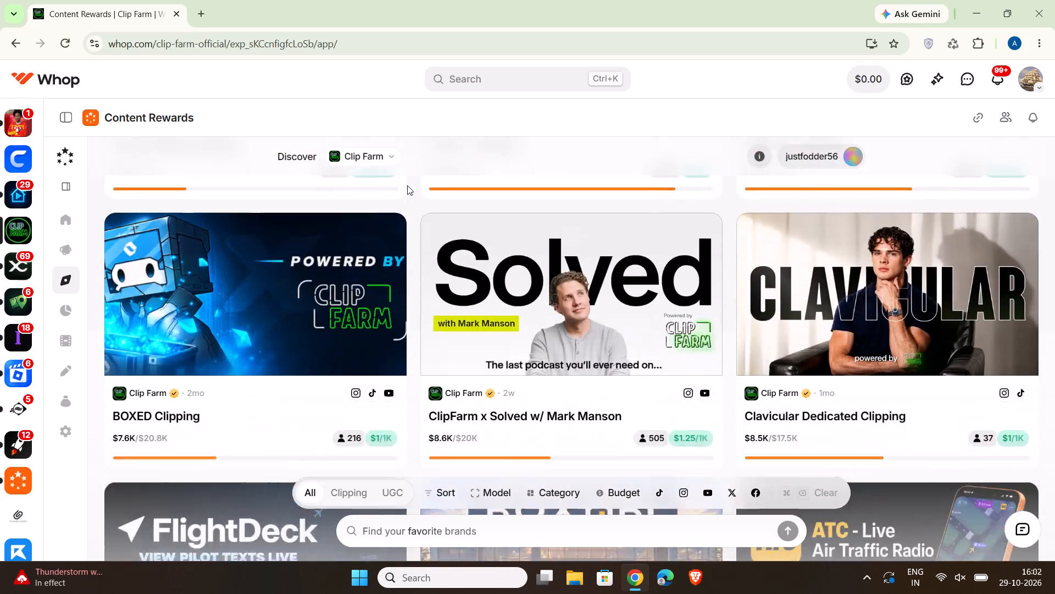
scroll(407, 185, "right", 2)
scroll(407, 185, "up", 2)
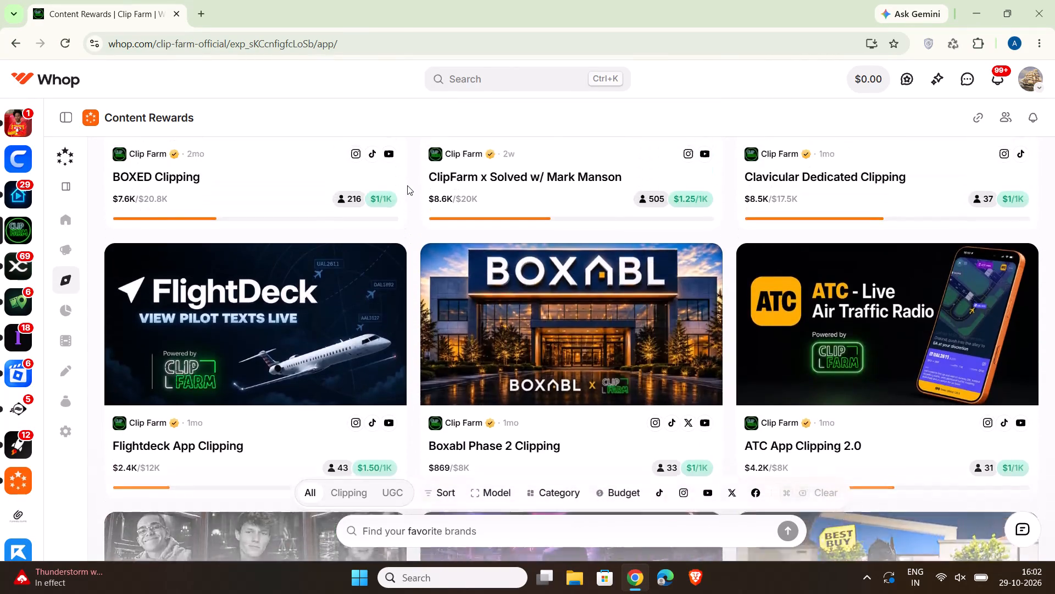
scroll(407, 185, "up", 7)
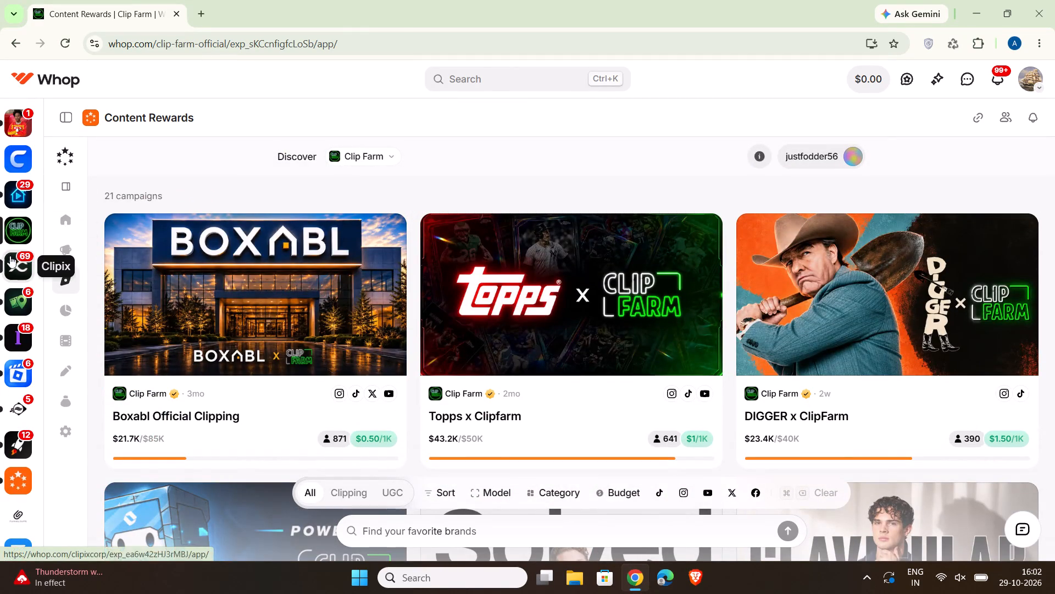
Look through the full list of clipping campaigns offered by the BloxClips community.
left_click(14, 241)
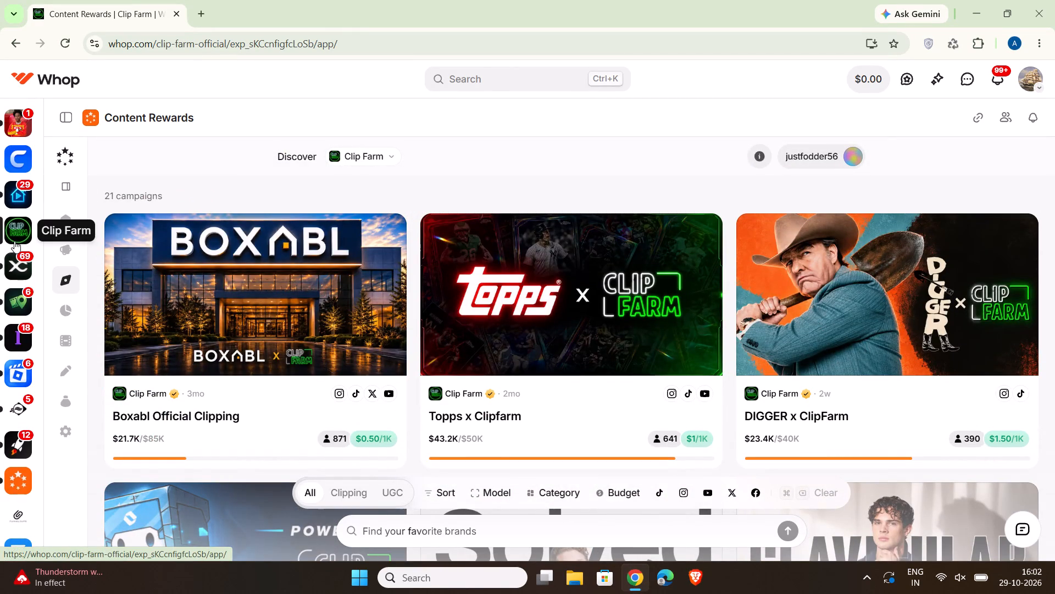
left_click(13, 377)
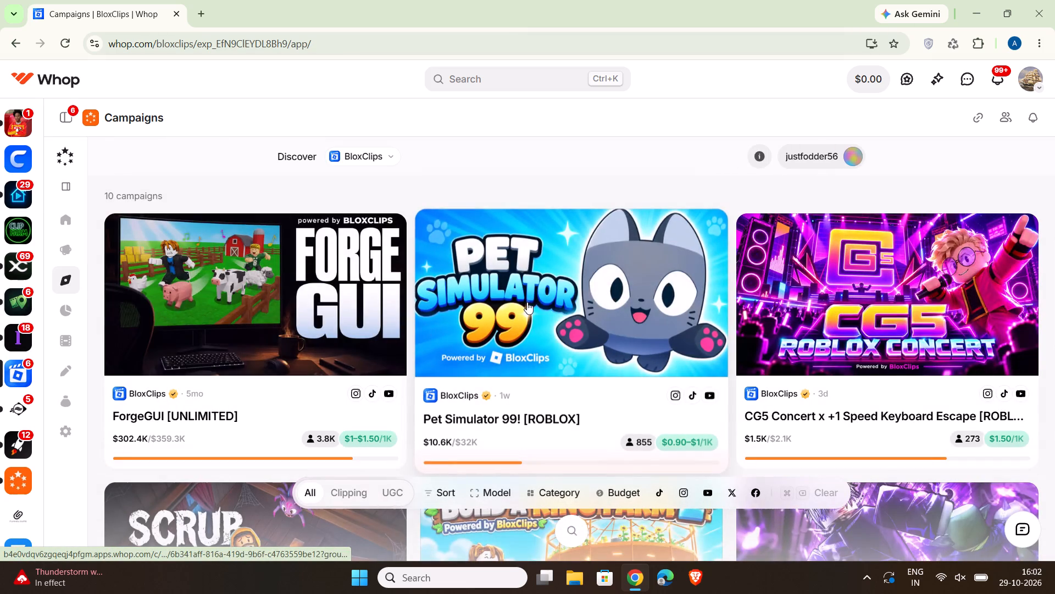
scroll(527, 301, "down", 13)
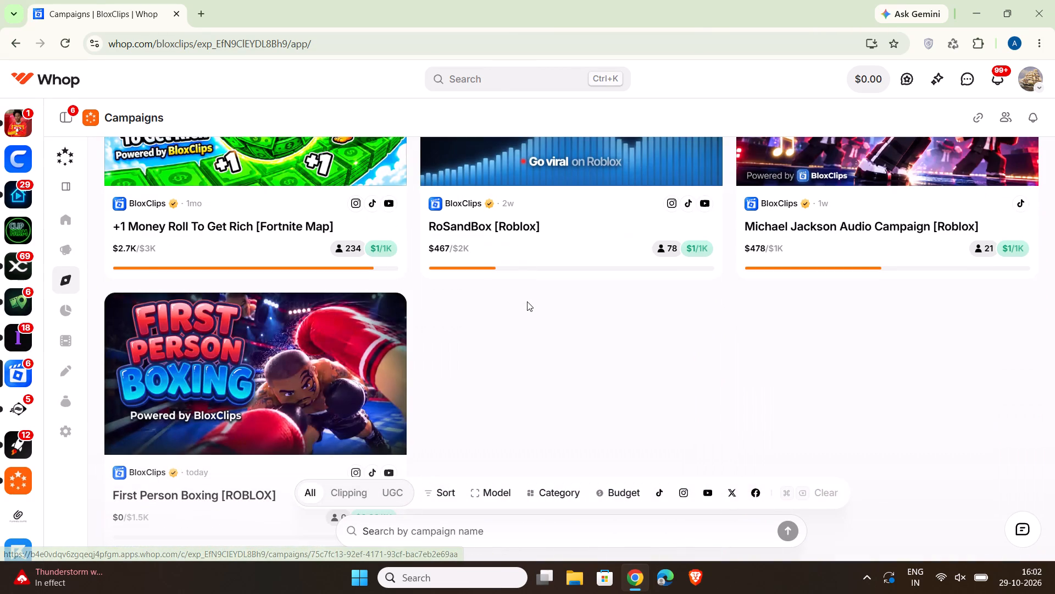
scroll(527, 301, "up", 1)
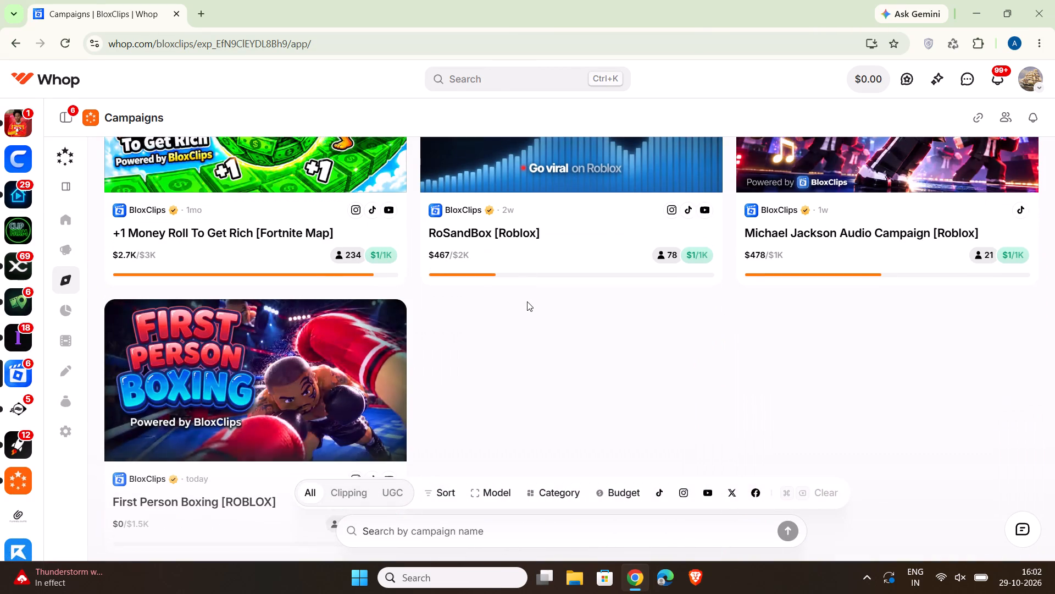
scroll(527, 301, "up", 1)
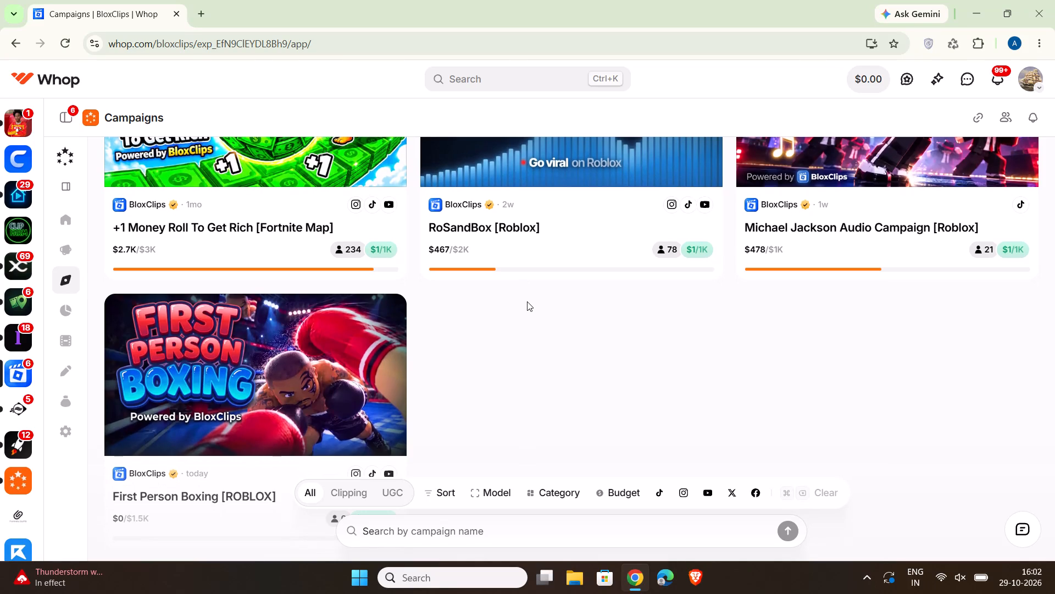
scroll(527, 301, "up", 2)
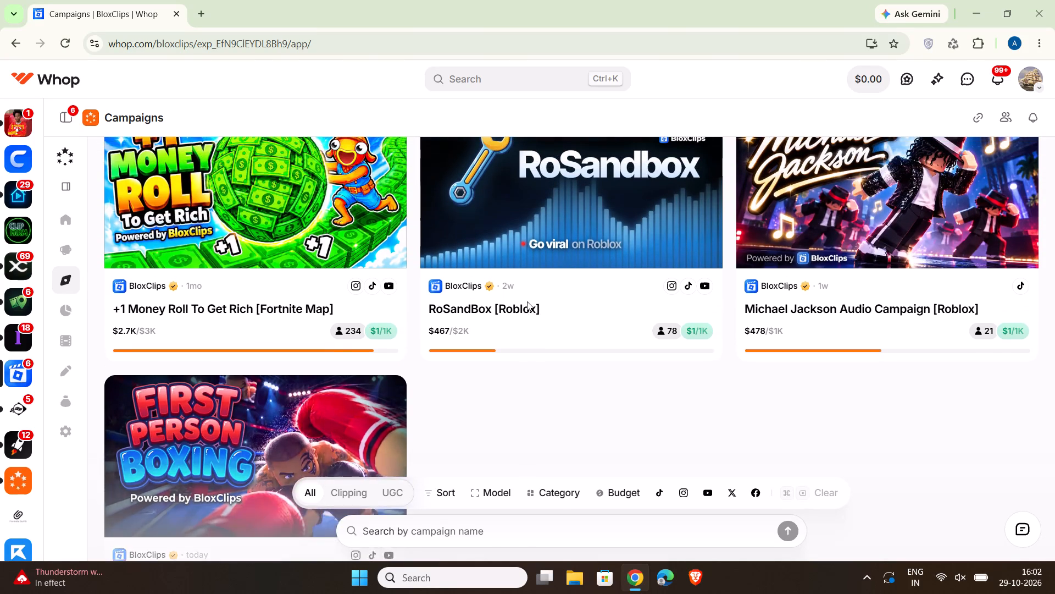
scroll(527, 301, "up", 11)
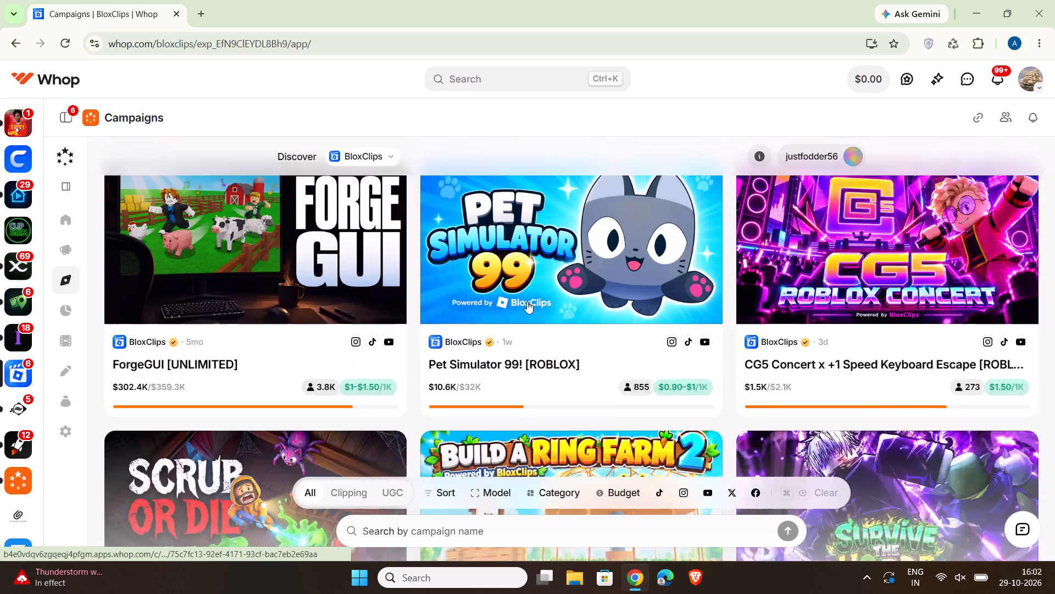
scroll(527, 301, "down", 1)
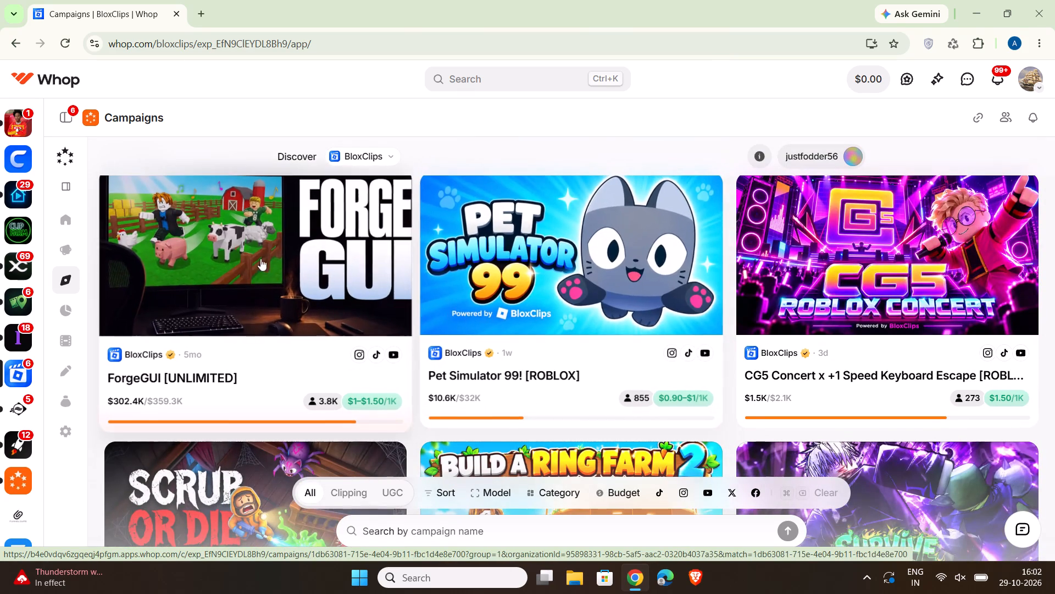
Open the Basic Clipping campaign within the ForgeGUI [UNLIMITED] group.
left_click(276, 249)
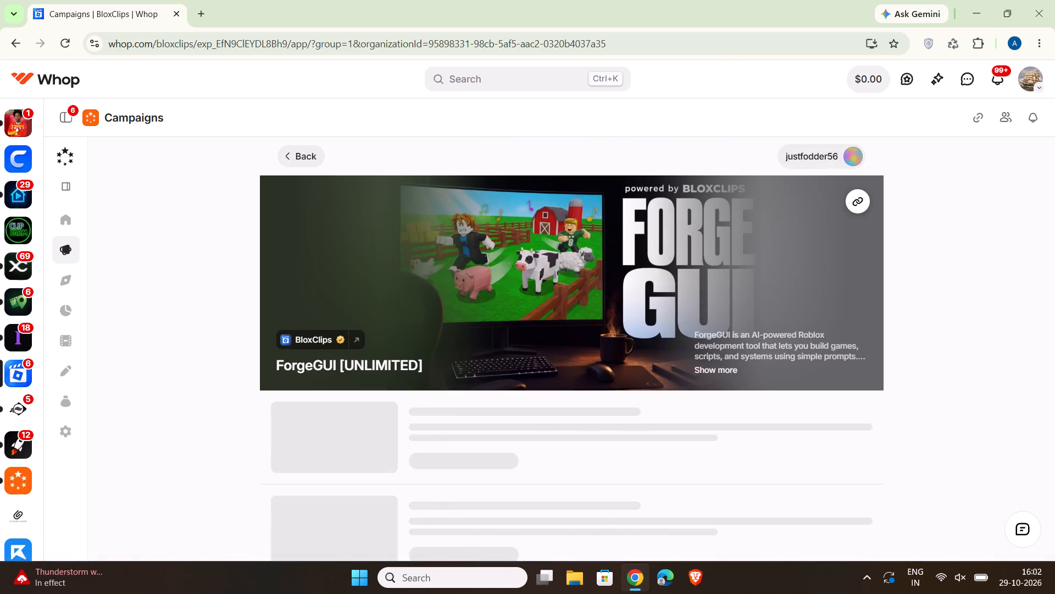
scroll(382, 446, "down", 2)
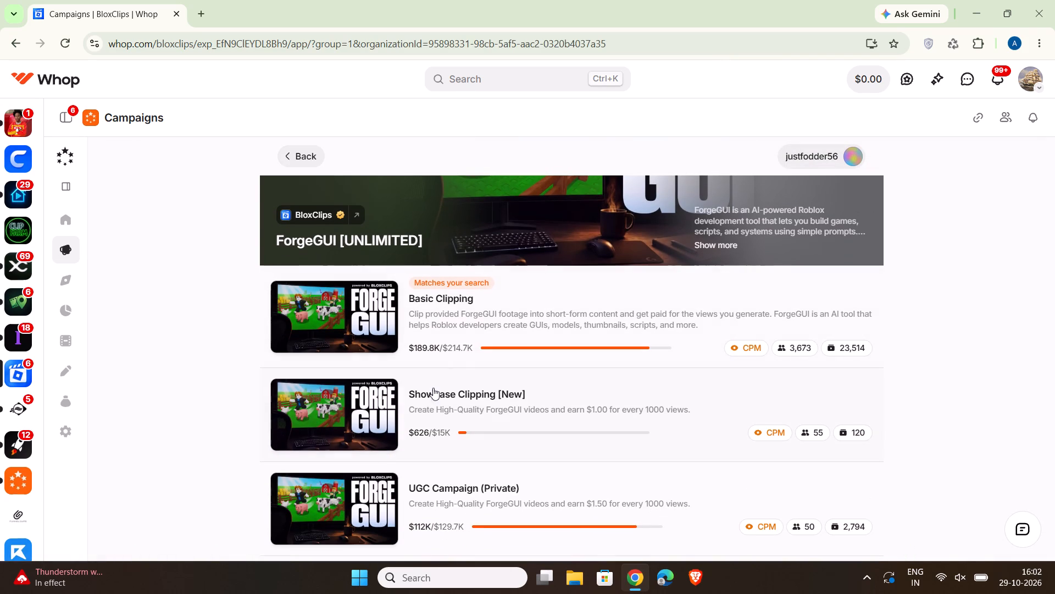
left_click(453, 298)
Examine the Basic Clipping campaign's platform payouts, budget, brief, requirements and views chart.
scroll(453, 298, "right", 1)
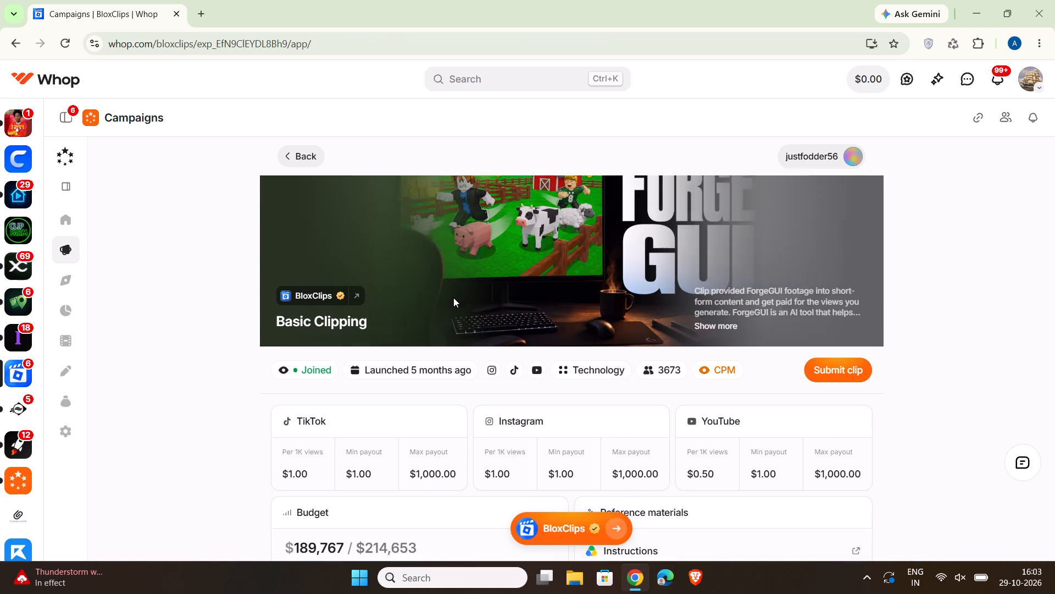
scroll(453, 298, "right", 2)
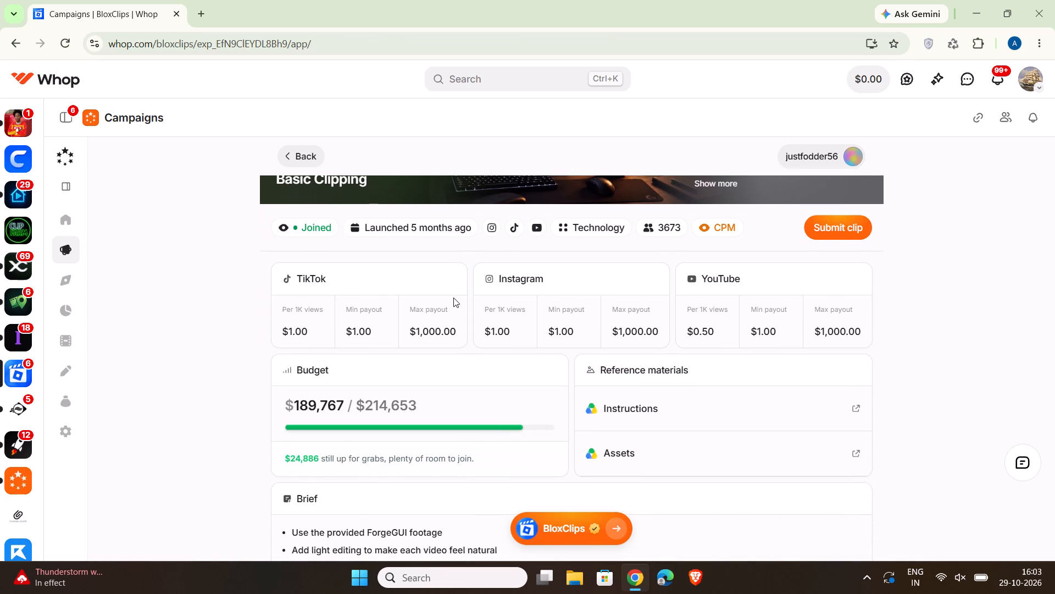
scroll(453, 298, "right", 12)
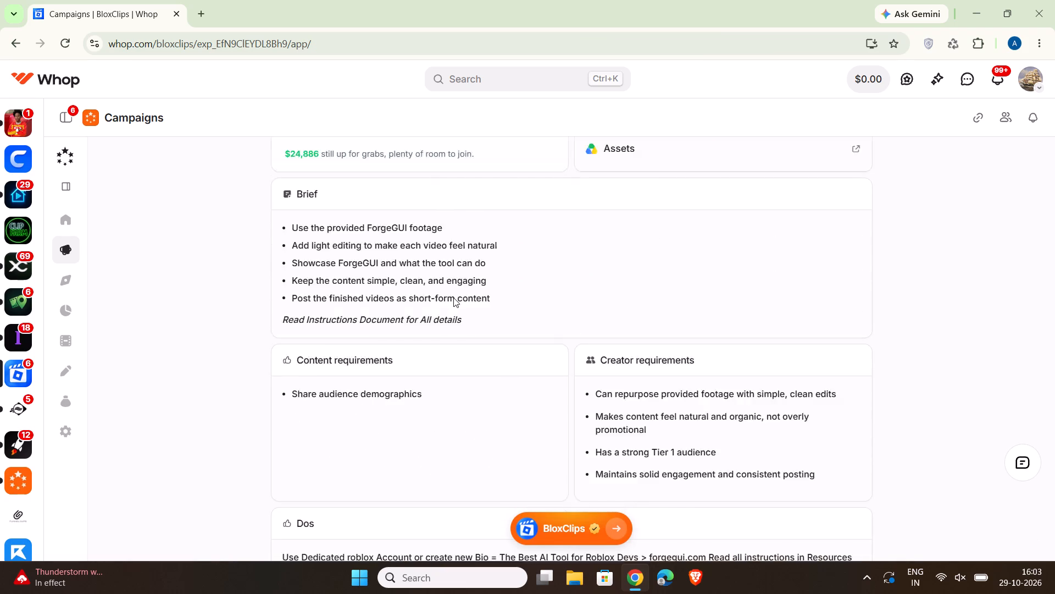
scroll(453, 298, "right", 3)
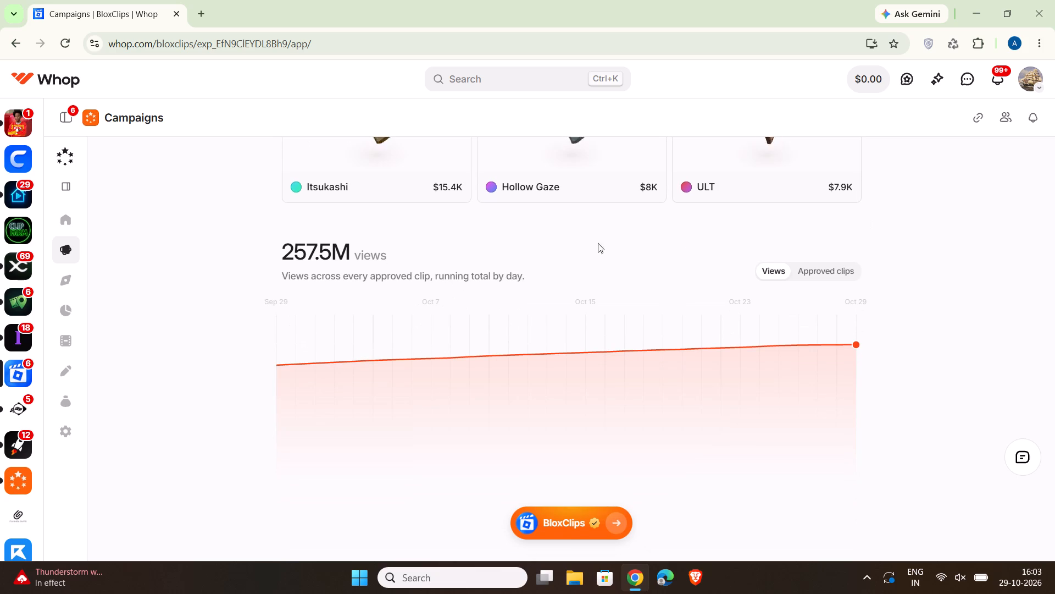
Show the campaign's approved clips chart, and review the top clippers ranking and the Dos section.
left_click(820, 267)
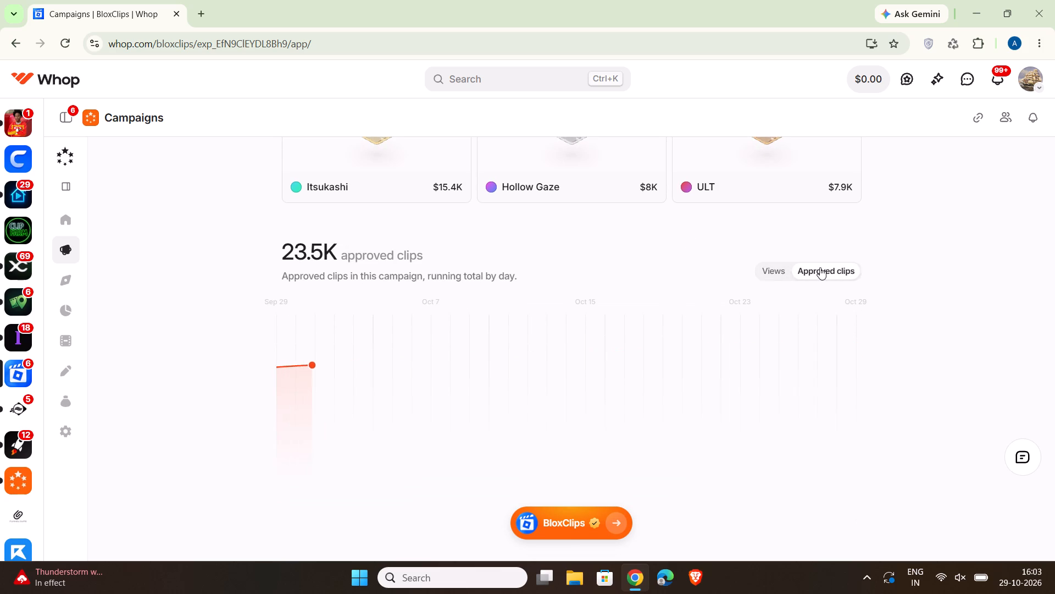
scroll(820, 267, "up", 2)
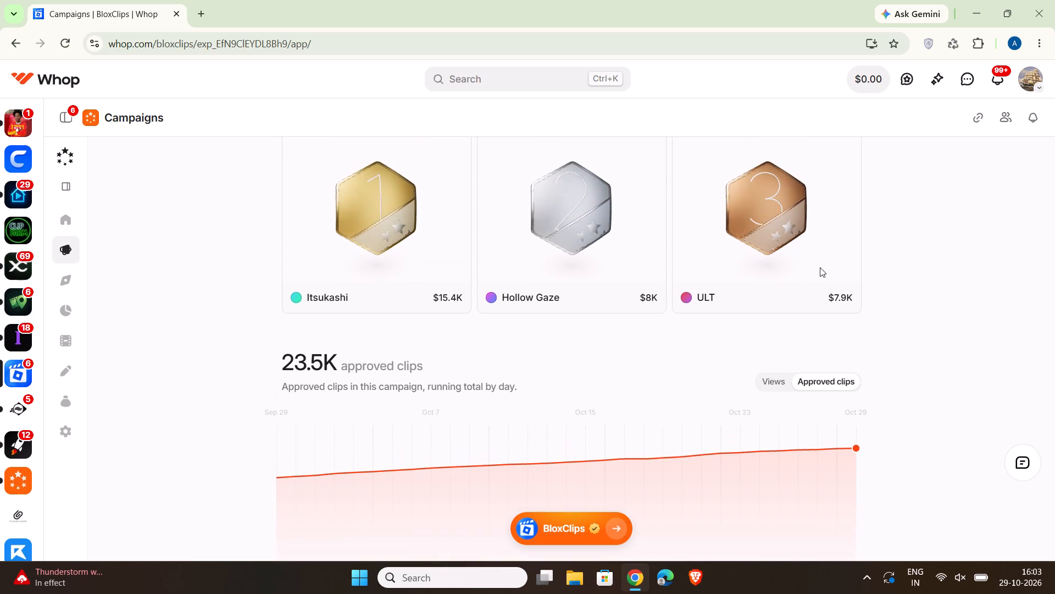
scroll(820, 267, "up", 6)
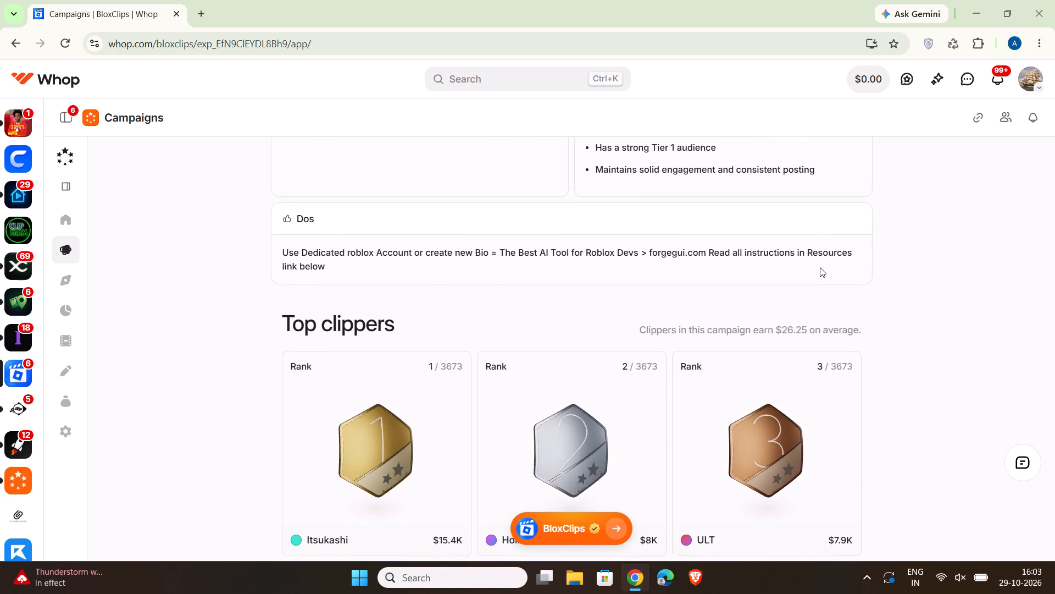
scroll(820, 267, "up", 3)
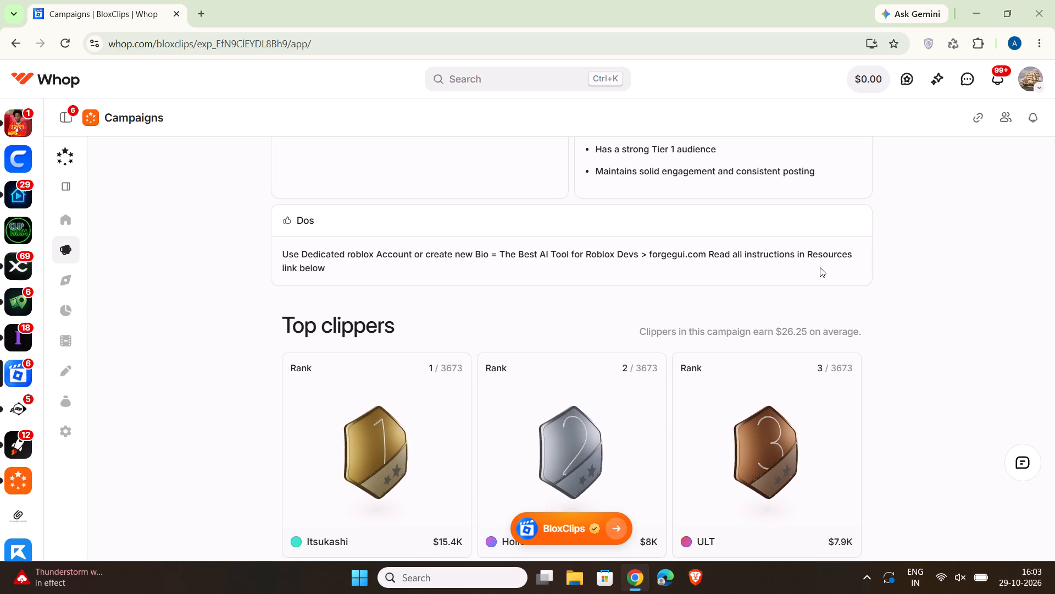
scroll(820, 267, "up", 2)
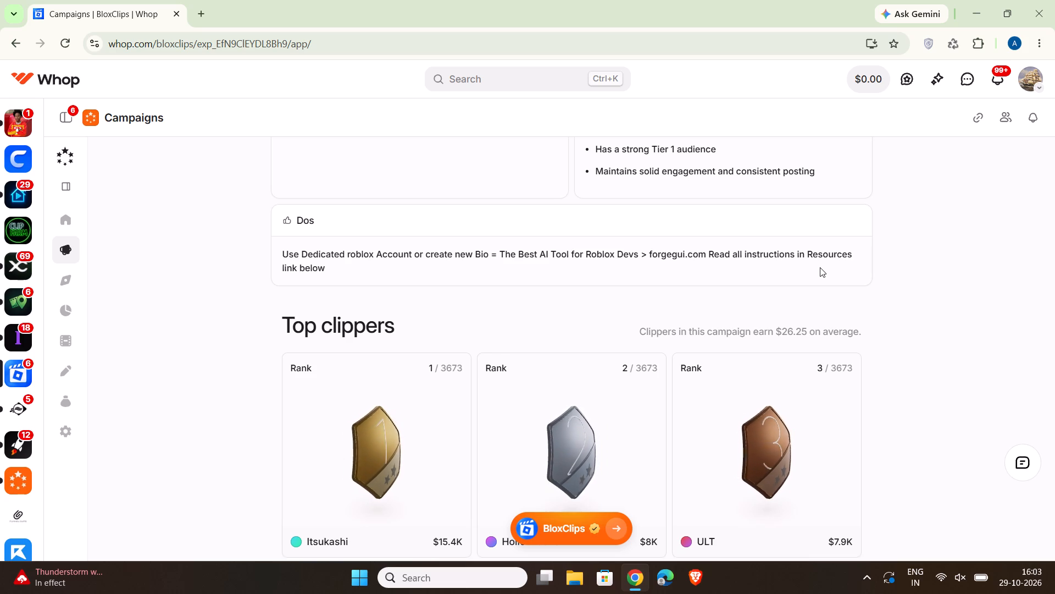
scroll(820, 267, "up", 2)
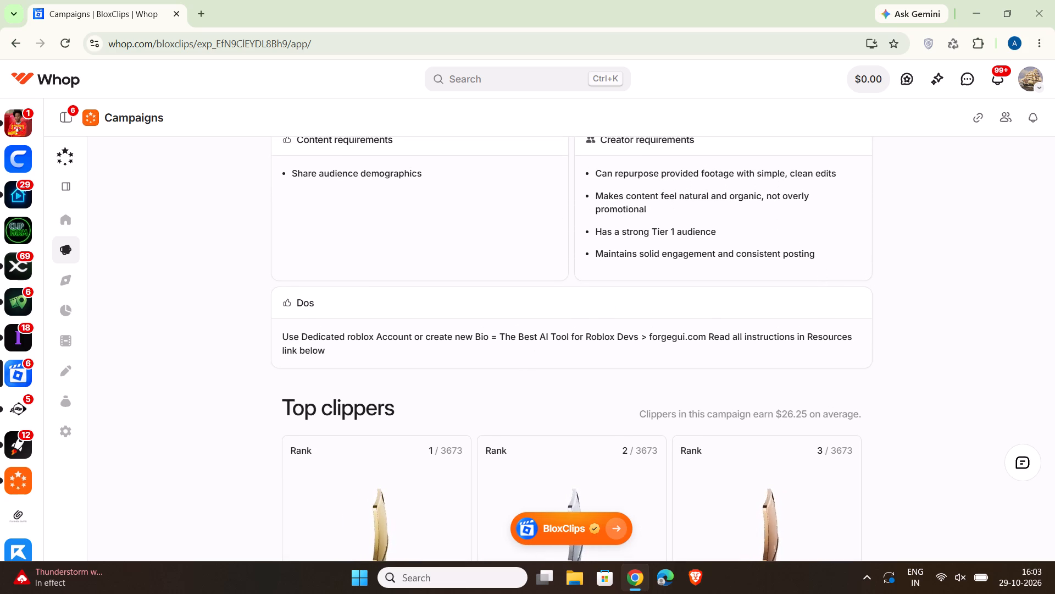
Copy the Dos text from "The Best AI Tool for Roblox Devs > forgegui.com" through "Resources link below".
left_click_drag(500, 335, 547, 339)
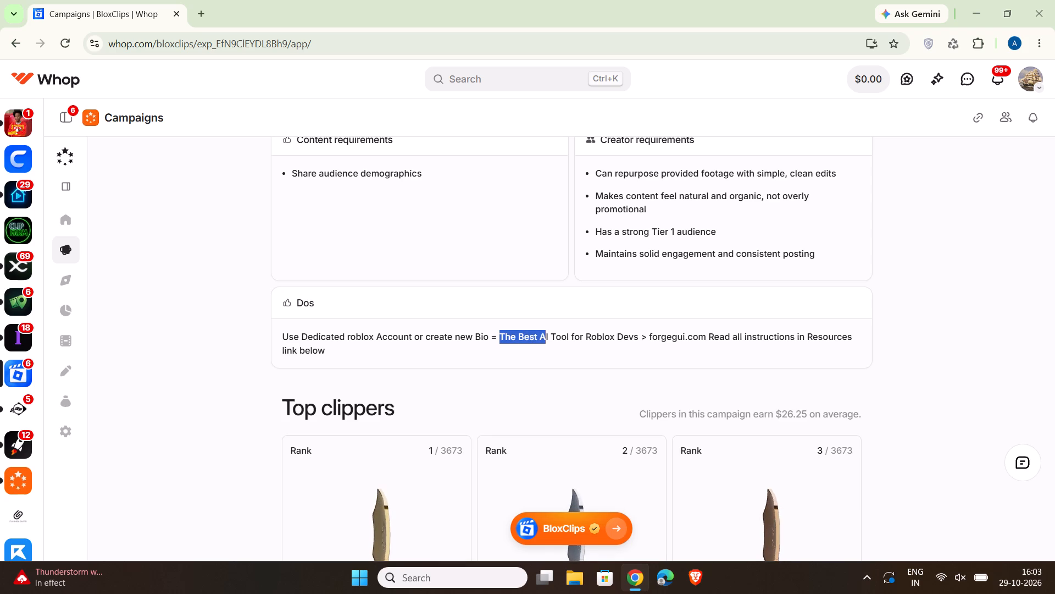
left_click_drag(547, 339, 331, 351)
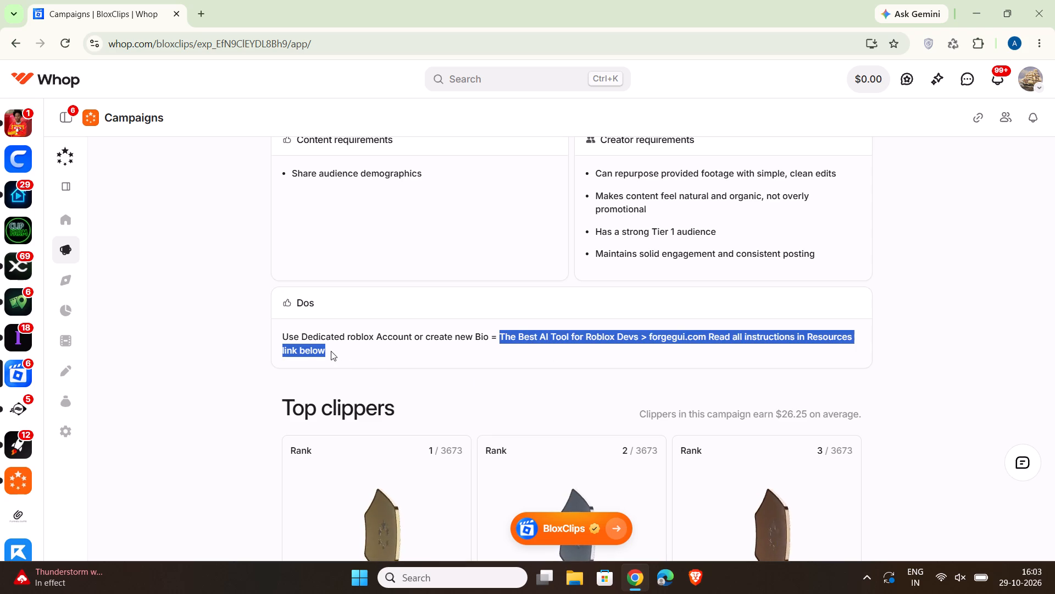
key("ctrl+c")
Open the Instructions document from the Basic Clipping campaign's reference materials.
scroll(830, 362, "up", 2)
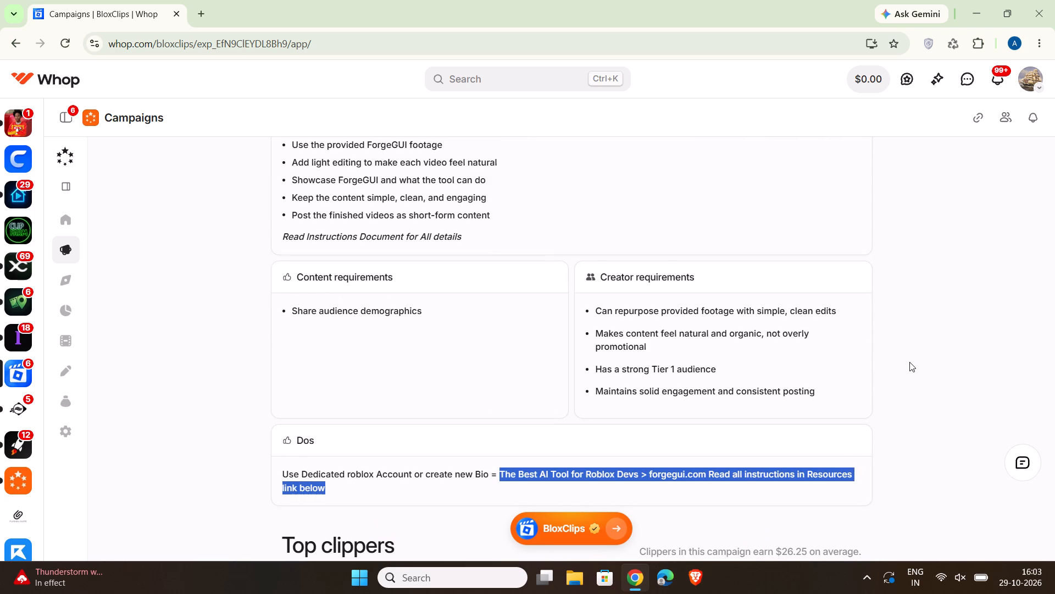
scroll(912, 356, "up", 2)
scroll(912, 356, "down", 1)
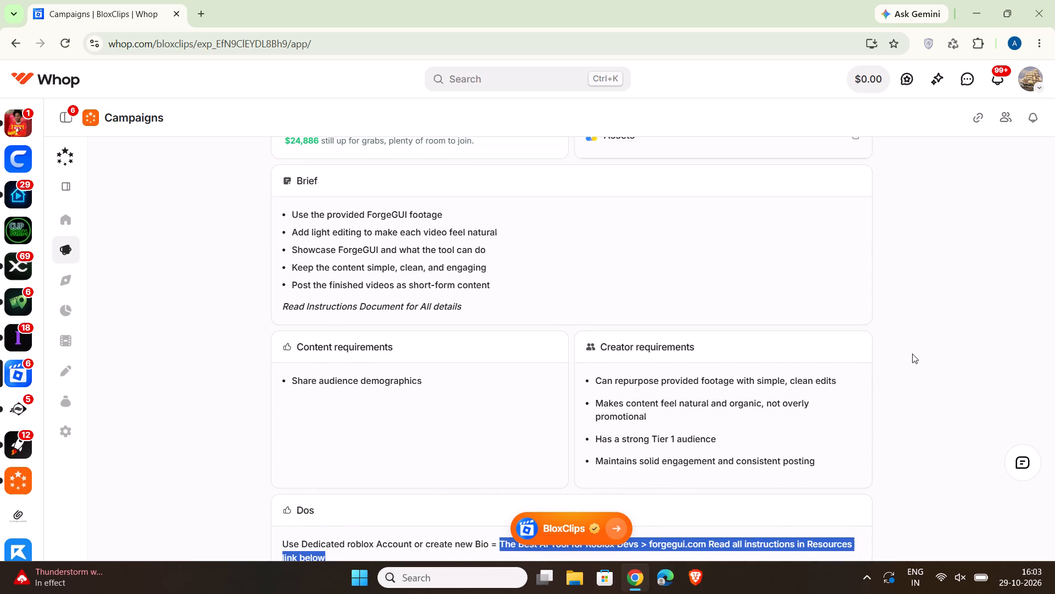
scroll(912, 354, "up", 1)
scroll(792, 239, "up", 1)
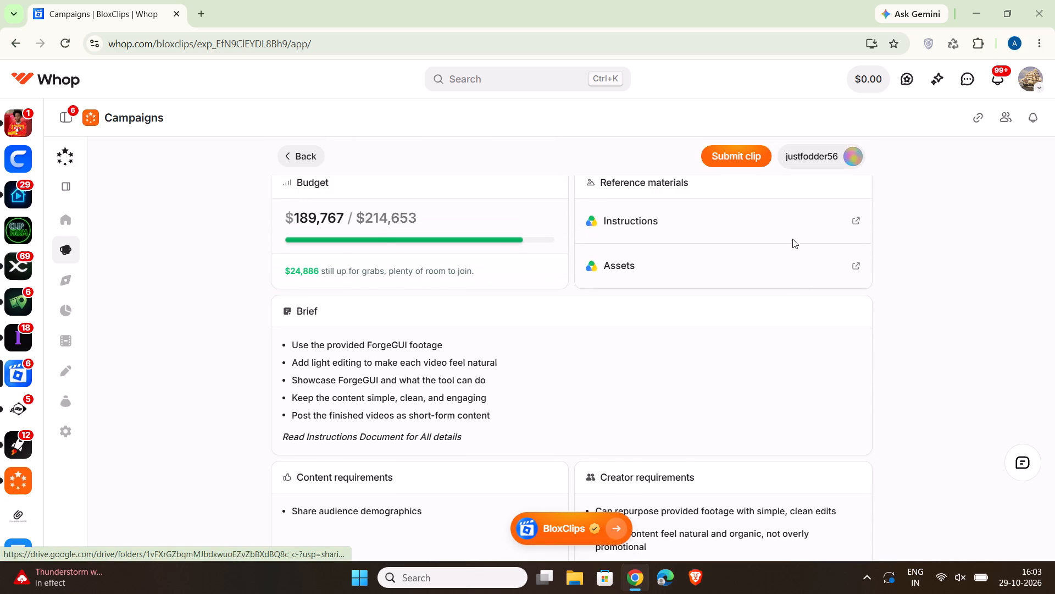
left_click(758, 233)
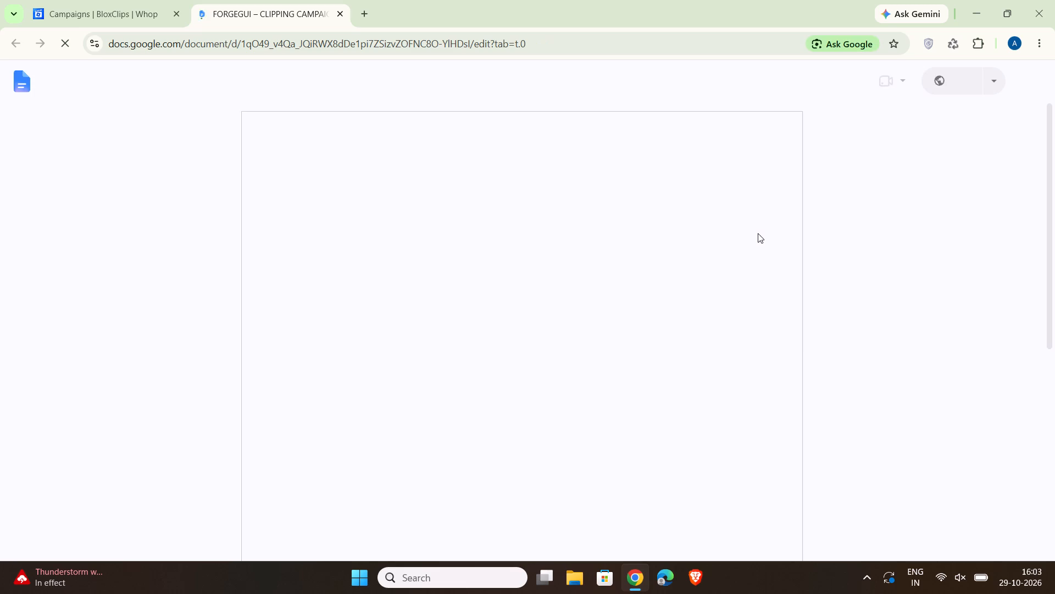
Read the ForgeGUI clipping guide, covering account setup, video options, posting rules and the conditions for not being paid.
scroll(765, 221, "down", 2)
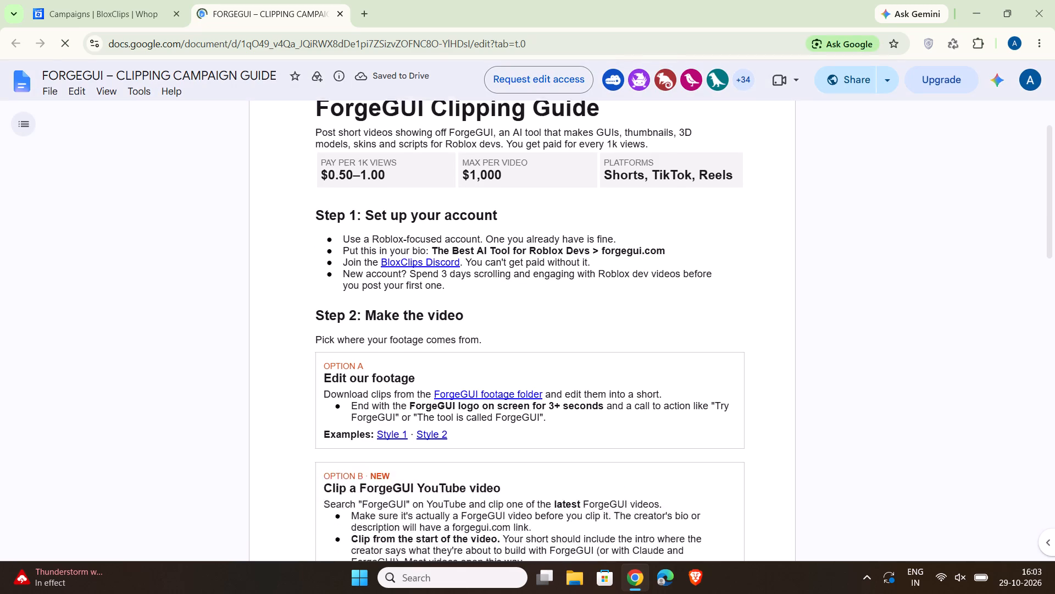
scroll(767, 218, "down", 1)
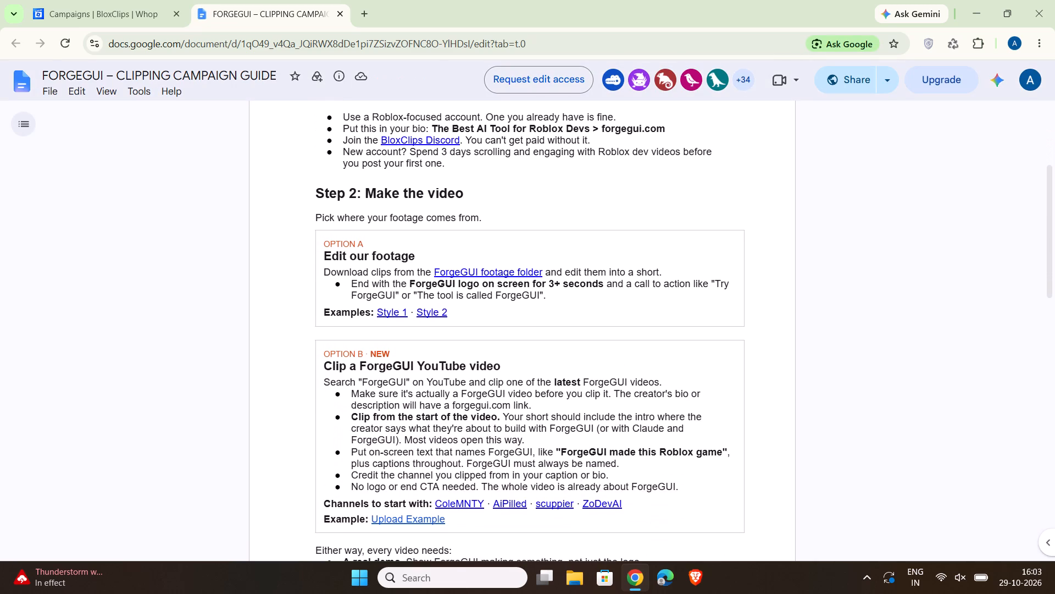
scroll(767, 218, "down", 3)
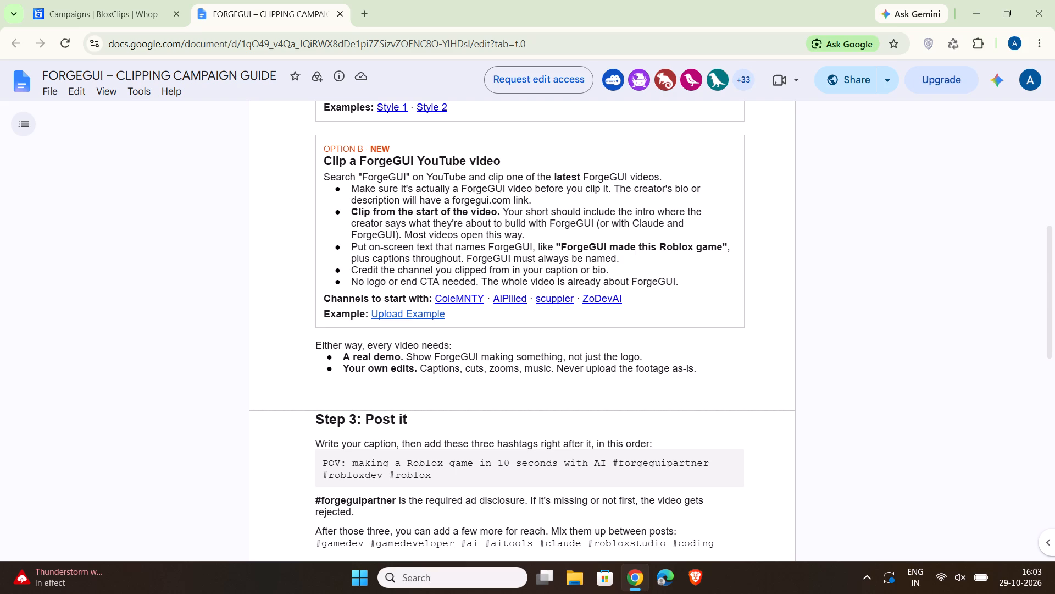
scroll(767, 218, "down", 5)
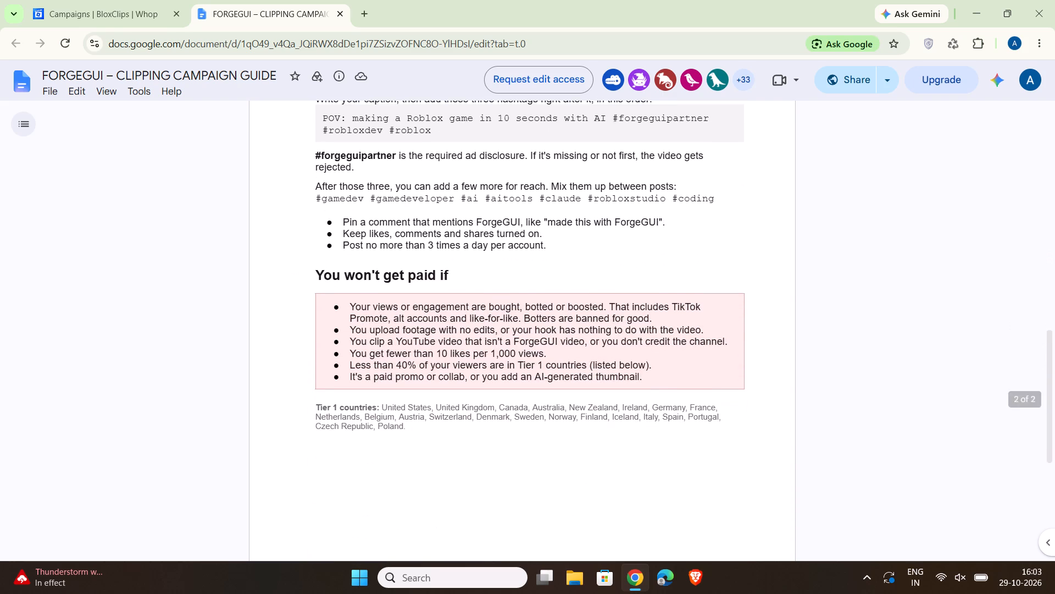
scroll(765, 218, "down", 5)
scroll(765, 218, "up", 5)
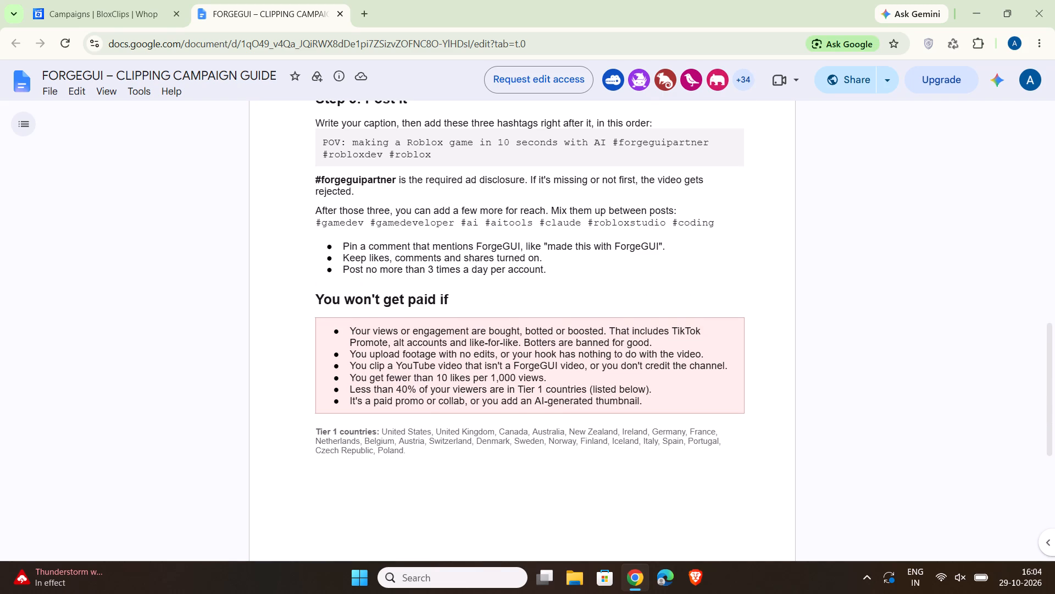
scroll(765, 218, "up", 1)
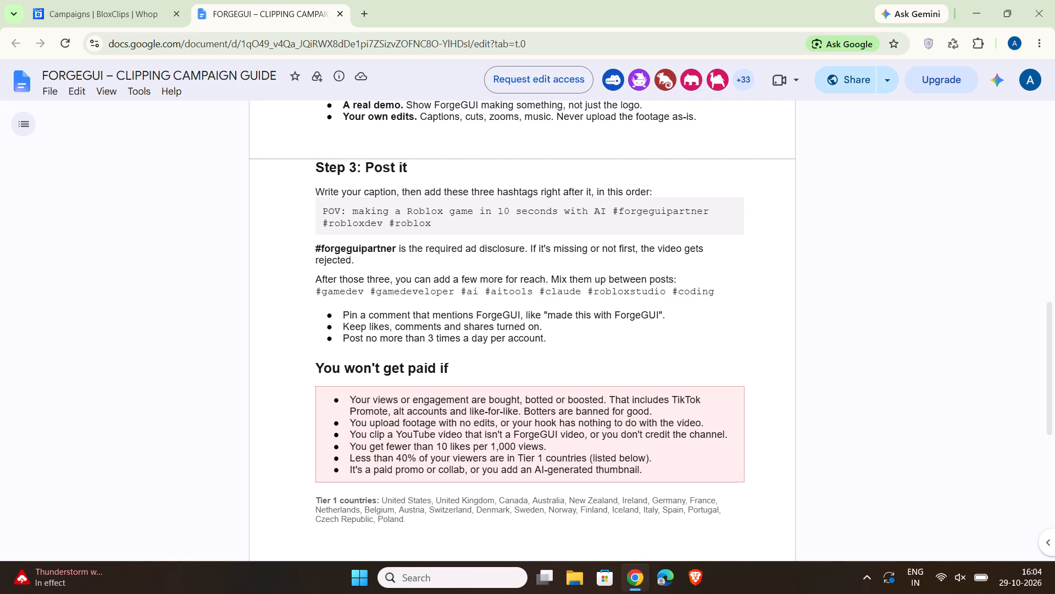
scroll(765, 217, "up", 2)
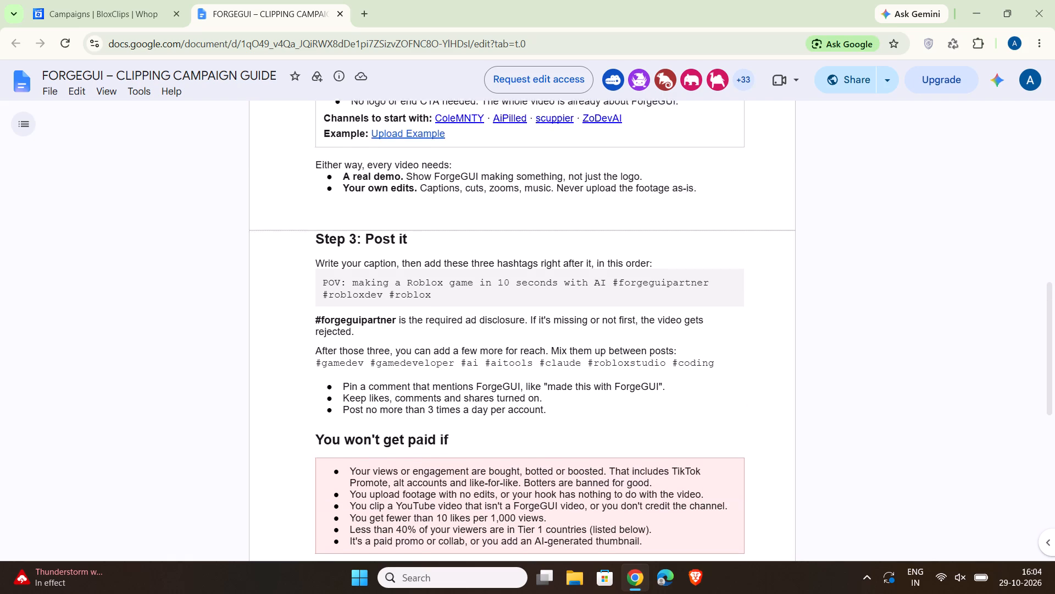
Open the Added This Week folder inside the ForgeGUI footage folder linked under Option A of the guide, and dismiss the Gemini offer.
scroll(765, 217, "up", 9)
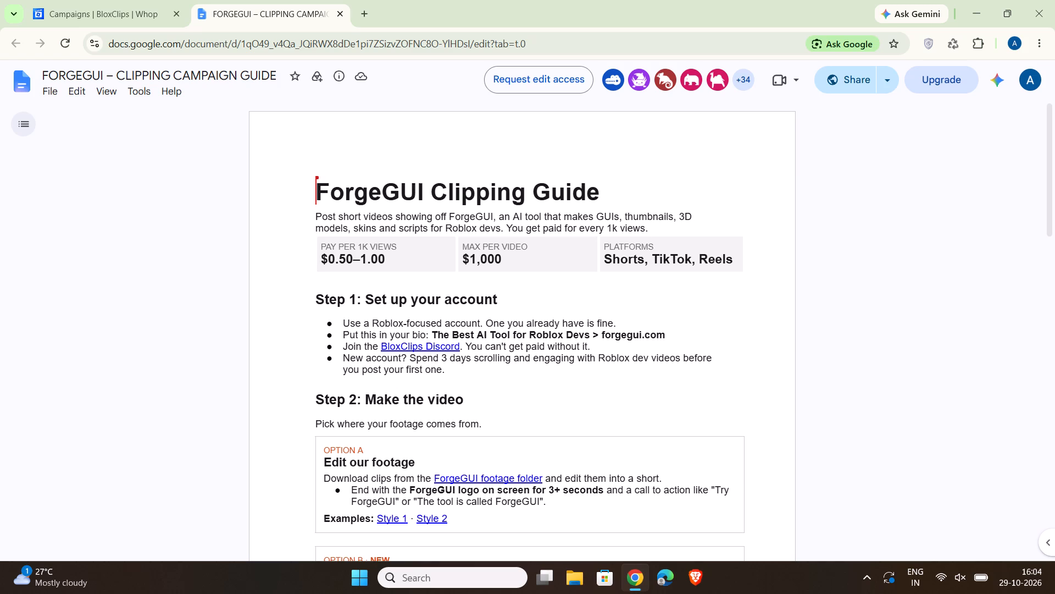
double_click(496, 475)
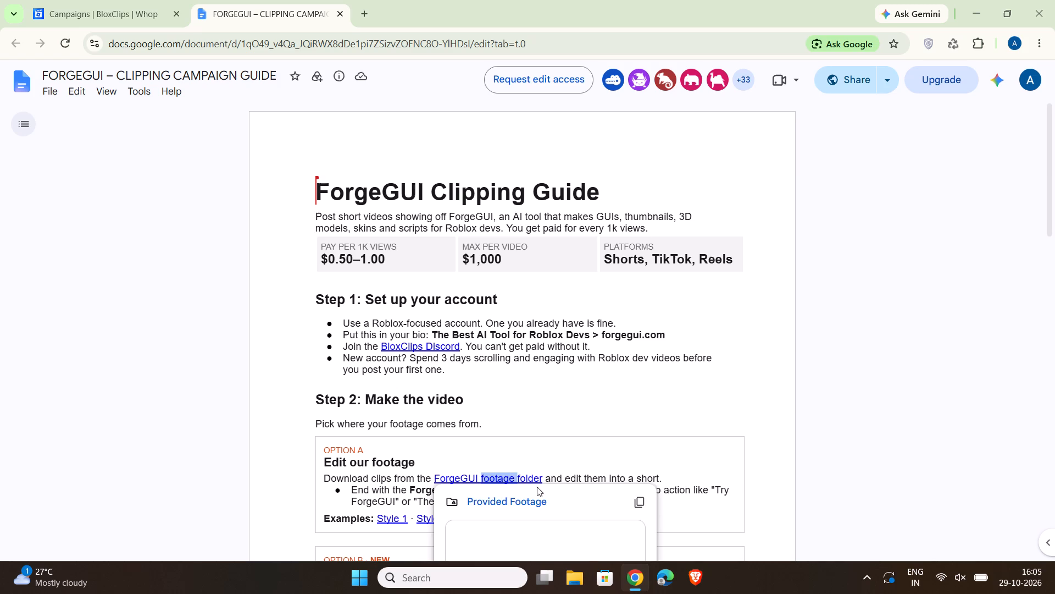
triple_click(517, 499)
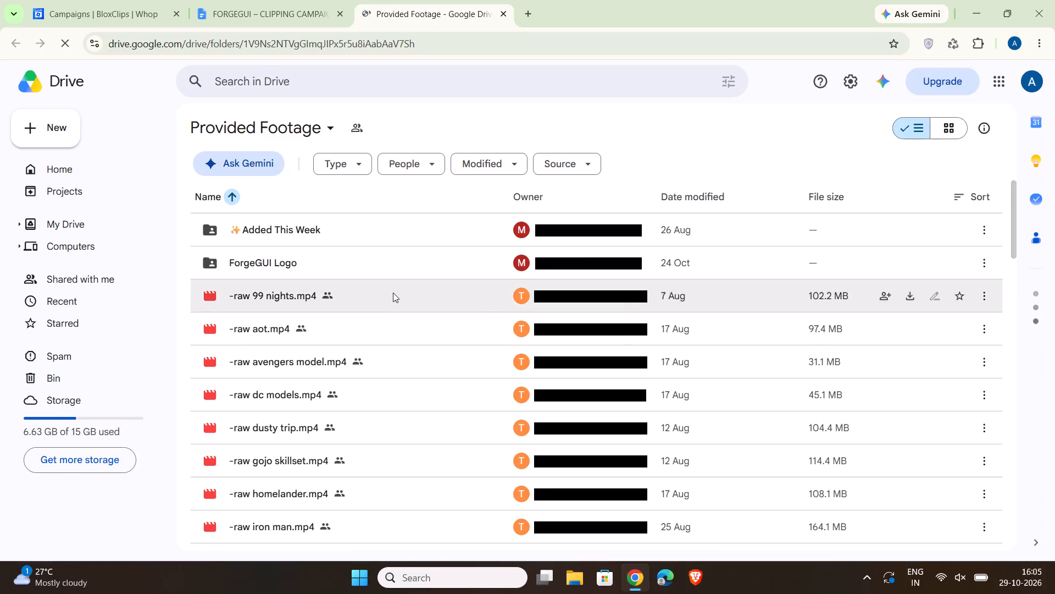
double_click(399, 239)
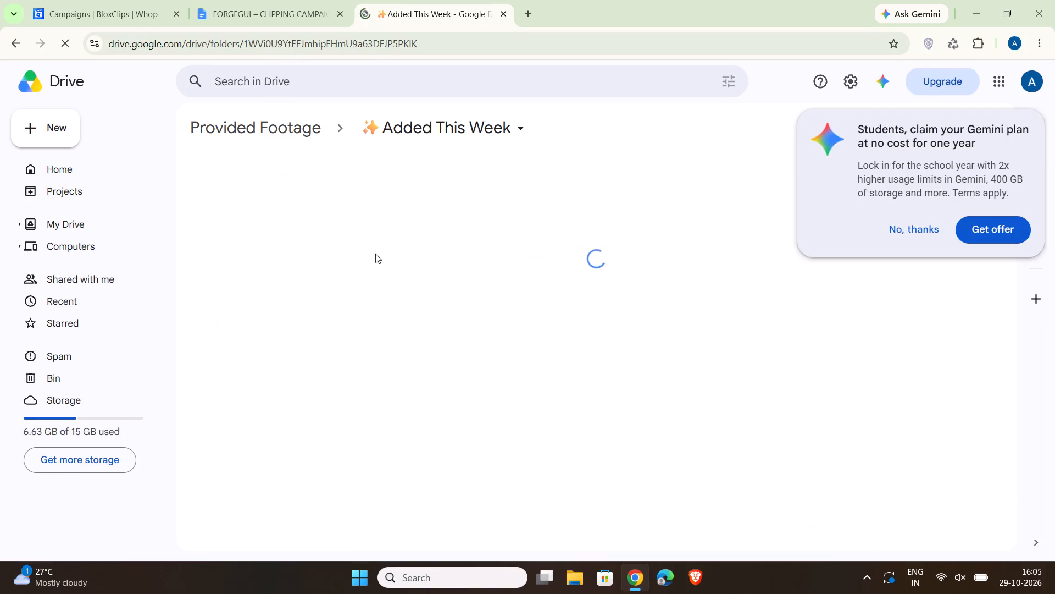
left_click(897, 234)
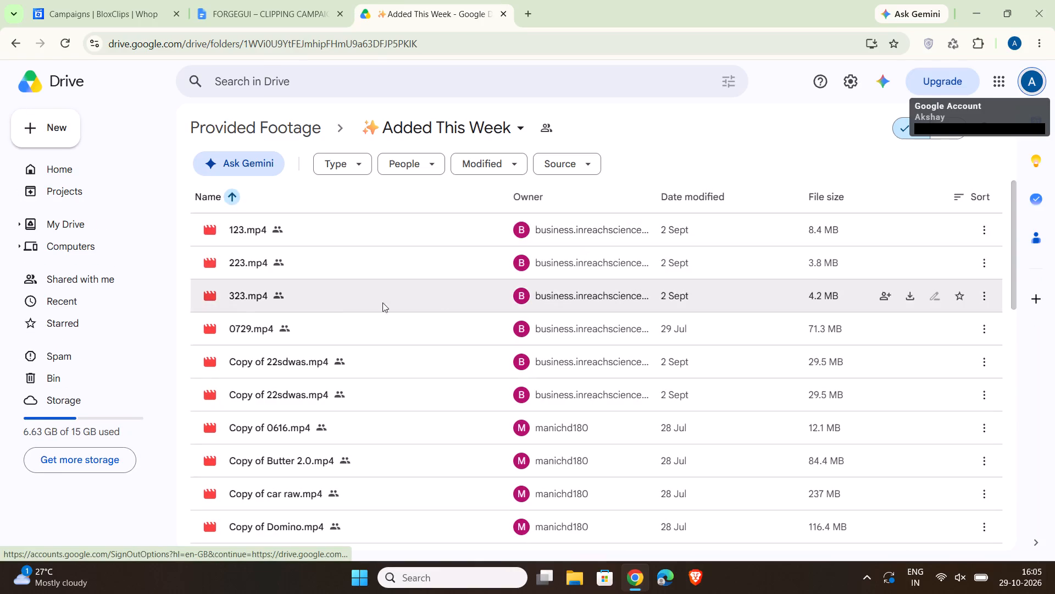
Preview the clips 123.mp4, 223.mp4, 0729.mp4 and the first Copy of 22sdwas.mp4, closing each after viewing.
double_click(343, 222)
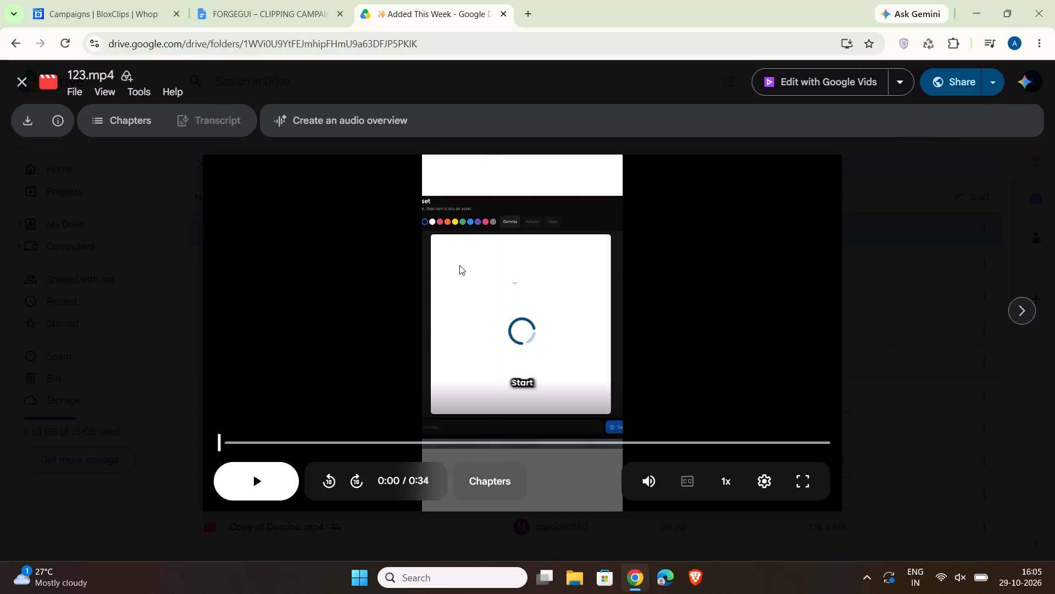
left_click(460, 265)
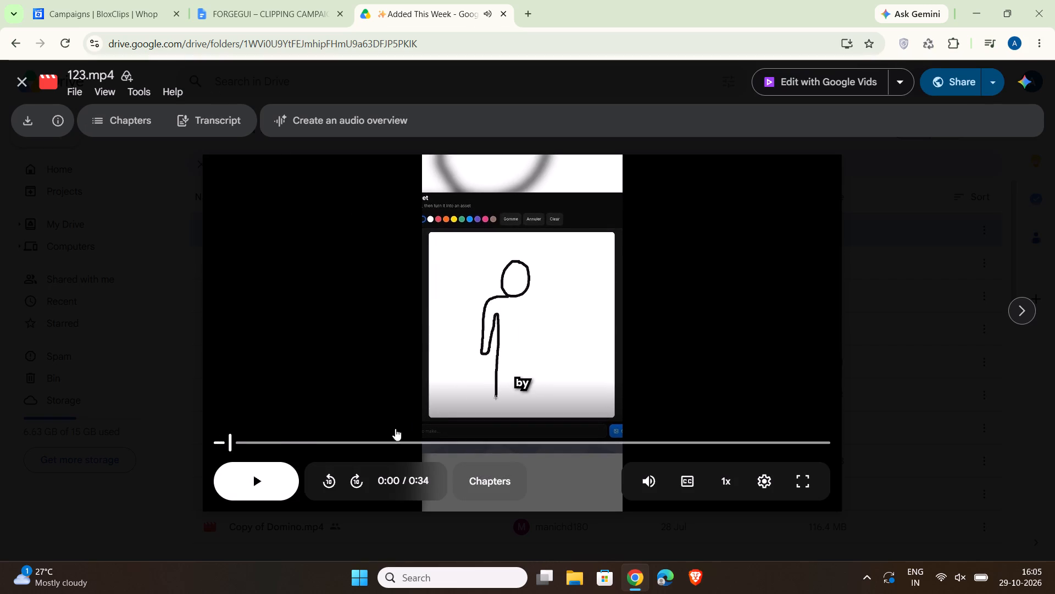
left_click(331, 383)
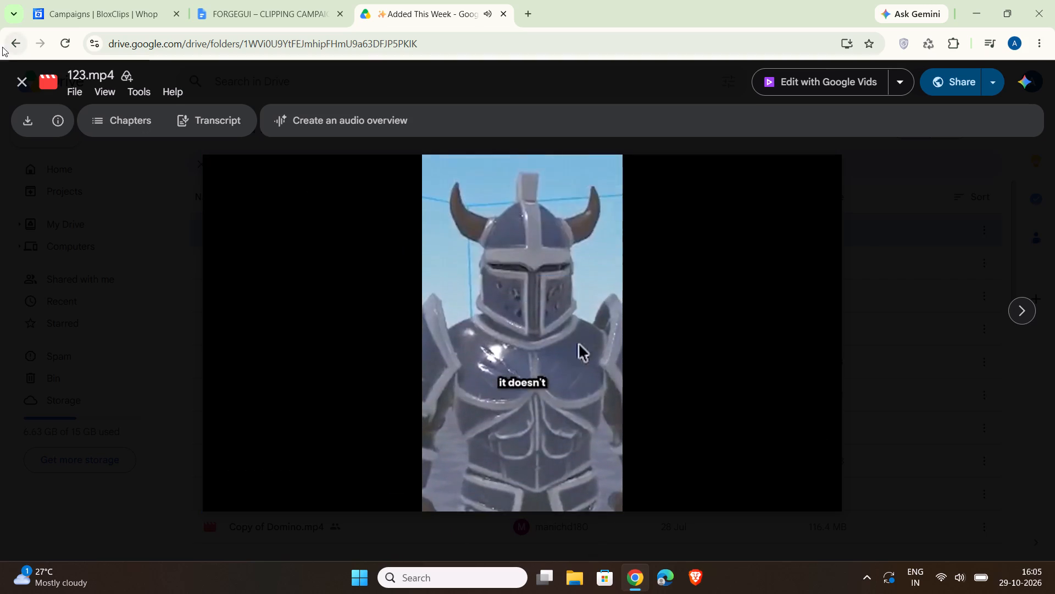
double_click(26, 81)
double_click(352, 267)
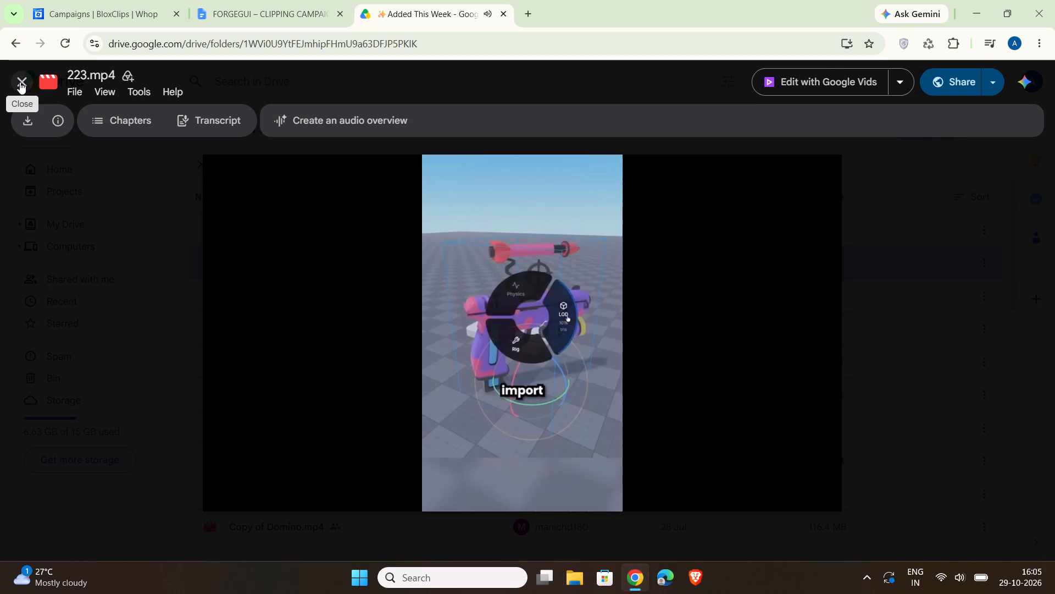
left_click(20, 82)
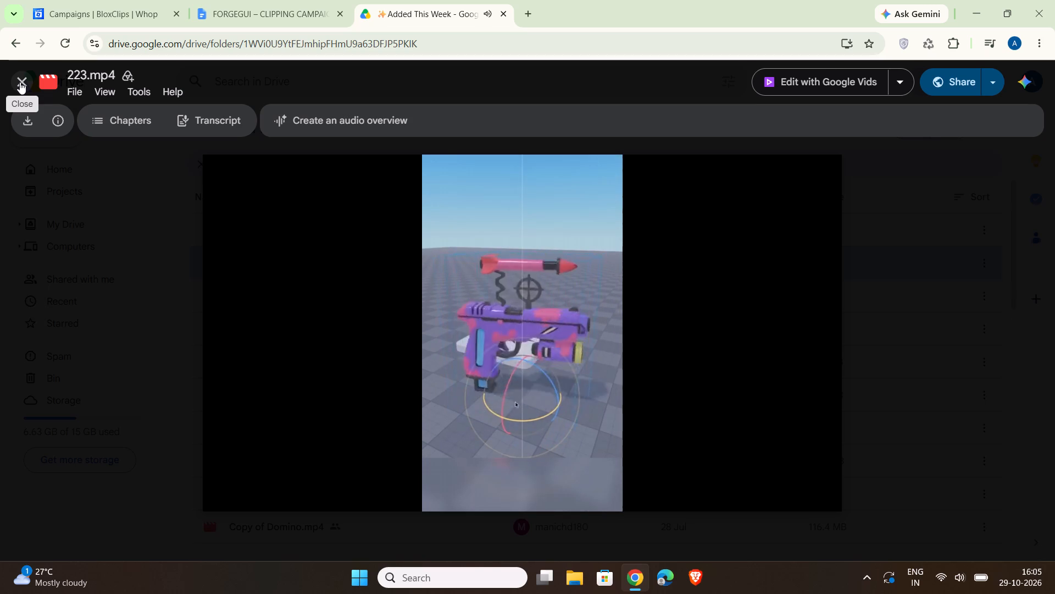
double_click(334, 330)
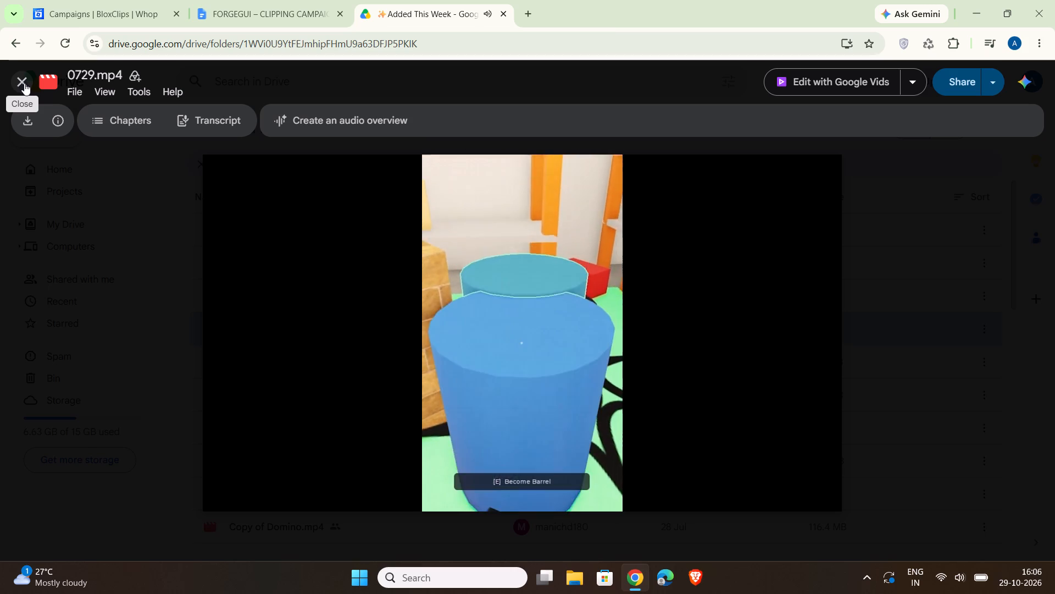
left_click(24, 83)
double_click(382, 365)
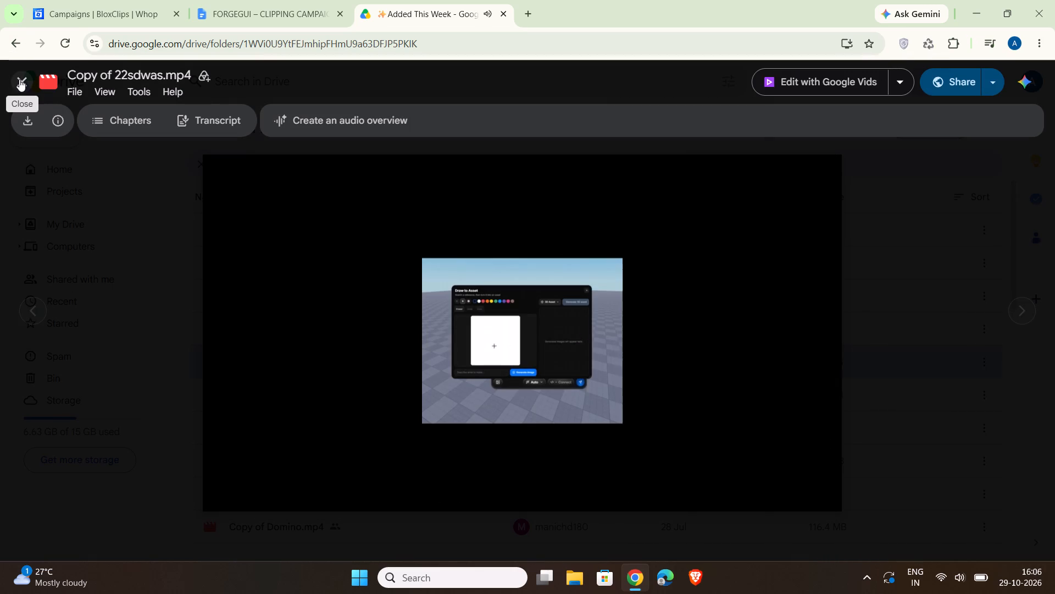
left_click(19, 79)
Preview the second Copy of 22sdwas.mp4, Copy of 0616.mp4 and Copy of Butter 2.0.mp4, closing each after viewing.
scroll(401, 412, "down", 1)
double_click(374, 328)
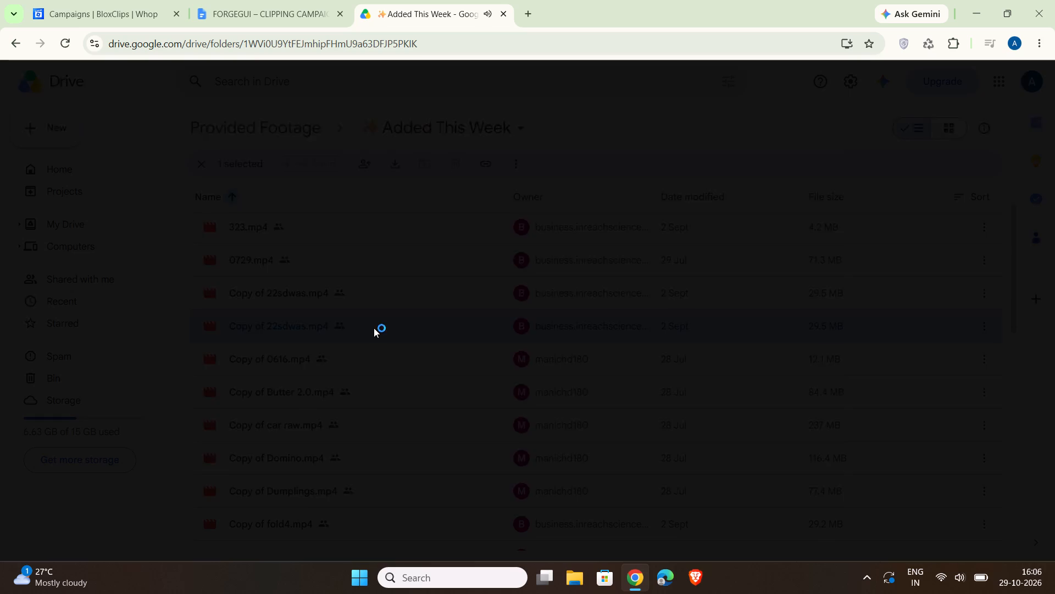
left_click(24, 83)
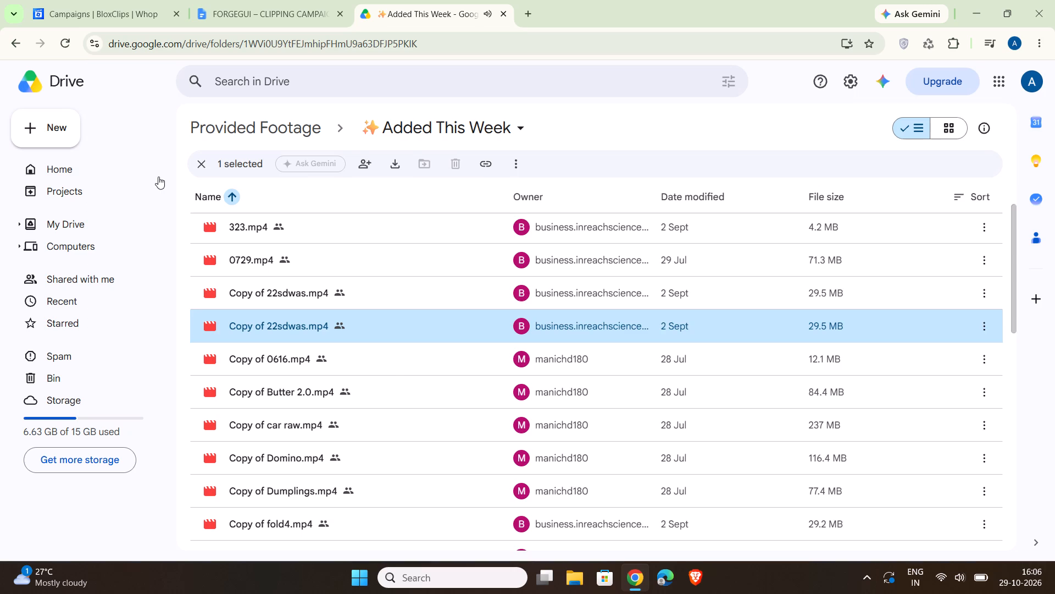
double_click(396, 369)
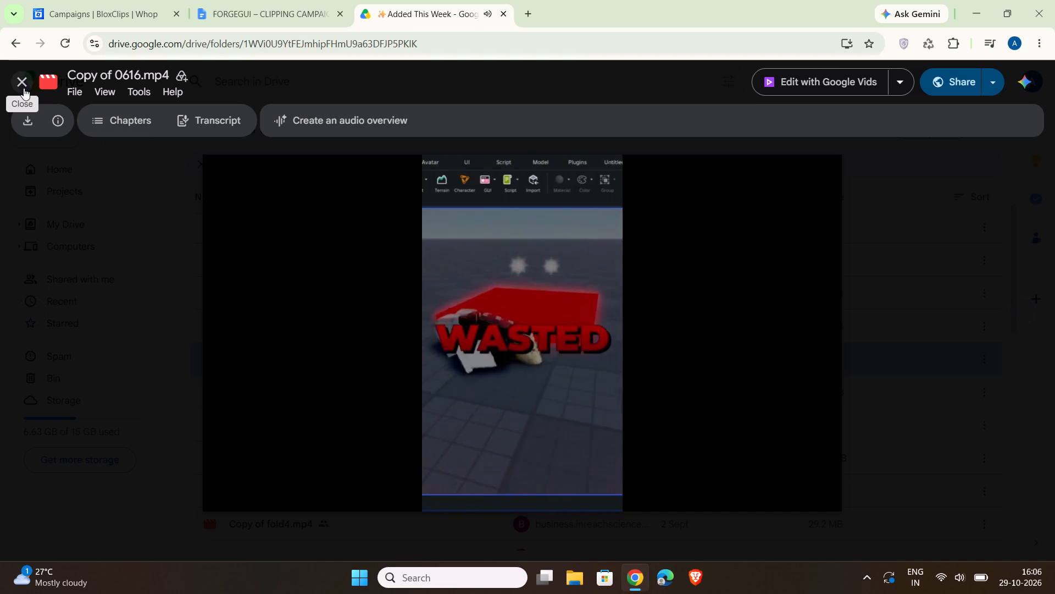
left_click(24, 88)
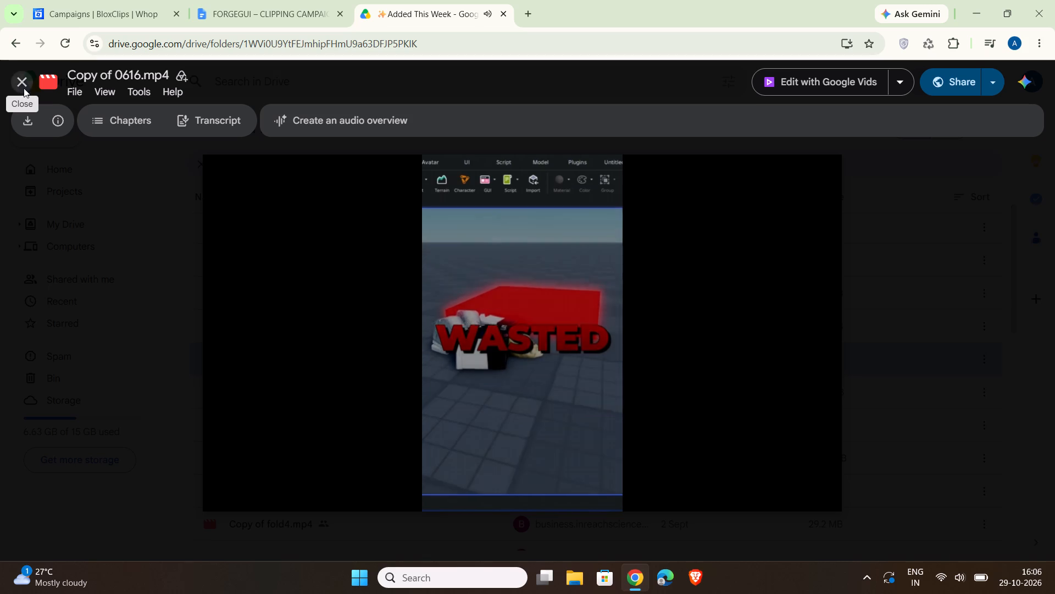
double_click(418, 382)
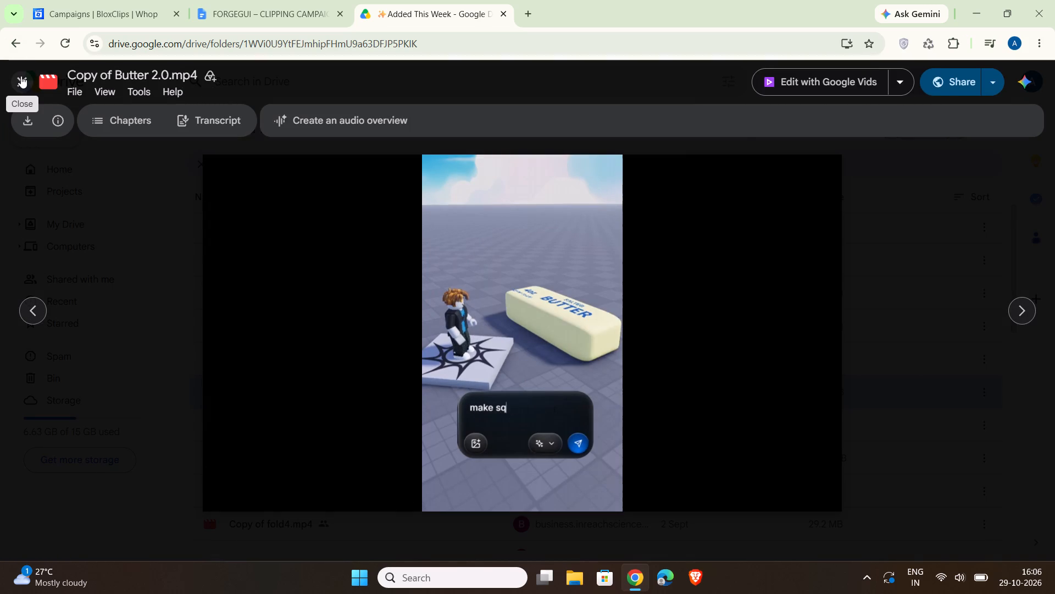
left_click(21, 76)
Preview Copy of gta6 raw.mp4 and Copy of Needoh Block.mp4 further down the Added This Week folder, closing each after viewing.
scroll(418, 408, "down", 2)
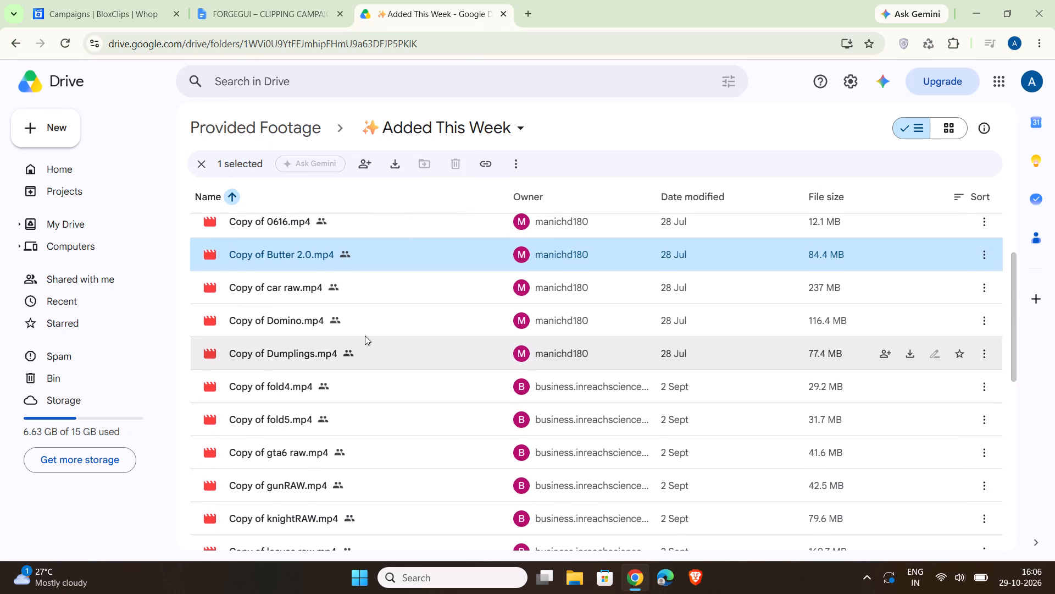
scroll(367, 331, "down", 2)
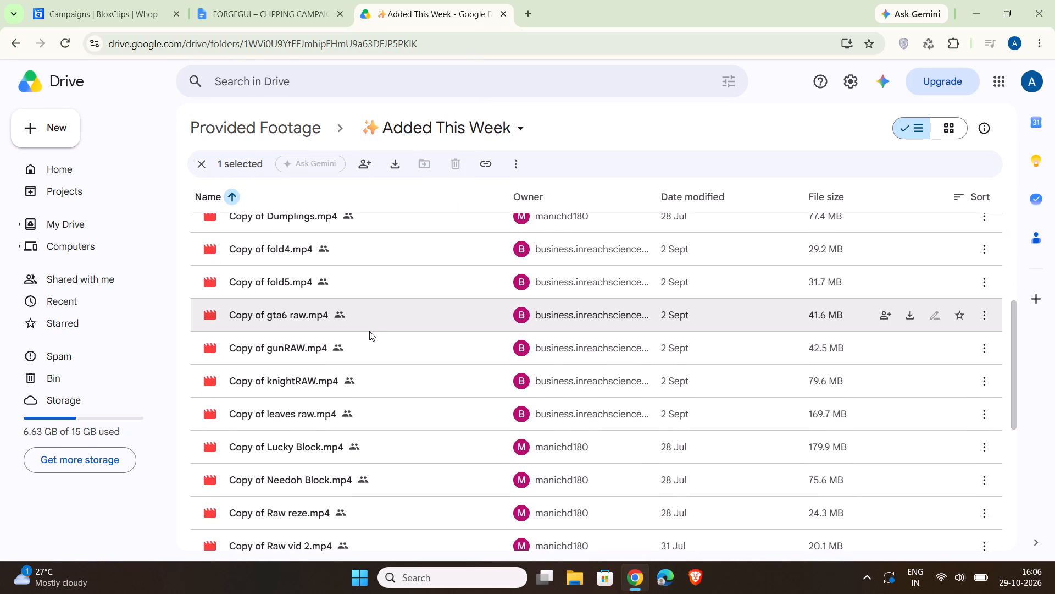
double_click(364, 318)
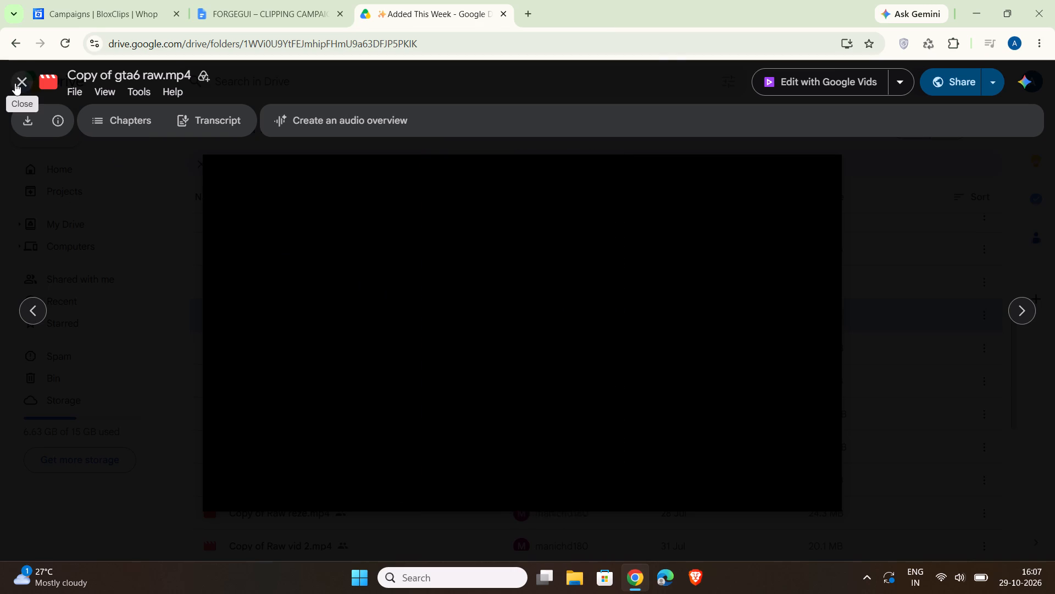
left_click(15, 83)
scroll(422, 354, "down", 2)
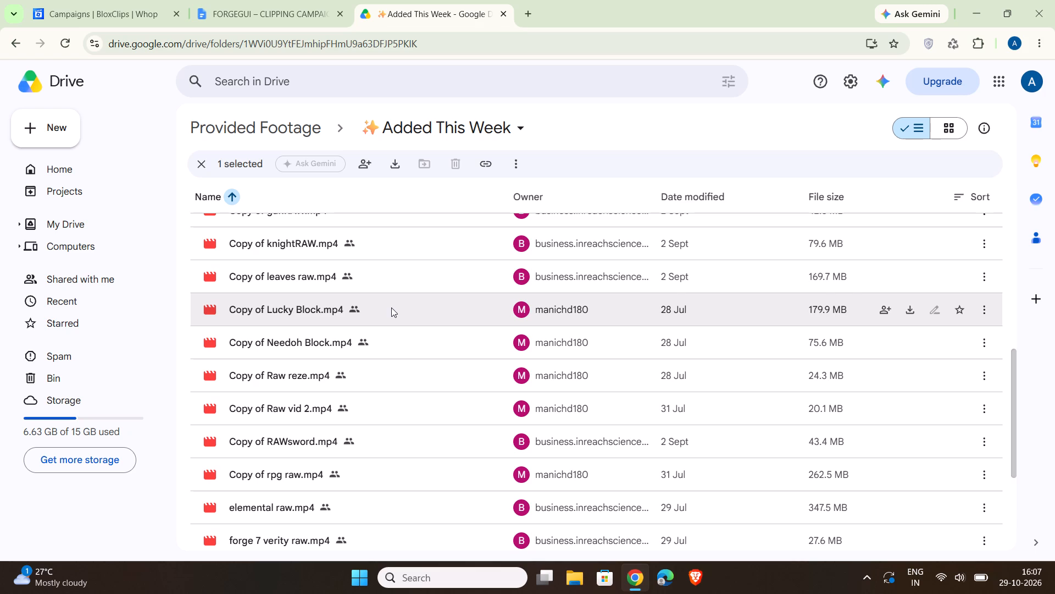
triple_click(396, 349)
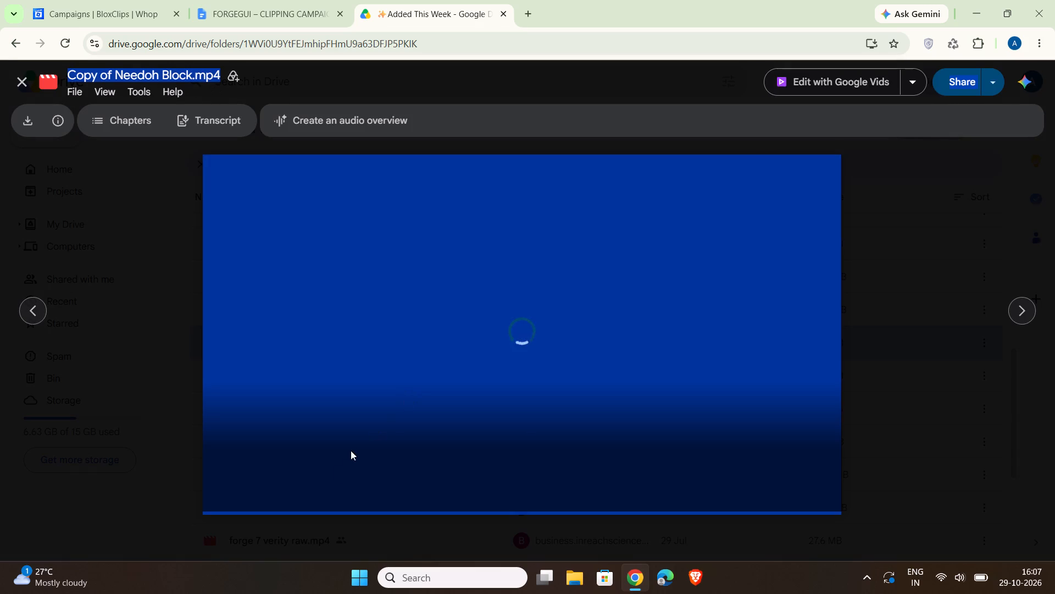
left_click(278, 331)
left_click(267, 481)
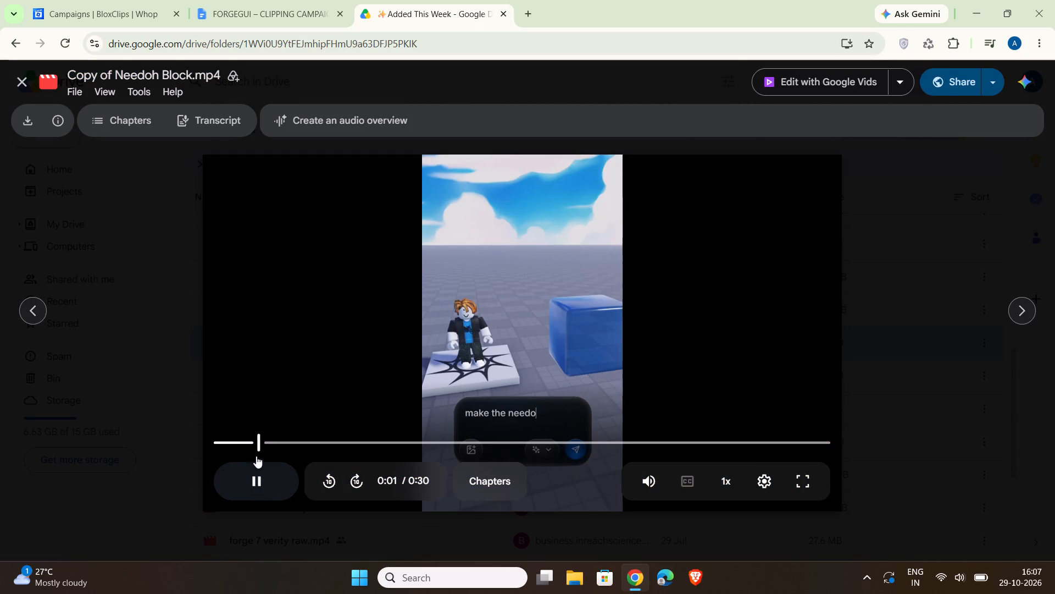
left_click(23, 87)
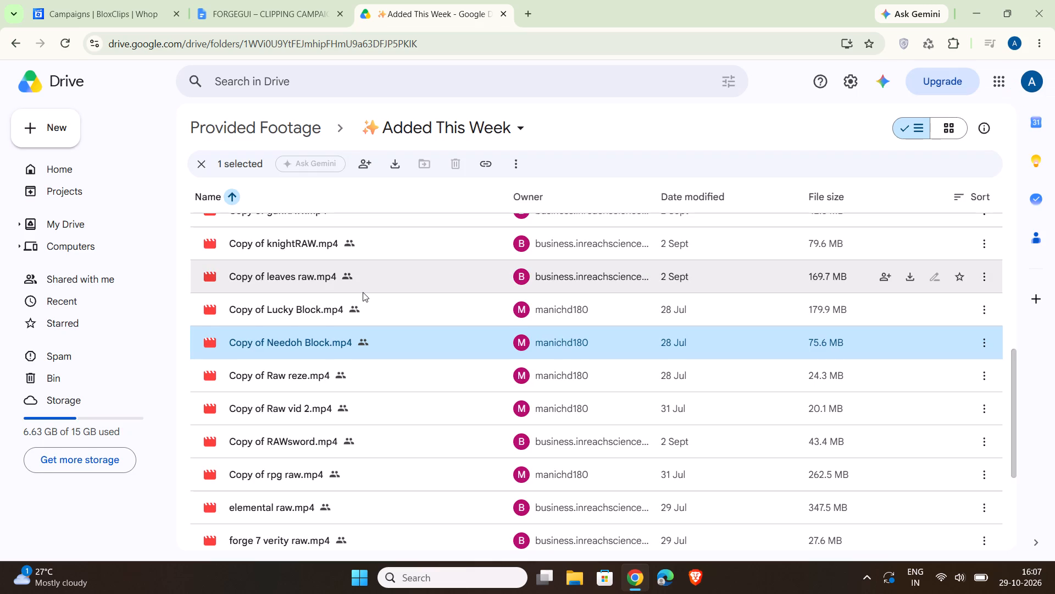
Look through the rest of the Added This Week folder, preview forge 7 verity raw.mp4, and recheck Copy of gta6 raw.mp4.
scroll(363, 292, "down", 3)
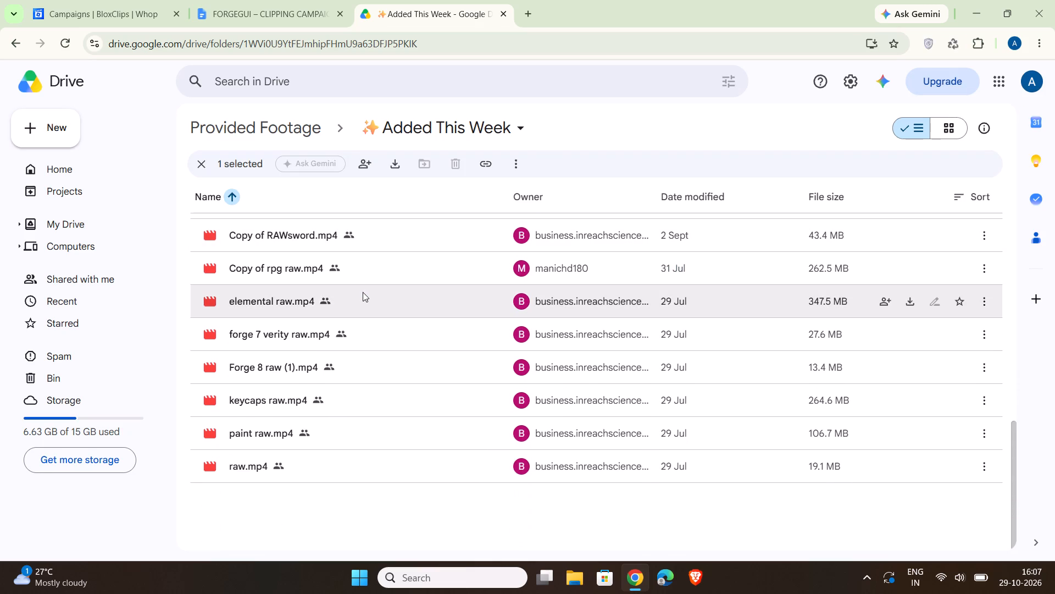
scroll(364, 411, "up", 1)
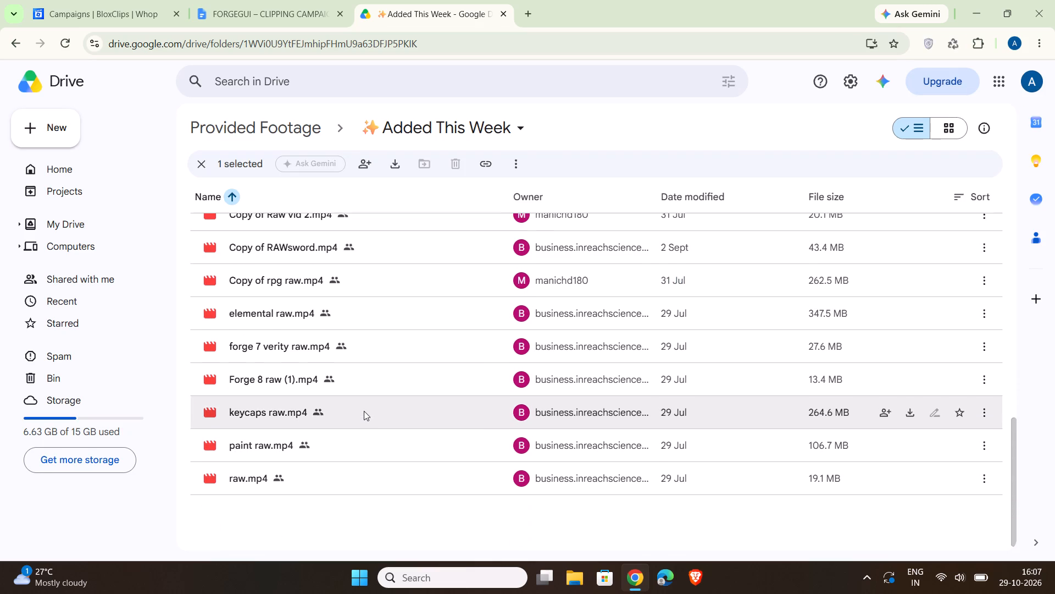
double_click(370, 399)
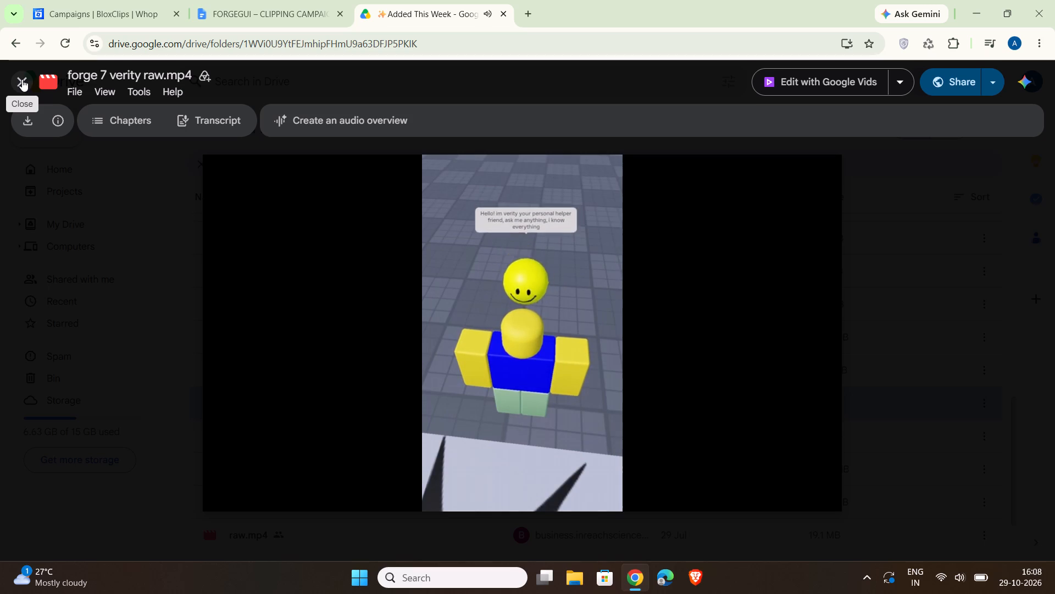
left_click(22, 79)
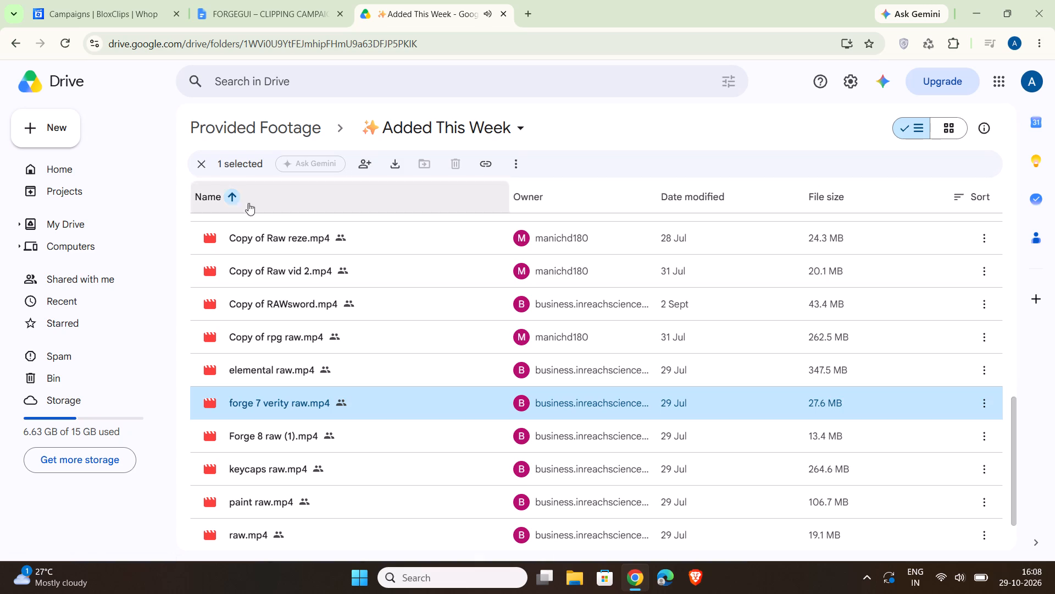
scroll(299, 271, "up", 5)
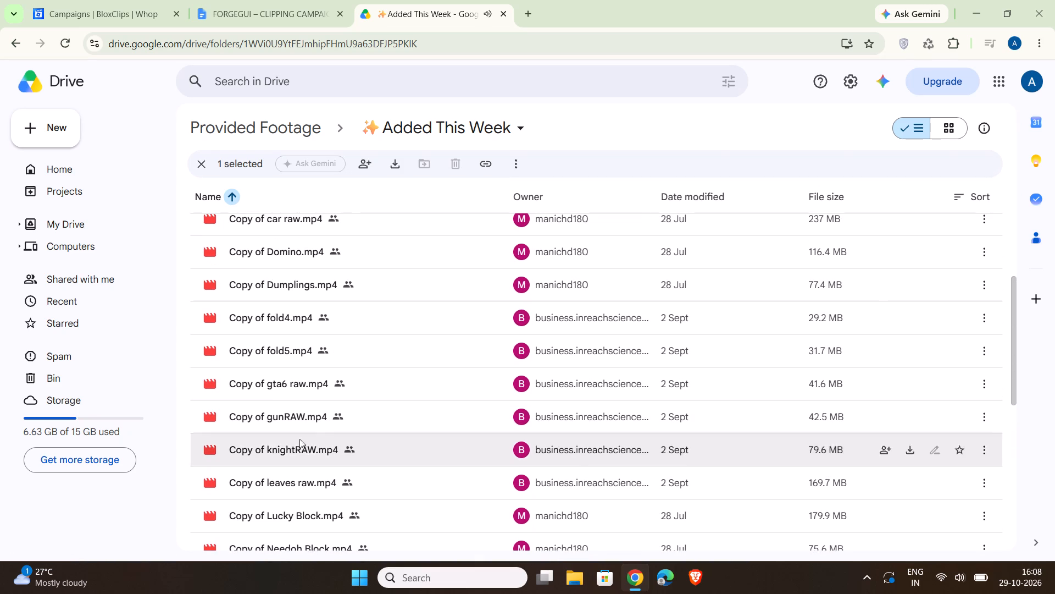
double_click(293, 392)
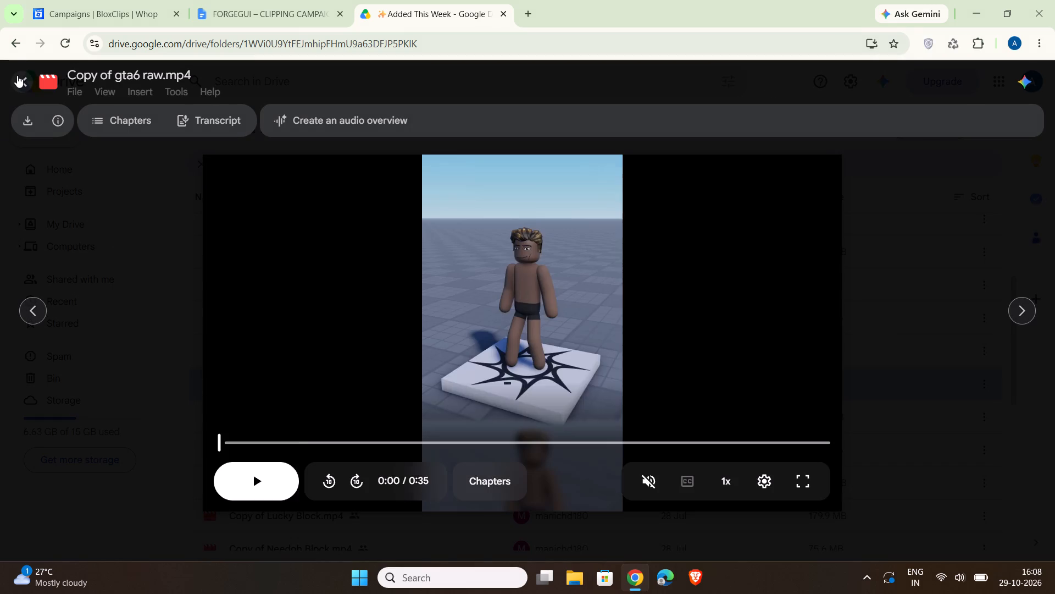
left_click(24, 84)
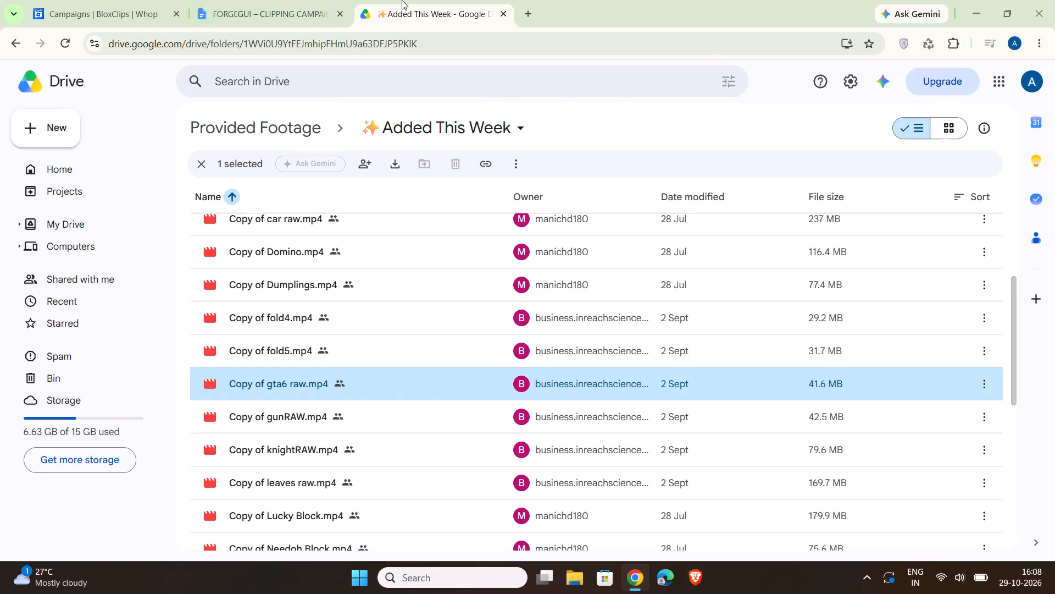
Return to the ForgeGUI clipping guide and open its linked ForgeGUI footage folder.
left_click(285, 13)
left_click(421, 446)
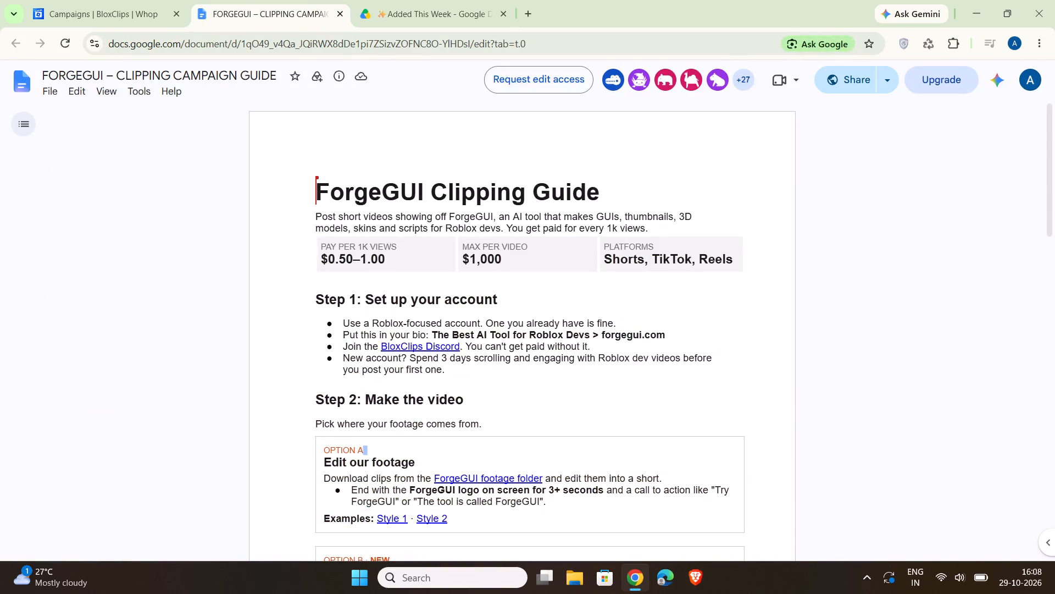
left_click(473, 480)
left_click(519, 499)
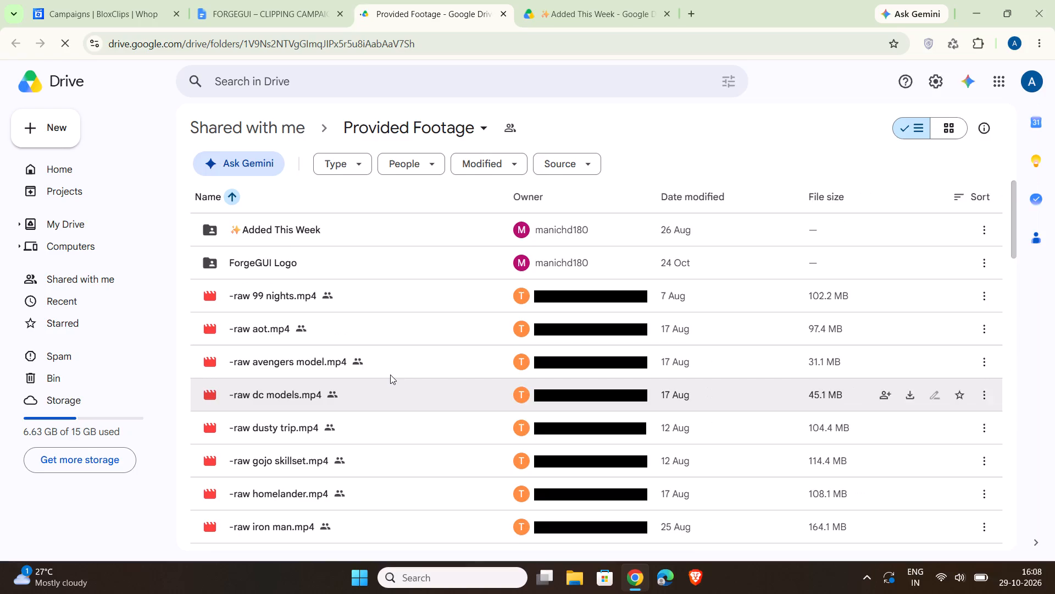
Look through the Provided Footage list, from the -raw clips past the numbered ones to the clips starting with B, for suitable footage.
scroll(390, 375, "down", 1)
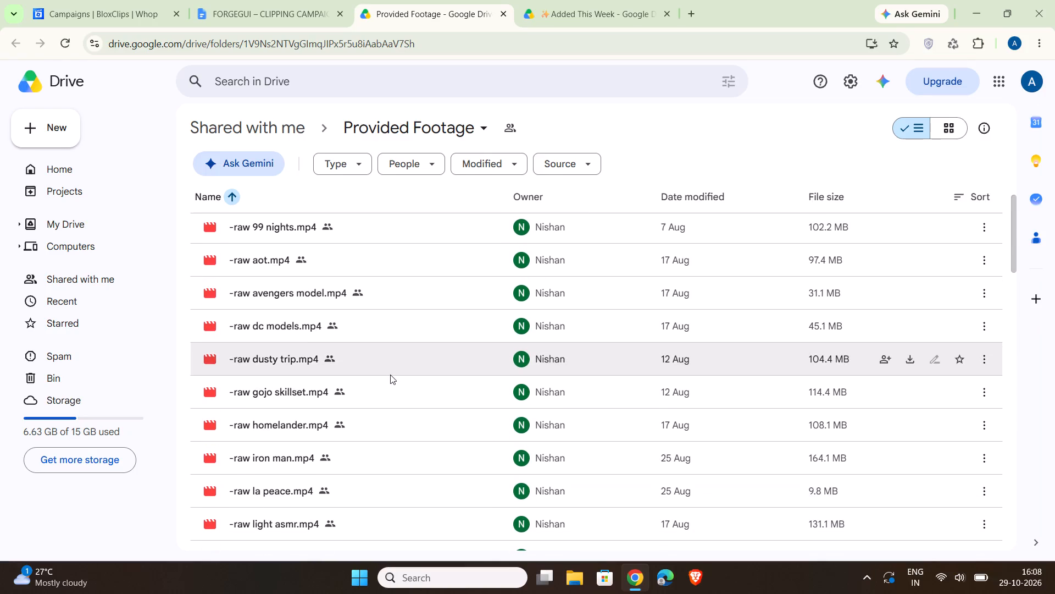
scroll(390, 375, "down", 1)
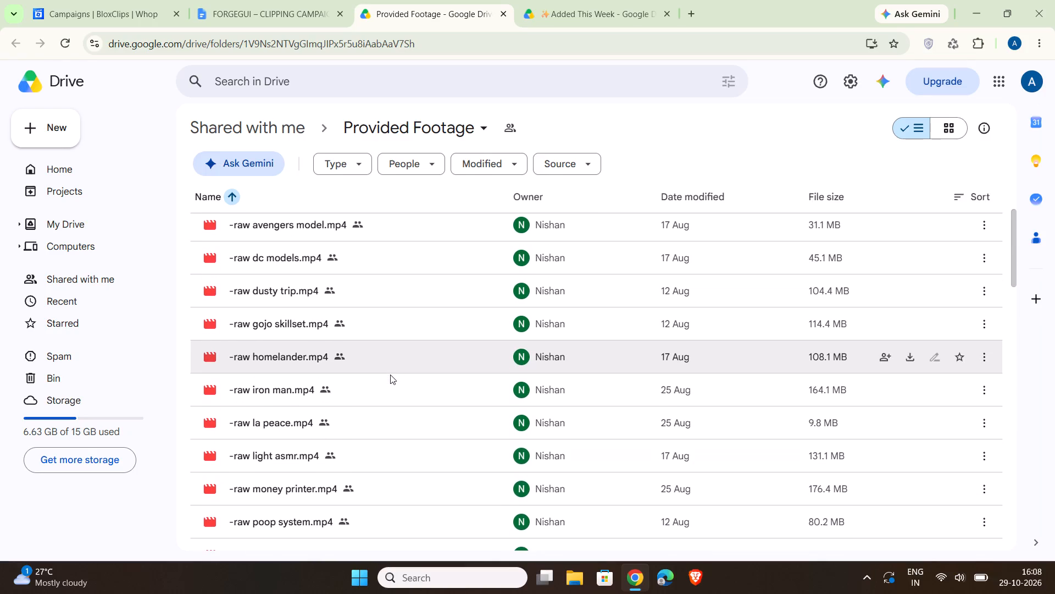
scroll(390, 375, "down", 3)
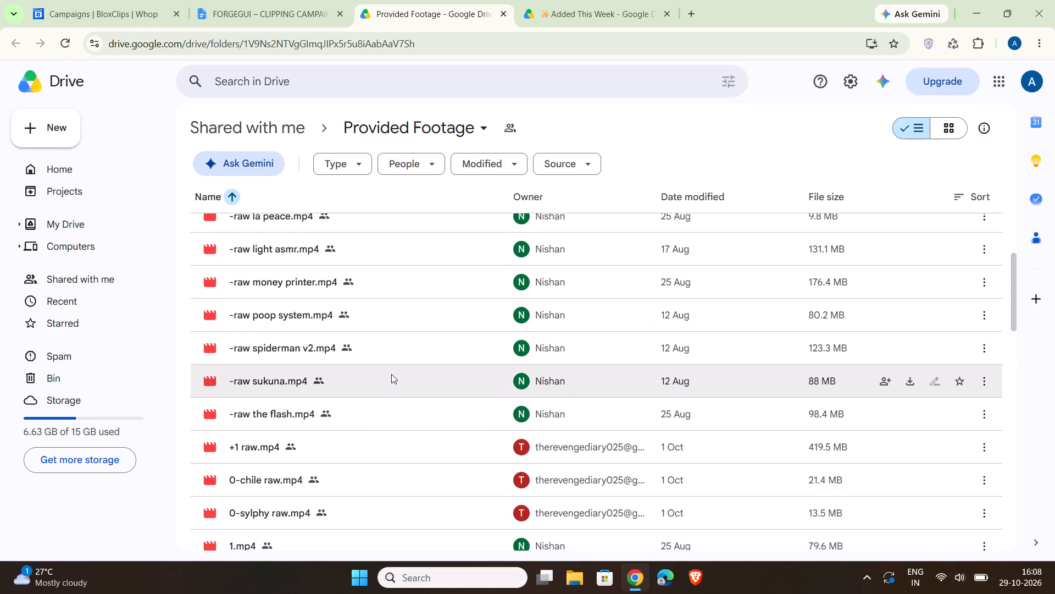
scroll(391, 374, "down", 7)
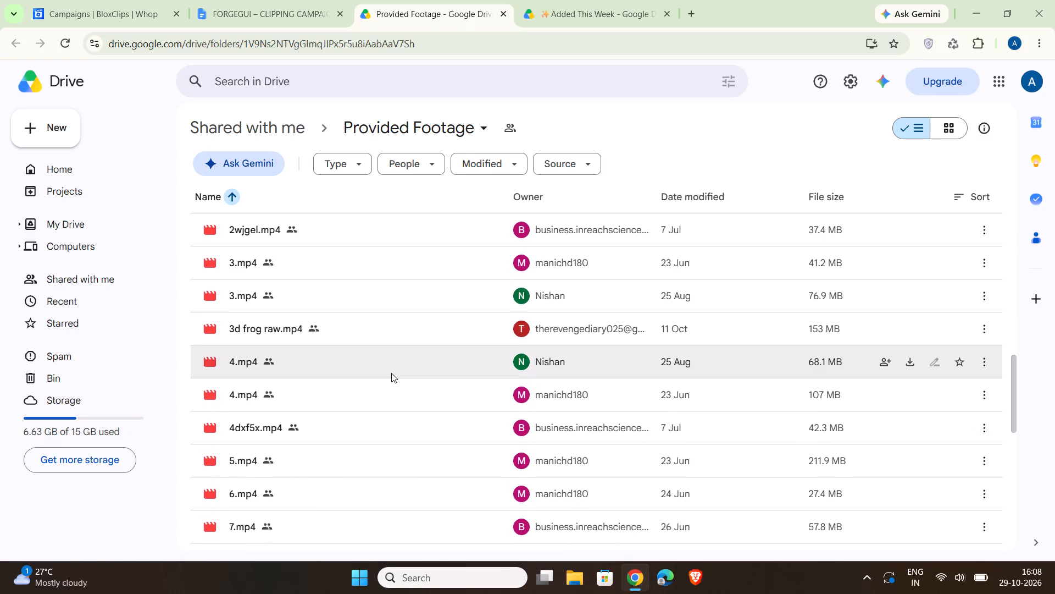
scroll(391, 373, "down", 4)
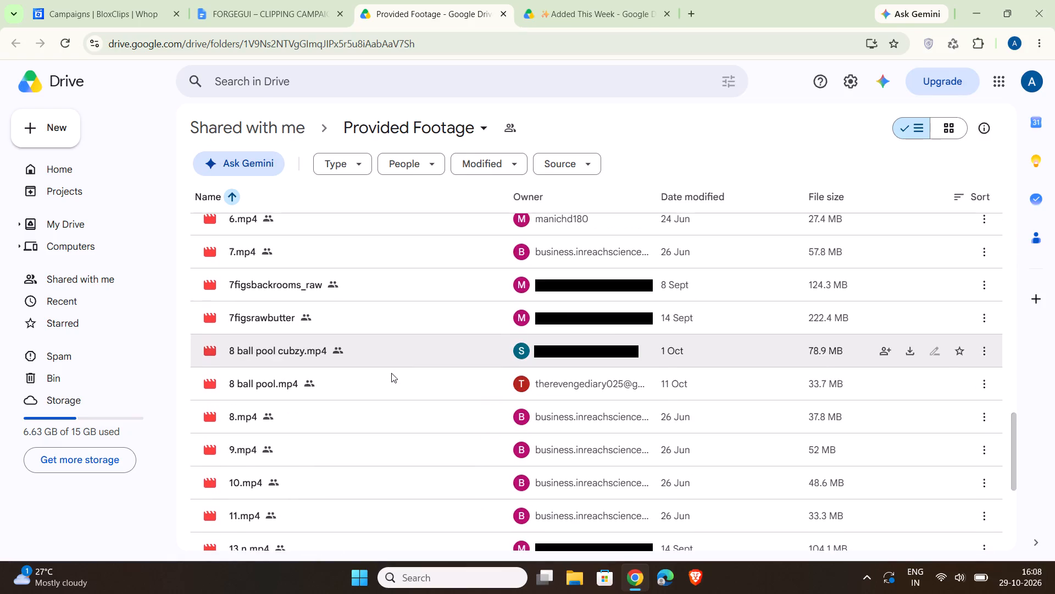
scroll(391, 373, "down", 4)
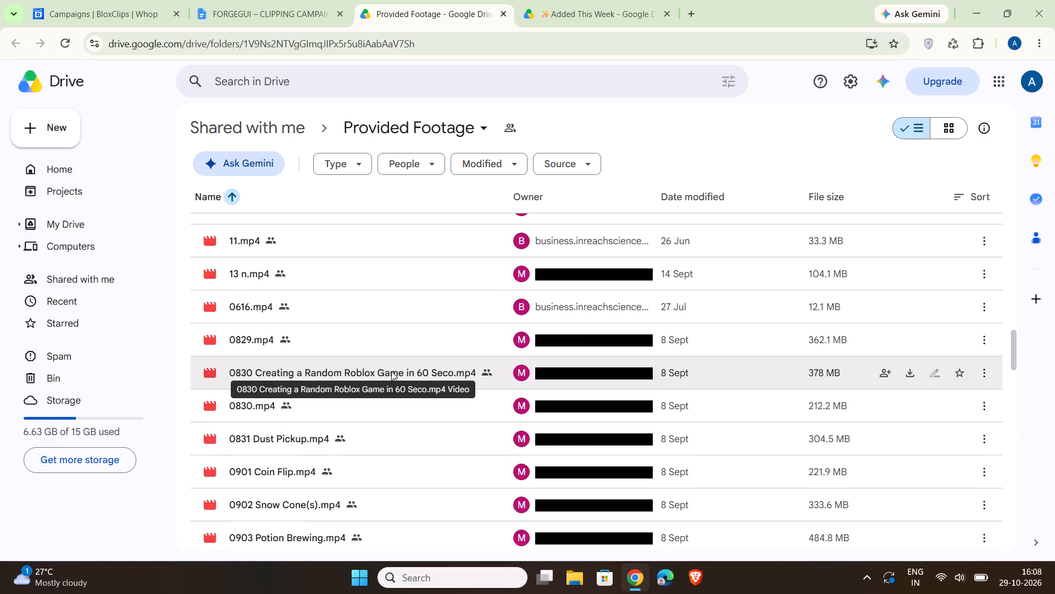
scroll(391, 371, "down", 3)
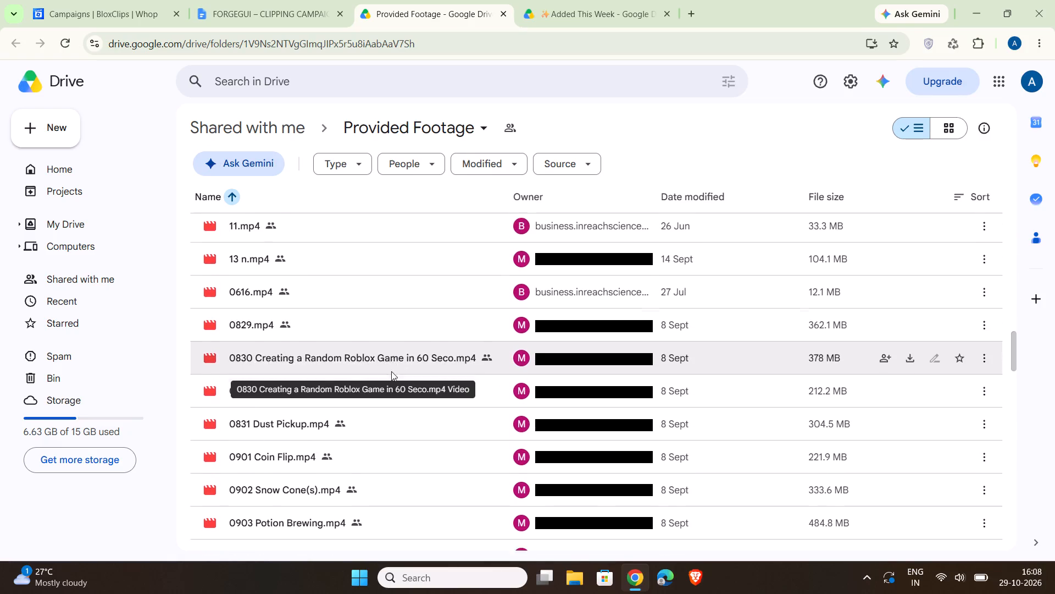
scroll(391, 371, "down", 4)
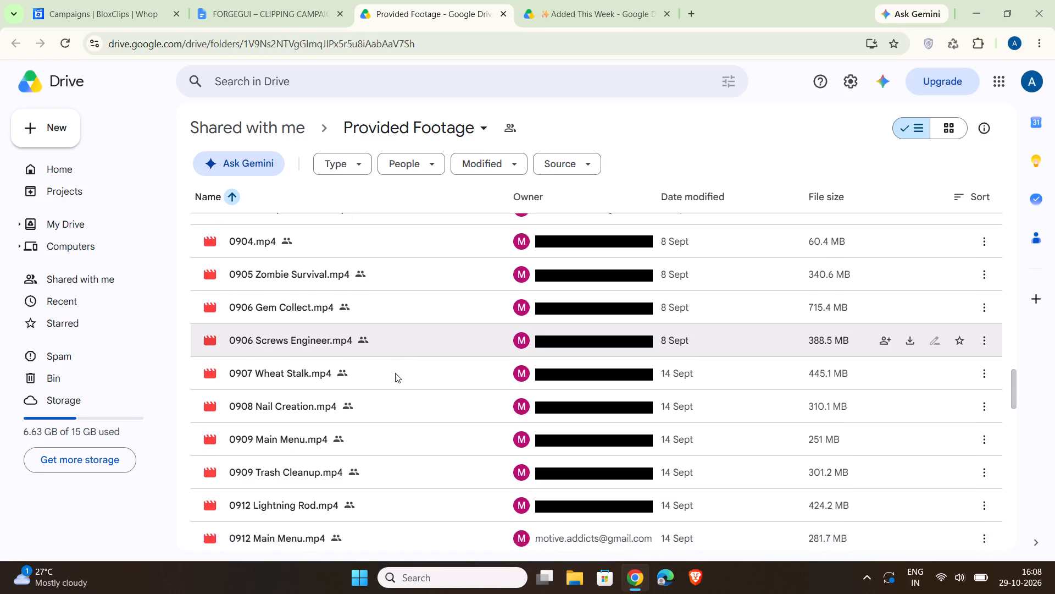
scroll(395, 373, "down", 4)
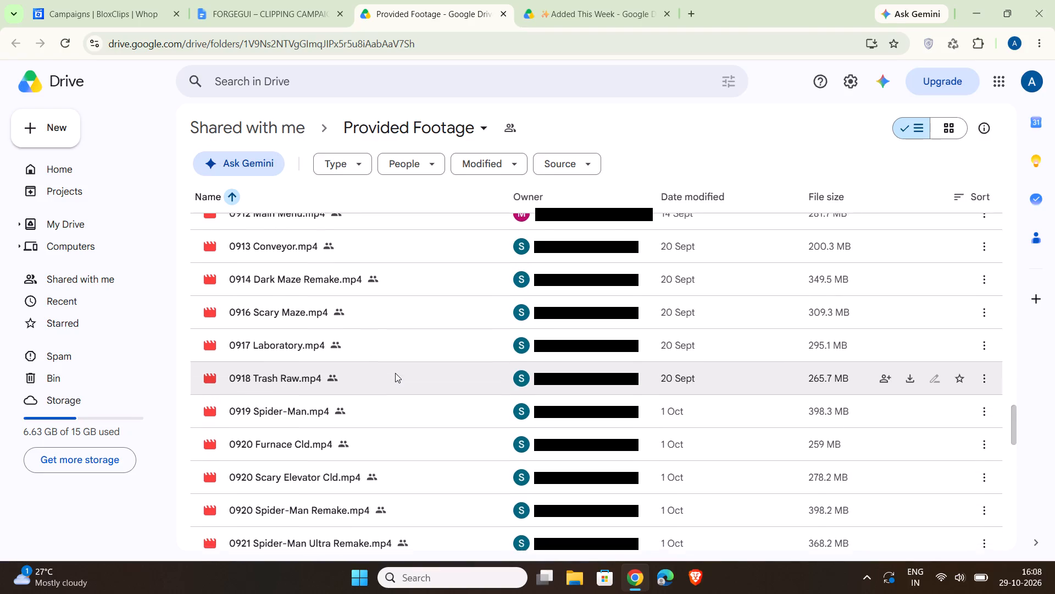
scroll(395, 373, "down", 4)
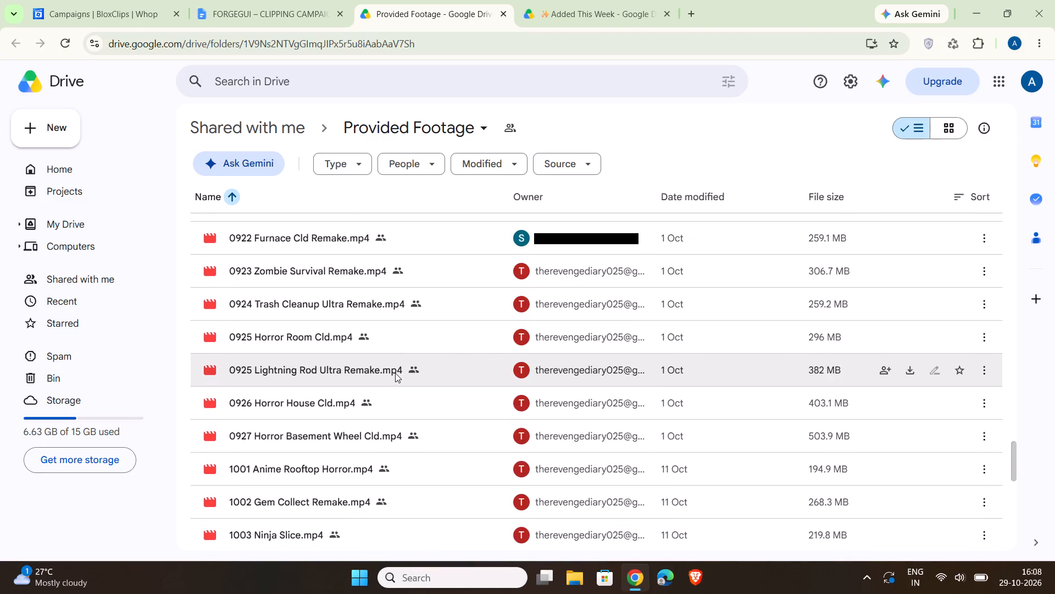
scroll(395, 373, "down", 6)
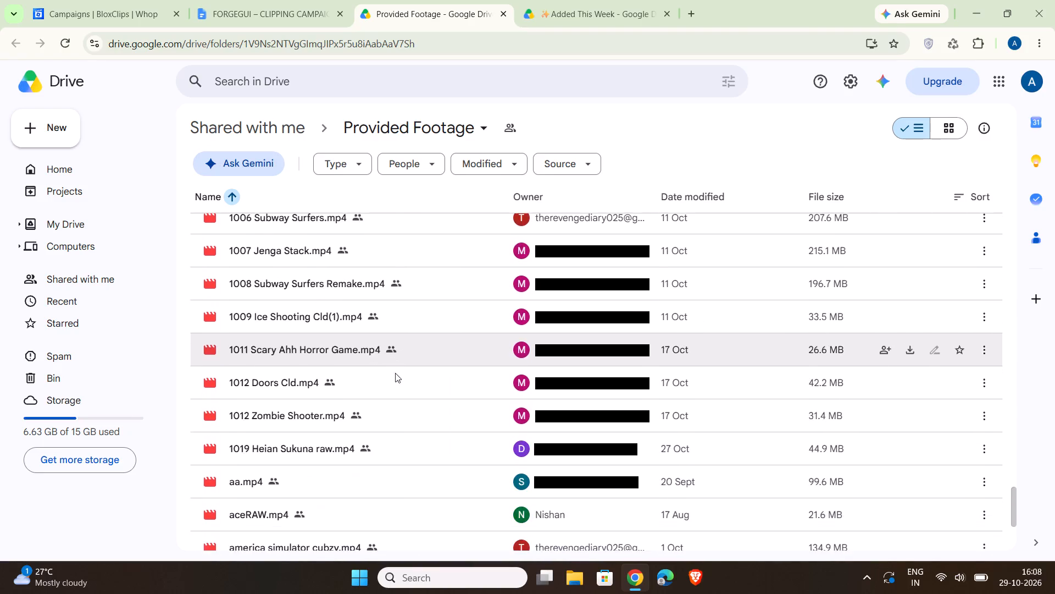
scroll(395, 373, "down", 6)
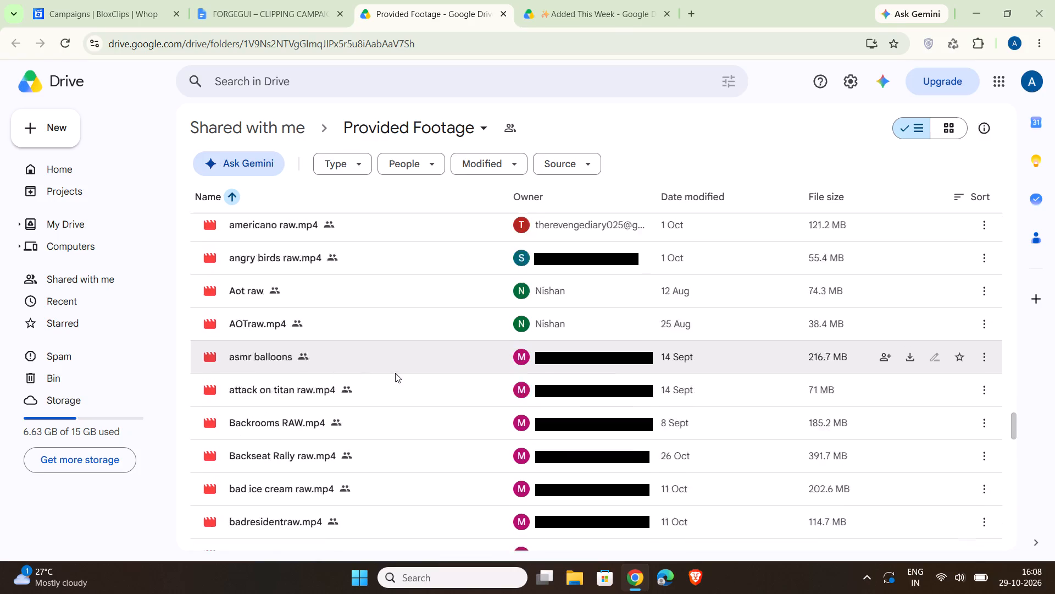
scroll(395, 373, "down", 6)
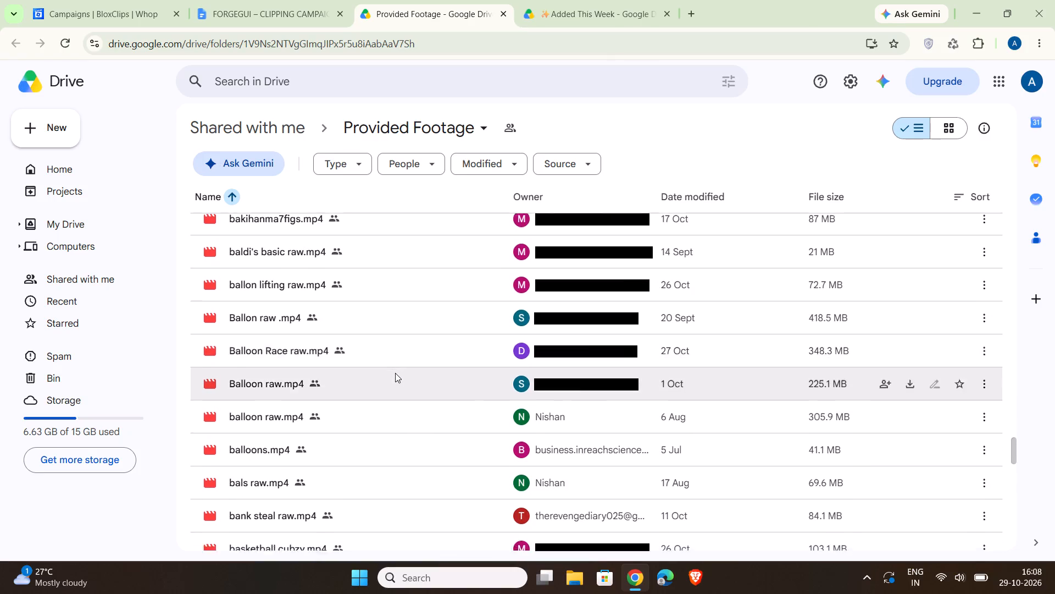
scroll(395, 373, "down", 6)
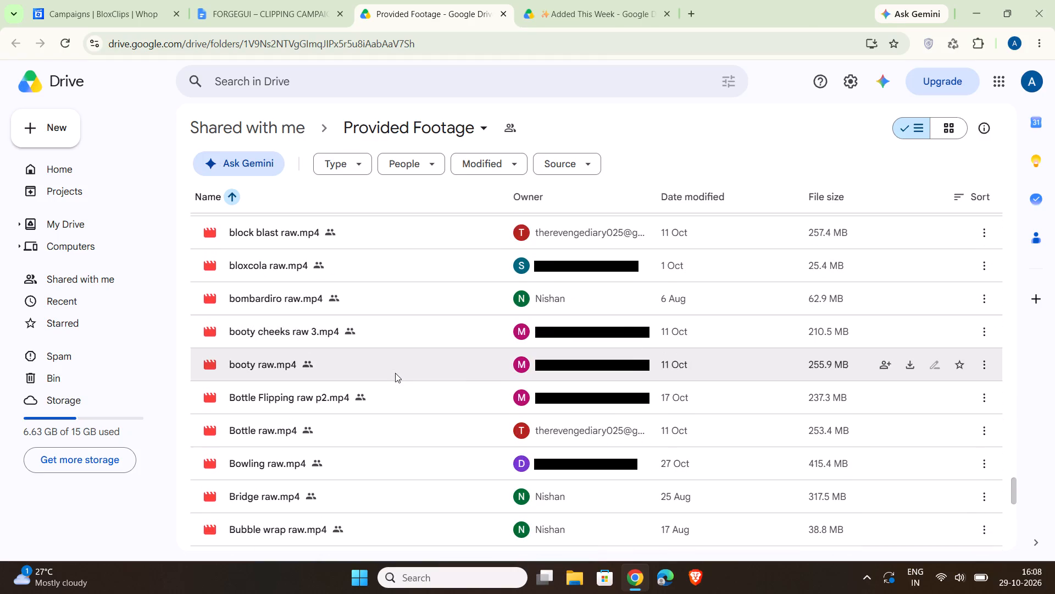
scroll(395, 373, "down", 4)
Go back up the Provided Footage list and preview angry birds raw.mp4, closing it after viewing.
scroll(395, 373, "up", 5)
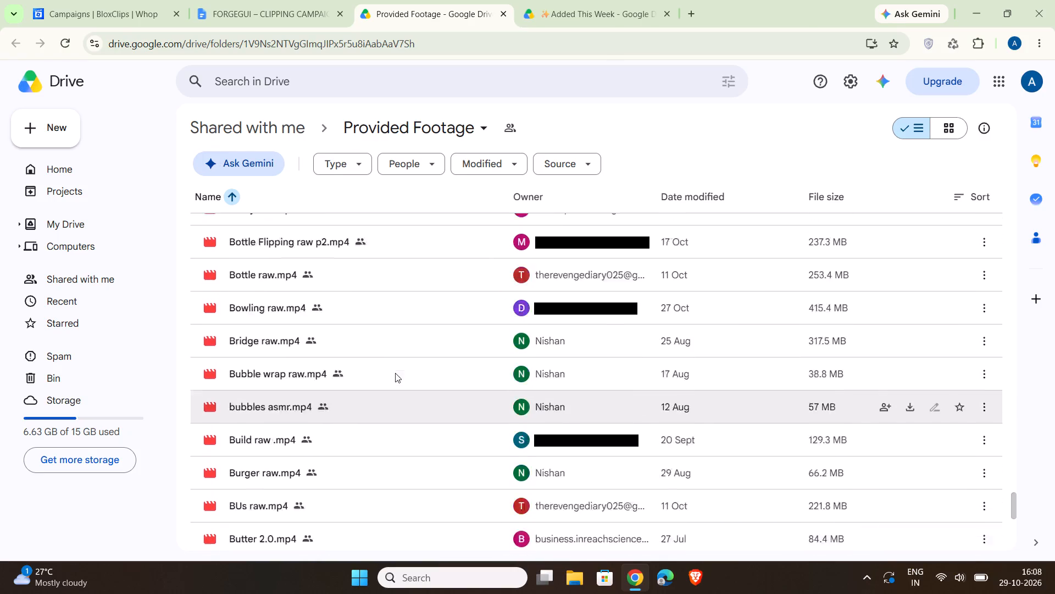
scroll(395, 373, "up", 3)
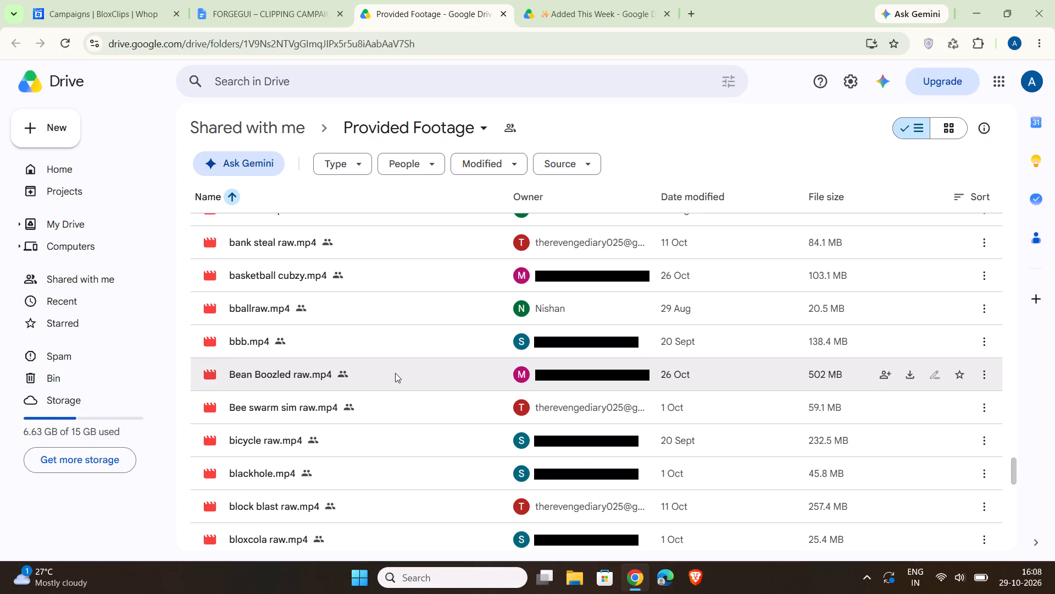
scroll(395, 373, "up", 5)
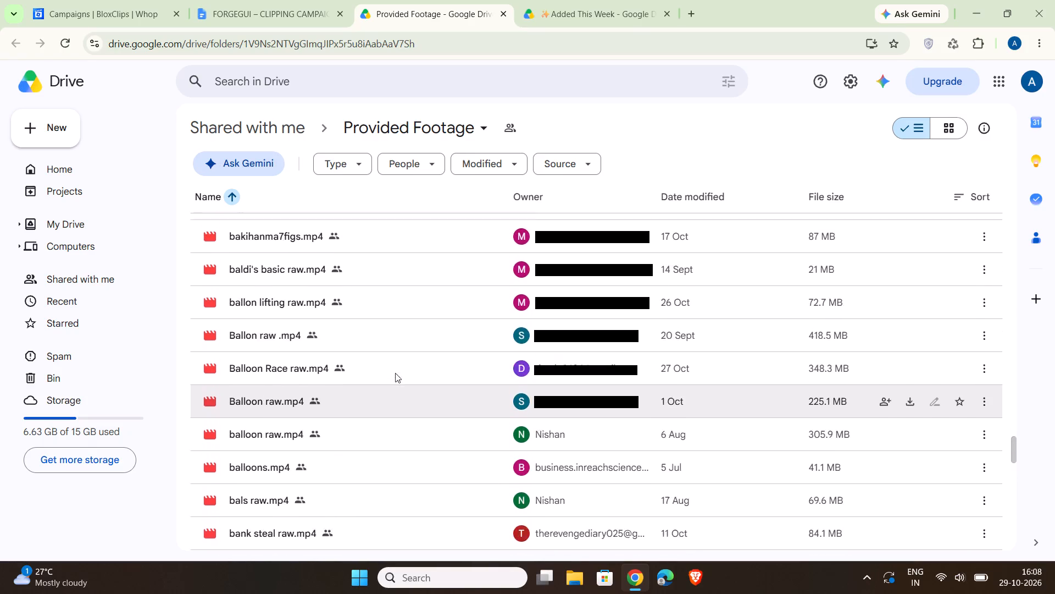
scroll(395, 373, "up", 3)
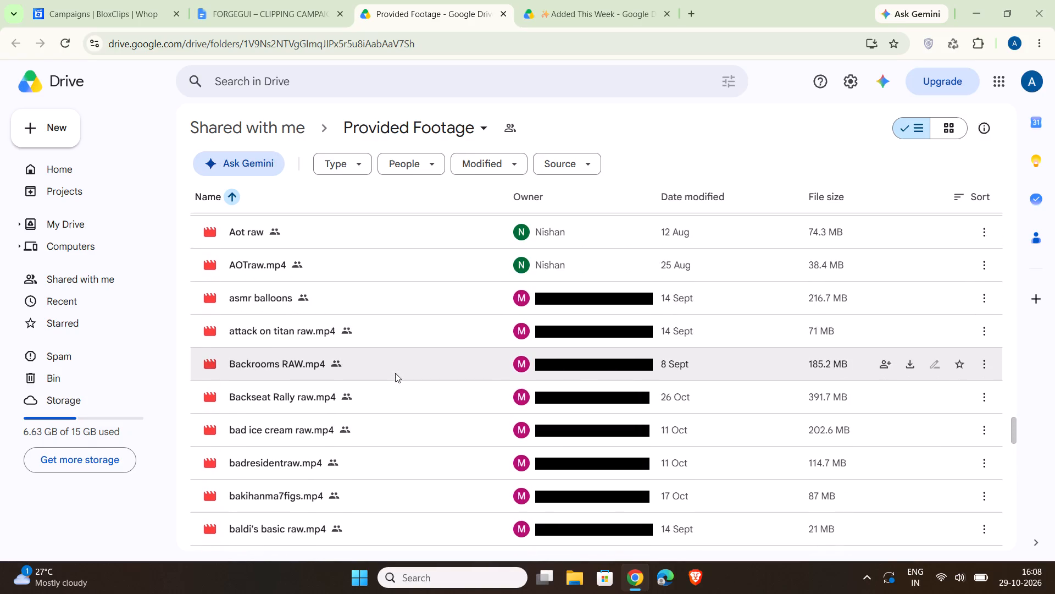
scroll(395, 373, "up", 1)
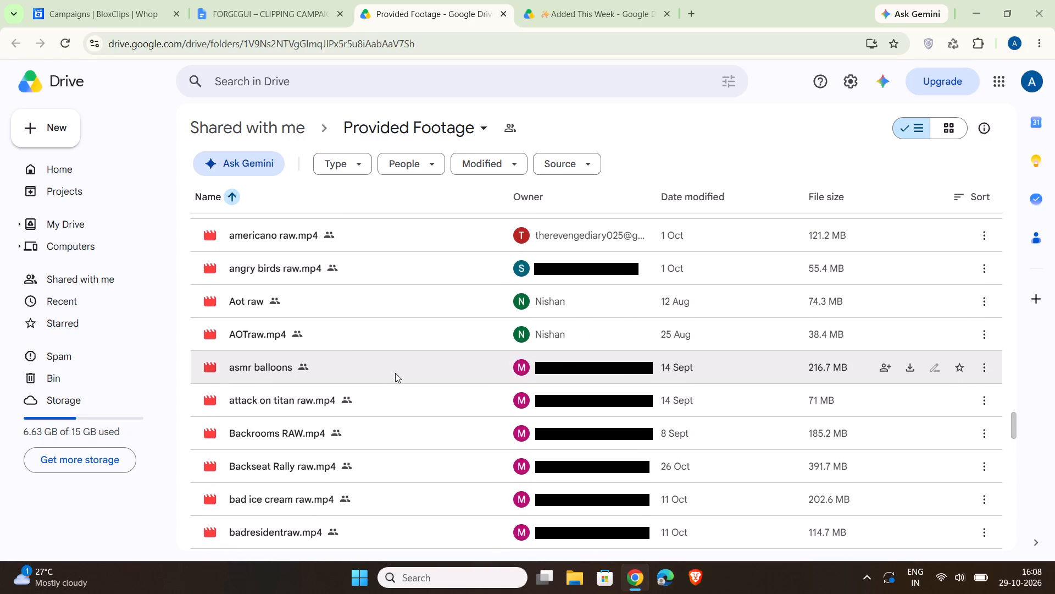
scroll(395, 373, "up", 1)
double_click(370, 346)
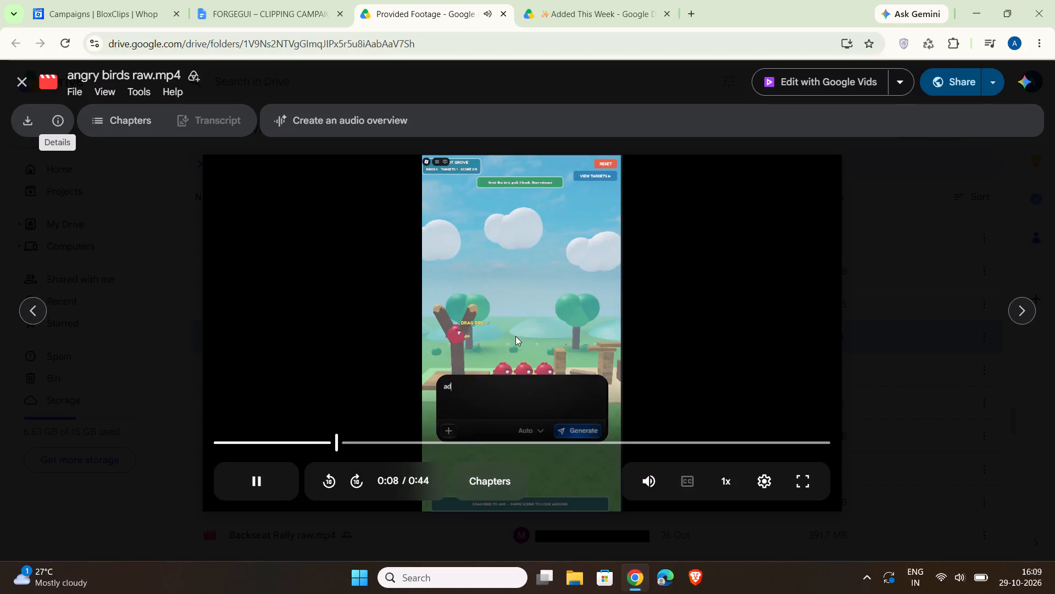
left_click(18, 87)
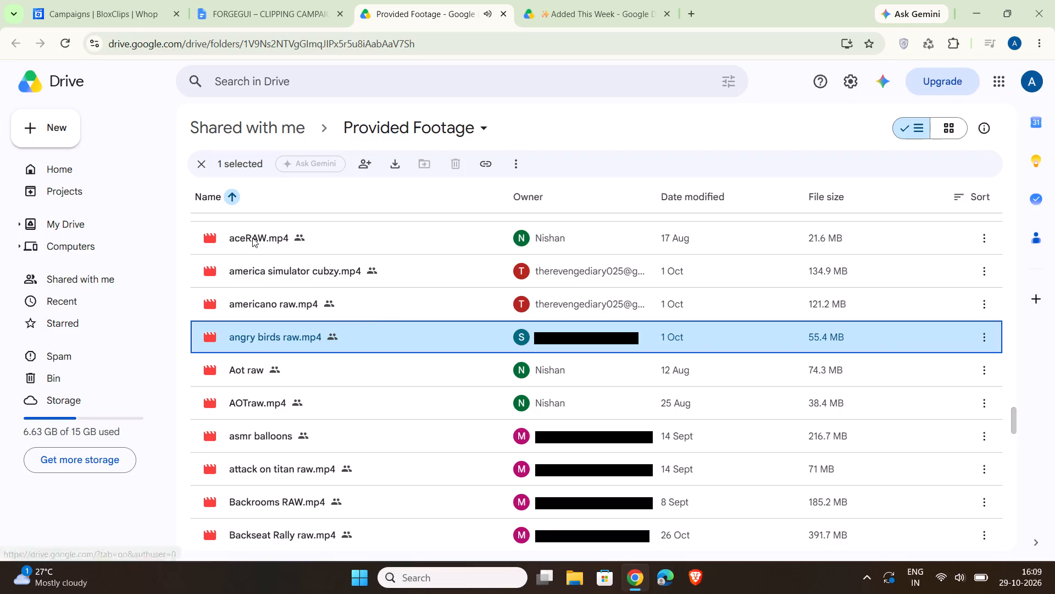
Recheck the numbered clips above angry birds raw.mp4, back to around 0922 Furnace Cld Remake.mp4, for suitable footage.
scroll(465, 349, "up", 1)
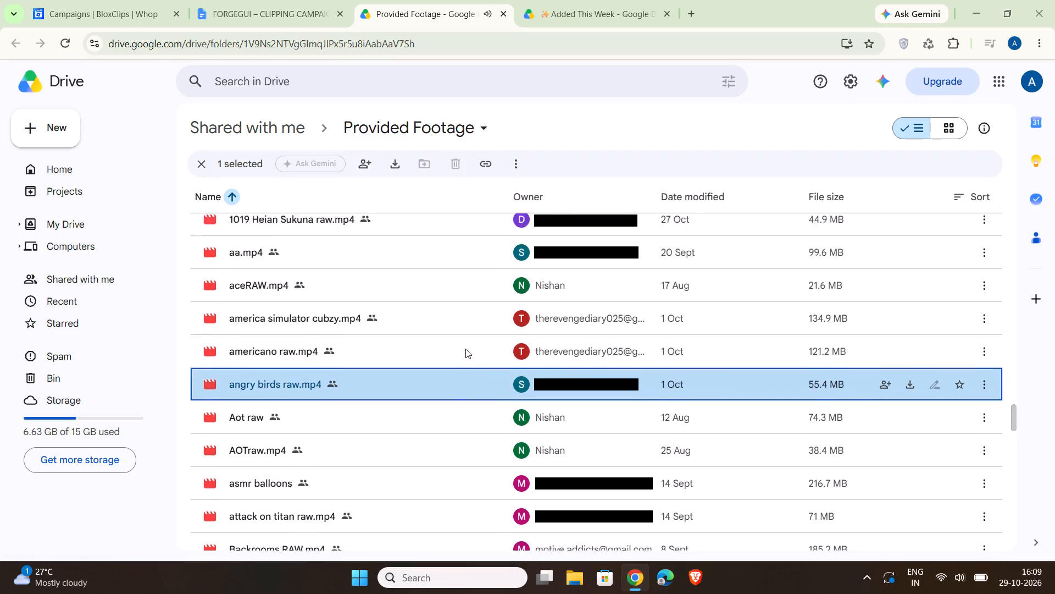
scroll(465, 349, "up", 3)
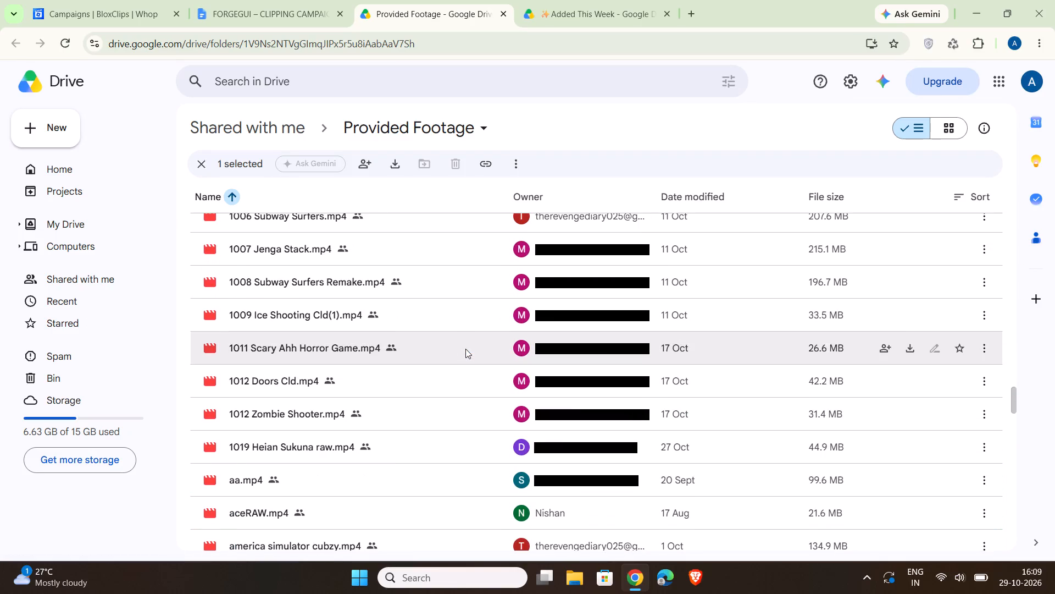
scroll(465, 349, "up", 2)
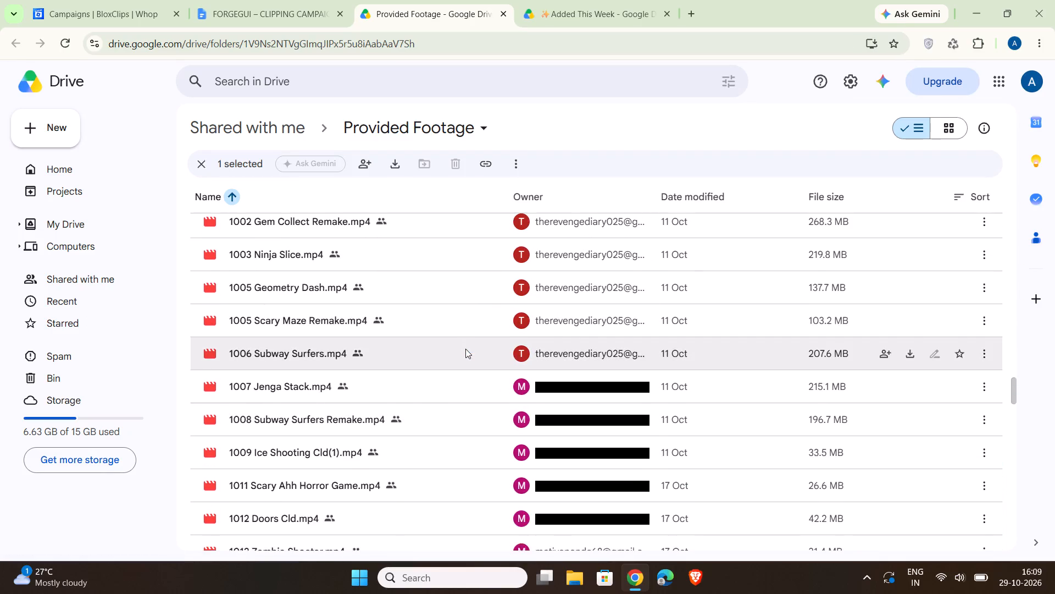
scroll(465, 349, "up", 2)
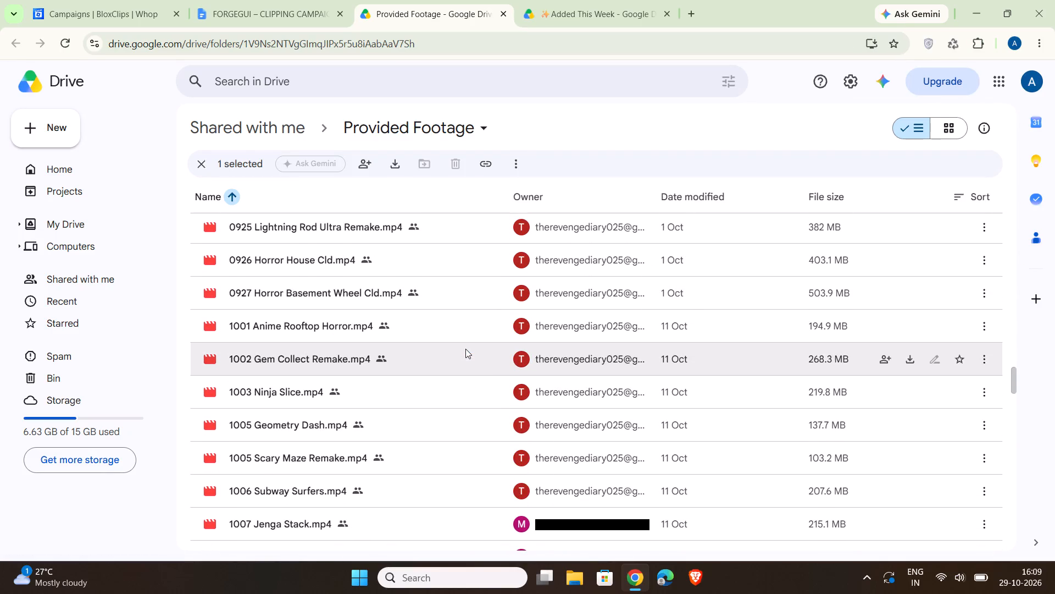
scroll(465, 349, "up", 2)
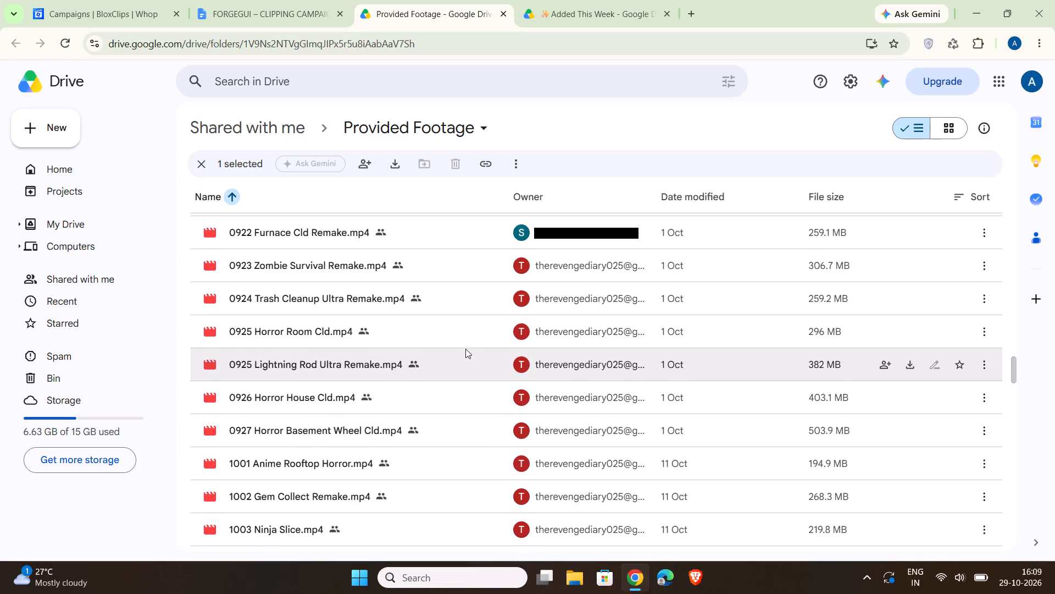
scroll(465, 349, "down", 3)
scroll(465, 349, "up", 1)
Look through the Provided Footage list from the 0922 clips past the B clips to those starting with C for suitable footage.
scroll(465, 349, "down", 16)
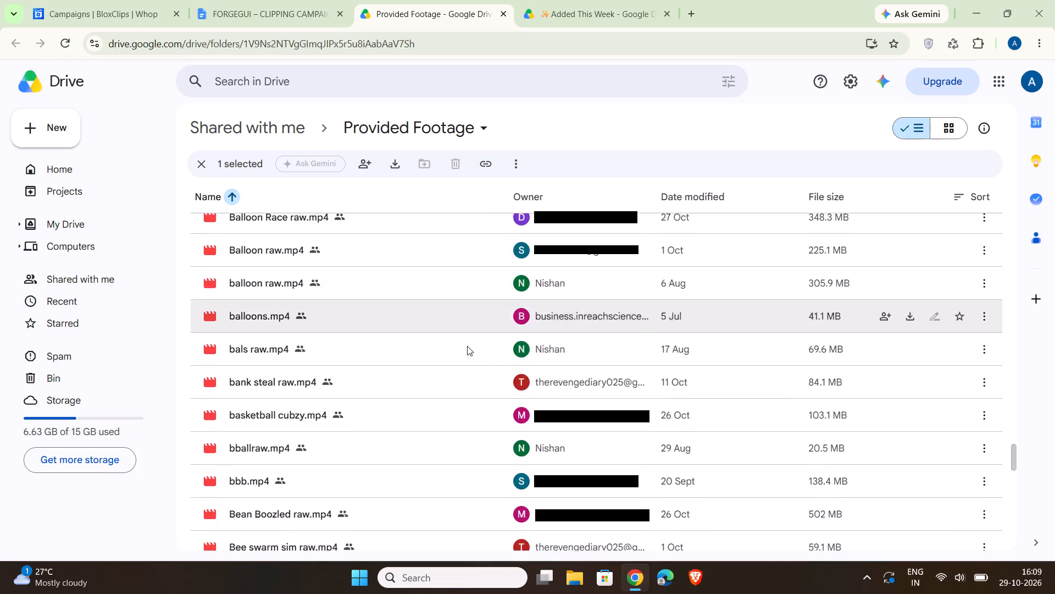
scroll(469, 344, "down", 7)
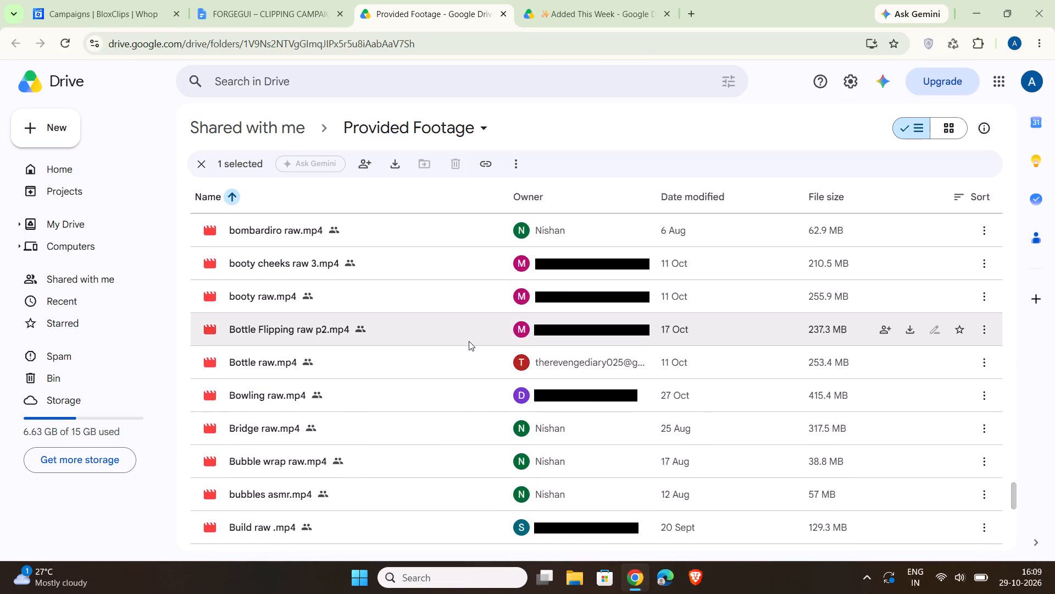
scroll(469, 341, "down", 1)
scroll(469, 341, "up", 1)
scroll(469, 341, "down", 5)
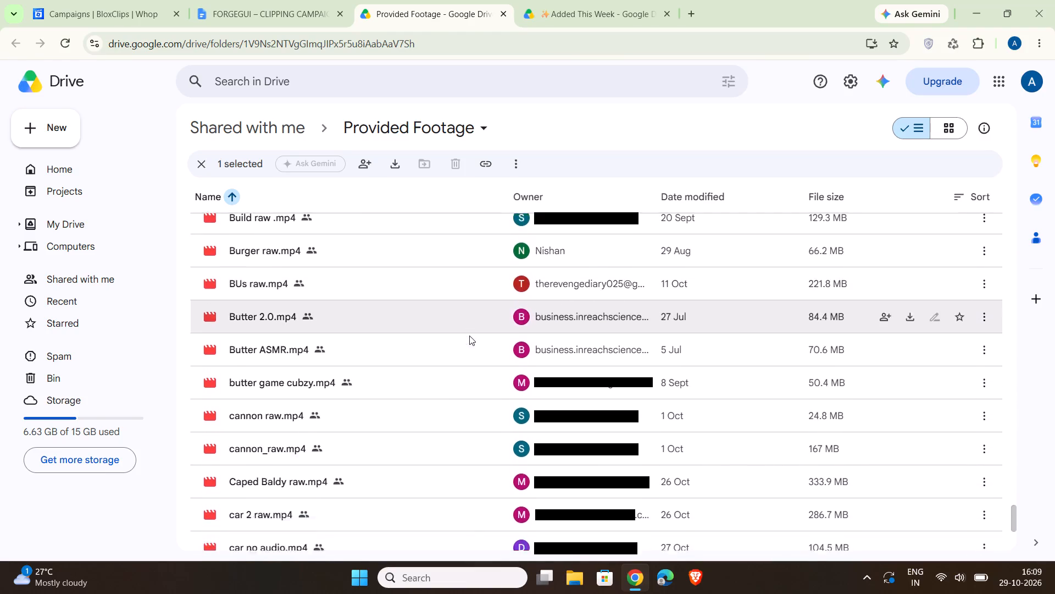
scroll(469, 335, "down", 4)
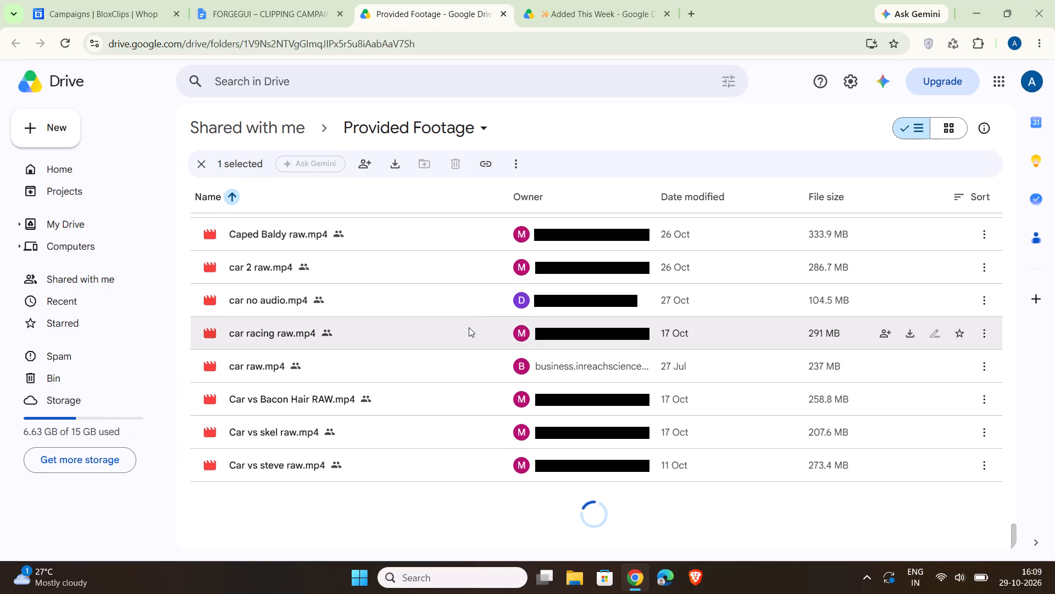
scroll(469, 327, "down", 5)
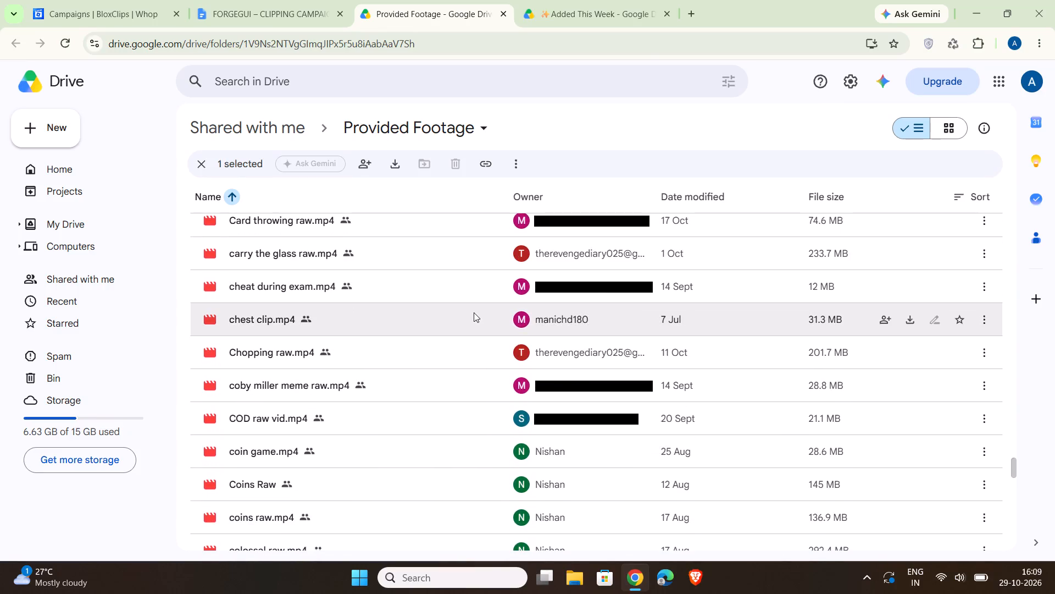
Check the clips around COD raw vid.mp4, open its preview, and close it after viewing.
scroll(474, 312, "down", 3)
scroll(474, 312, "up", 1)
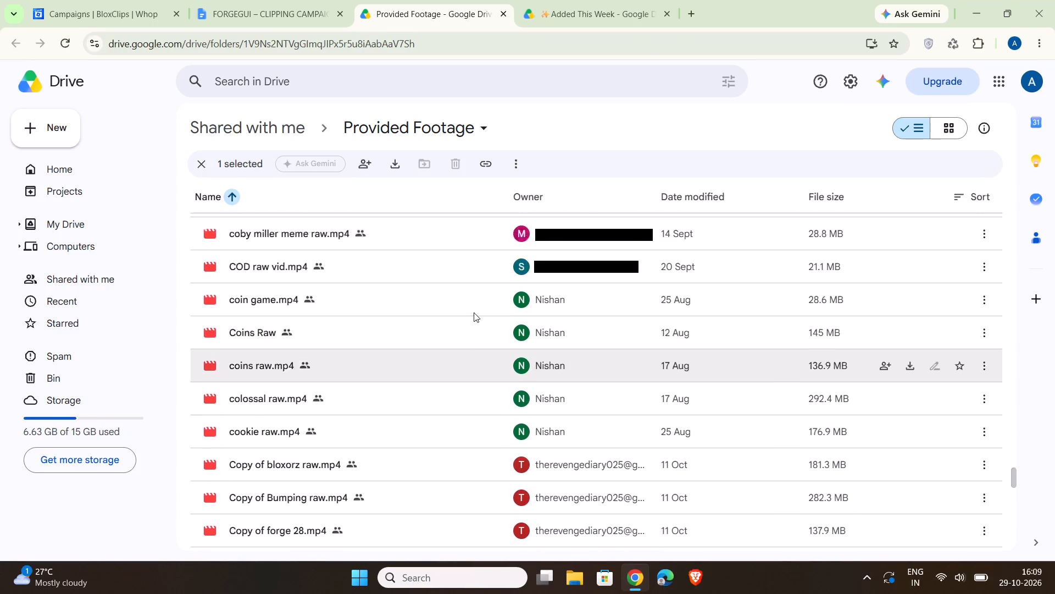
double_click(363, 276)
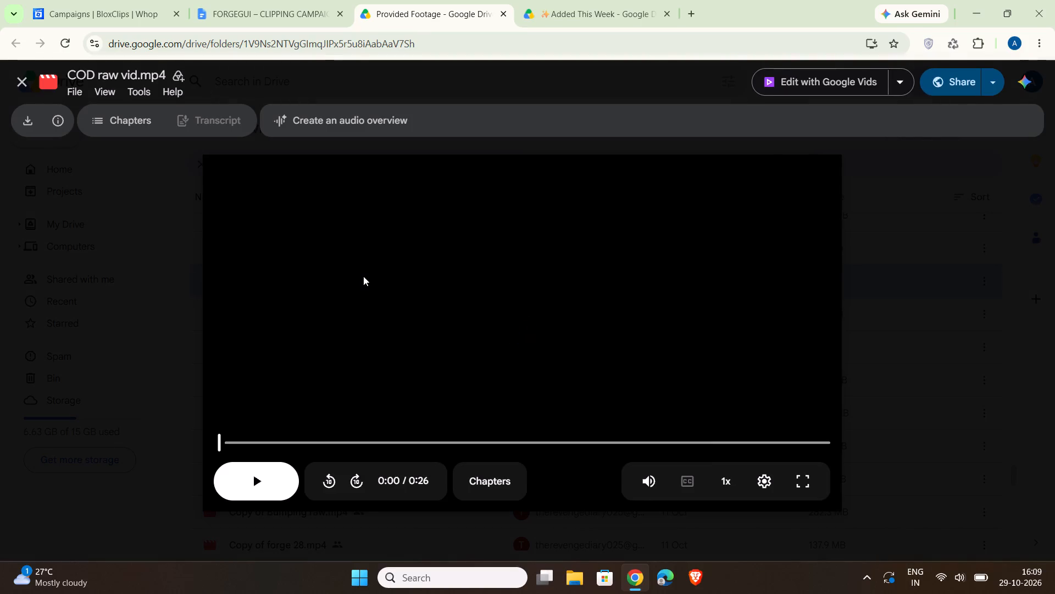
left_click(17, 77)
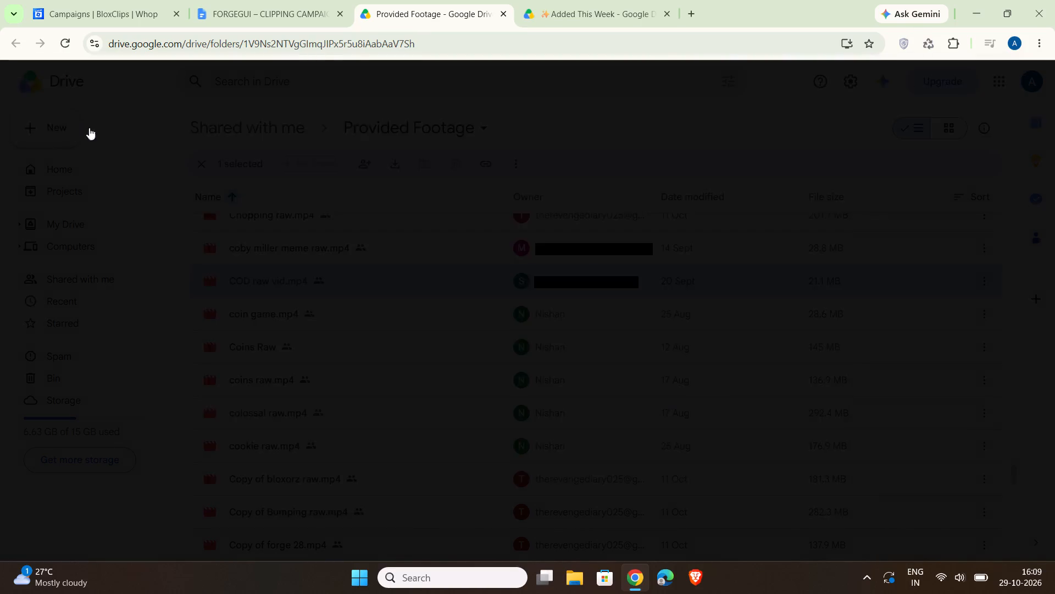
Look through the Provided Footage list from the remaining C clips to the numbered fold clips for suitable footage.
scroll(559, 460, "down", 5)
scroll(552, 458, "up", 2)
scroll(452, 397, "down", 13)
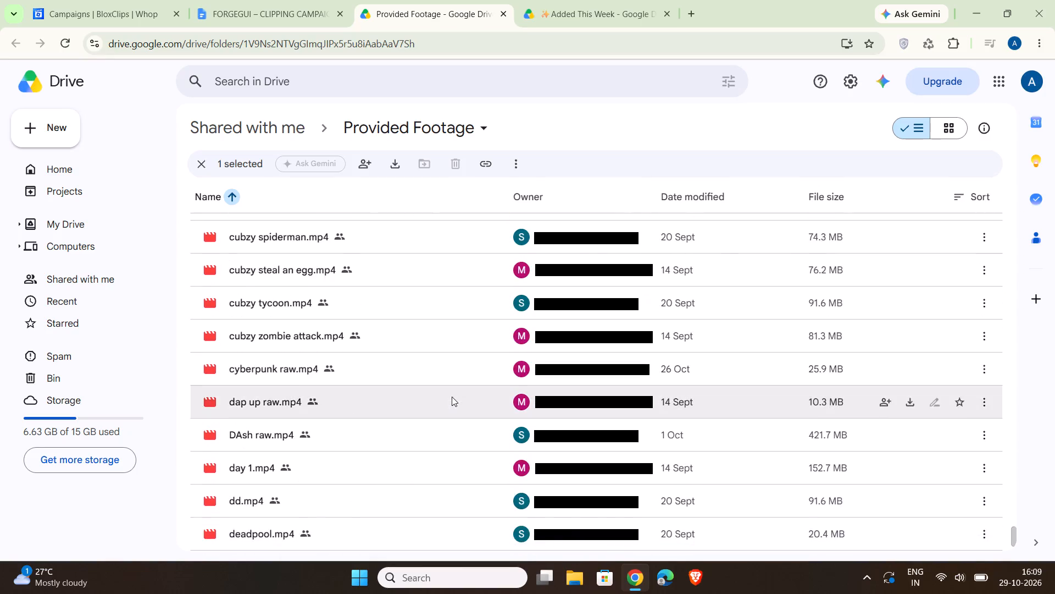
scroll(452, 393, "down", 16)
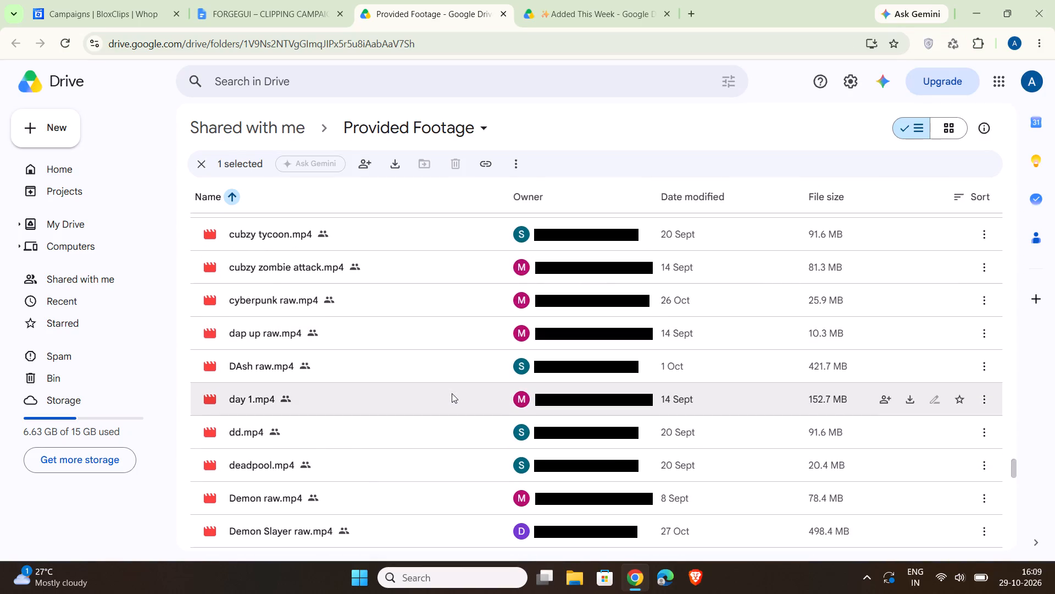
scroll(371, 479, "down", 5)
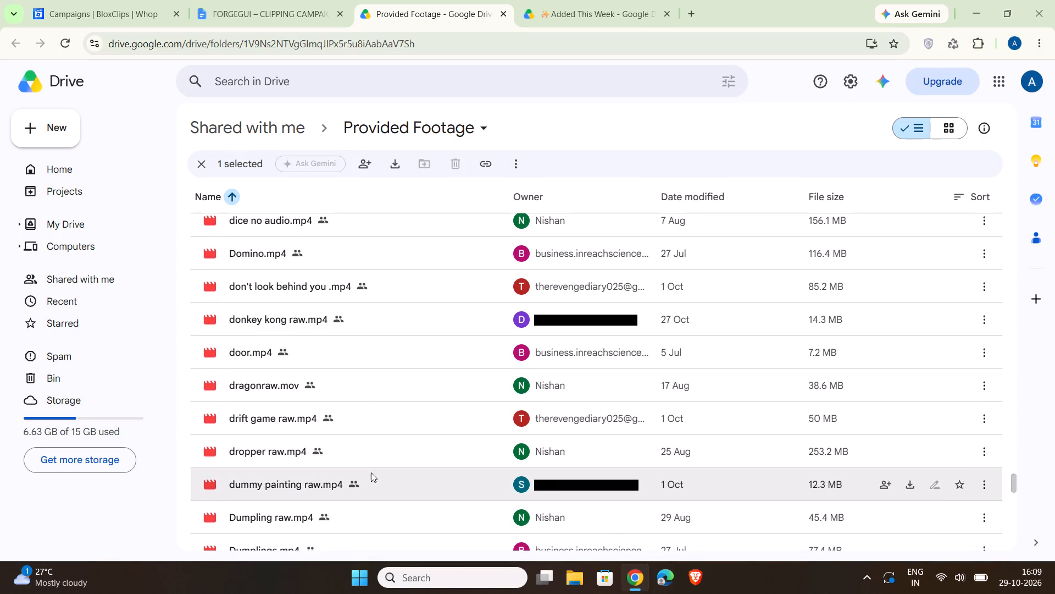
scroll(373, 469, "up", 1)
scroll(374, 467, "down", 10)
scroll(375, 466, "up", 1)
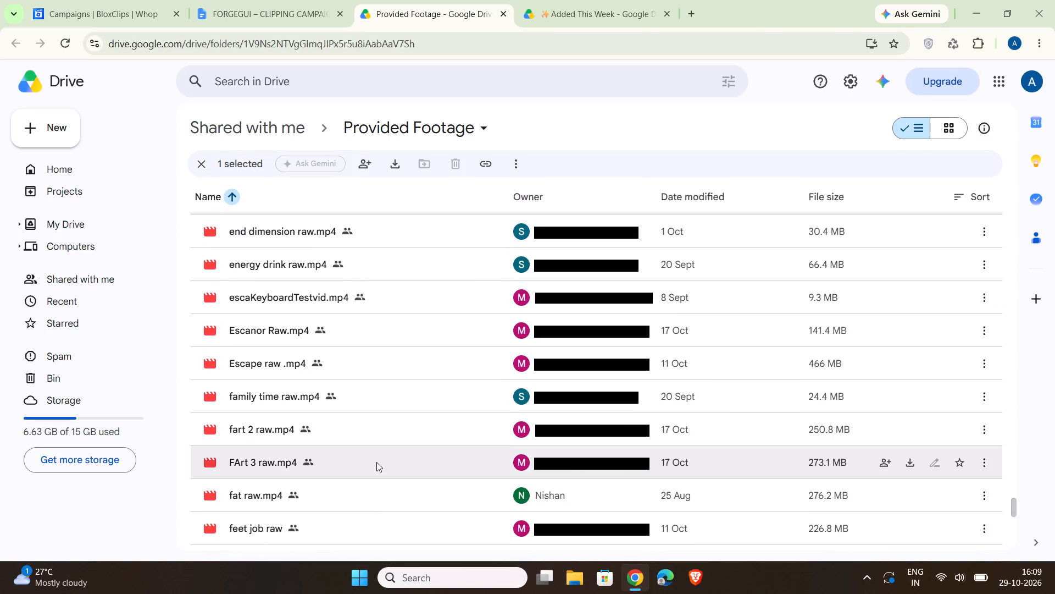
scroll(376, 462, "down", 10)
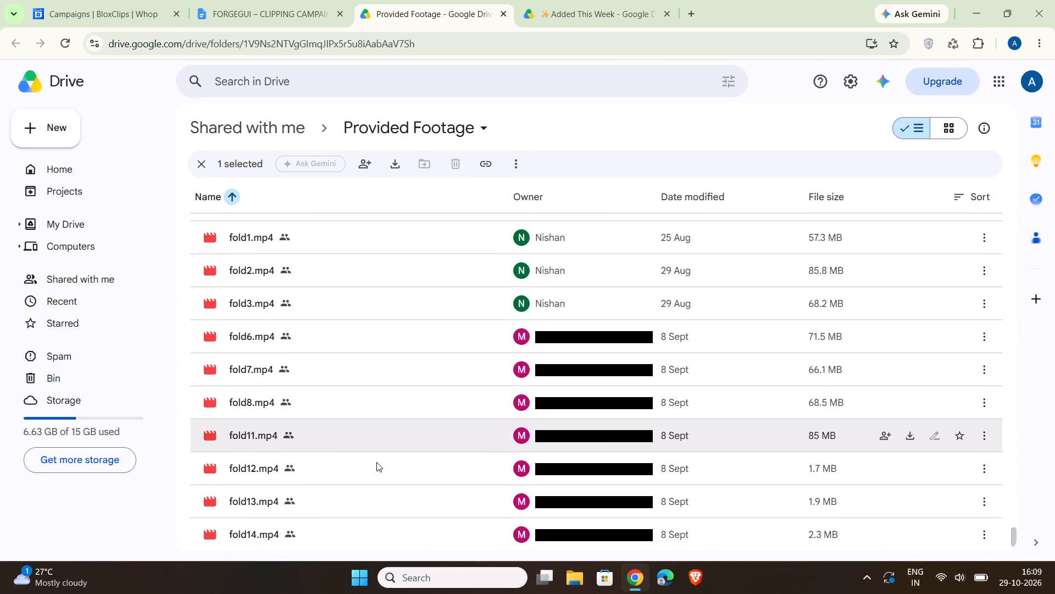
Look through the Provided Footage list from the forge clips past the GTA clips to Health Adding.mp4 for suitable footage.
scroll(376, 462, "down", 18)
scroll(376, 462, "down", 6)
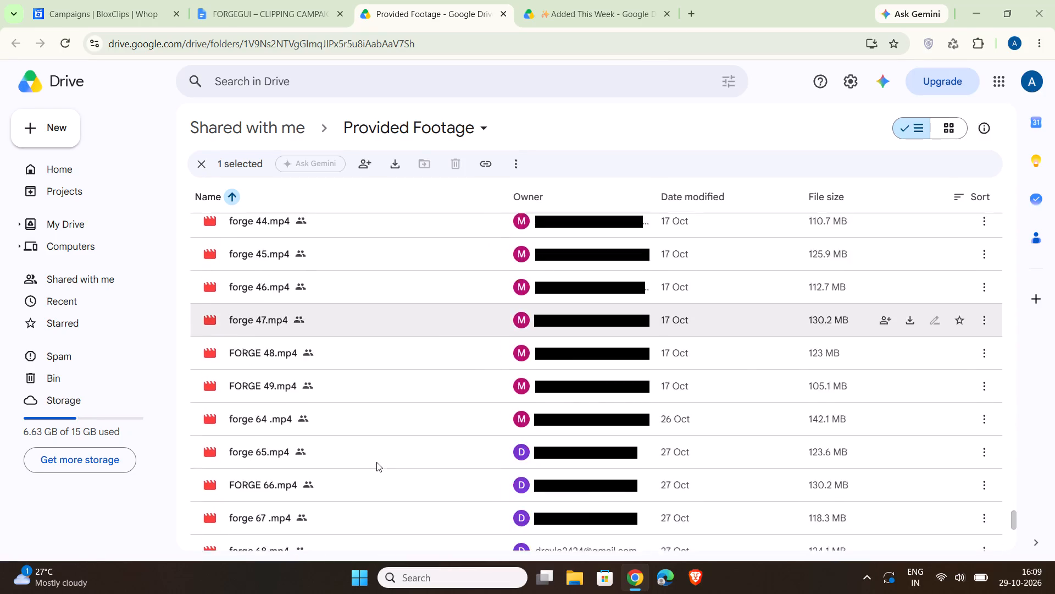
scroll(376, 462, "down", 20)
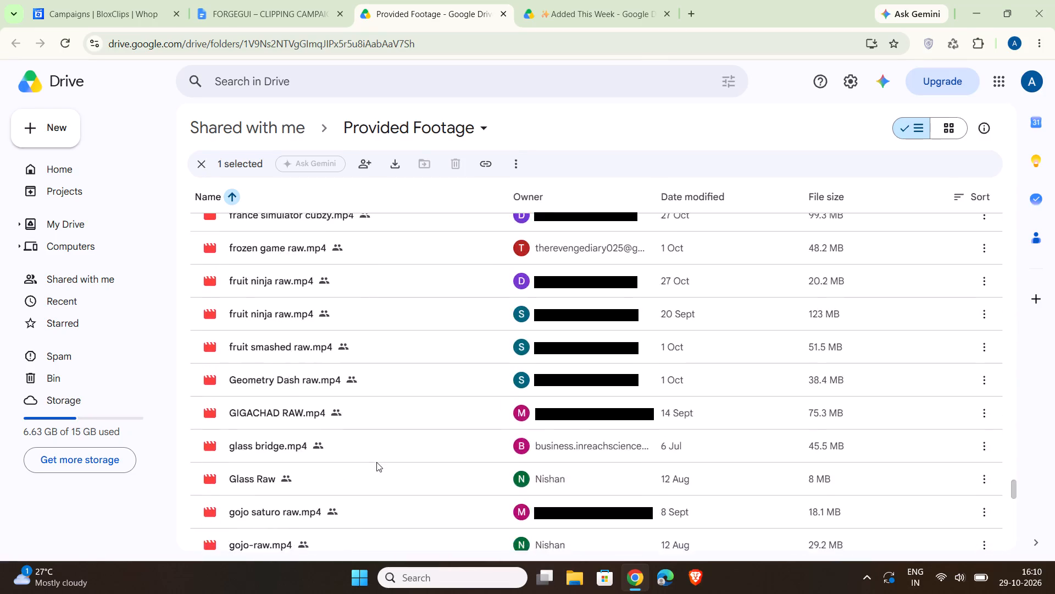
scroll(376, 462, "down", 13)
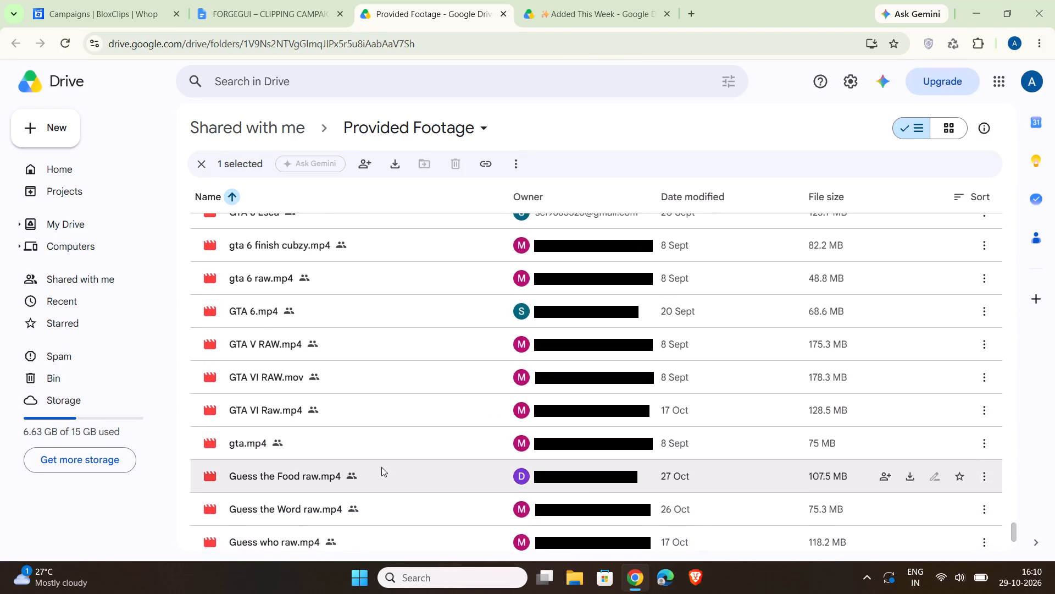
scroll(381, 466, "down", 19)
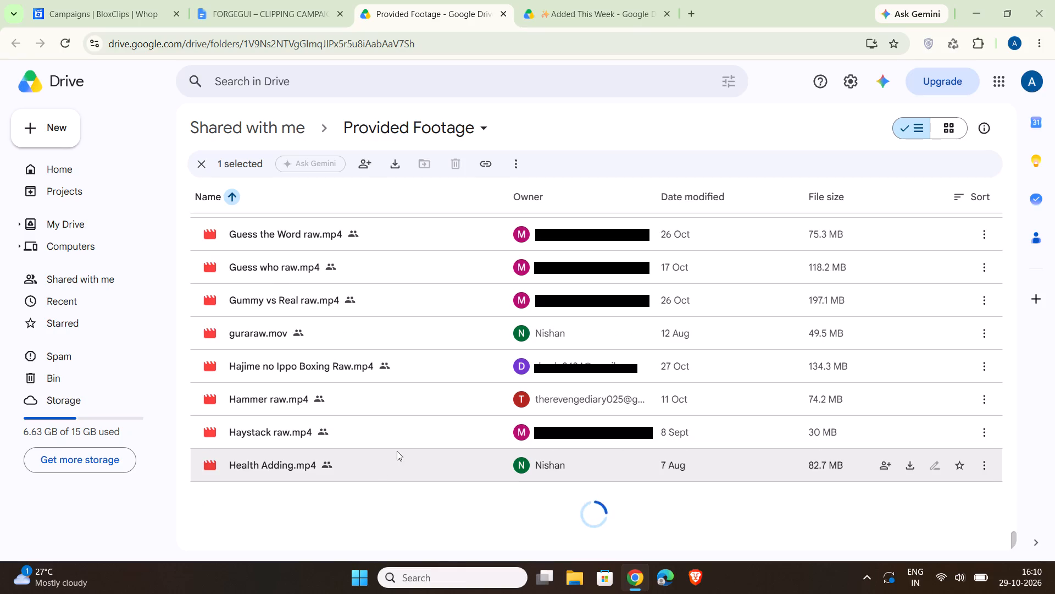
Look through the Provided Footage list from the clips after Health Adding.mp4 to Player trail-raw.mp4 for suitable footage.
scroll(397, 451, "down", 20)
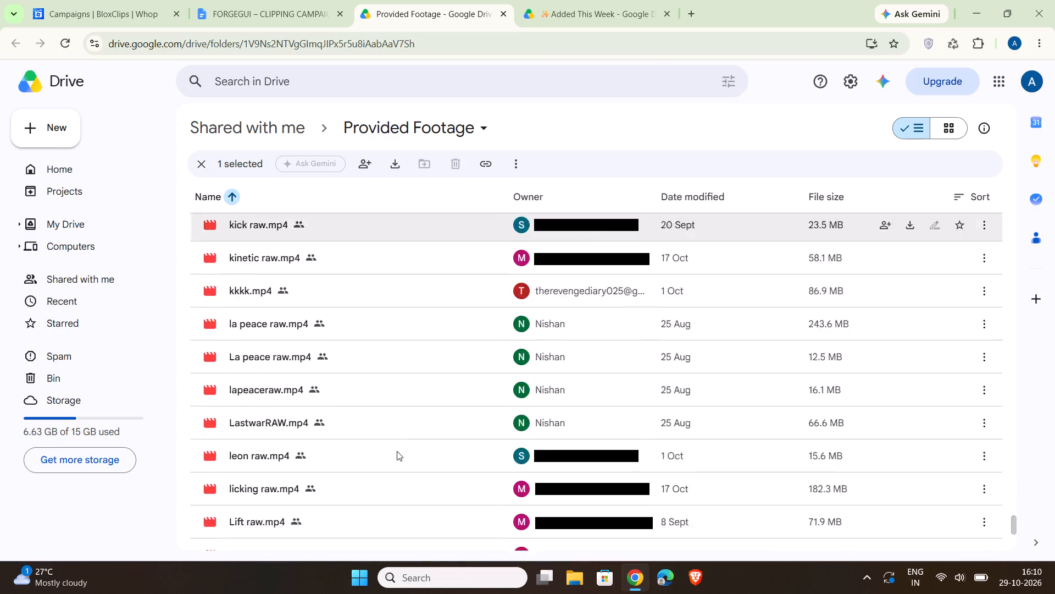
scroll(397, 451, "down", 11)
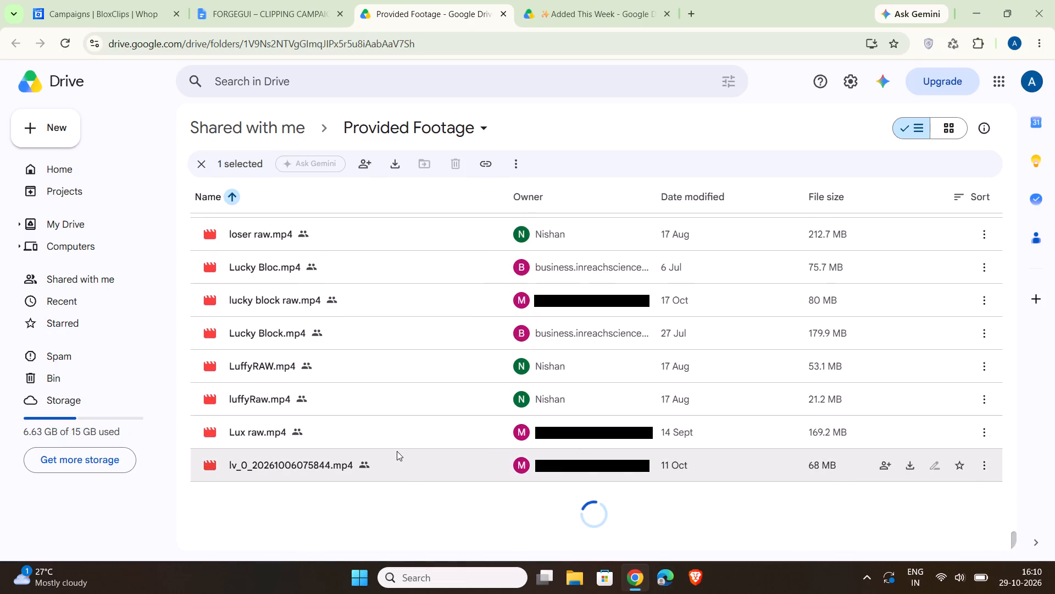
scroll(397, 451, "down", 10)
scroll(397, 447, "up", 1)
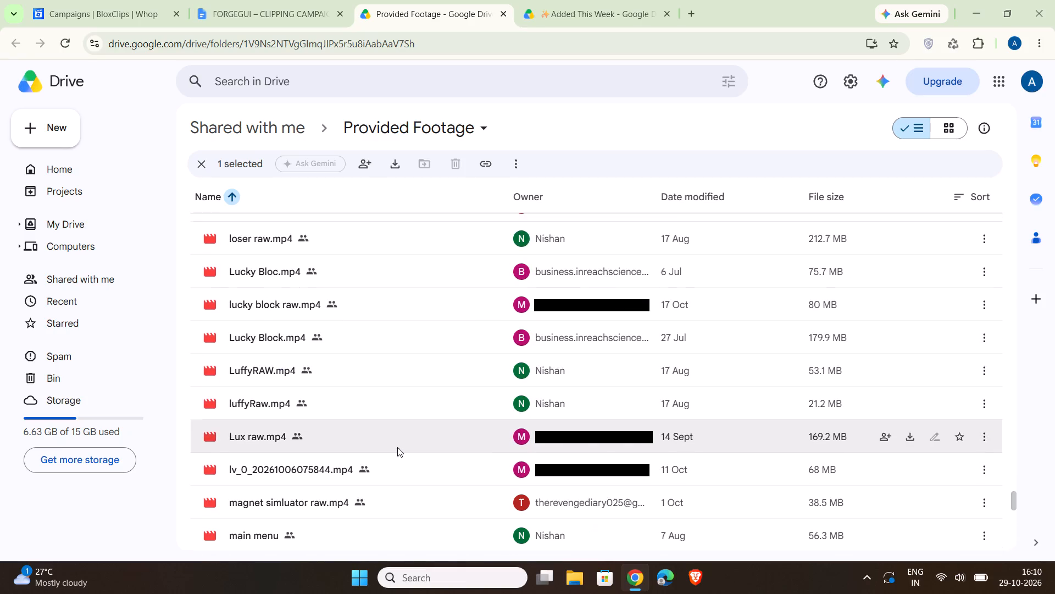
scroll(397, 447, "down", 18)
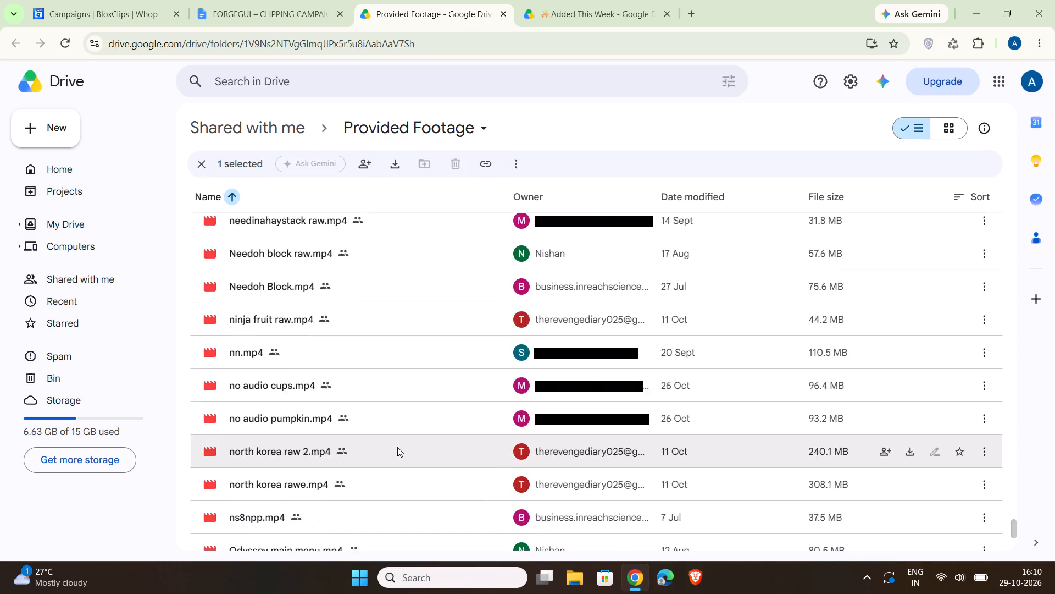
scroll(397, 447, "down", 16)
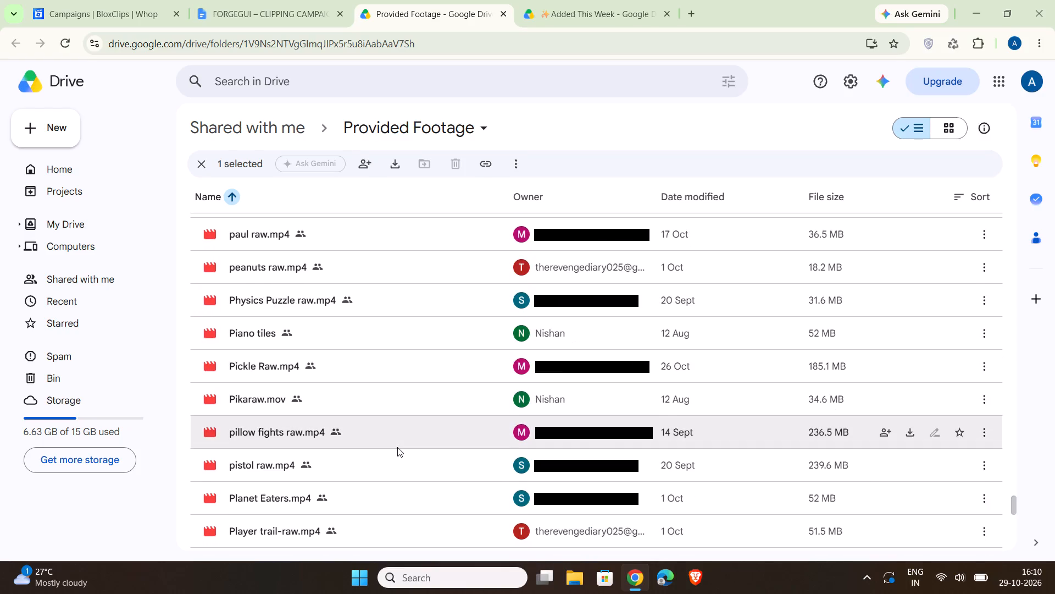
Look through the Provided Footage list past the numbered raw clips to ronaldo raw.mp4 for suitable footage.
scroll(397, 447, "down", 13)
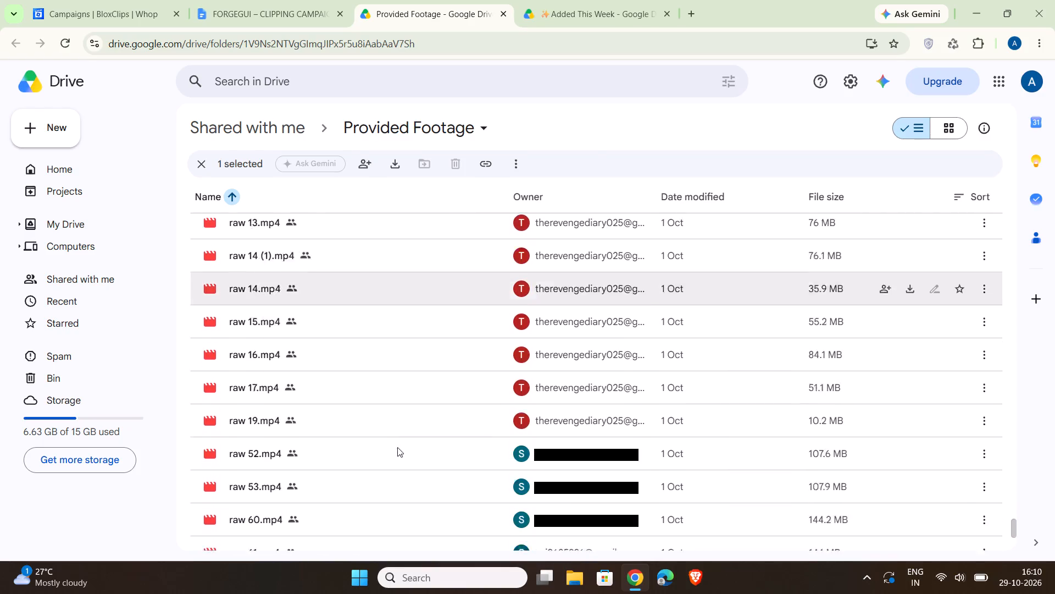
scroll(397, 447, "down", 6)
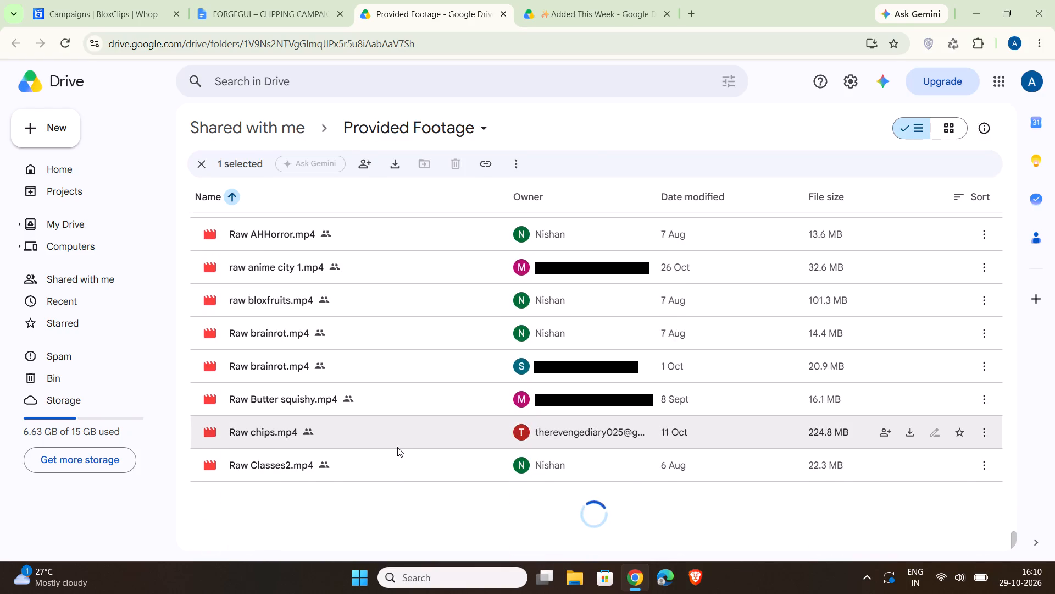
scroll(397, 447, "down", 15)
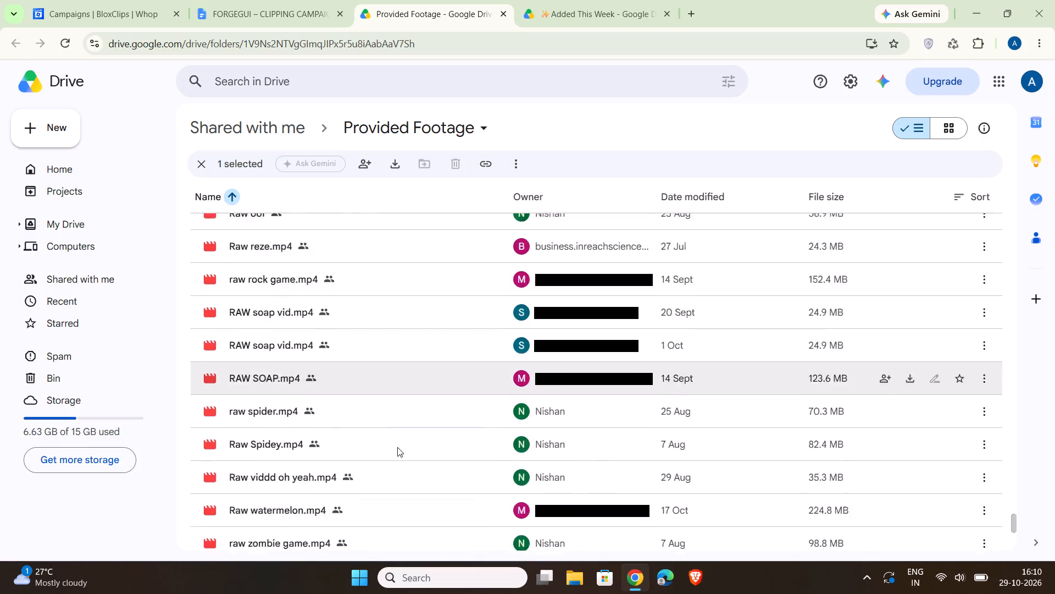
scroll(397, 447, "down", 2)
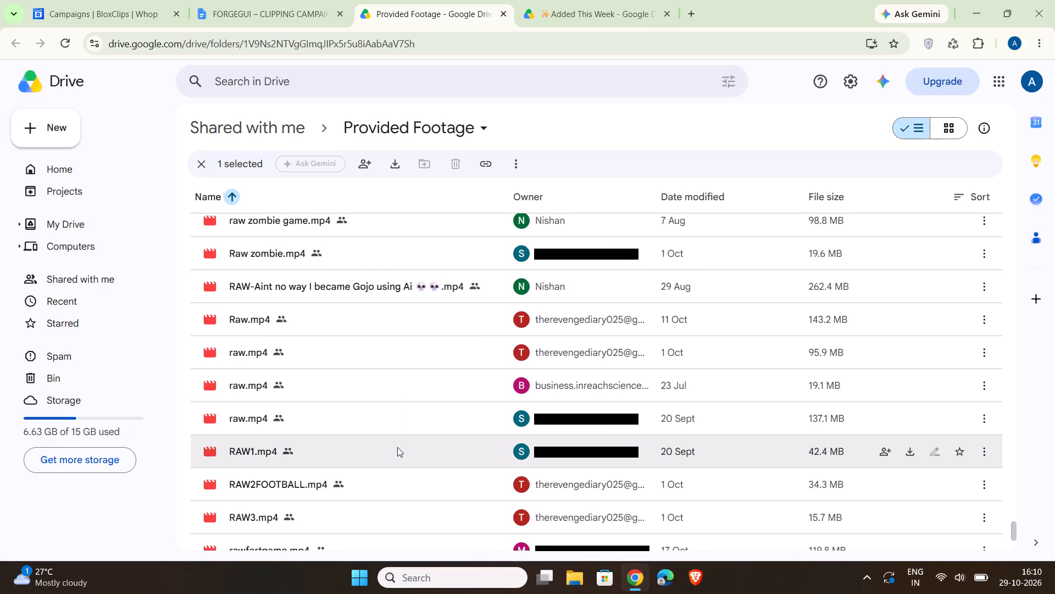
scroll(397, 447, "down", 10)
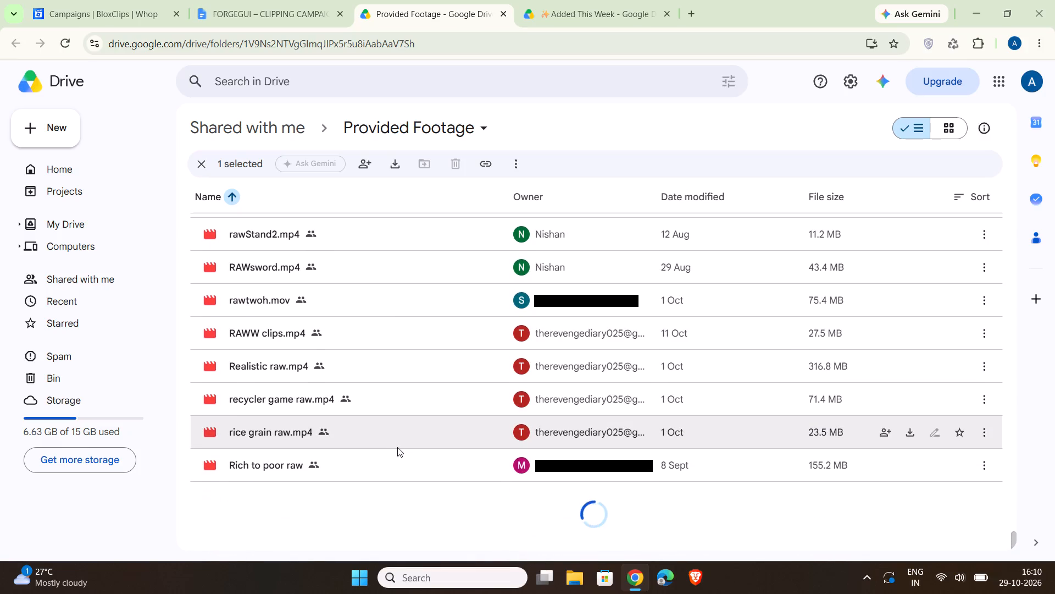
scroll(397, 447, "down", 11)
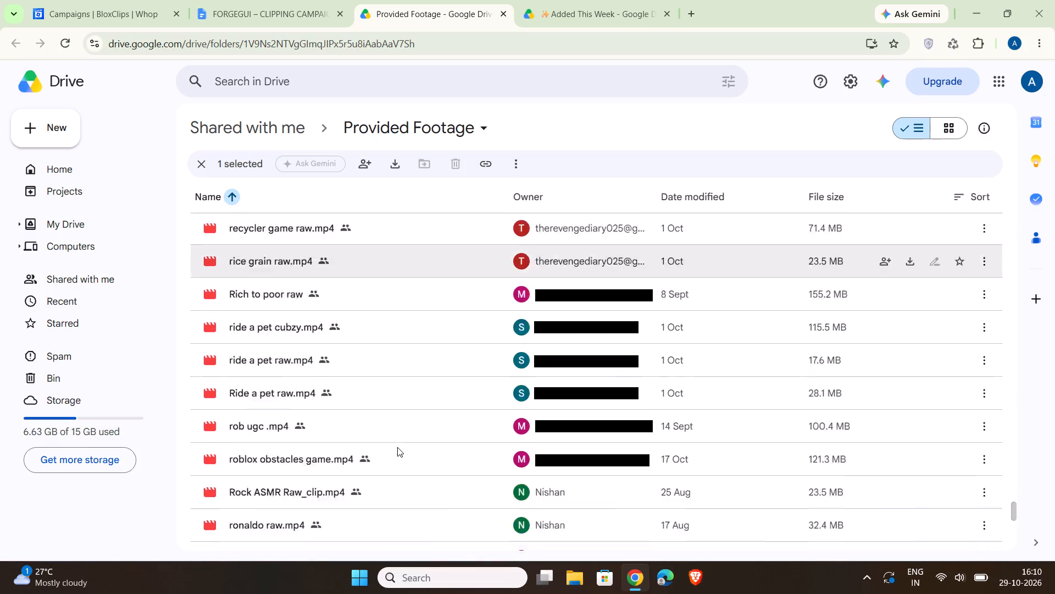
Look past the S clips in the Provided Footage list and preview spiderman raw clip.mp4.
scroll(397, 447, "down", 5)
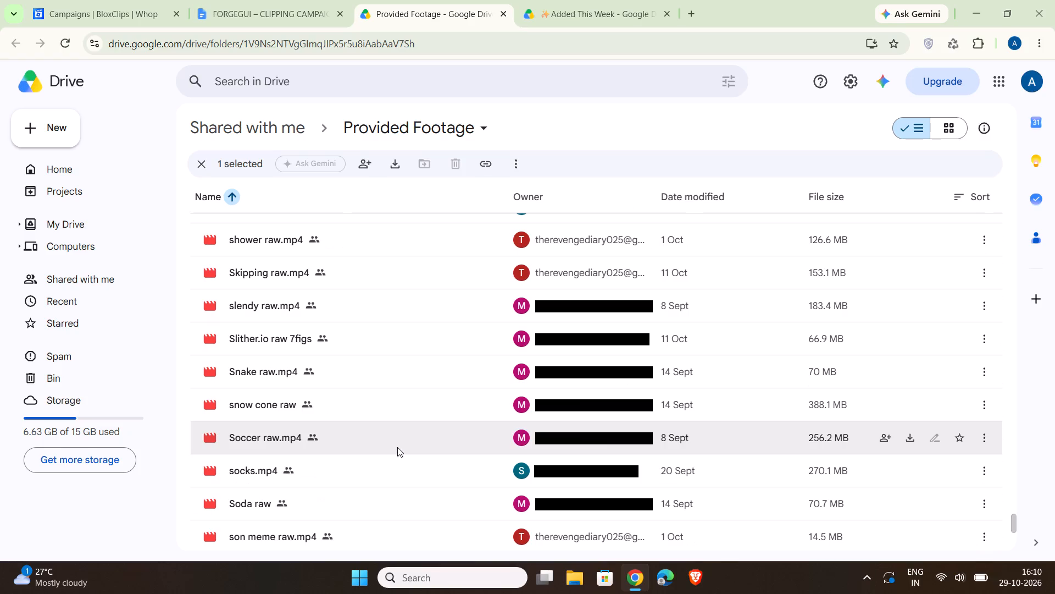
scroll(397, 447, "down", 3)
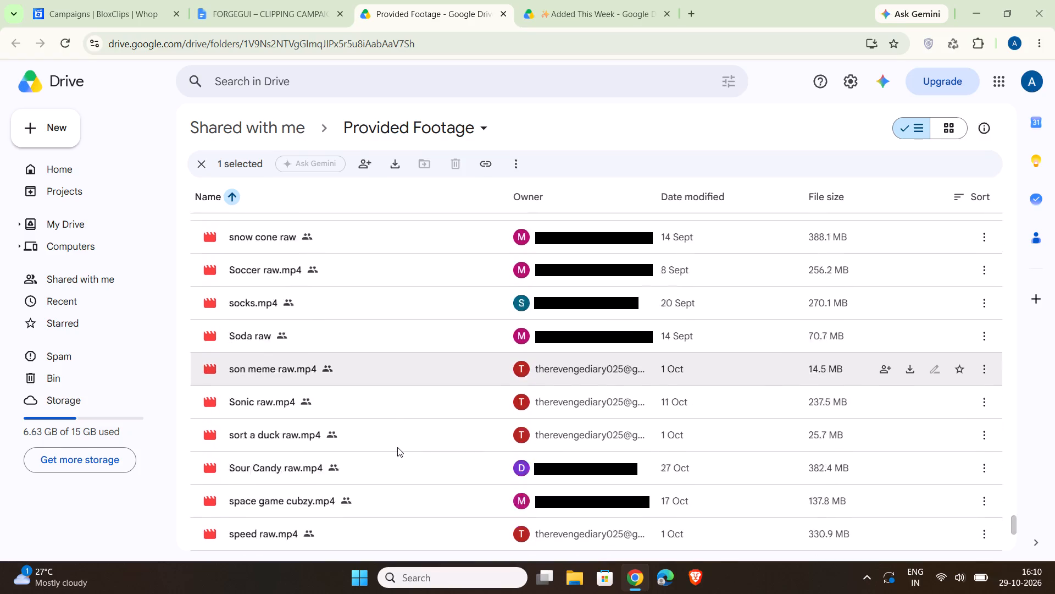
scroll(397, 447, "down", 1)
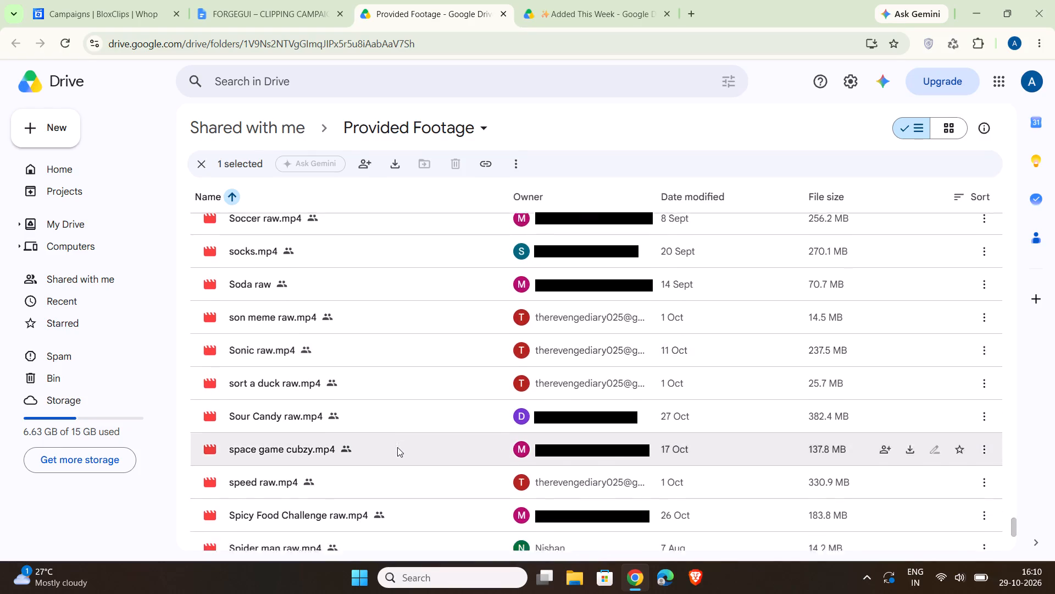
scroll(397, 447, "down", 3)
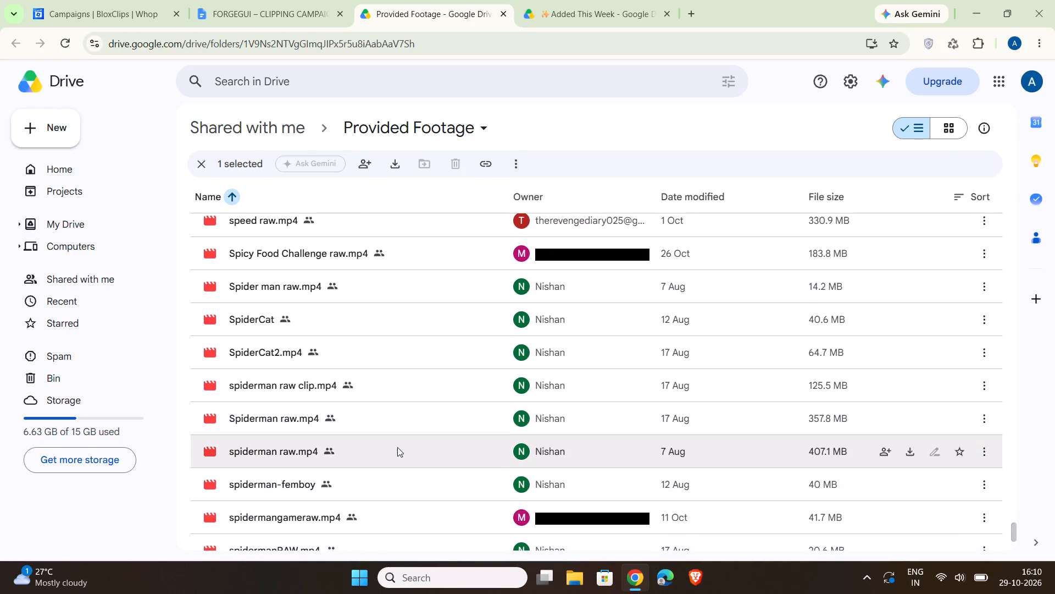
double_click(400, 395)
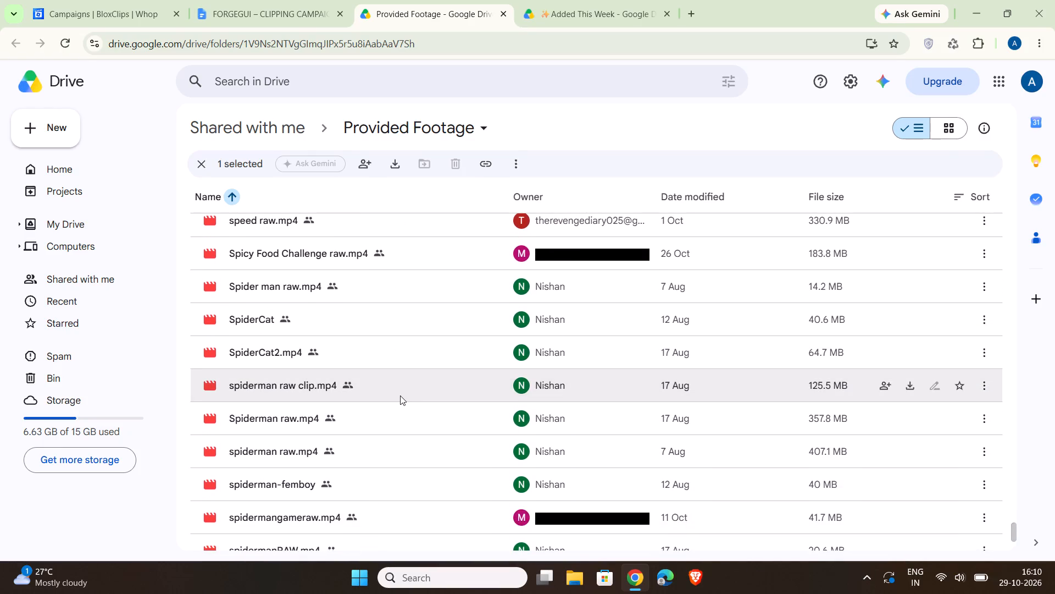
double_click(377, 388)
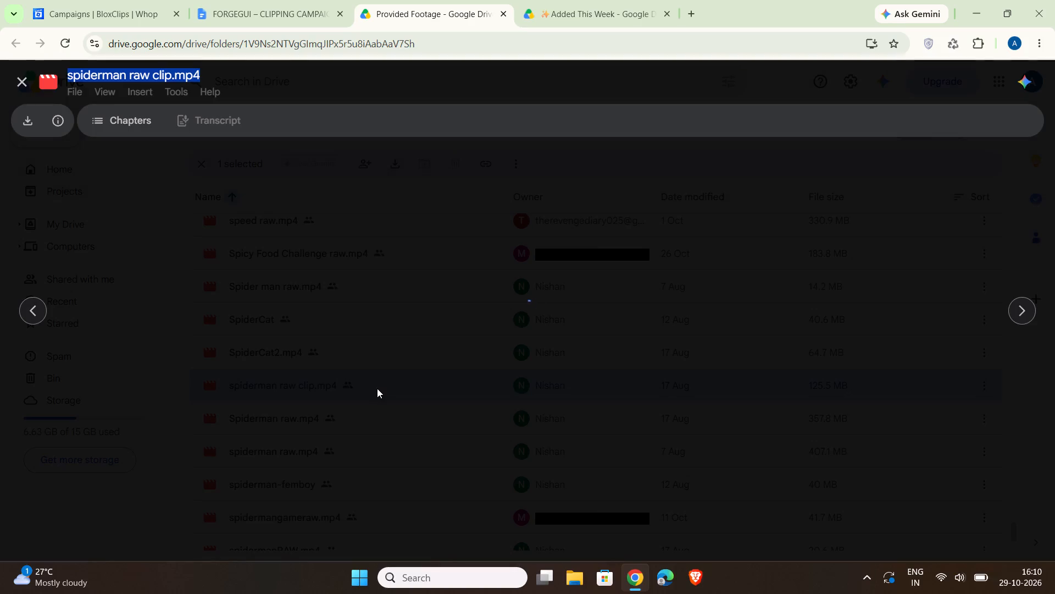
left_click(375, 297)
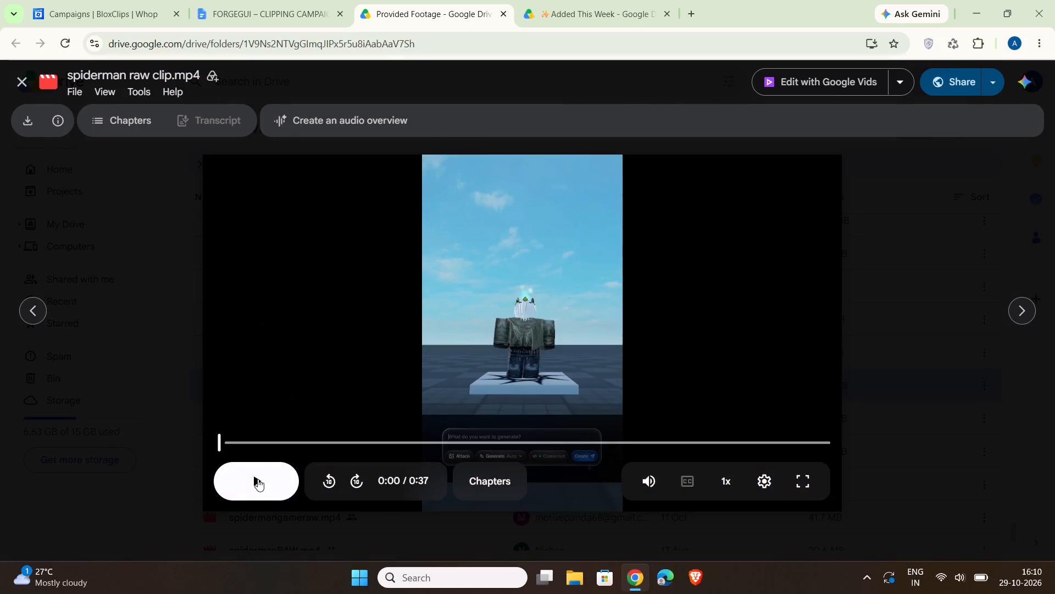
left_click(258, 479)
left_click(419, 336)
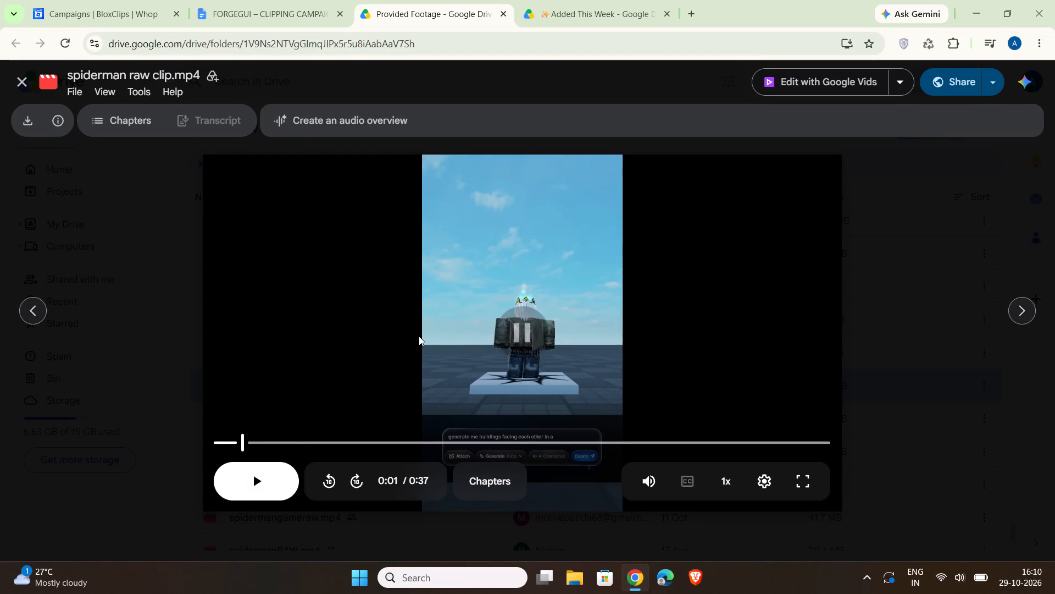
left_click(399, 344)
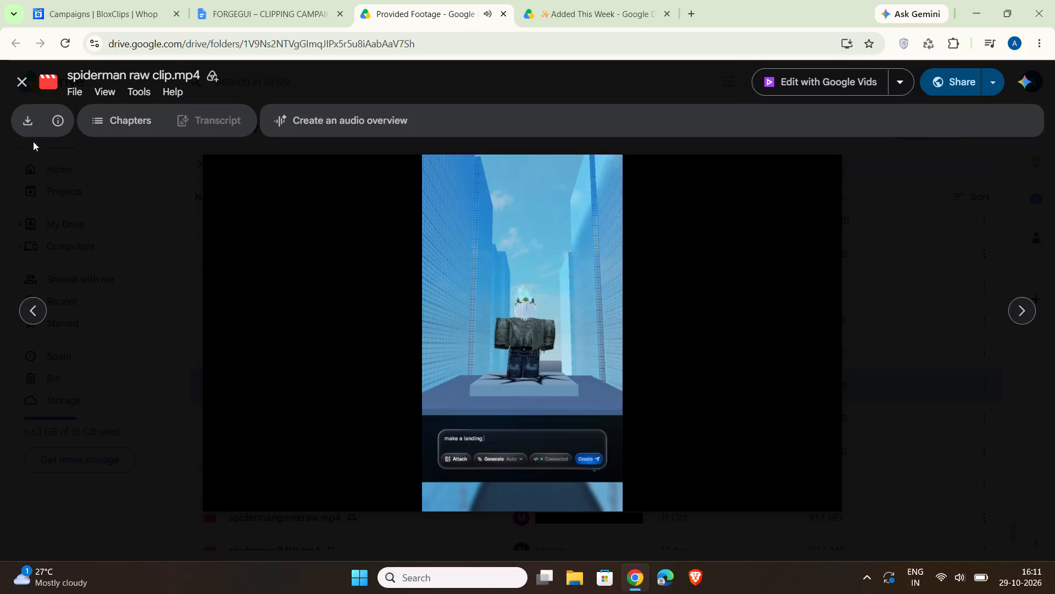
left_click(20, 83)
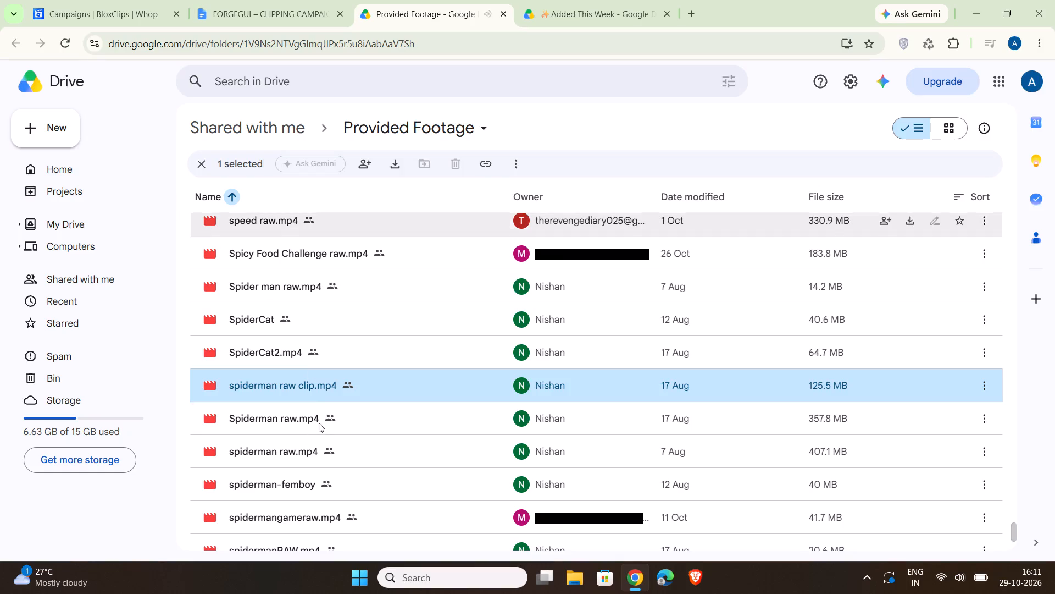
Preview the 357.8 MB Spiderman raw.mp4 in the Provided Footage folder.
double_click(281, 414)
left_click(244, 424)
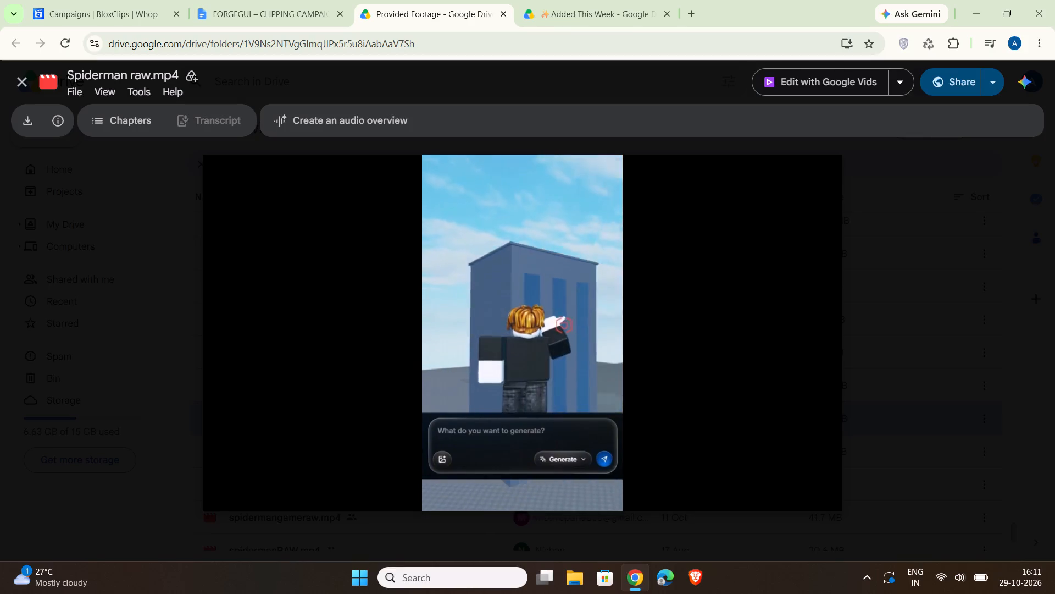
left_click(19, 81)
Look through the Provided Footage list down to stop the timer.mp4 and back up past the raw clips for suitable footage.
scroll(369, 379, "down", 2)
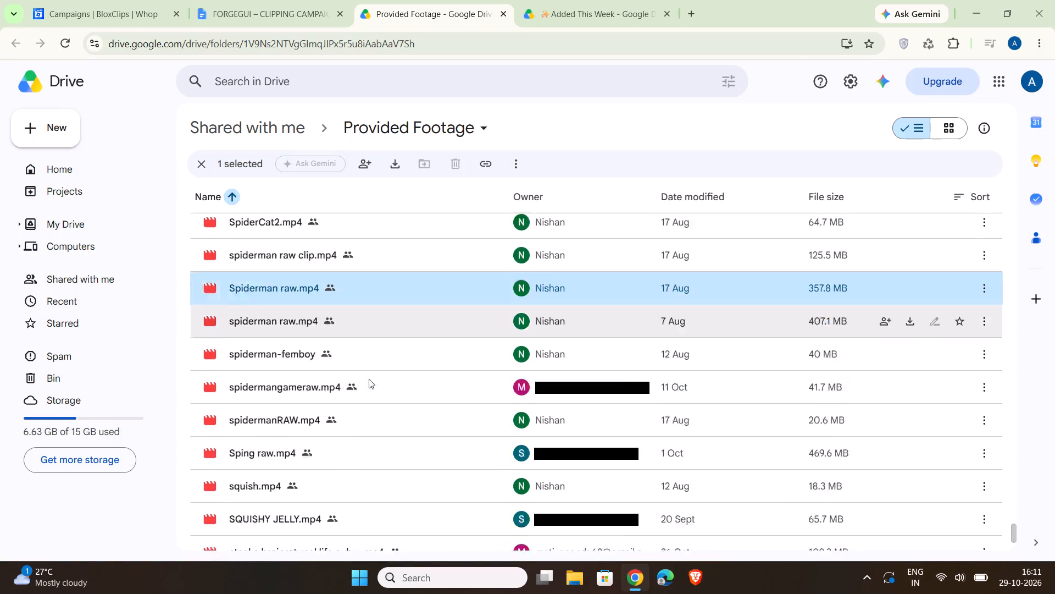
scroll(369, 379, "down", 4)
scroll(318, 313, "down", 5)
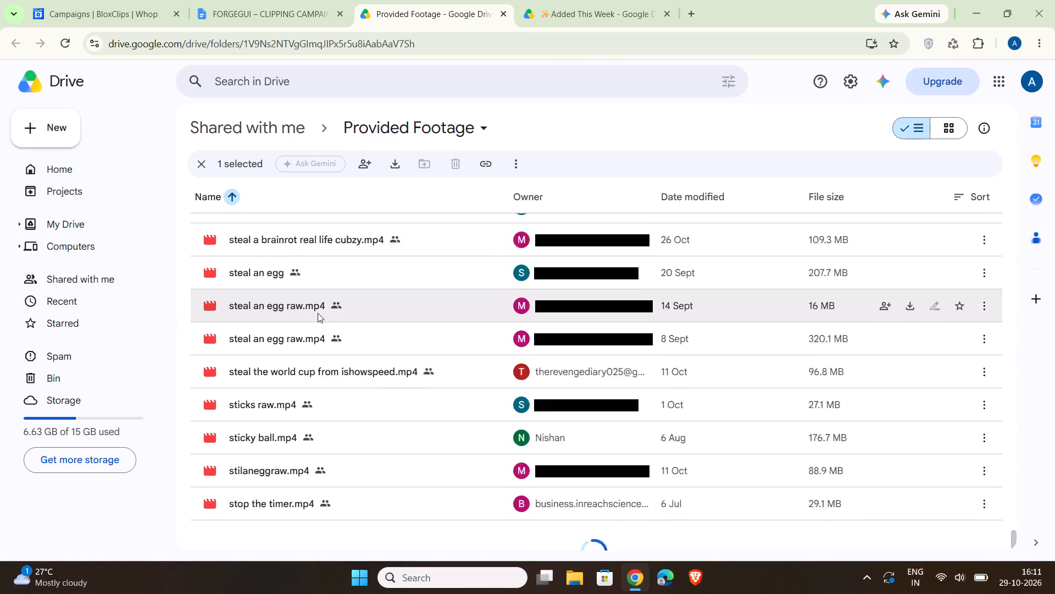
scroll(318, 313, "down", 1)
scroll(318, 313, "up", 20)
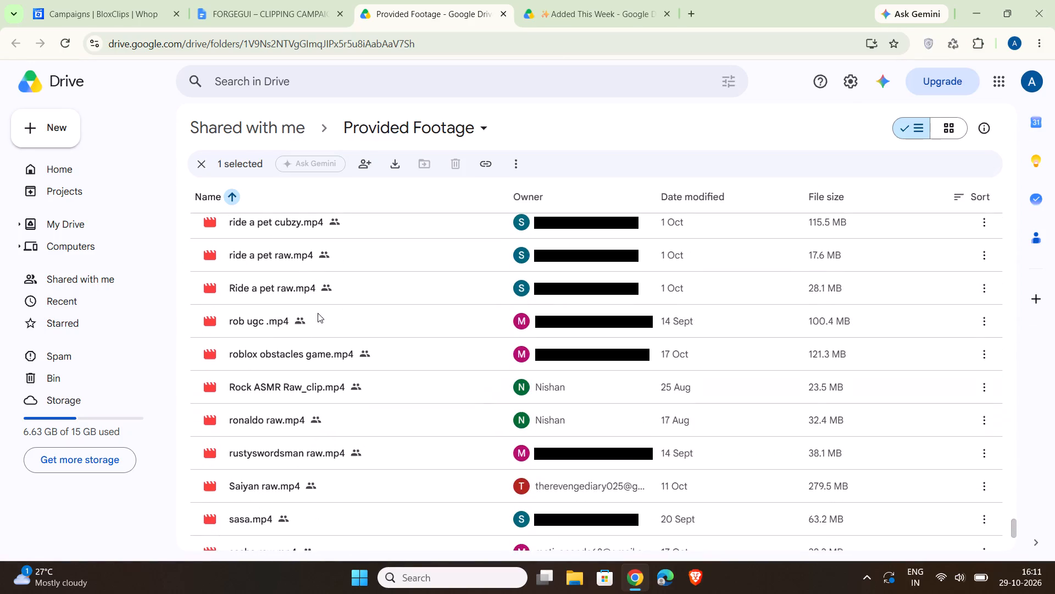
scroll(318, 313, "up", 8)
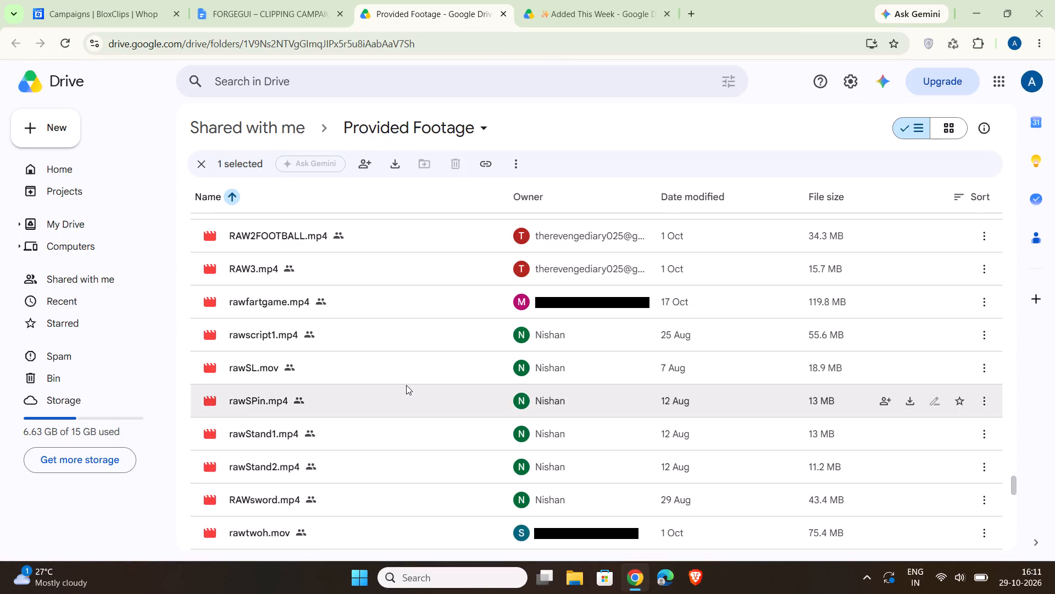
scroll(406, 385, "up", 7)
Return to the Added This Week folder and preview Copy of Lucky Block.mp4.
left_click(611, 0)
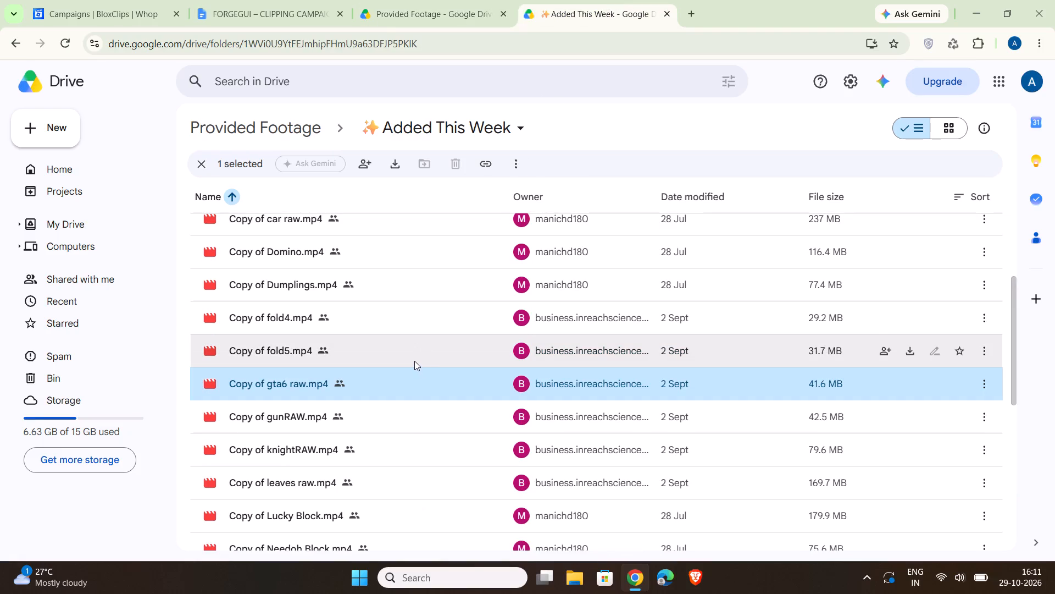
scroll(414, 358, "down", 2)
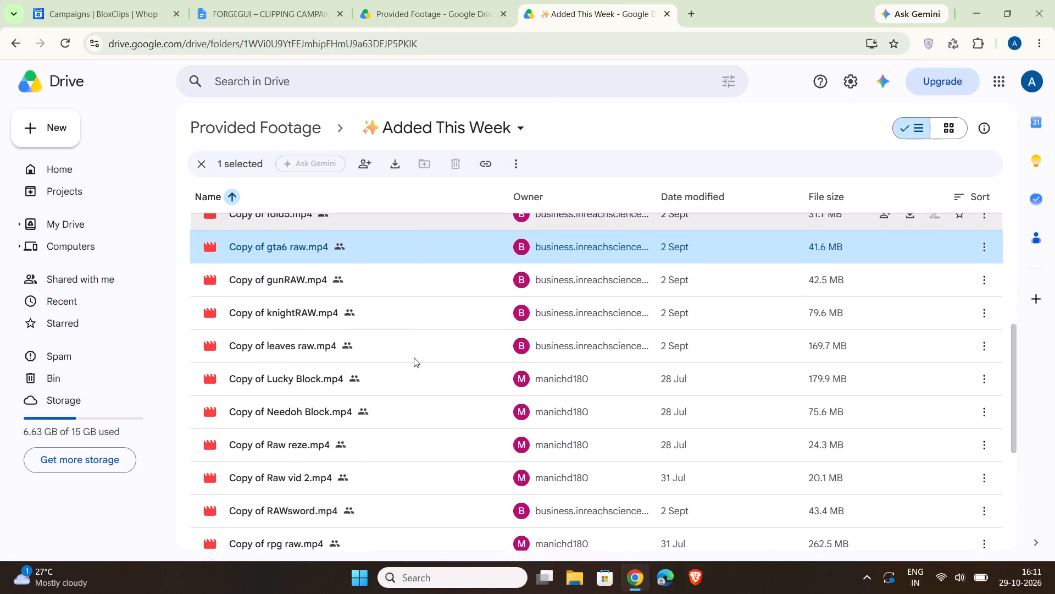
scroll(412, 340, "down", 1)
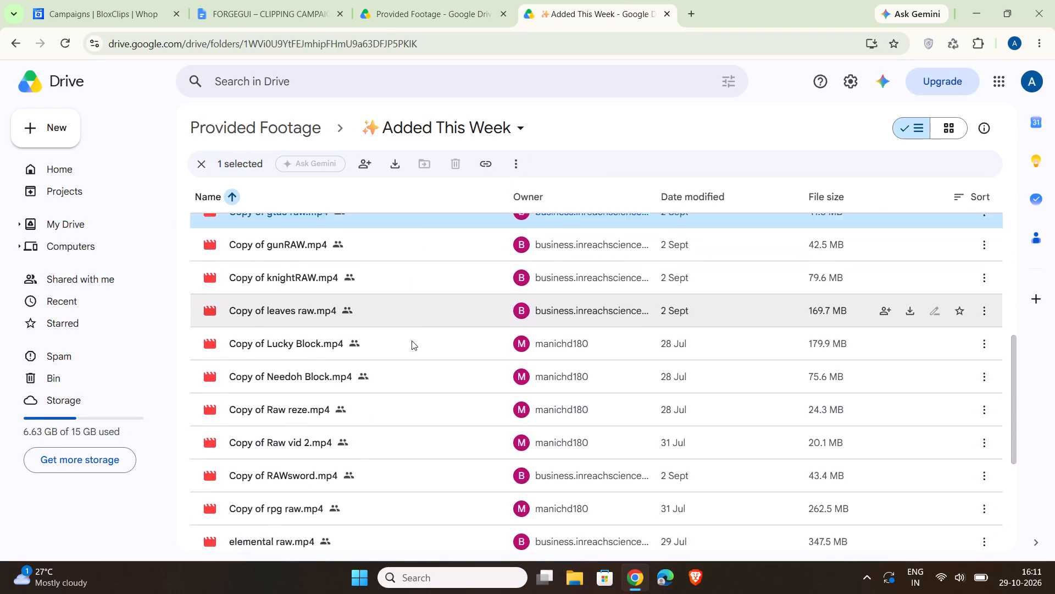
scroll(412, 340, "down", 1)
double_click(395, 235)
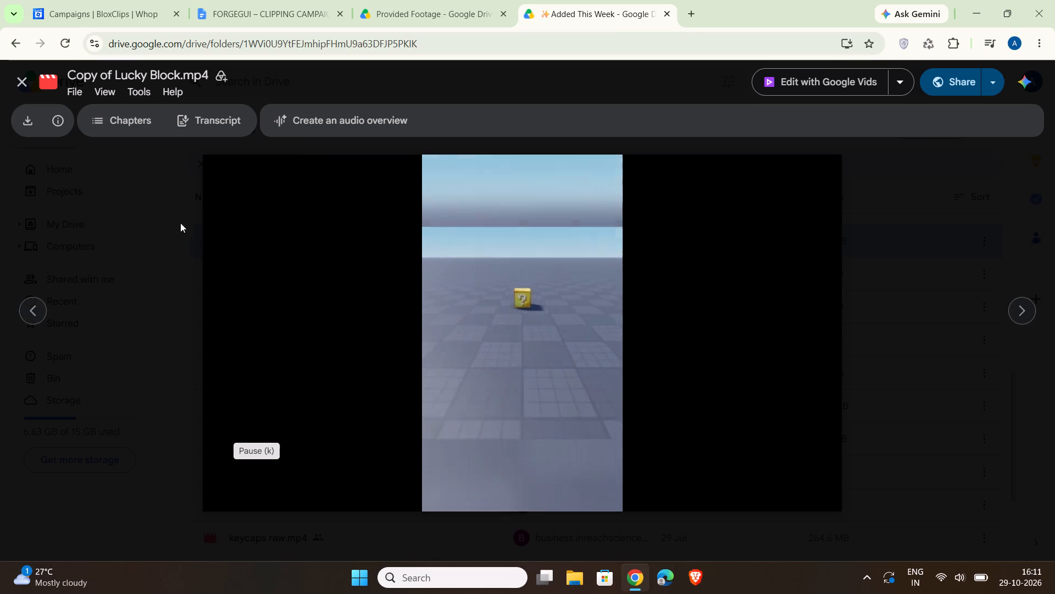
left_click(27, 80)
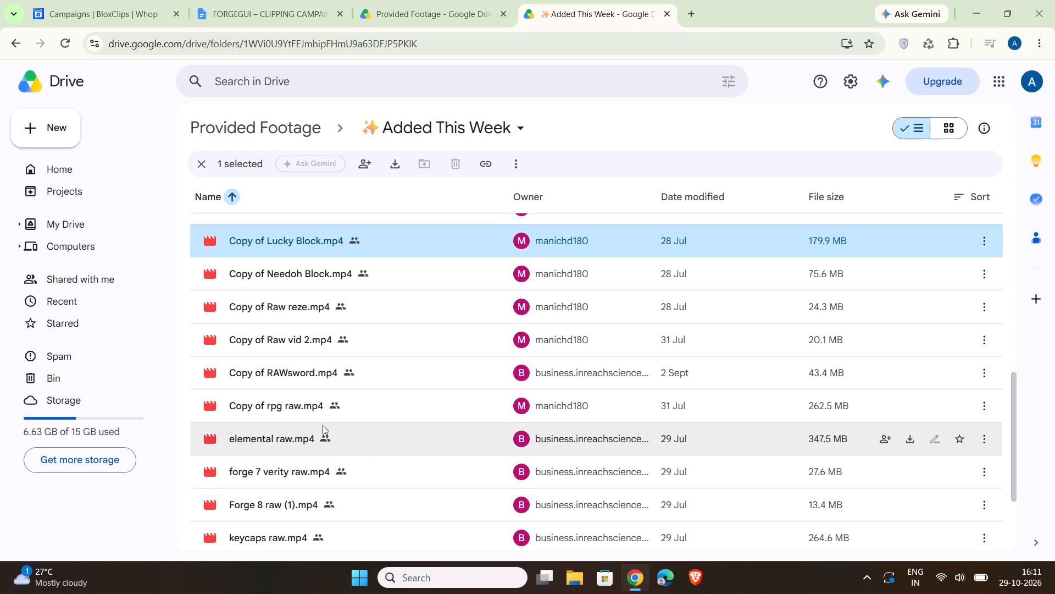
Preview Copy of rpg raw.mp4 and elemental raw.mp4 in the Added This Week folder.
double_click(357, 405)
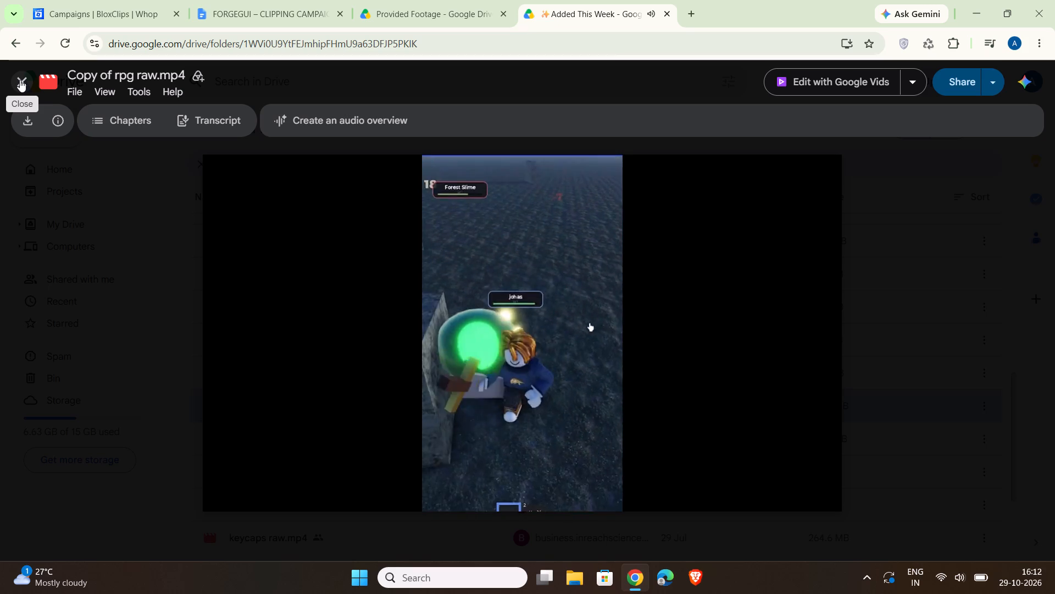
left_click(20, 80)
double_click(341, 431)
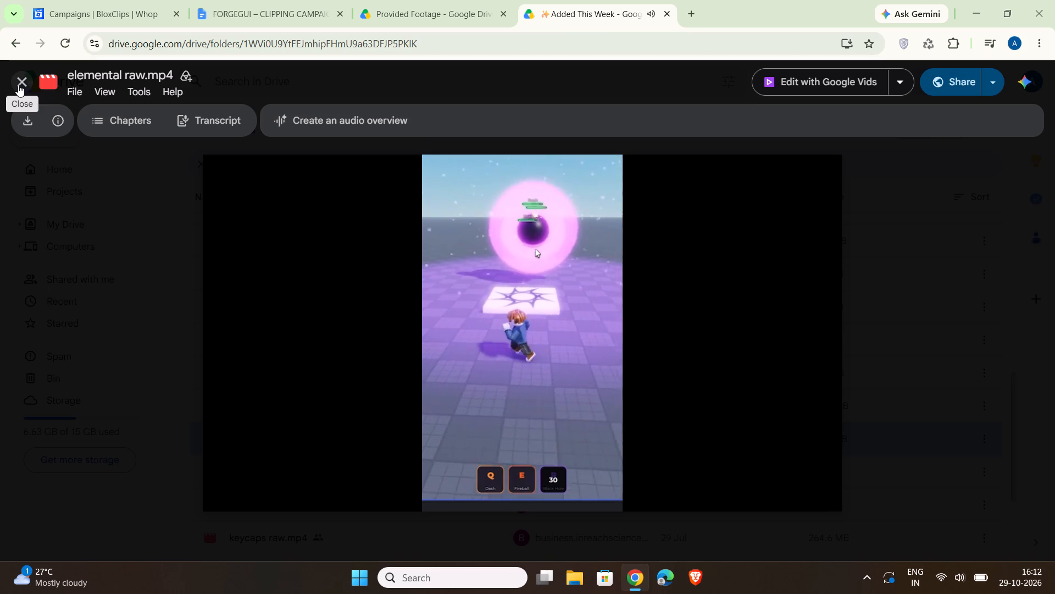
left_click(18, 85)
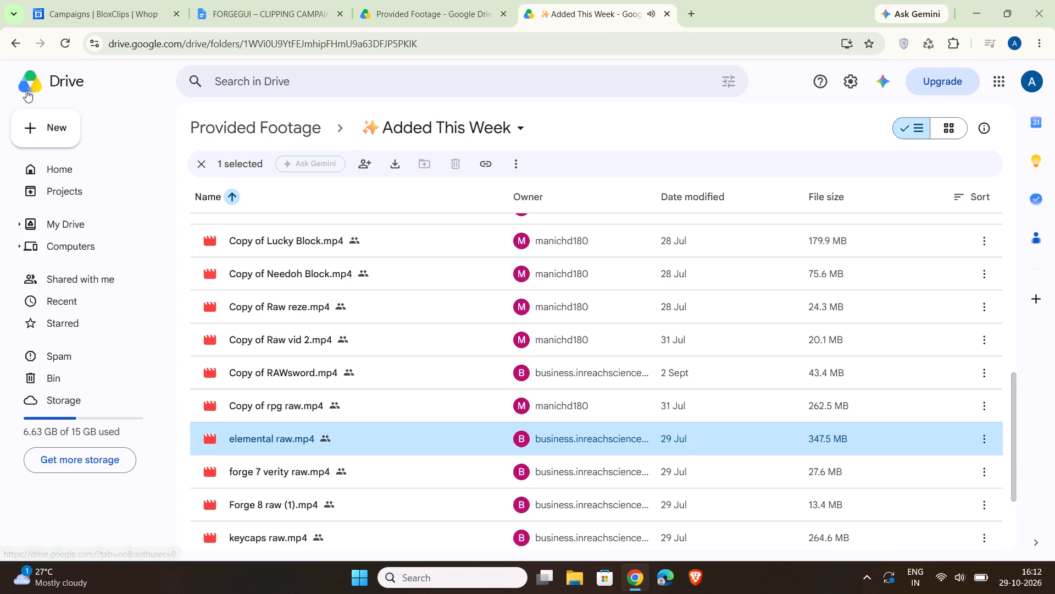
Preview forge 7 verity raw.mp4 near the end of the Added This Week list.
scroll(386, 471, "down", 3)
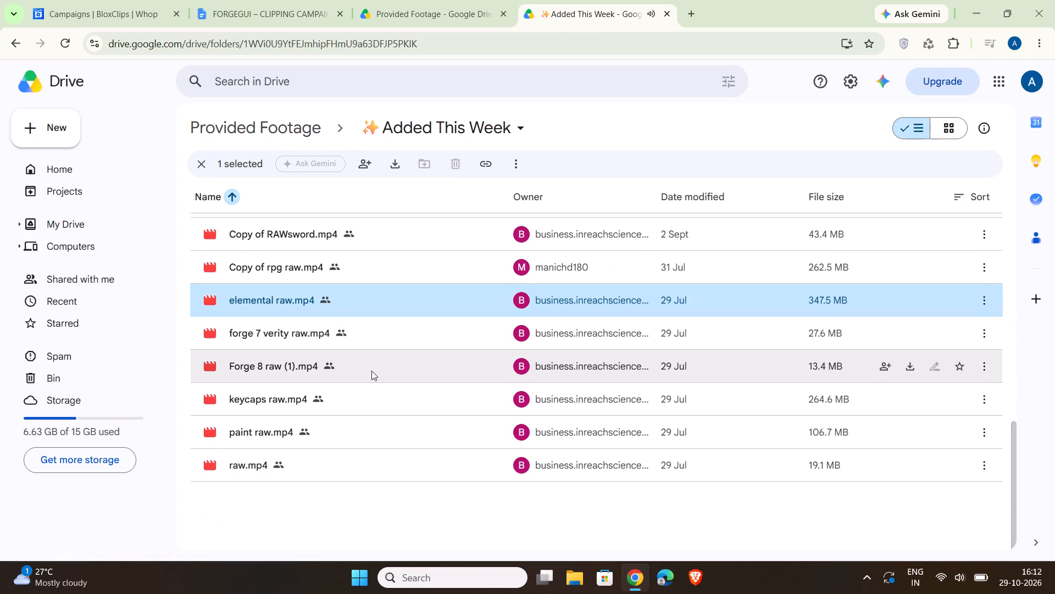
double_click(357, 337)
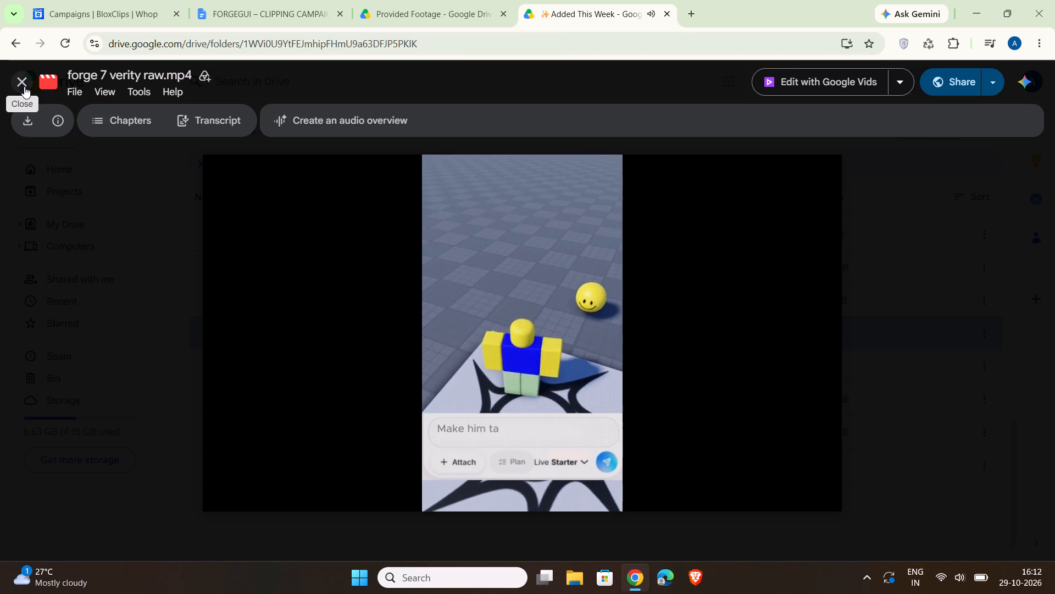
left_click(24, 86)
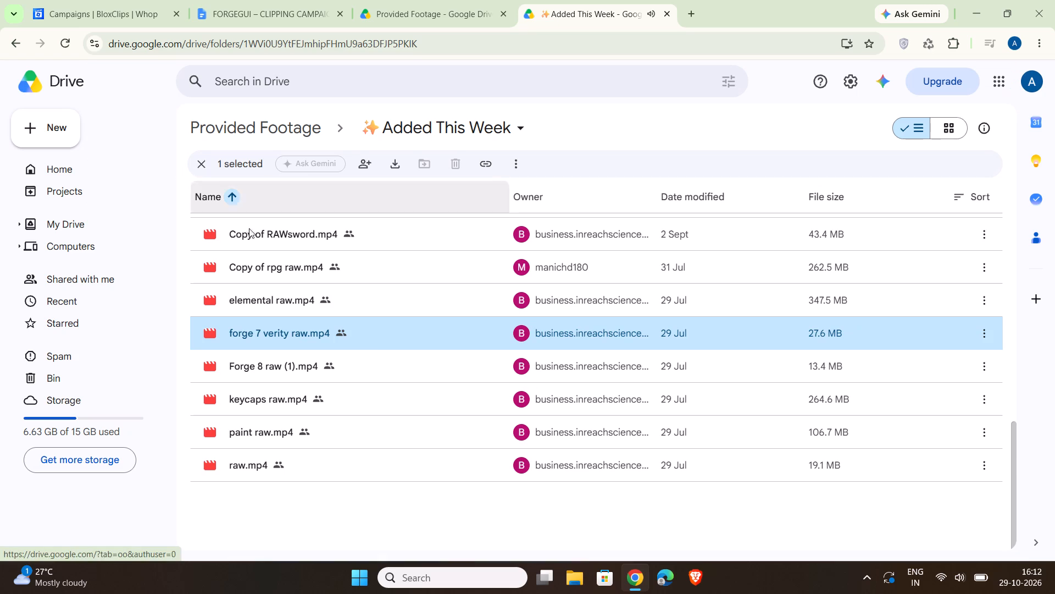
Preview Copy of Dumplings.mp4 further up in the Added This Week list.
scroll(371, 338, "up", 6)
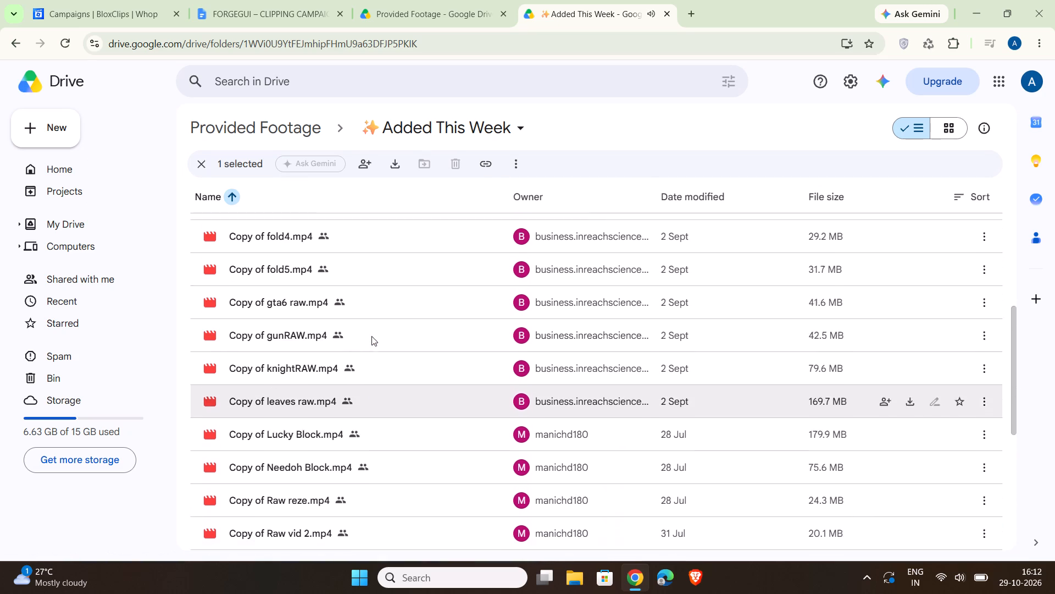
scroll(372, 333, "up", 1)
double_click(412, 355)
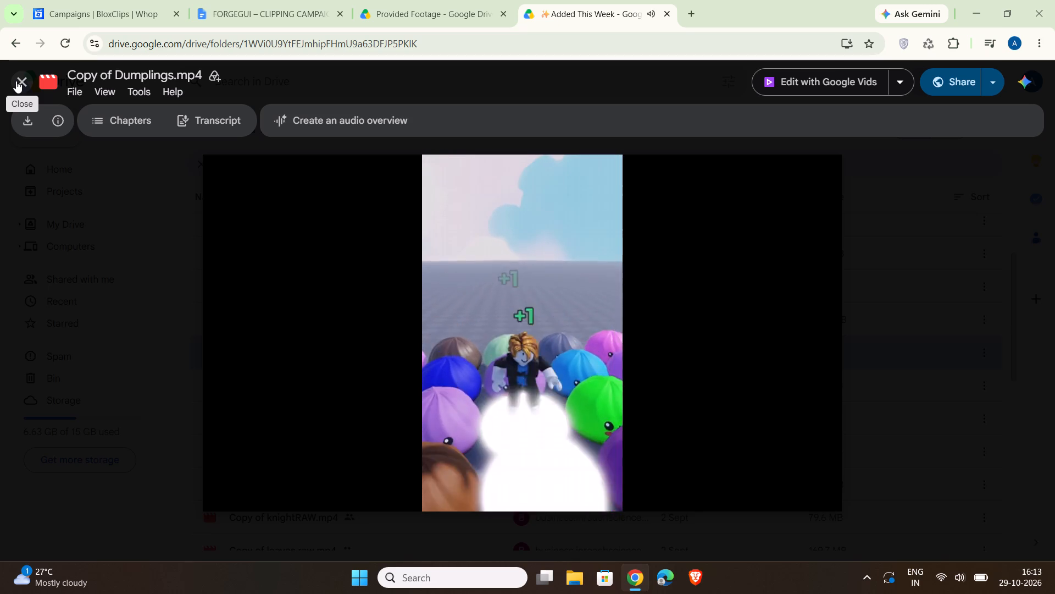
left_click(16, 81)
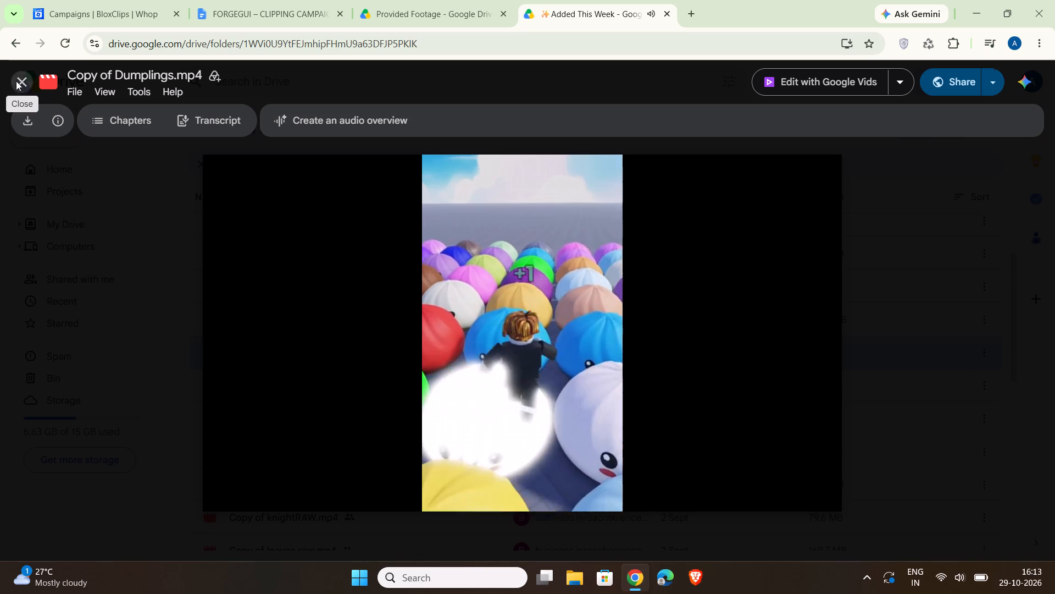
Preview Copy of Domino.mp4 in the Added This Week folder and download it despite the missing virus scan.
double_click(340, 324)
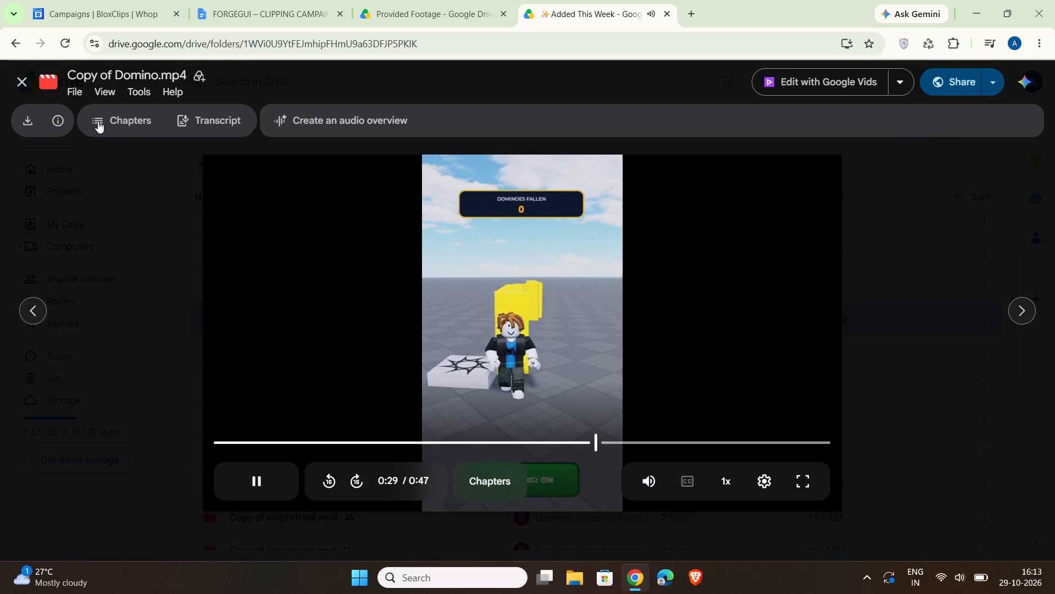
left_click(20, 120)
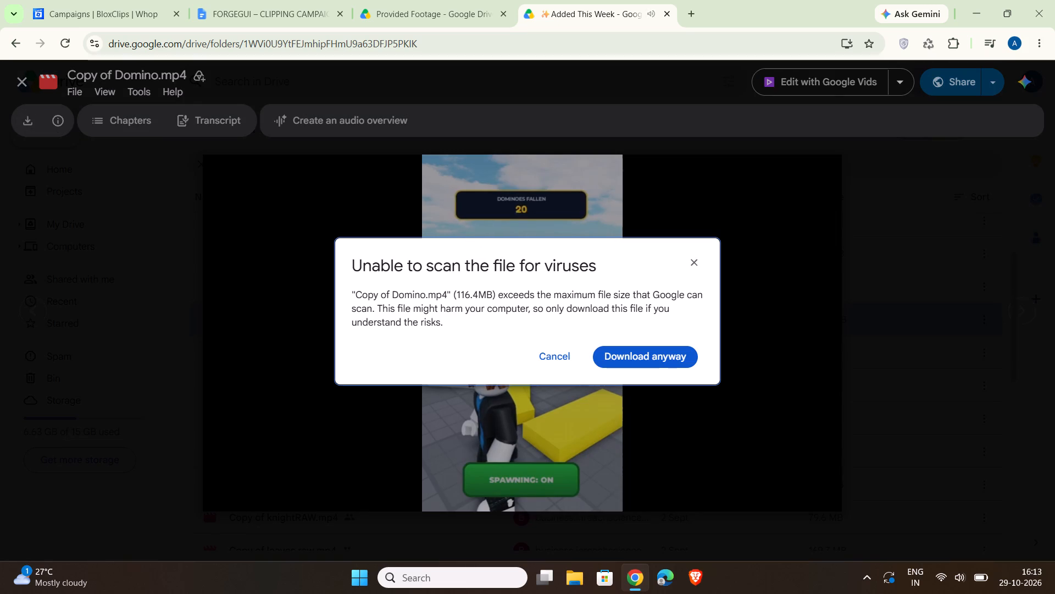
left_click(651, 359)
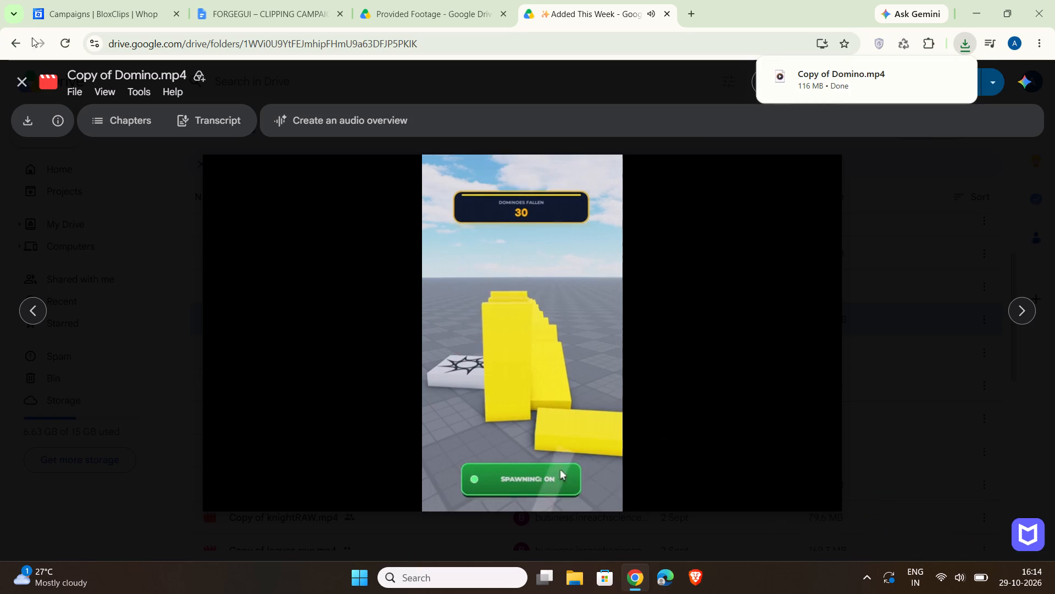
left_click(18, 79)
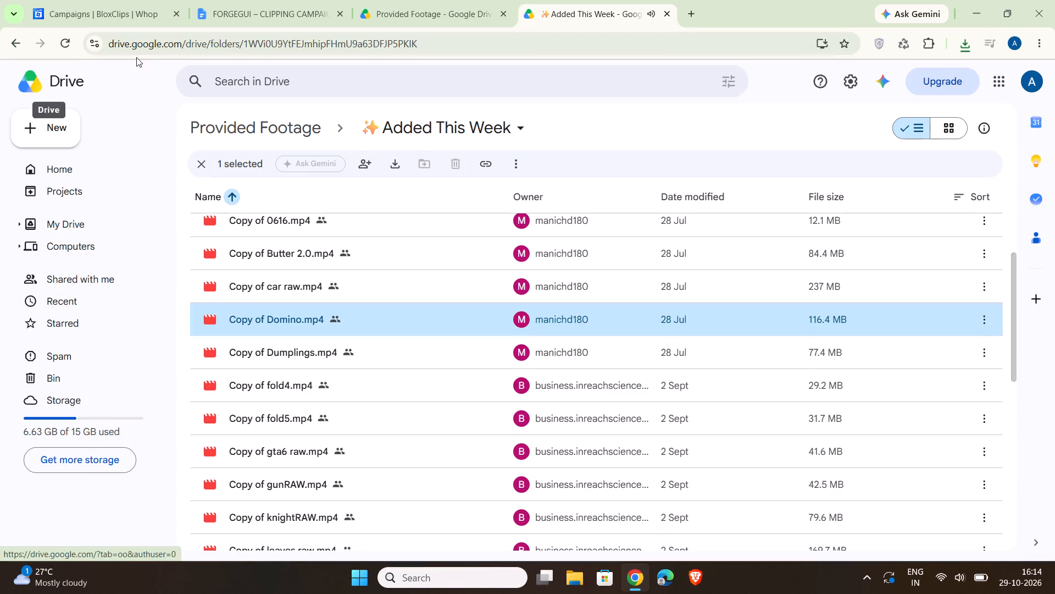
Reread the ForgeGUI Clipping Guide's Step 2 requirements for making a video from the provided footage.
left_click(468, 0)
left_click(256, 2)
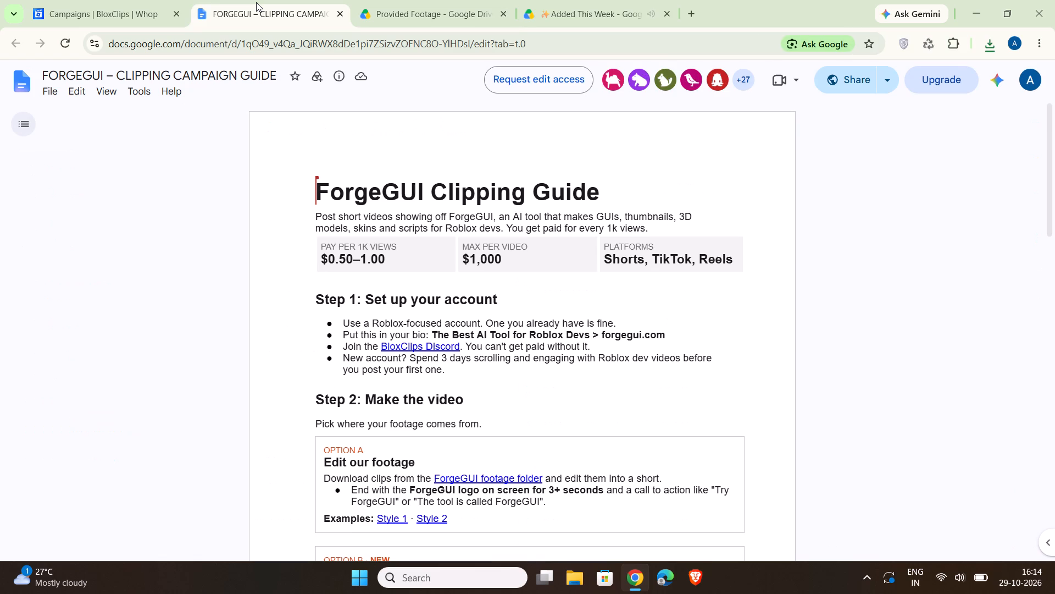
scroll(334, 252, "down", 2)
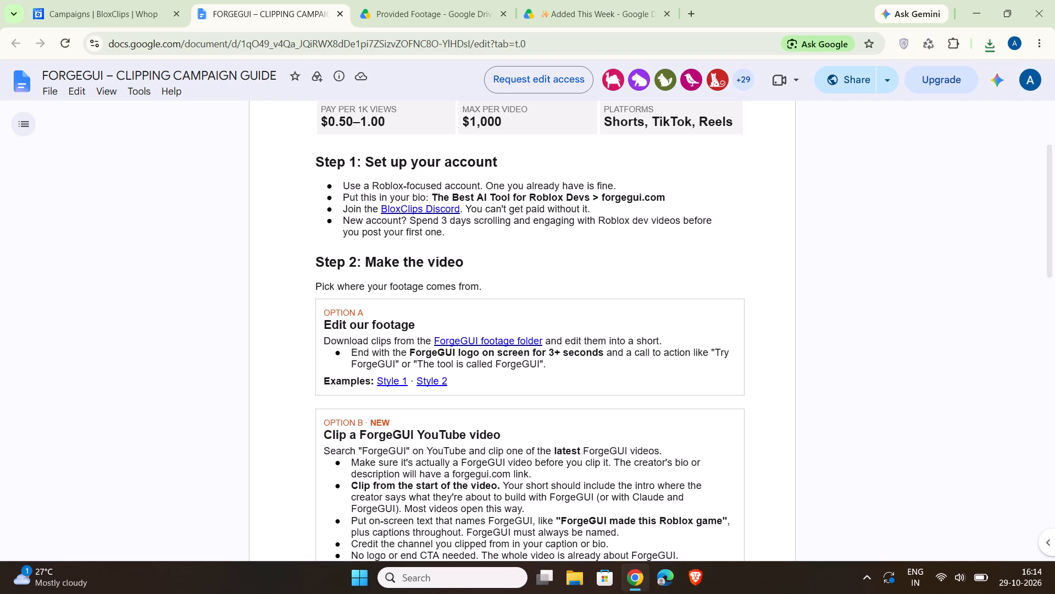
Read the guide's Step 3 posting rules, the You won't get paid if section and the Tier 1 country list.
scroll(281, 239, "down", 6)
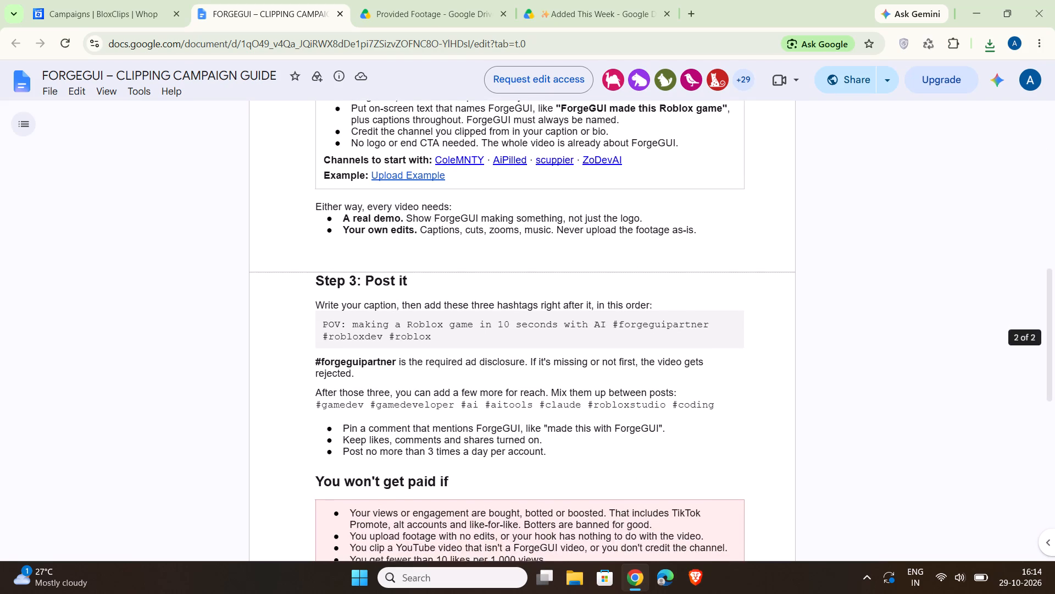
scroll(281, 245, "down", 5)
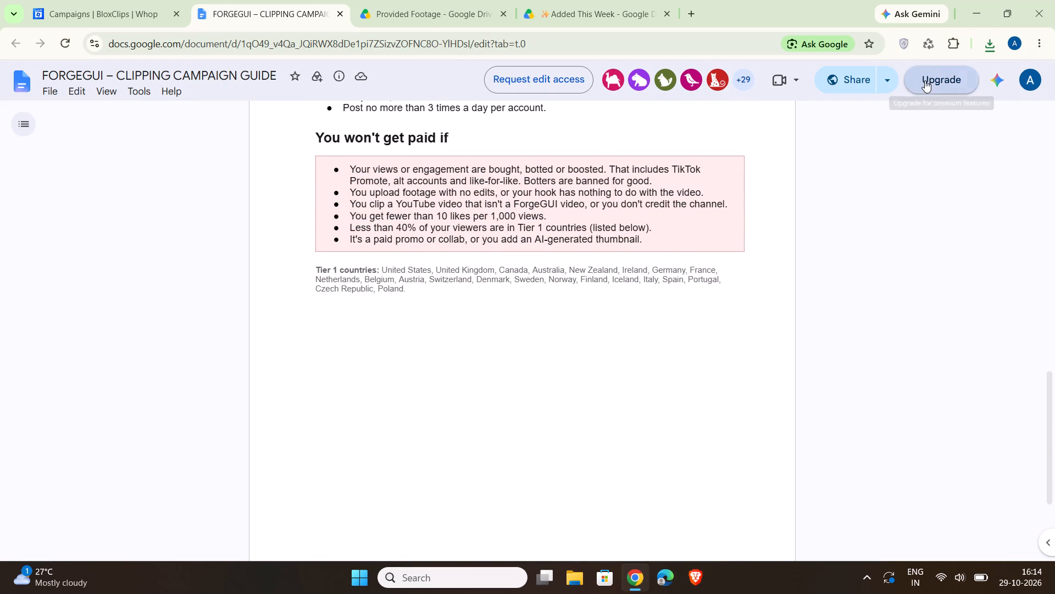
Switch to Proton VPN by launching it from the desktop and let it connect to the fastest free server.
left_click(971, 3)
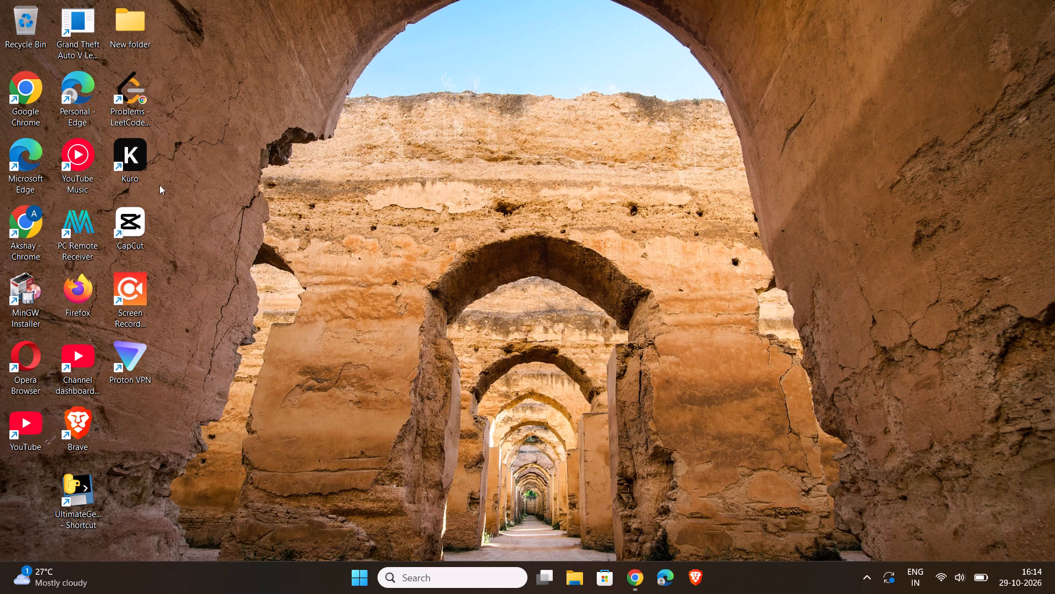
double_click(128, 359)
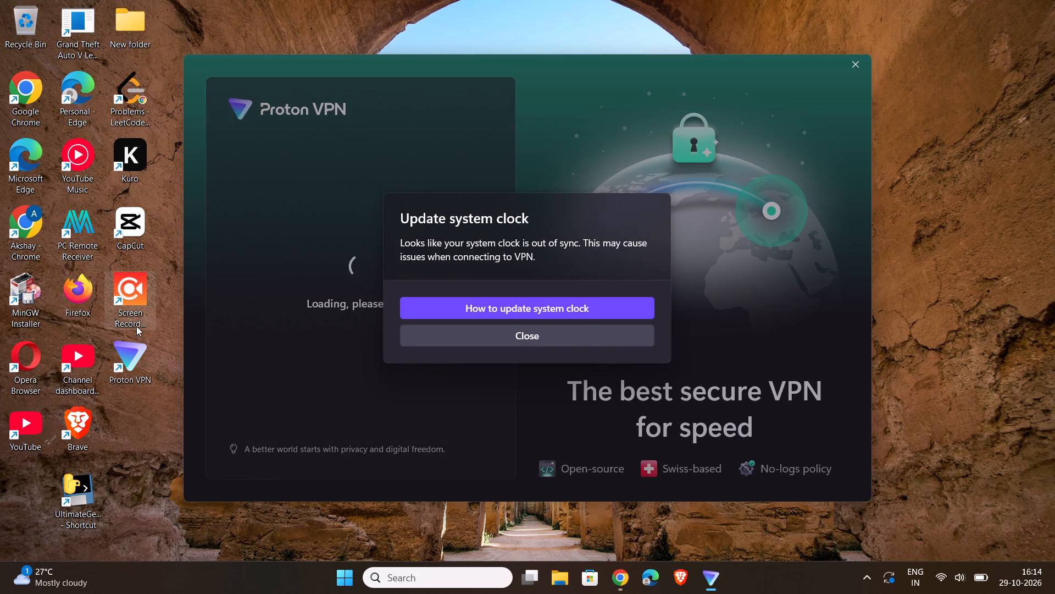
left_click(542, 337)
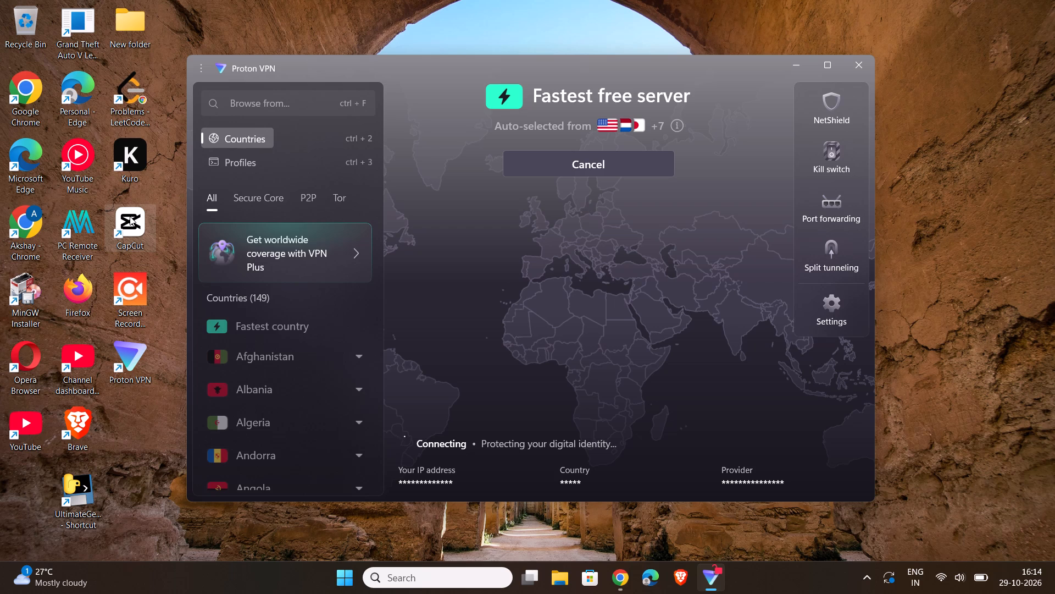
Return to Chrome and download Copy of .LOGO.jpg from the ForgeGUI Logo folder inside Provided Footage.
key("alt+Tab")
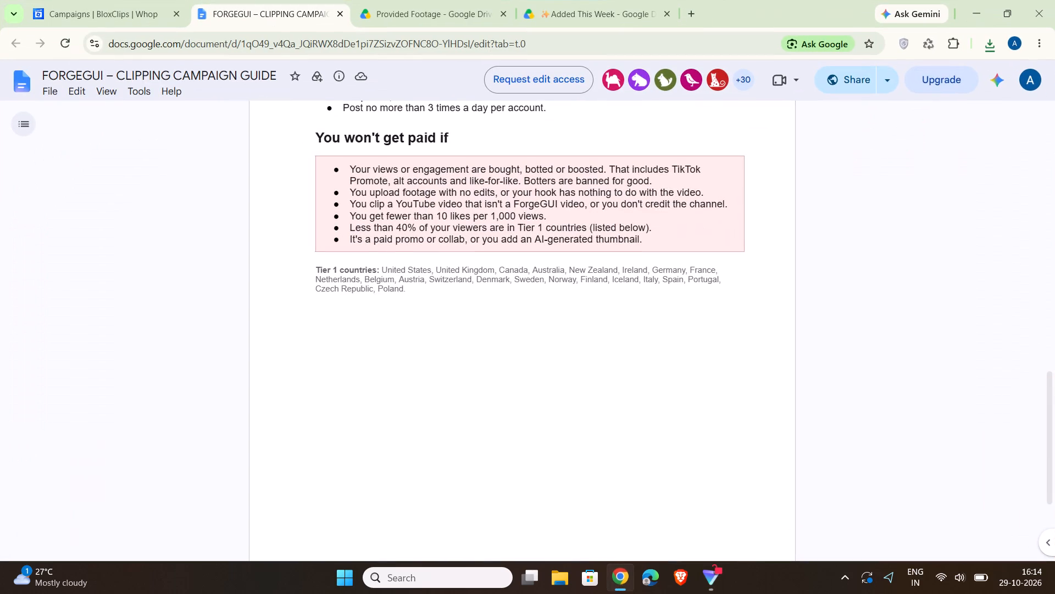
scroll(413, 311, "up", 7)
scroll(413, 311, "down", 1)
scroll(413, 311, "up", 6)
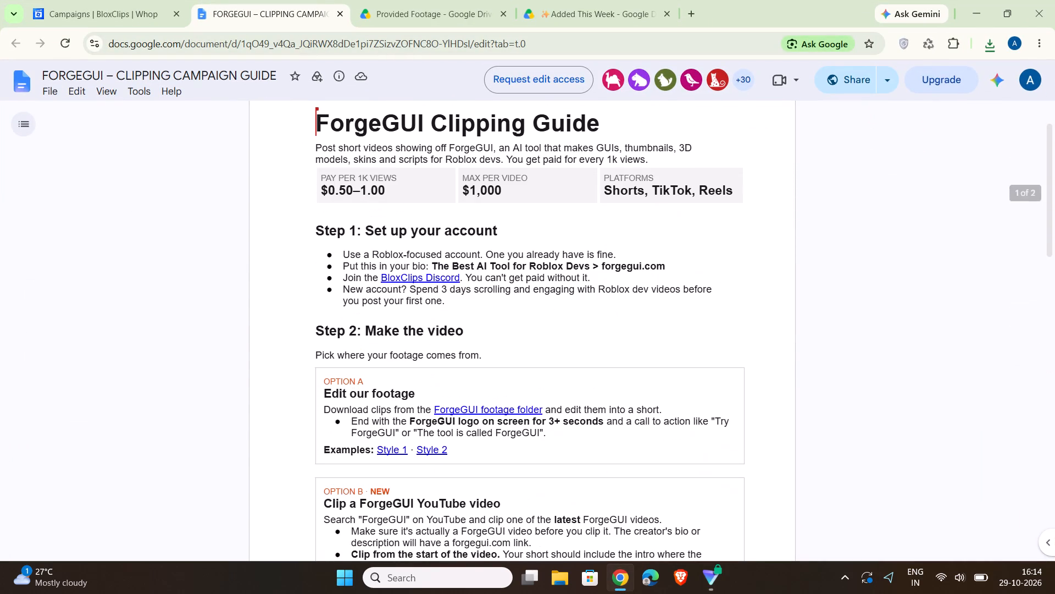
left_click(449, 0)
scroll(296, 337, "up", 9)
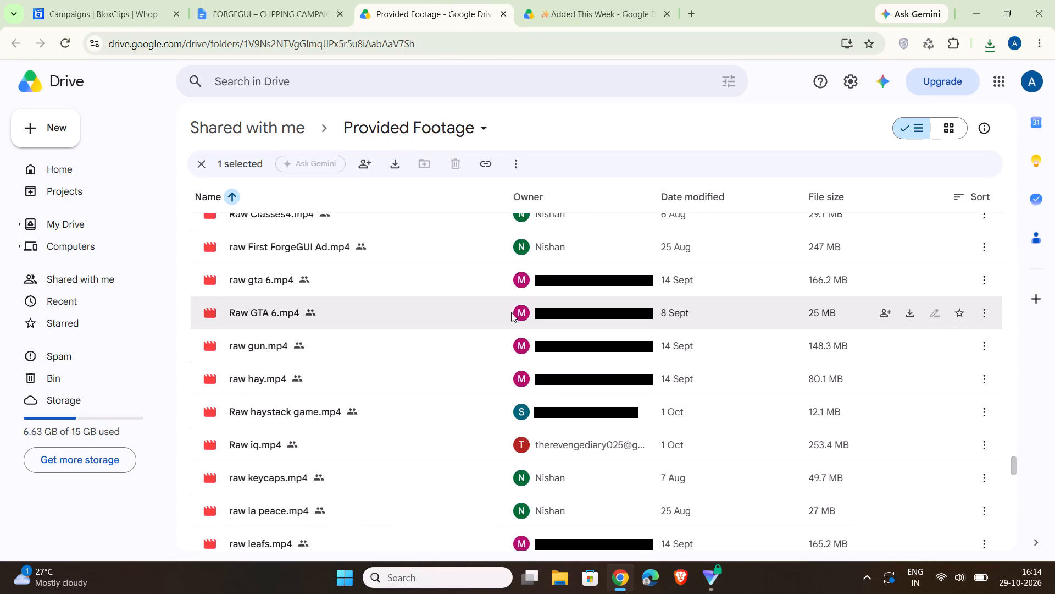
left_click_drag(1013, 469, 993, 119)
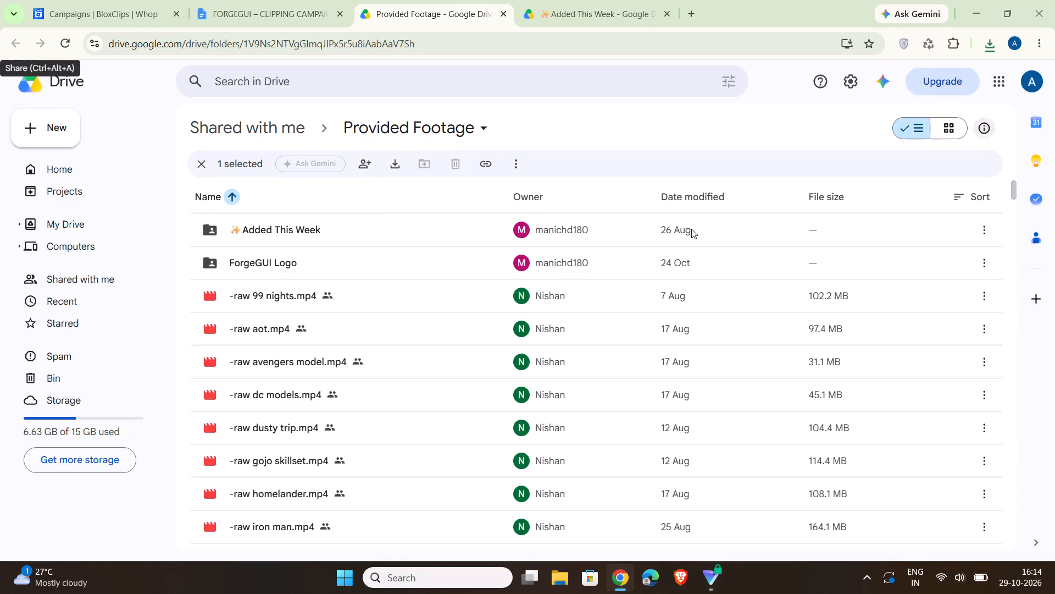
triple_click(333, 257)
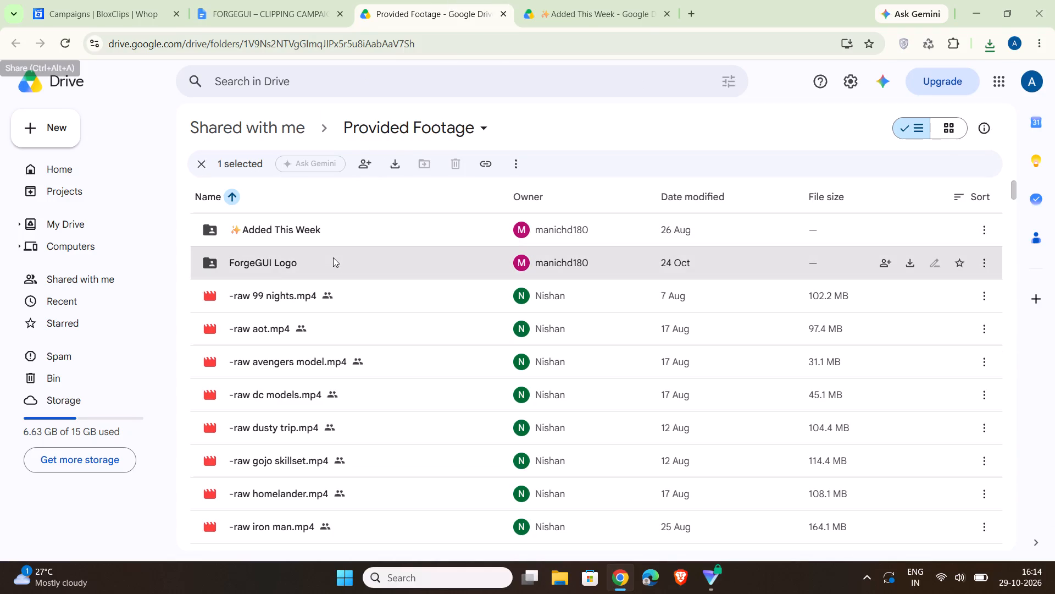
double_click(288, 260)
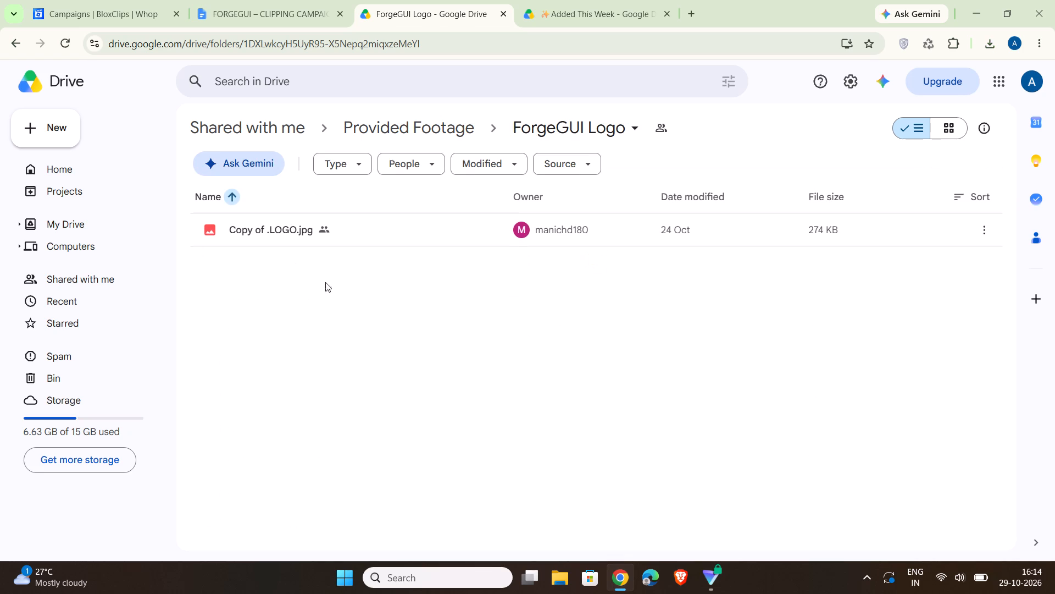
double_click(335, 229)
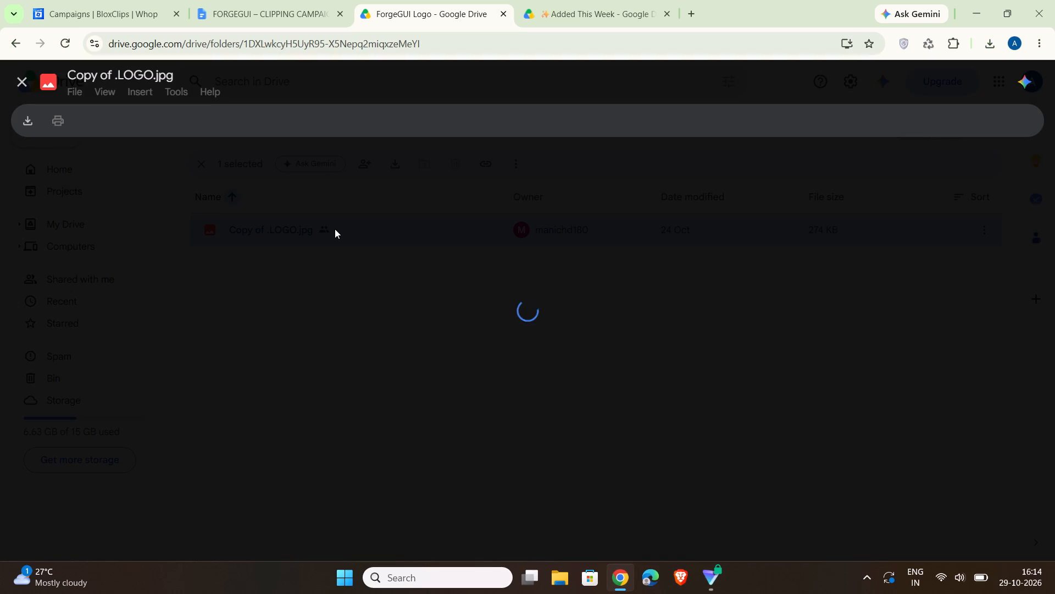
left_click(27, 124)
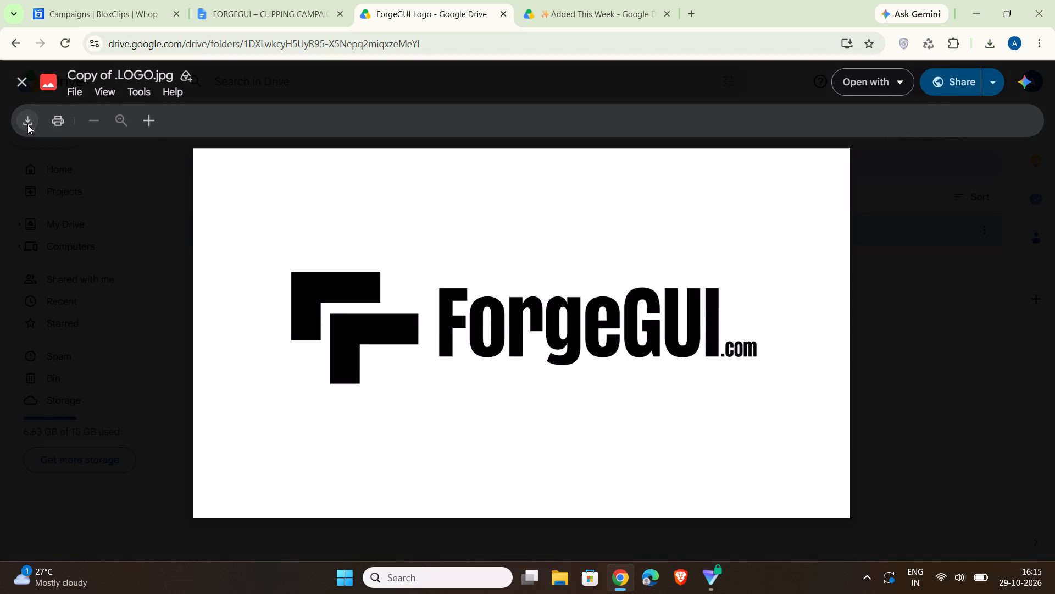
left_click(19, 77)
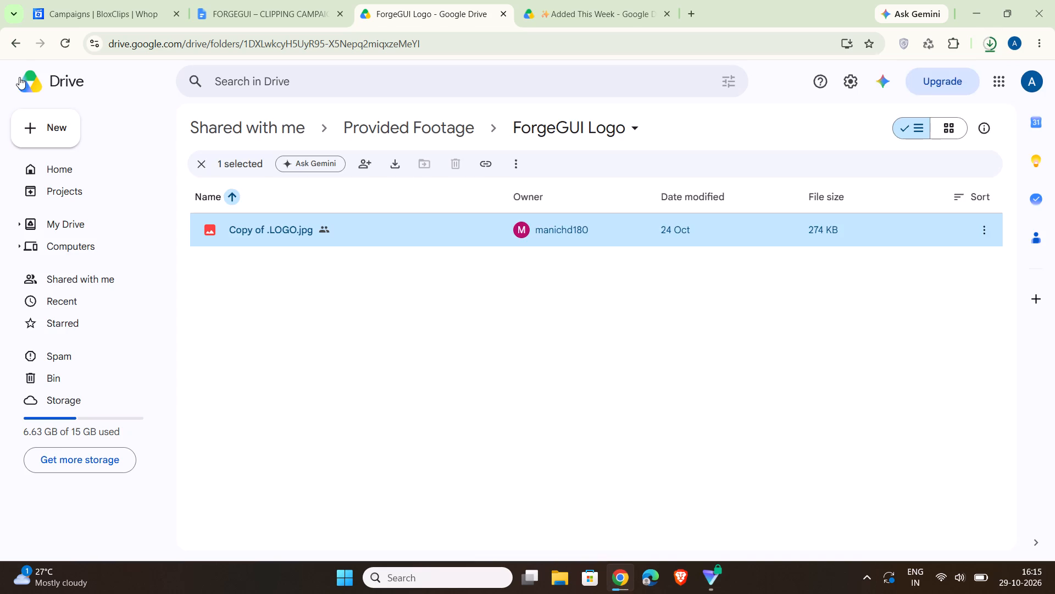
Put the VPN and browser windows away, launch CapCut, dismiss the Pro trial offer and create a new project.
key("alt+Tab")
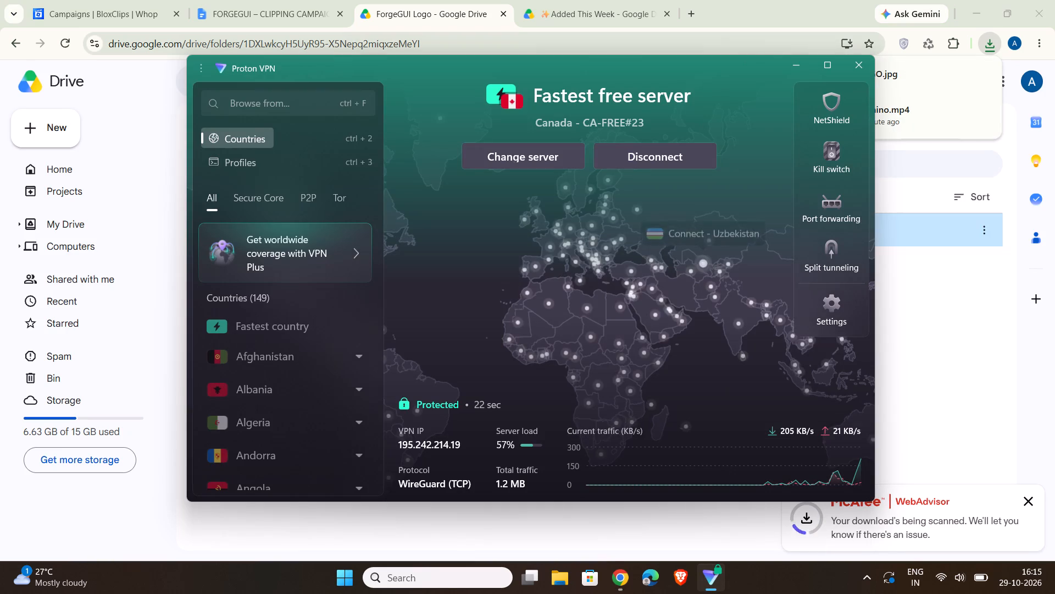
left_click(799, 65)
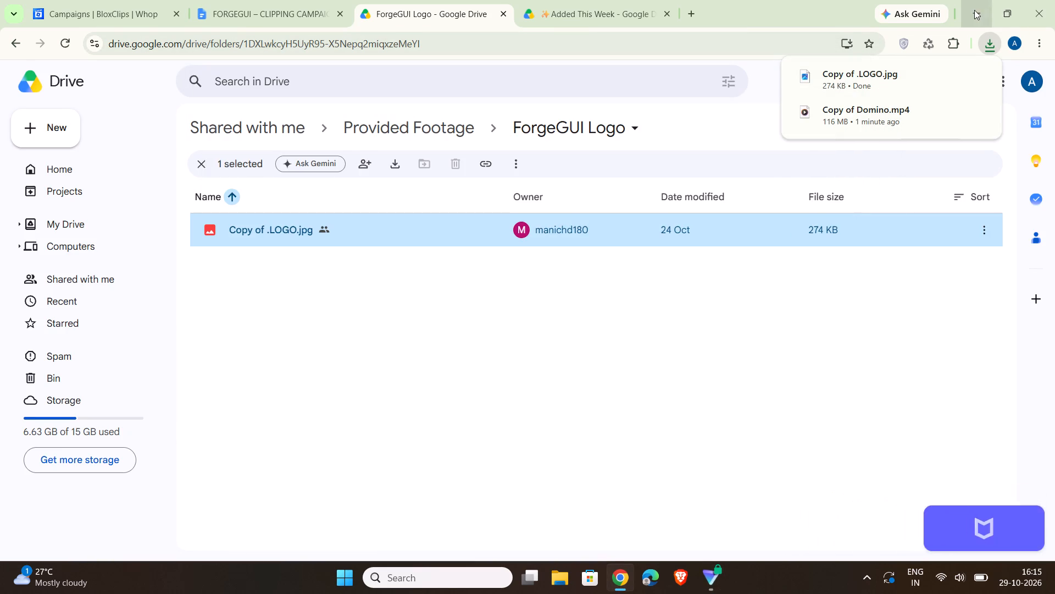
left_click(974, 10)
double_click(129, 215)
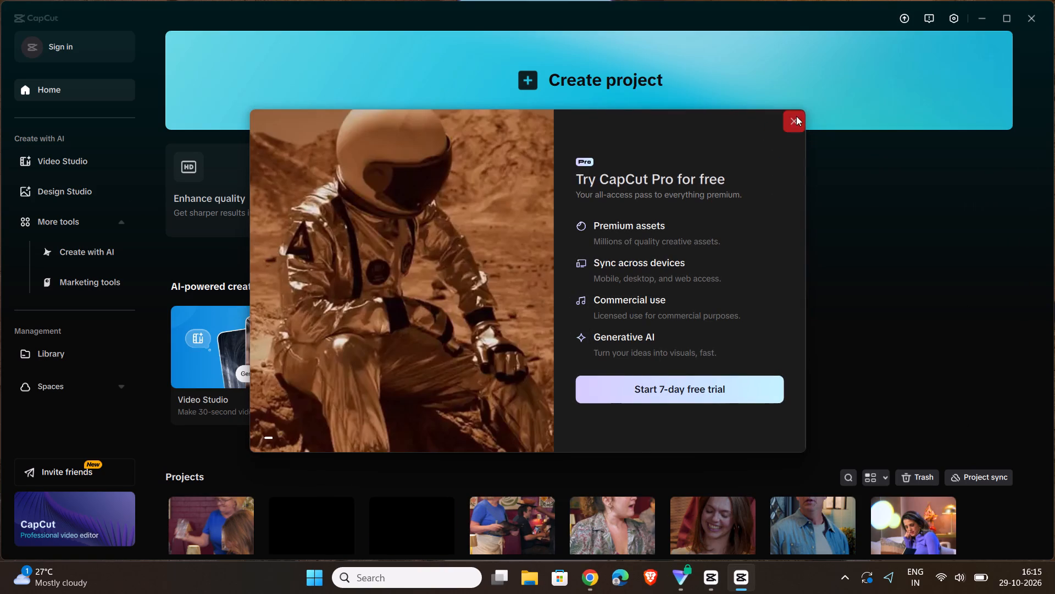
left_click(796, 116)
left_click(567, 106)
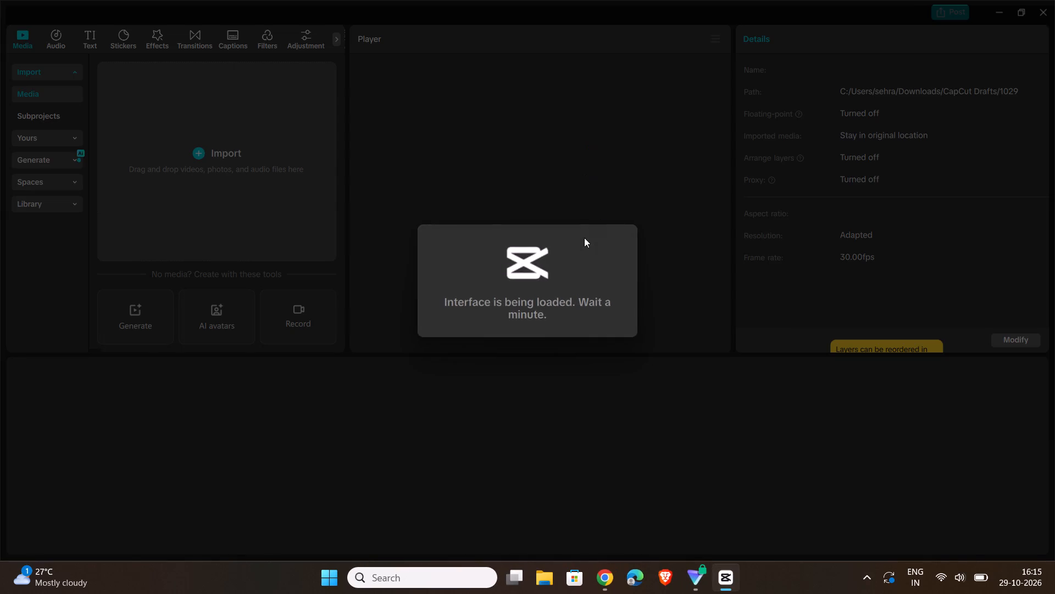
Import Copy of Domino.mp4 from the Downloads folder and add it to the timeline.
left_click(231, 155)
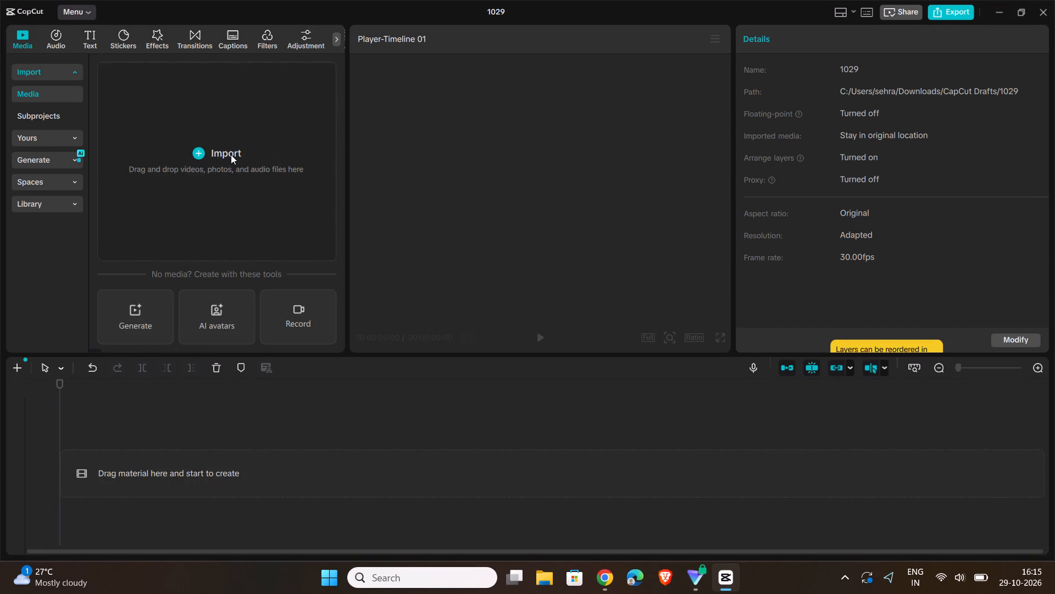
left_click(228, 175)
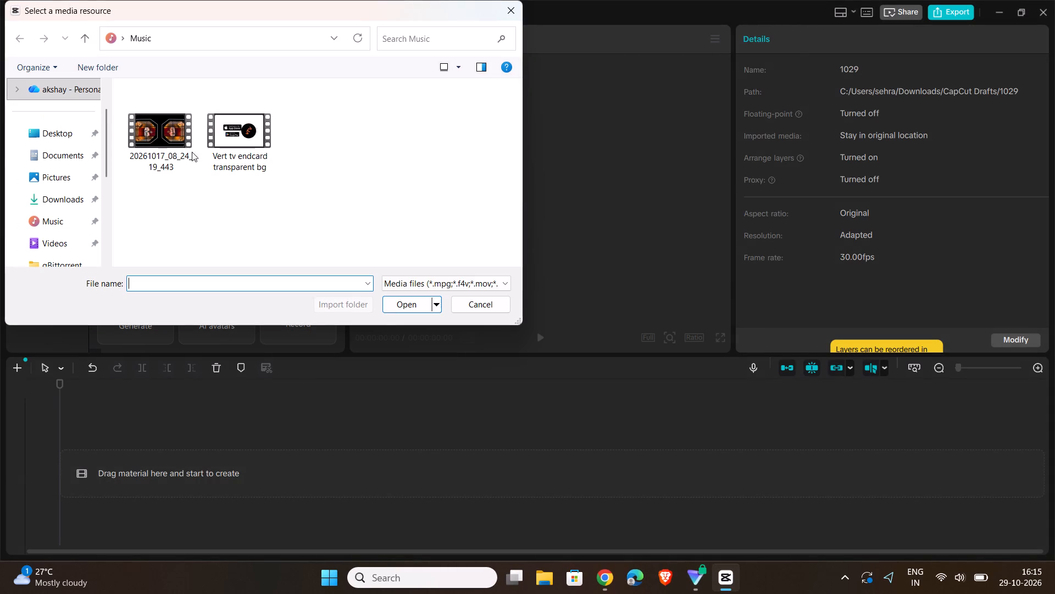
left_click(27, 158)
left_click(51, 193)
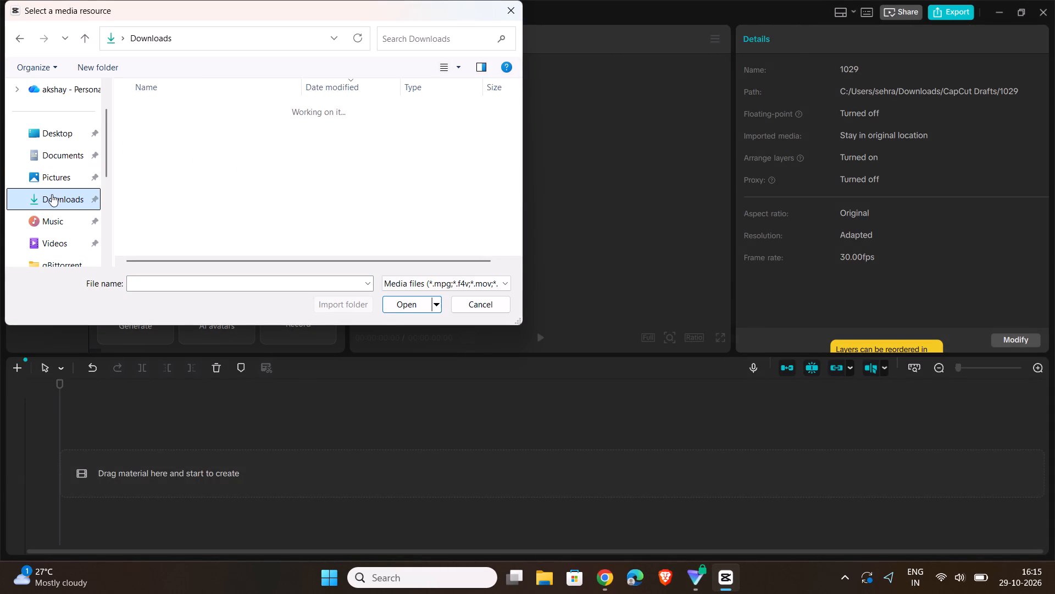
left_click(186, 124)
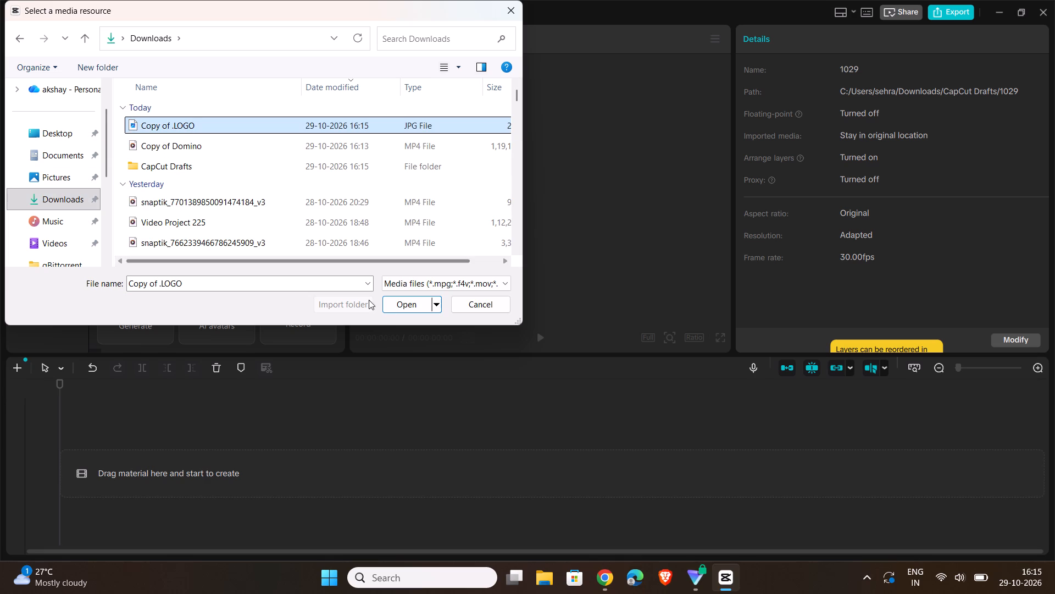
left_click(261, 141)
left_click(396, 303)
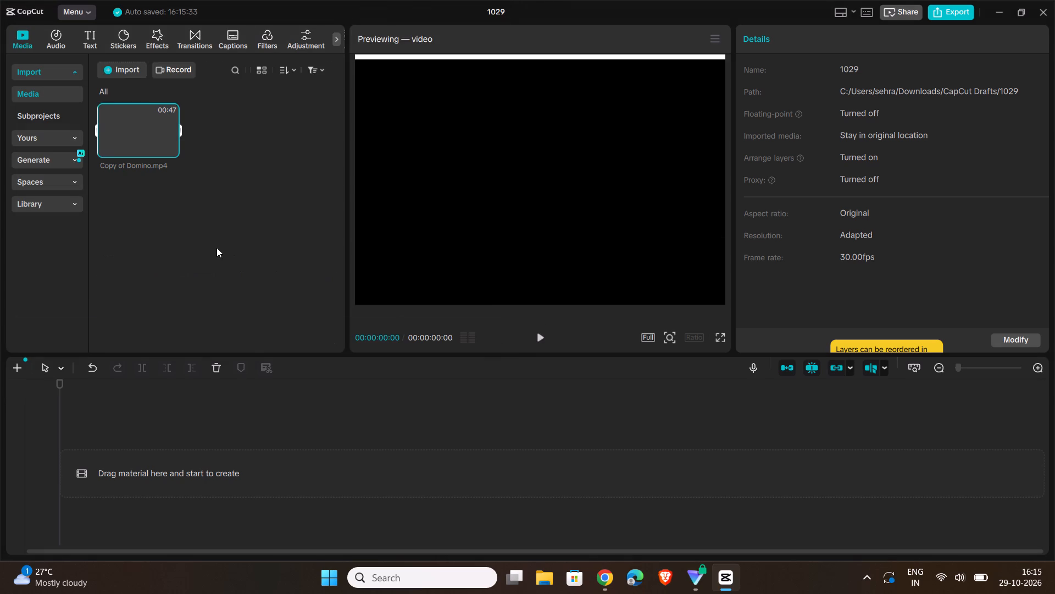
left_click(171, 146)
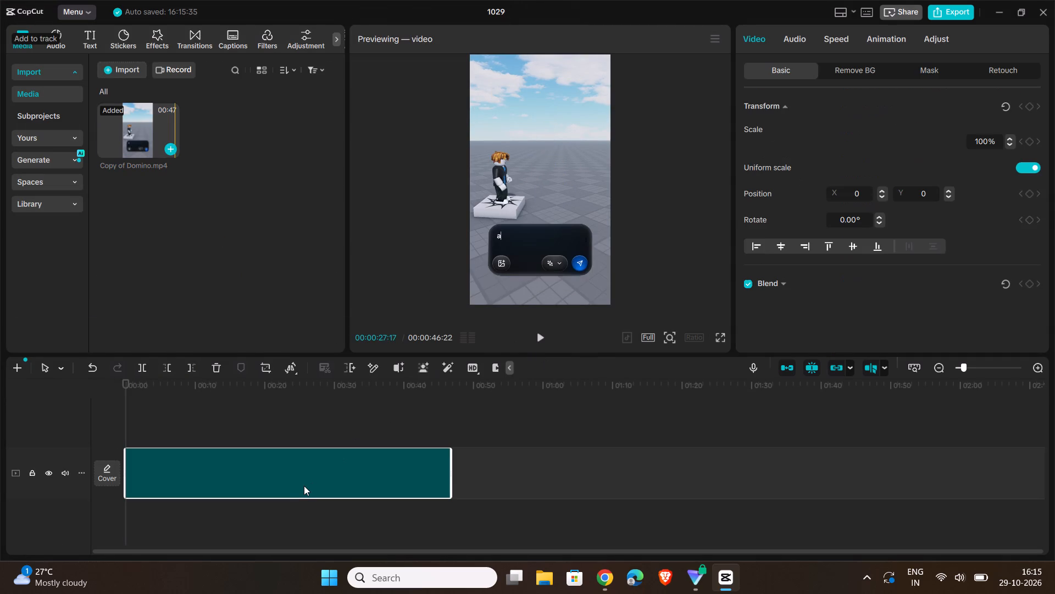
Cut the section between about 00:00:08:17 and 00:00:10:11 out of the Copy of Domino.mp4 clip by splitting and deleting it.
left_click(540, 339)
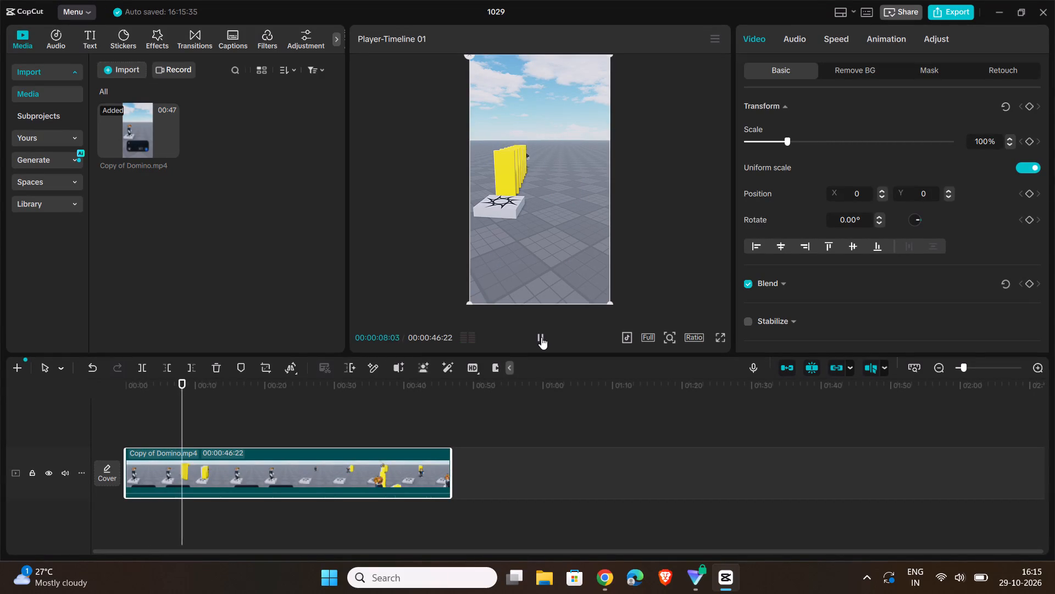
left_click(541, 337)
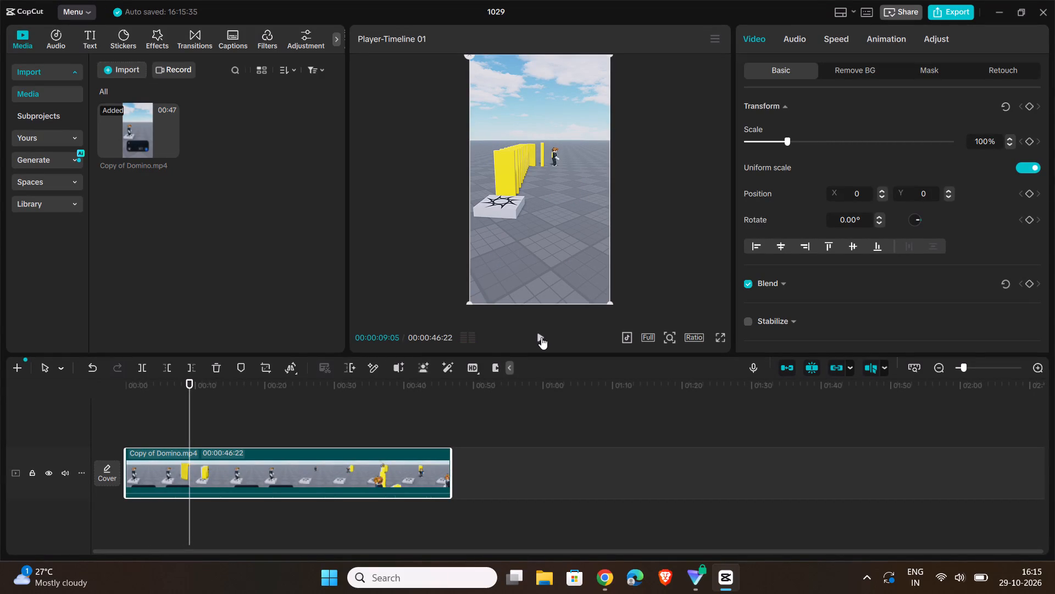
left_click(188, 380)
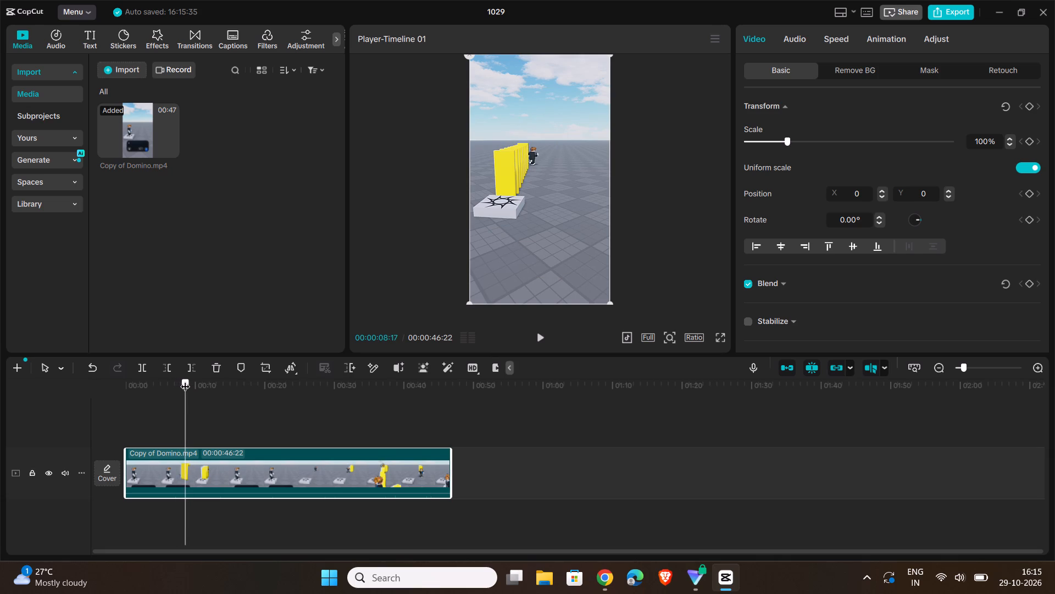
key("ctrl+b")
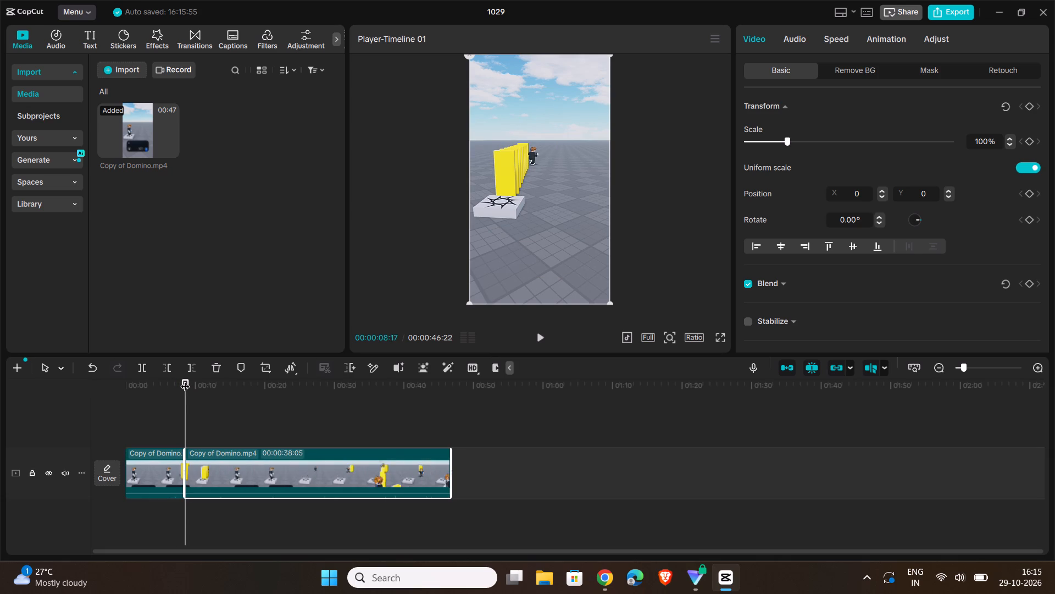
left_click(538, 334)
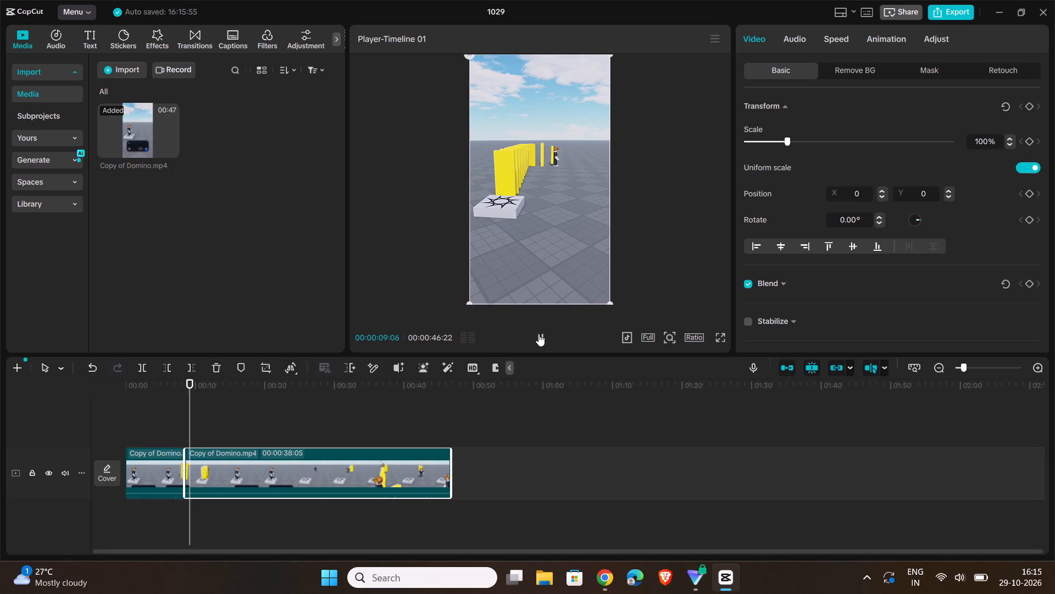
double_click(538, 334)
left_click(538, 334)
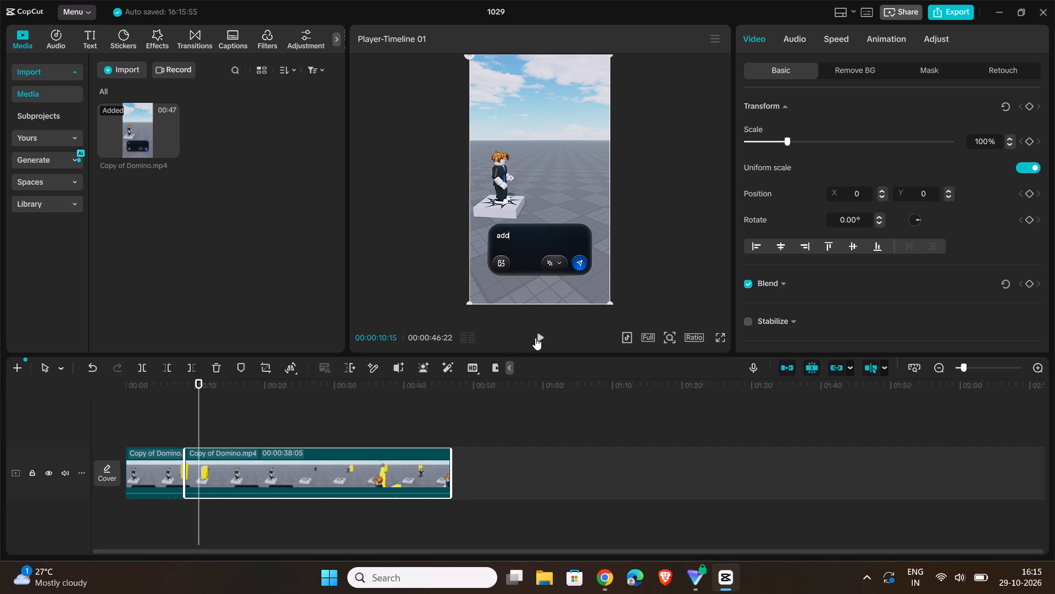
left_click(199, 378)
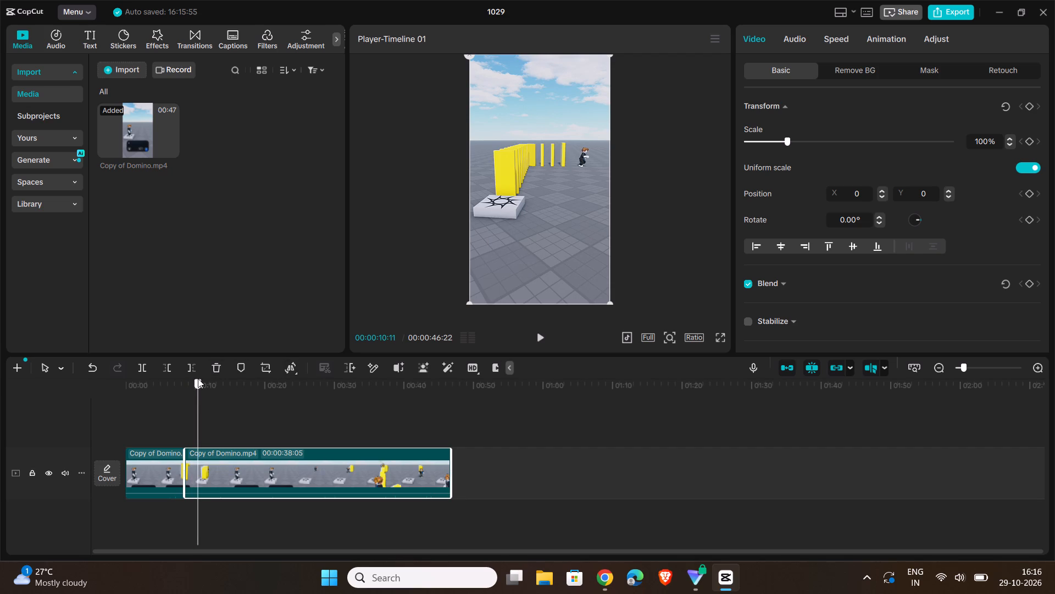
key("ctrl+b")
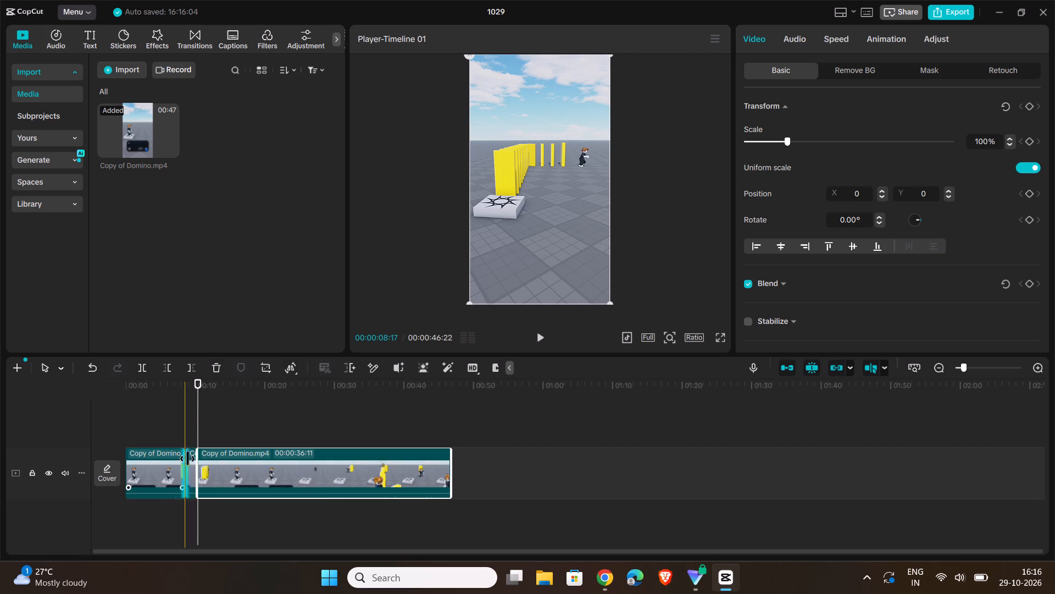
left_click(193, 456)
key("Delete")
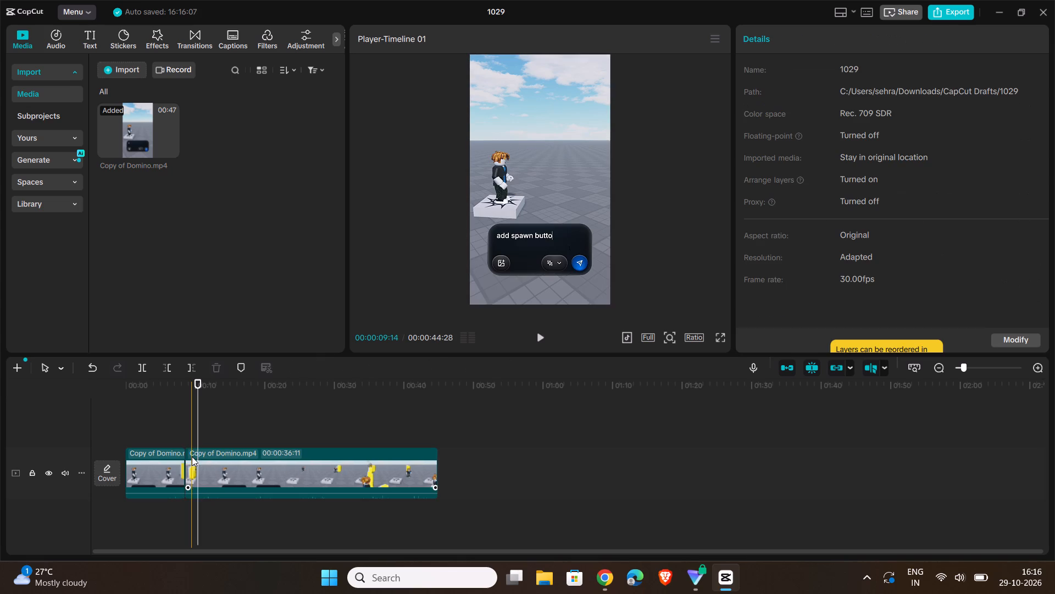
Play across the cut between the two Domino clips and examine its frames closely, ending at 00:00:08:18.
left_click_drag(197, 381, 176, 388)
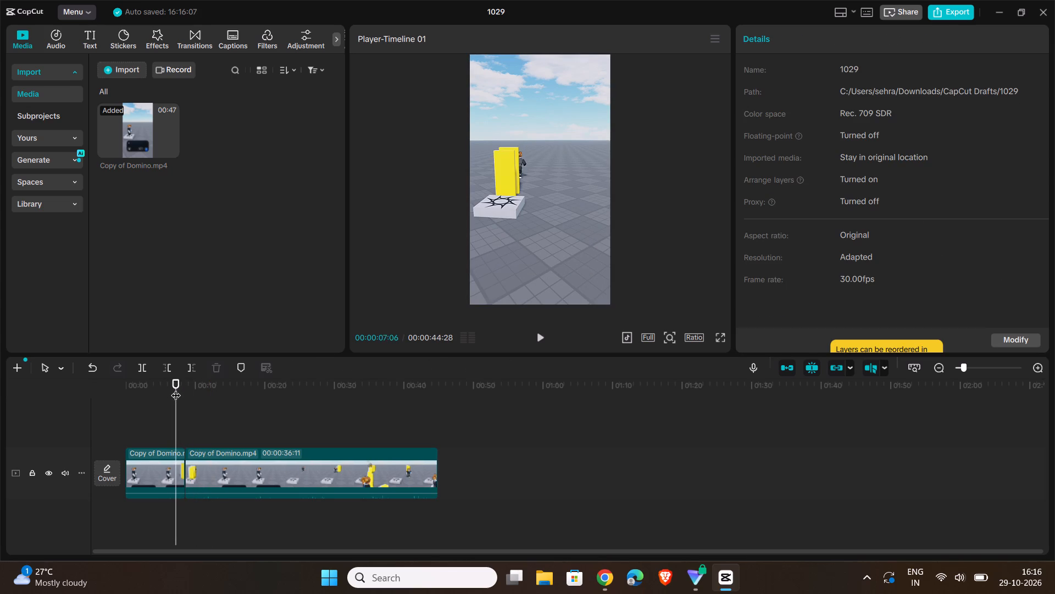
left_click(542, 334)
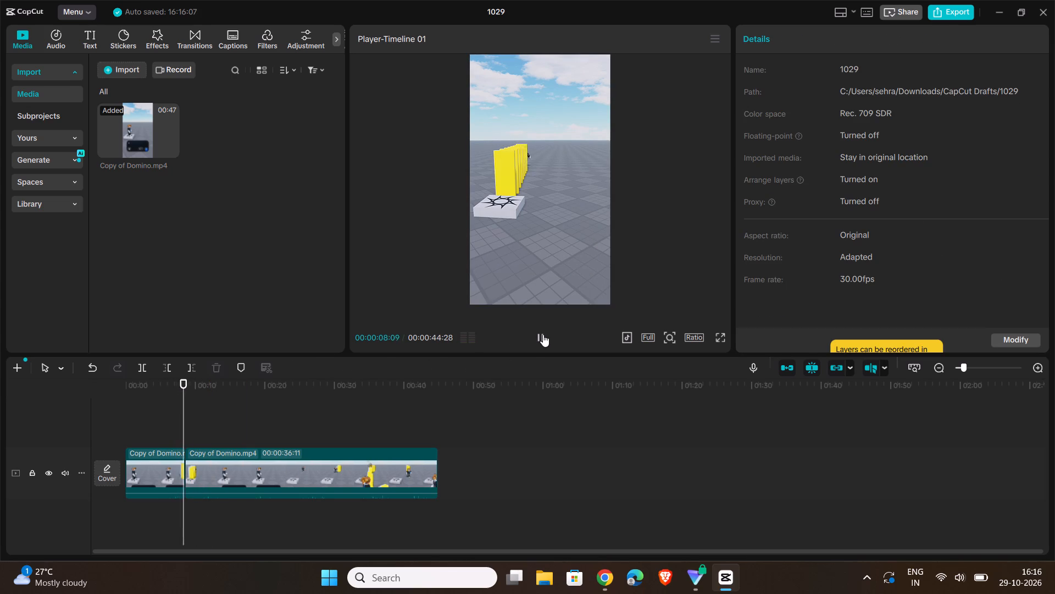
left_click(543, 334)
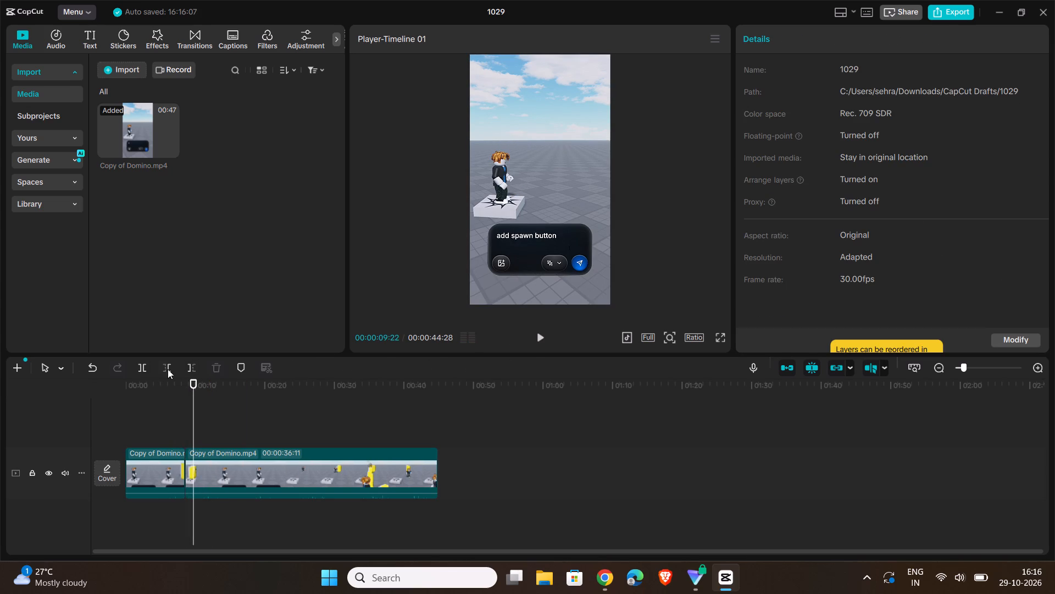
left_click(192, 382)
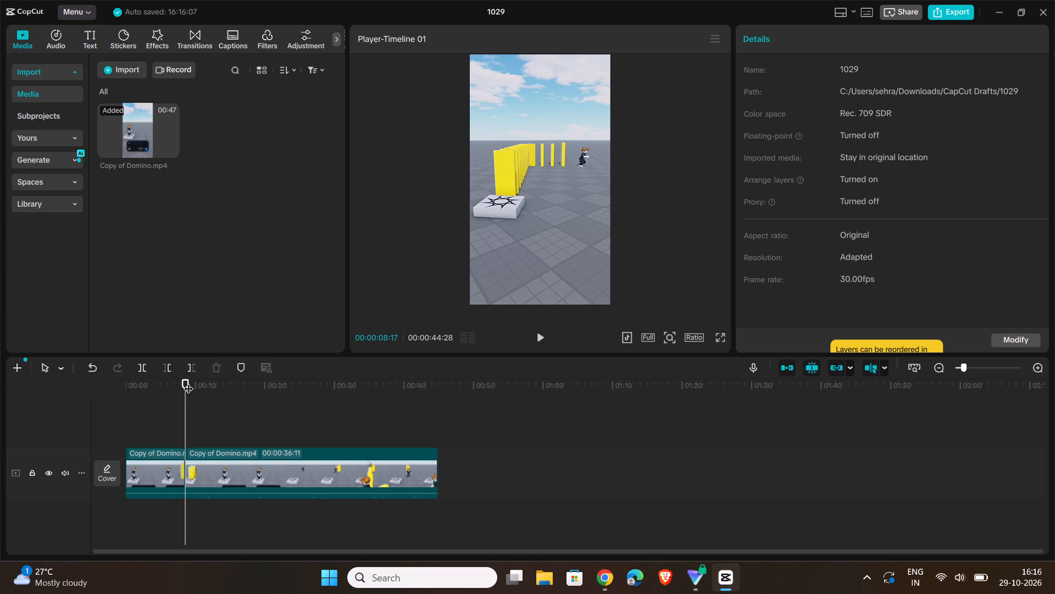
left_click_drag(965, 366, 1054, 384)
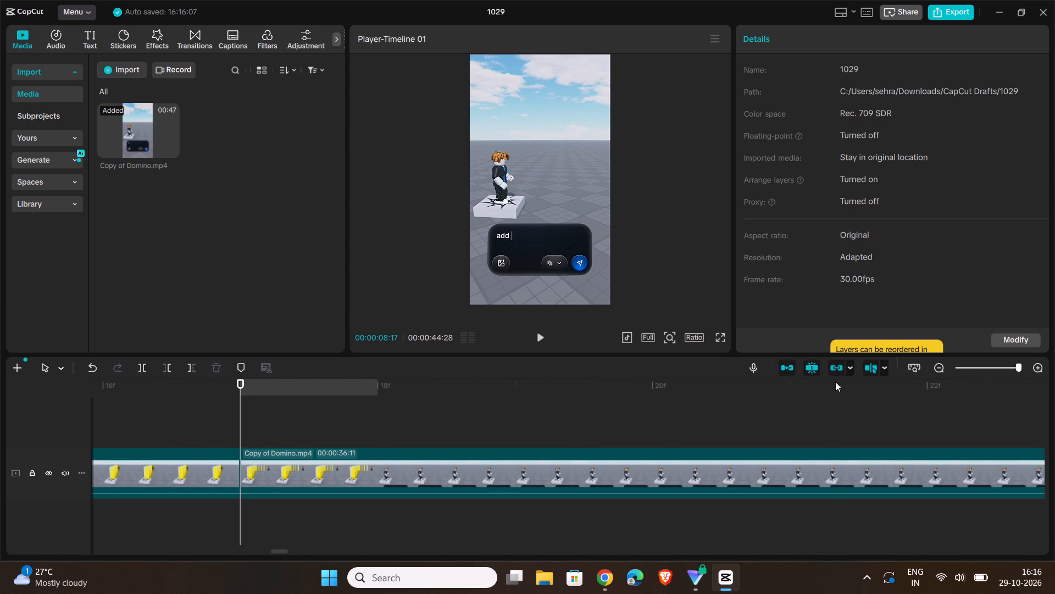
left_click_drag(240, 382, 361, 381)
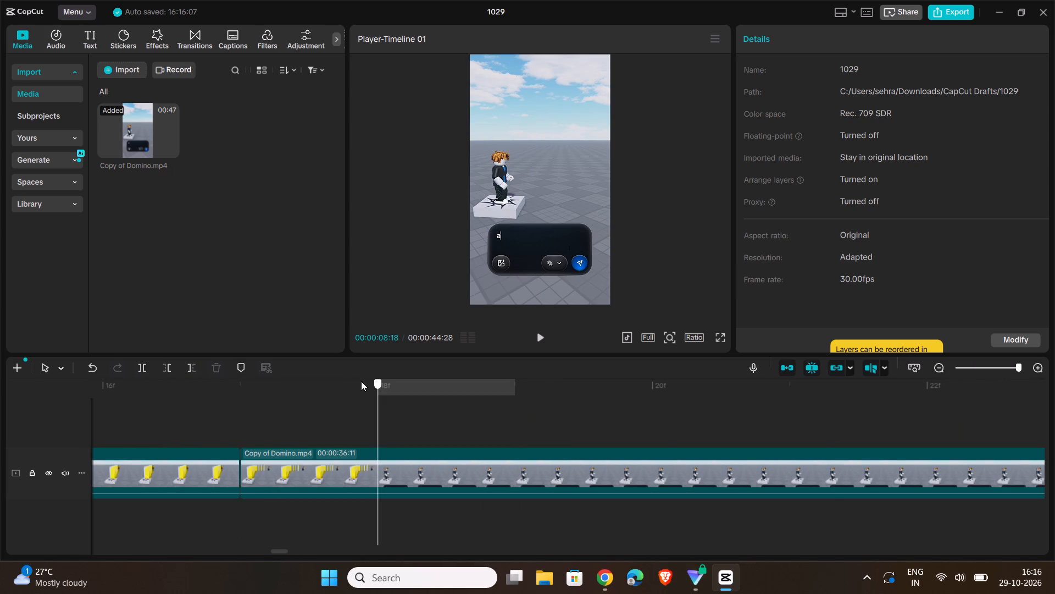
left_click_drag(361, 381, 271, 389)
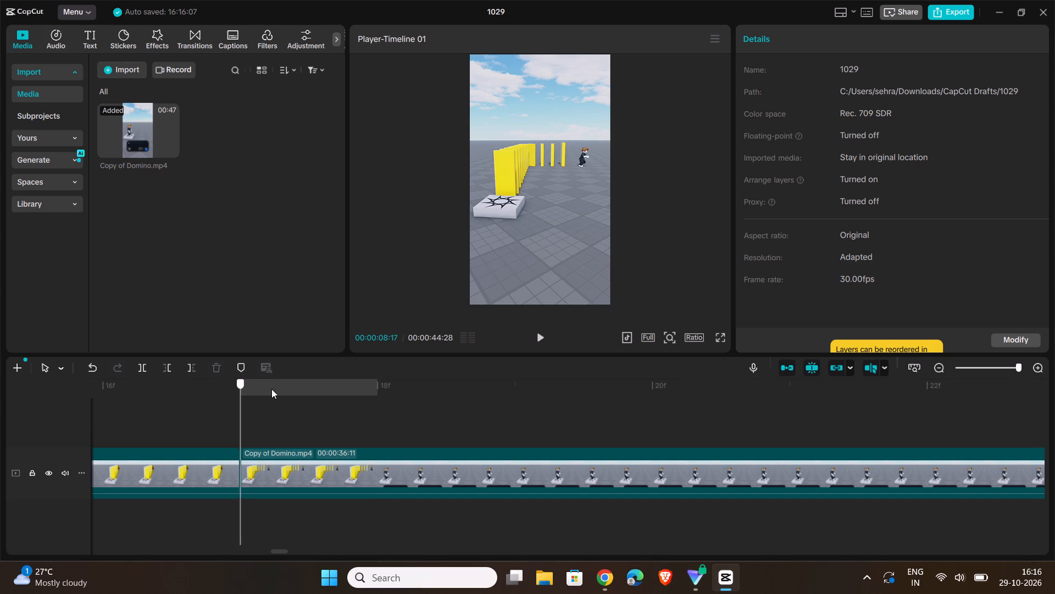
left_click_drag(271, 389, 395, 381)
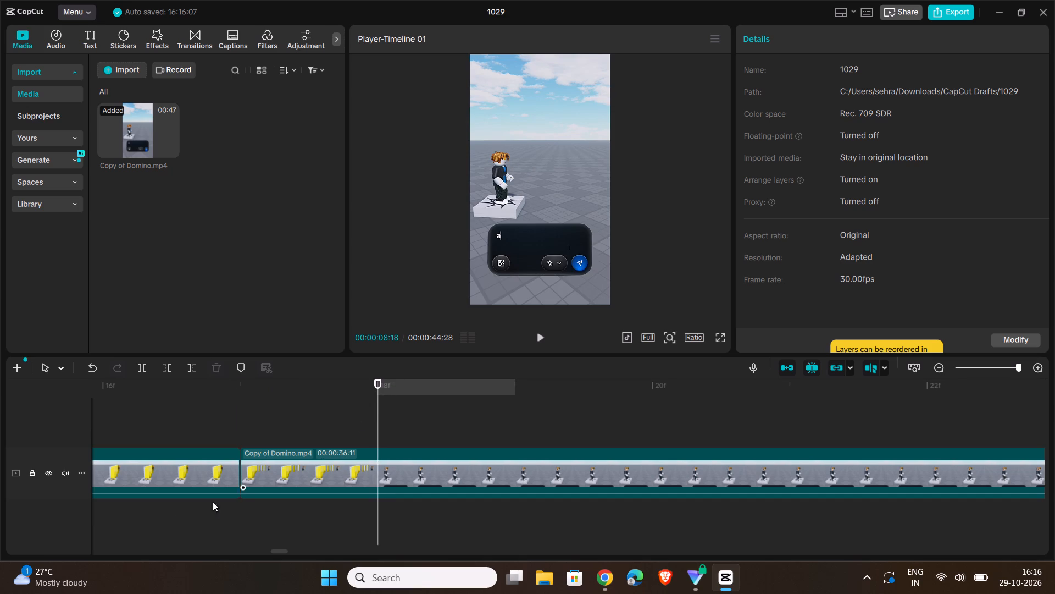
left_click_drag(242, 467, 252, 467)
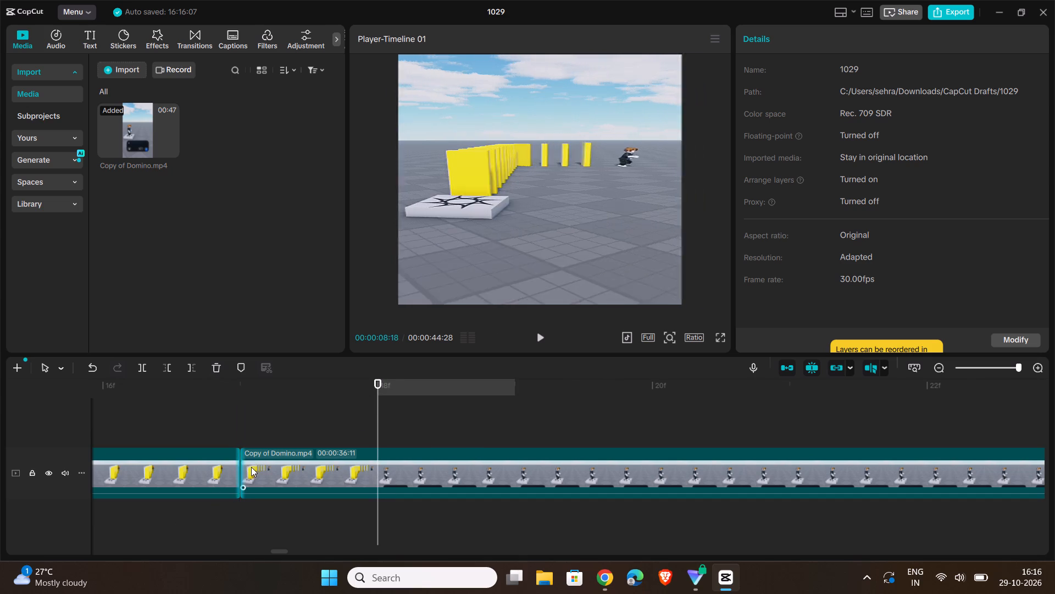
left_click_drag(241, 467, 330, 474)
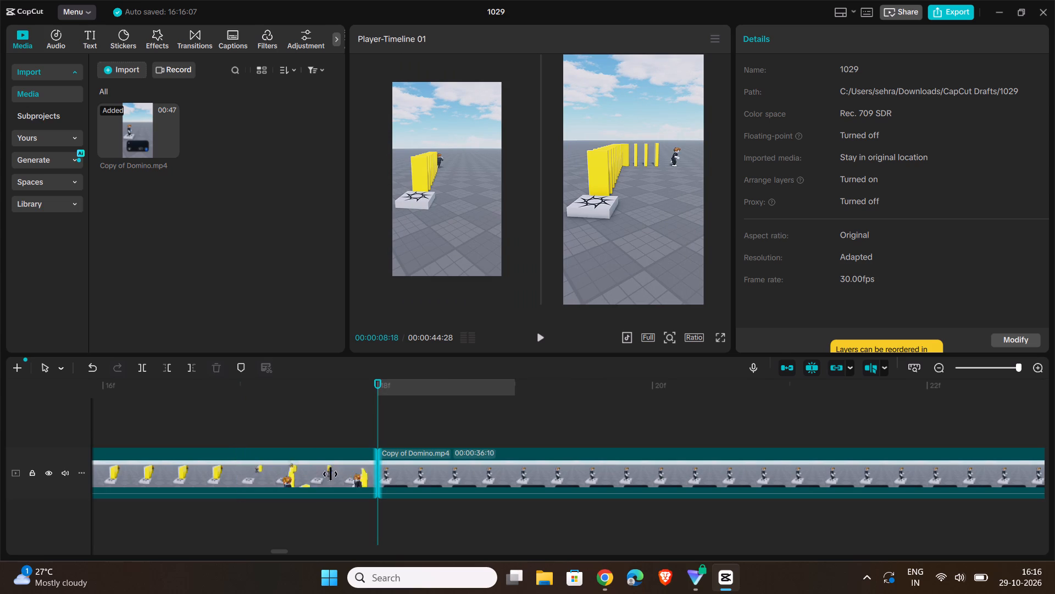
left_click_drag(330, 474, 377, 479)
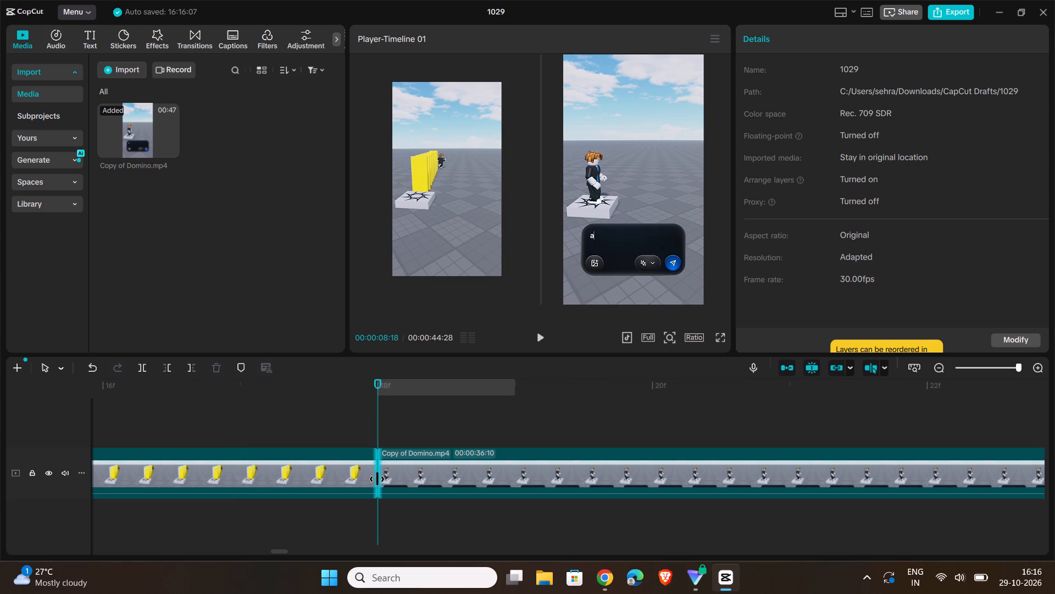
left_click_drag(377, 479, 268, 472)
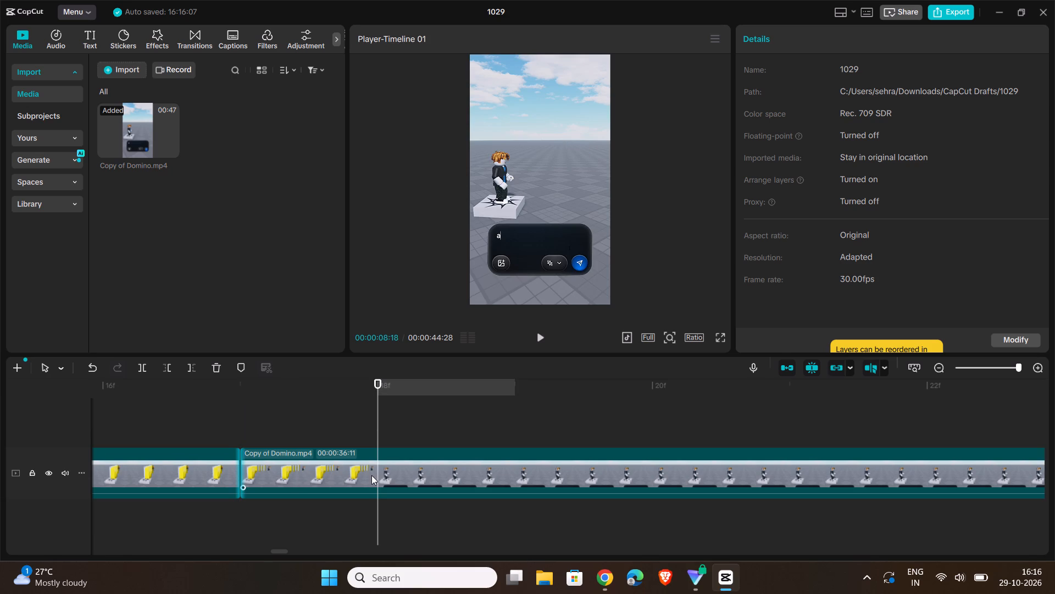
Split the second Domino clip at 00:00:08:18 and delete the one-frame leftover piece at its start.
key("ctrl+b")
left_click(312, 461)
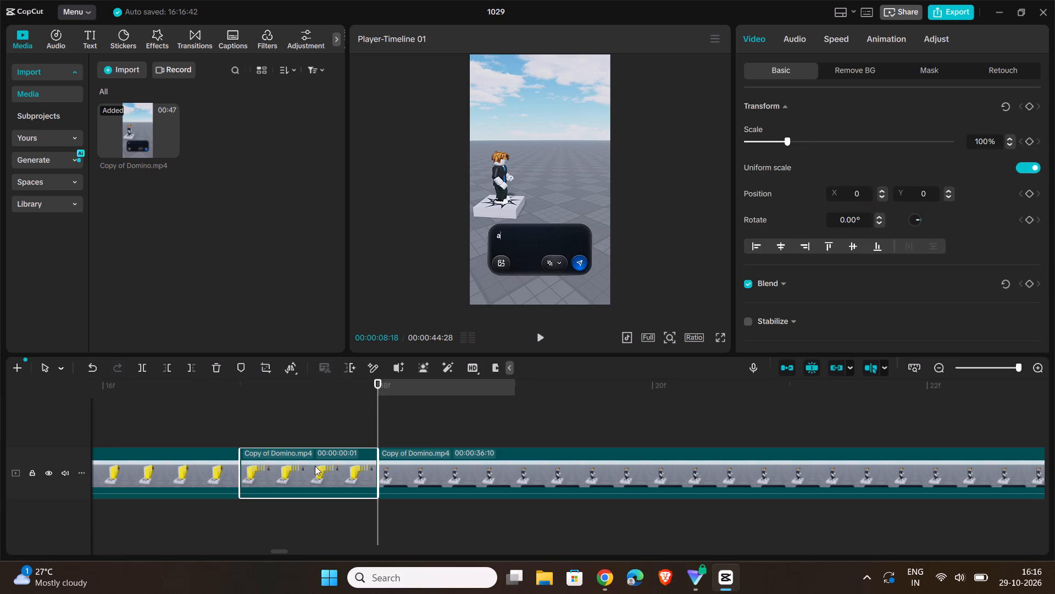
key("Delete")
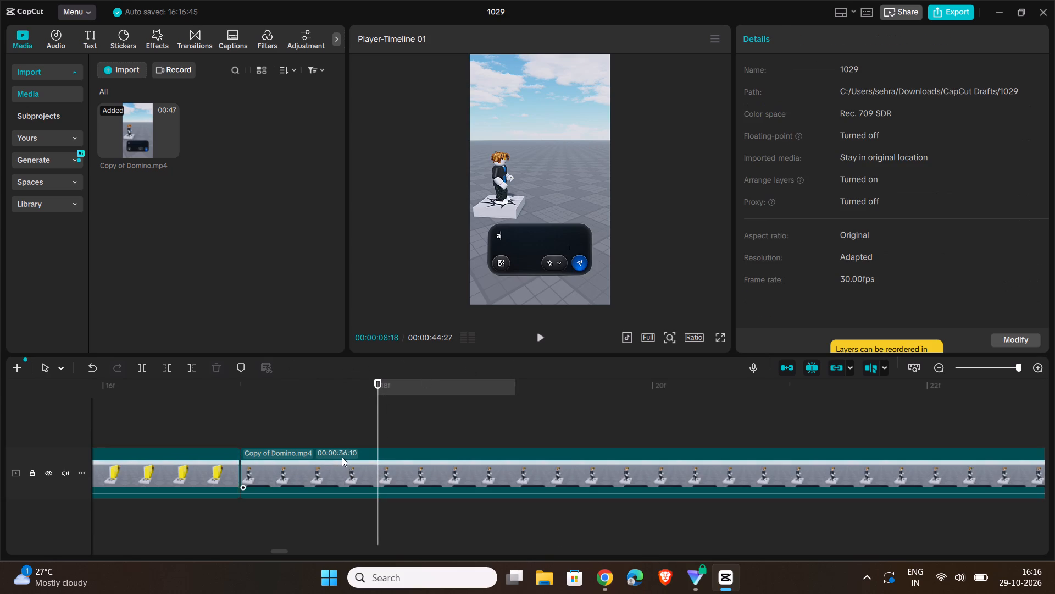
Play back the timeline from before the cut into the second Domino clip to check the edit.
left_click_drag(1016, 368, 888, 383)
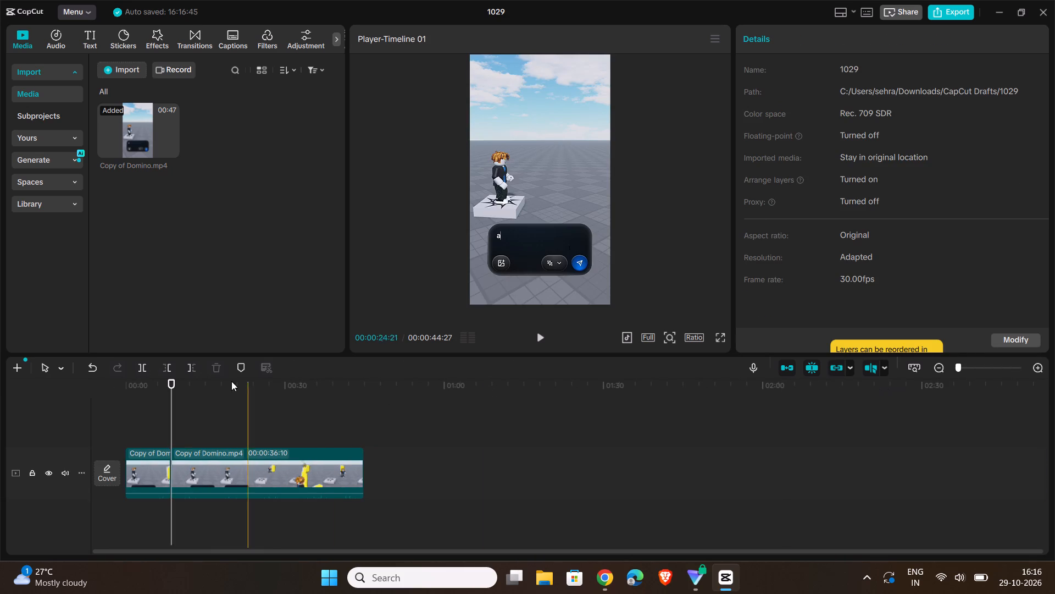
left_click_drag(172, 382, 1, 399)
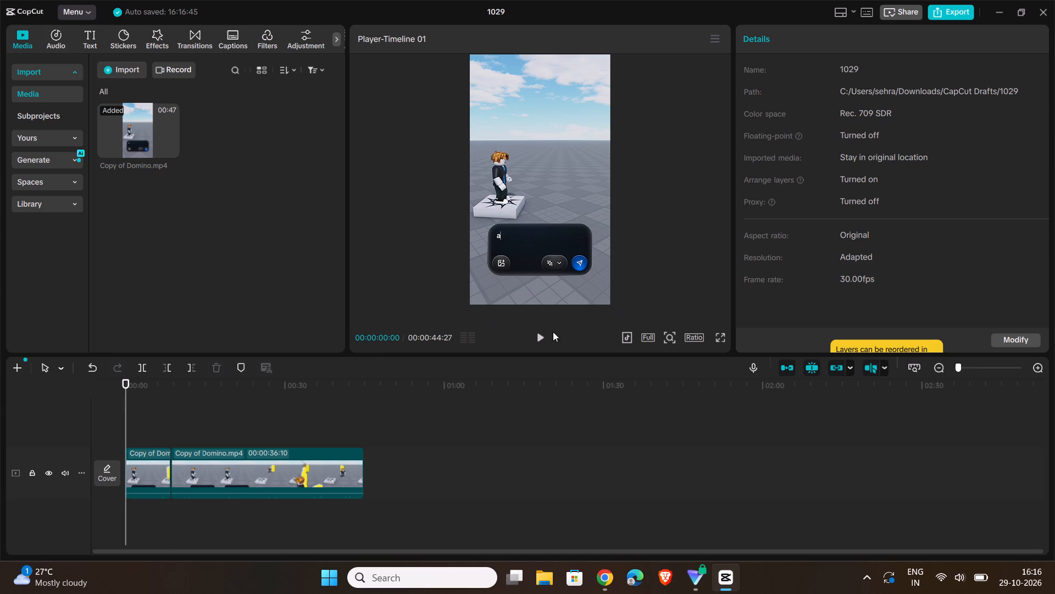
left_click_drag(125, 378, 154, 388)
left_click_drag(124, 380, 159, 389)
left_click(542, 343)
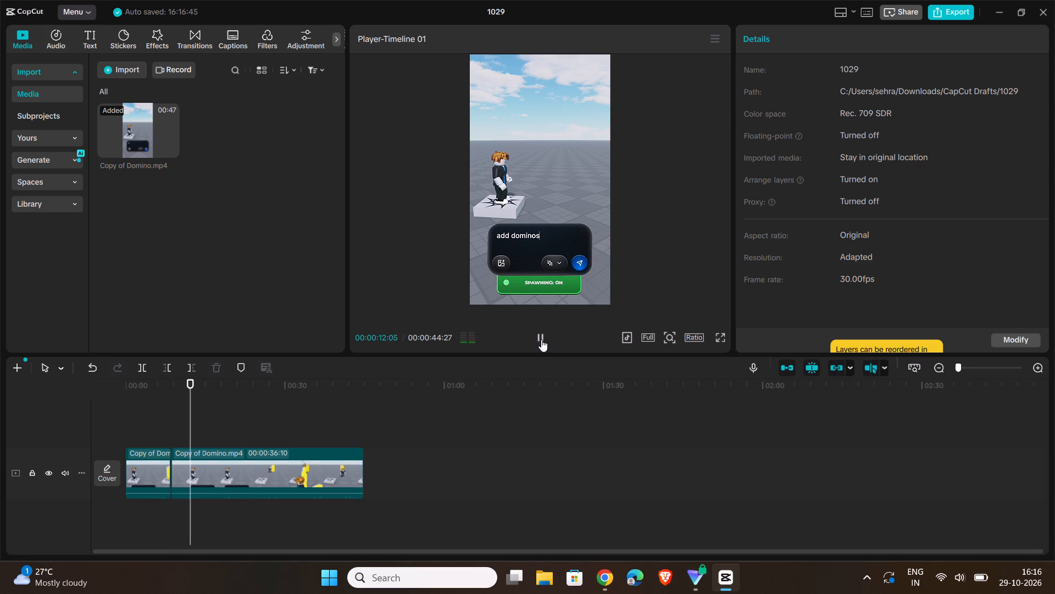
left_click(541, 339)
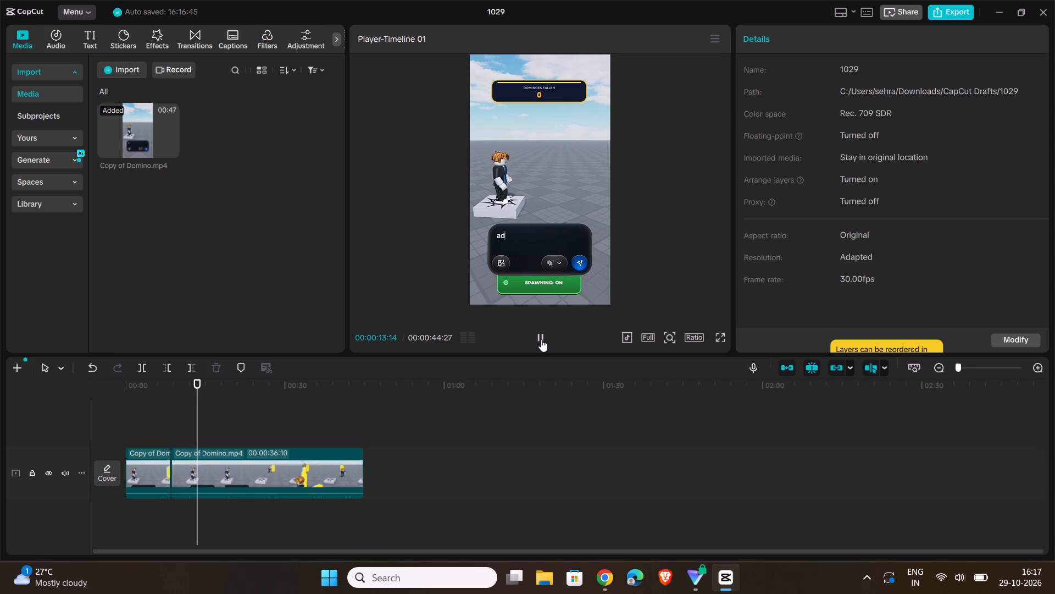
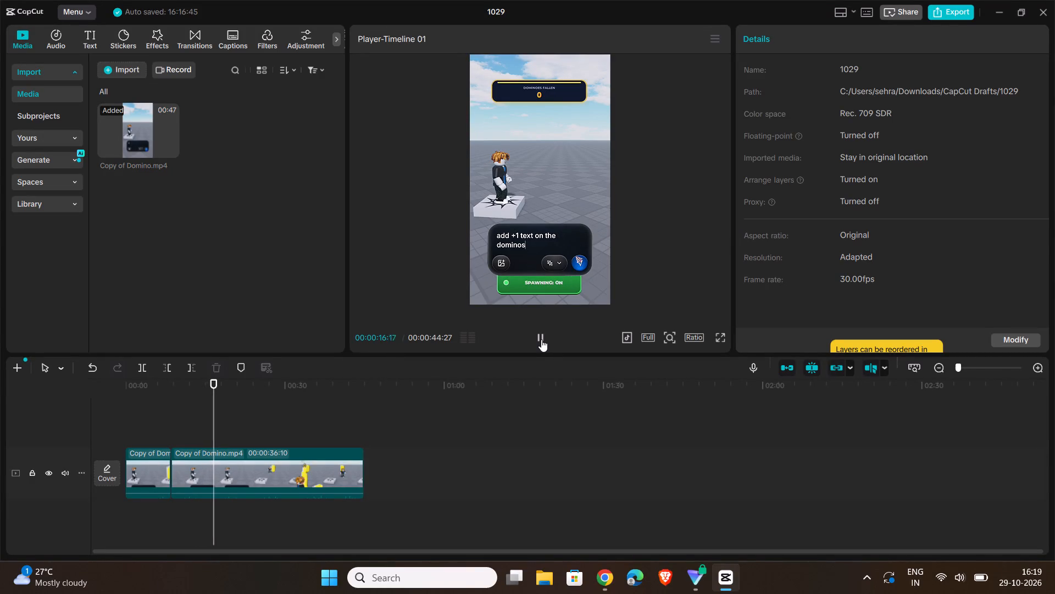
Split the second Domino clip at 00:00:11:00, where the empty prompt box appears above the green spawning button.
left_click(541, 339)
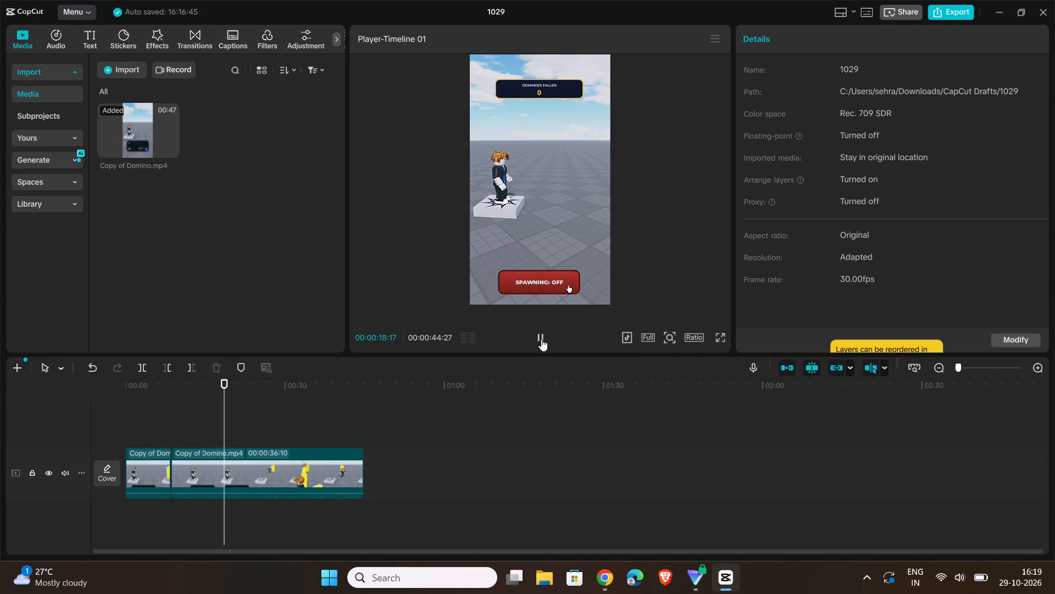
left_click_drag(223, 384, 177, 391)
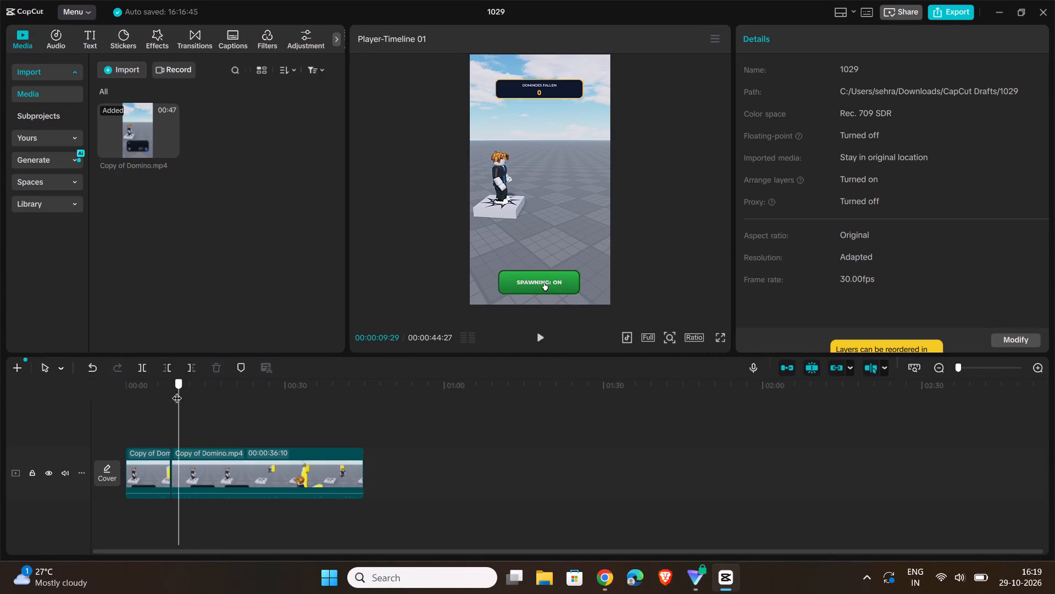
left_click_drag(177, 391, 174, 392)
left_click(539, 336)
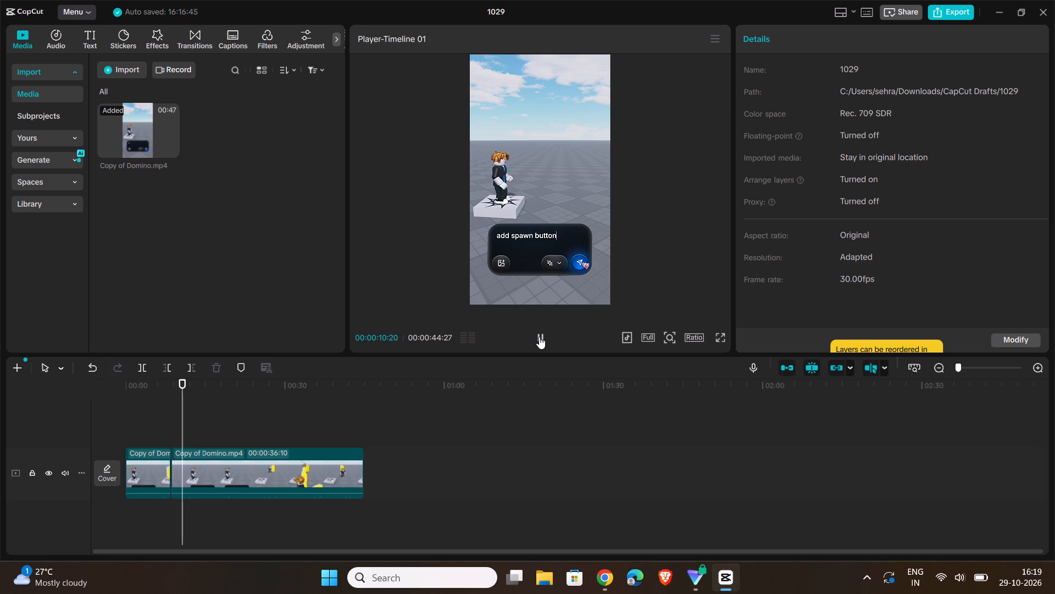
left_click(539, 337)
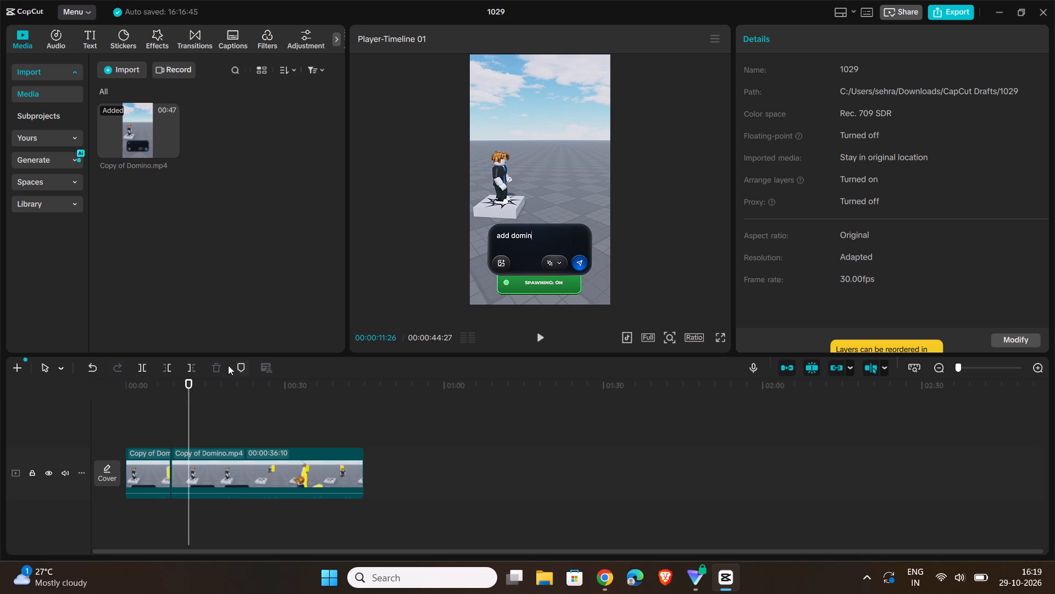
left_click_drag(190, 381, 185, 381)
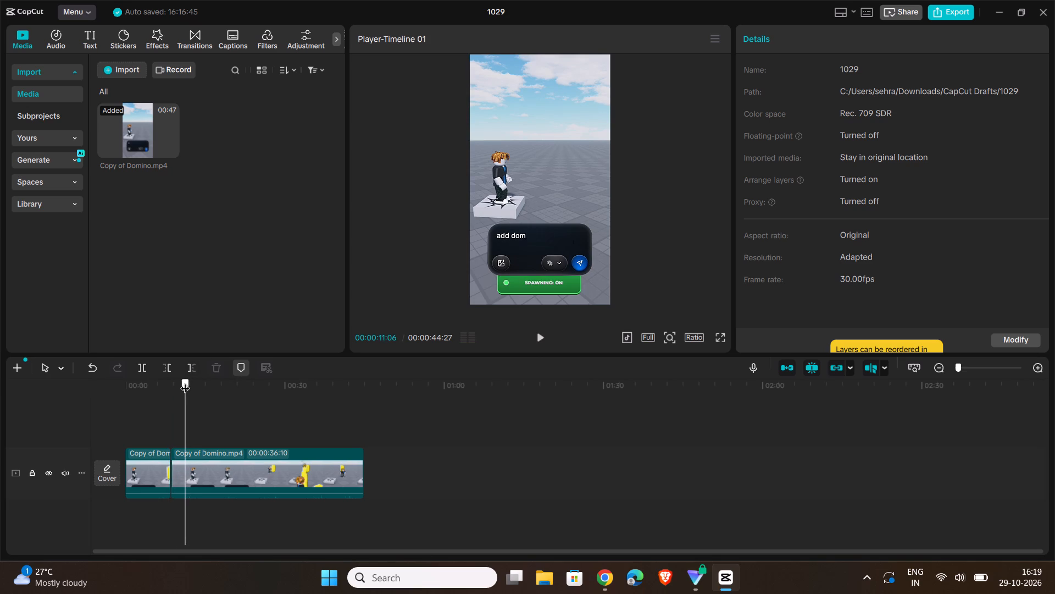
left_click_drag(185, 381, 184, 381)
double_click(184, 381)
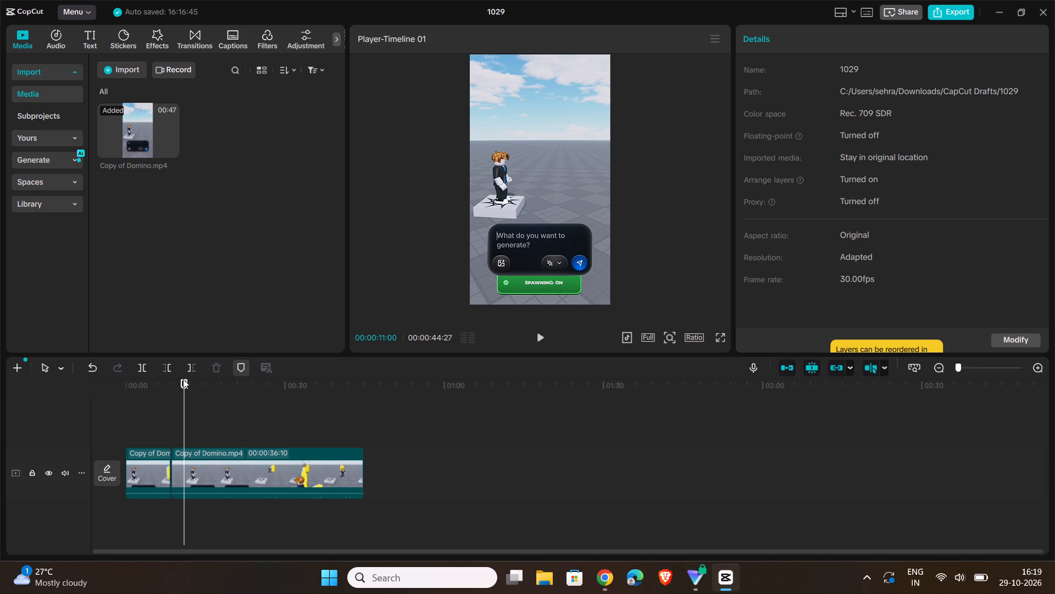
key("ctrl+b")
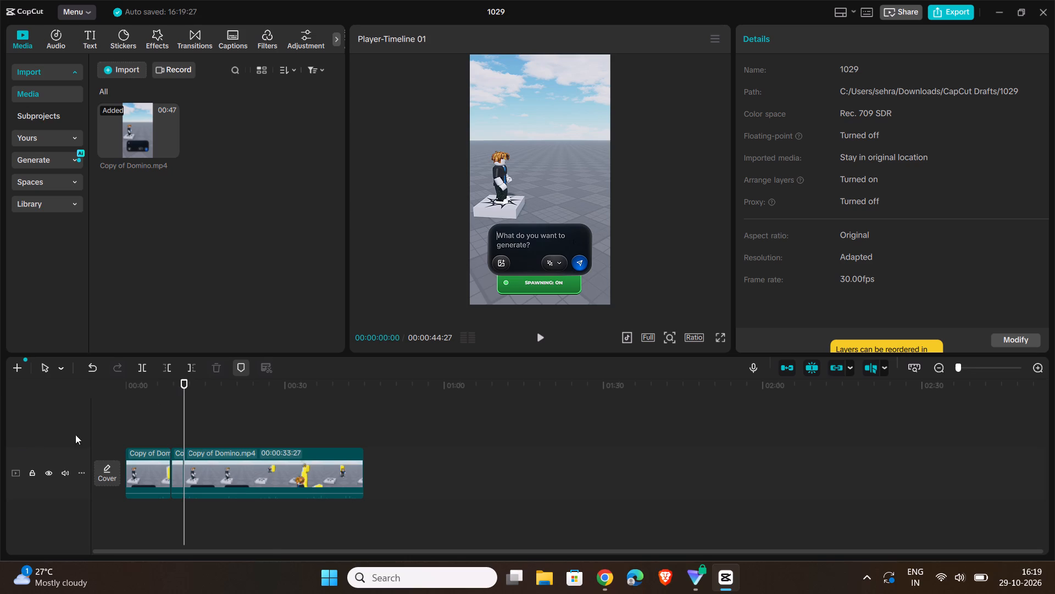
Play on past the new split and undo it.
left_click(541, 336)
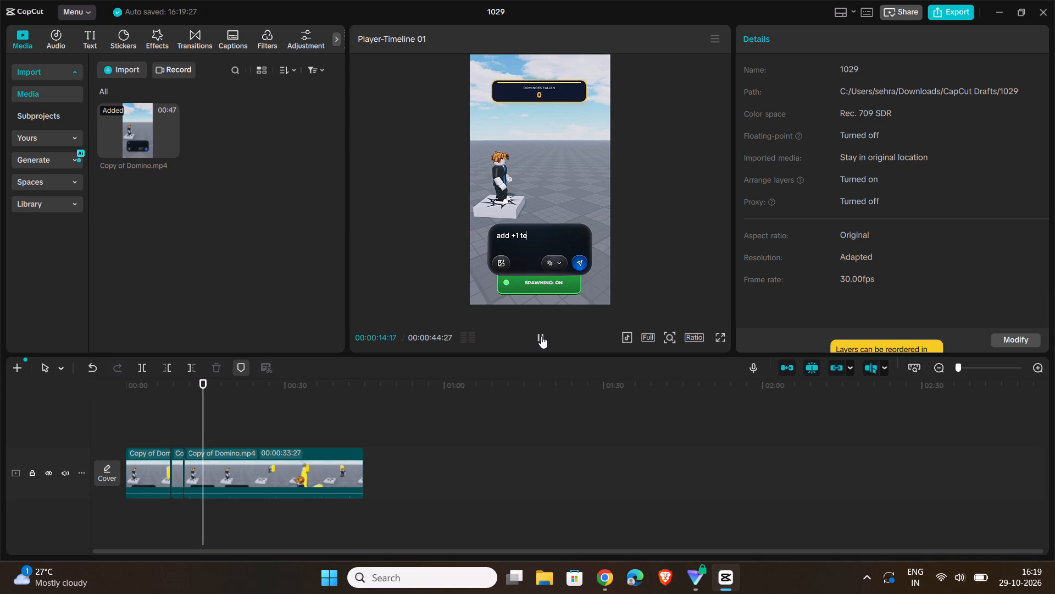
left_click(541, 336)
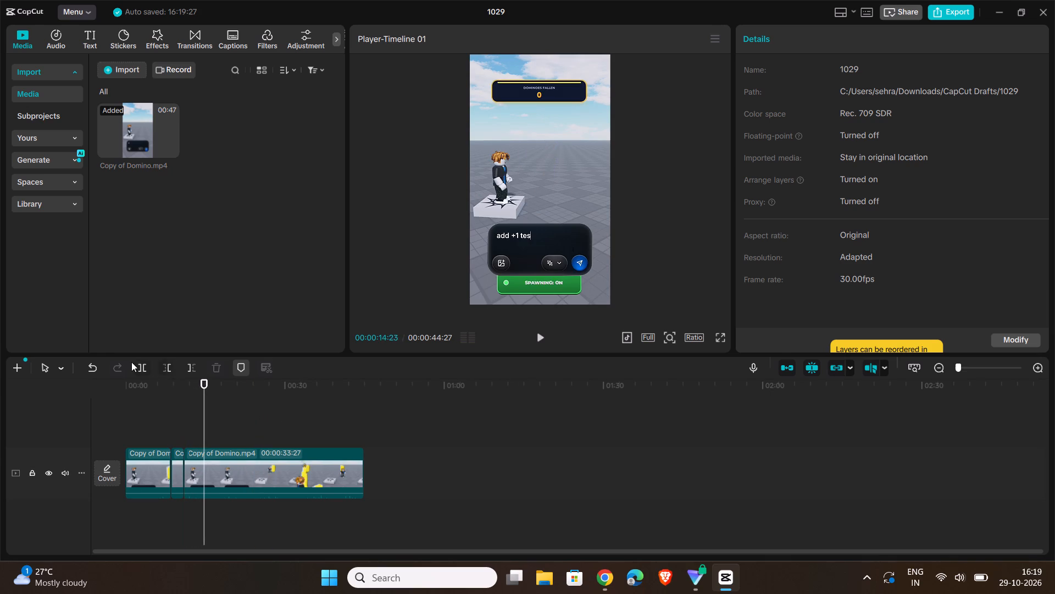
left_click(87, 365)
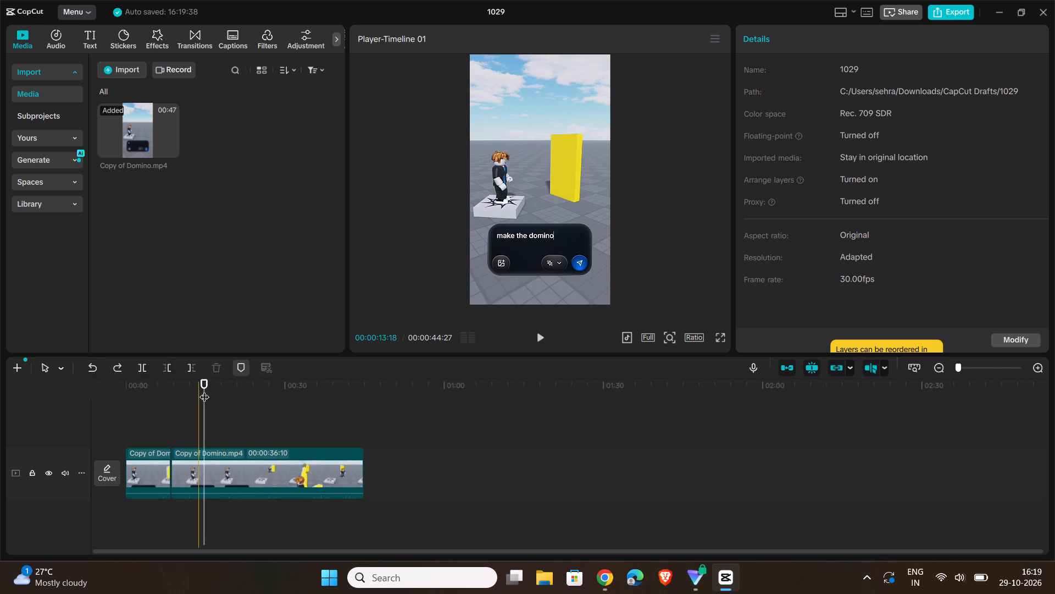
Split the second Domino clip at 00:00:13:11, on the first frame where the prompt box is empty below the dominoes counter.
left_click_drag(207, 383, 176, 403)
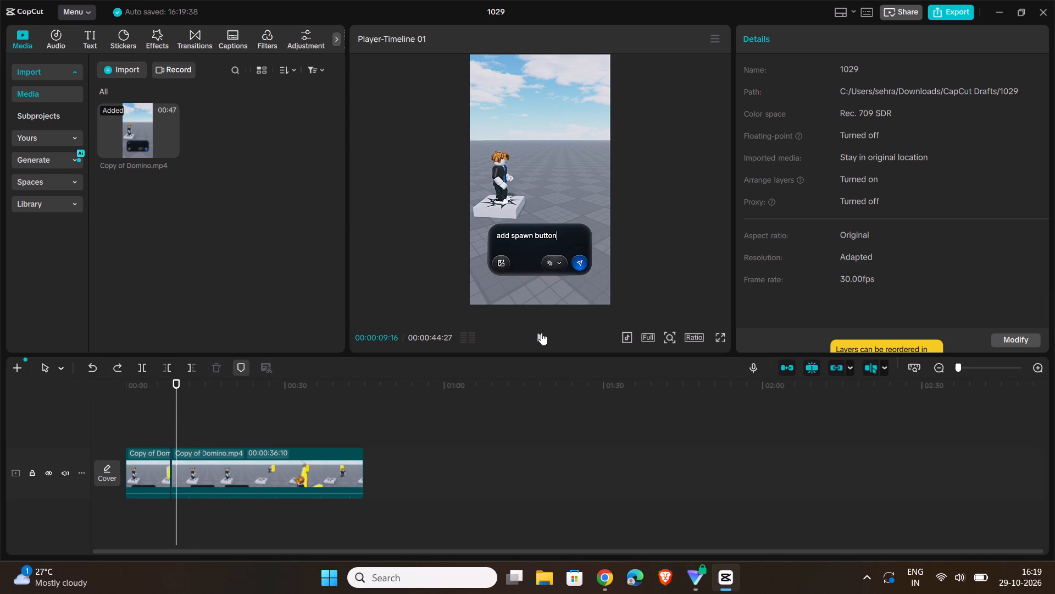
left_click(541, 334)
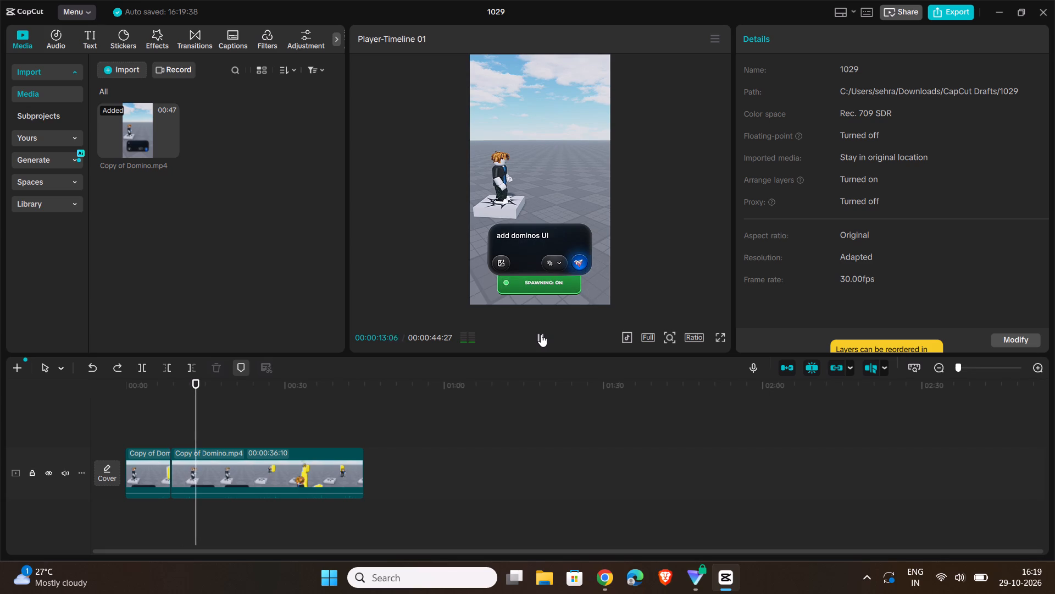
left_click(541, 334)
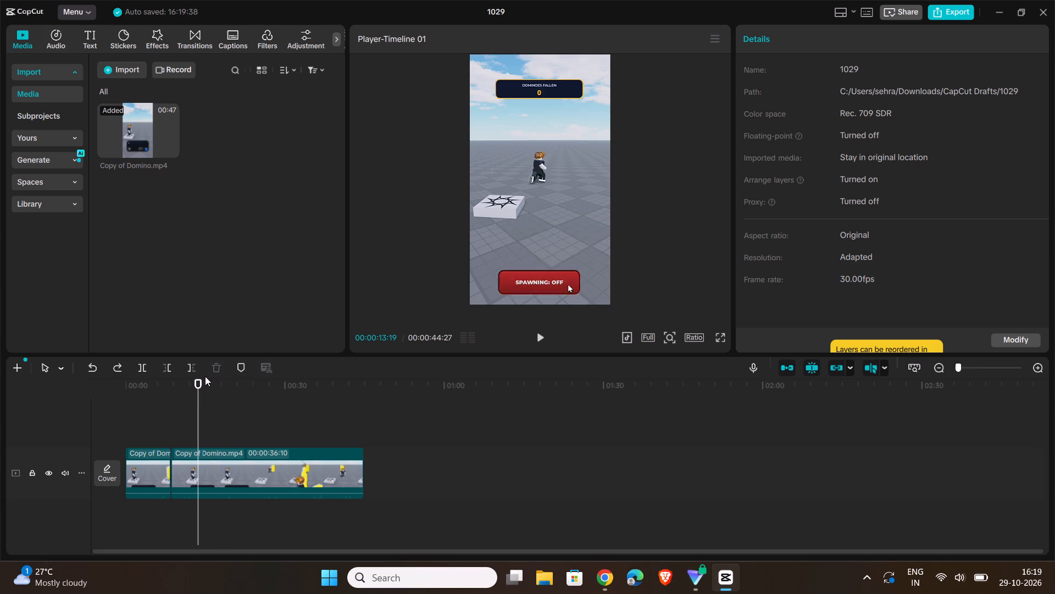
left_click_drag(954, 367, 1054, 376)
left_click_drag(959, 367, 1054, 363)
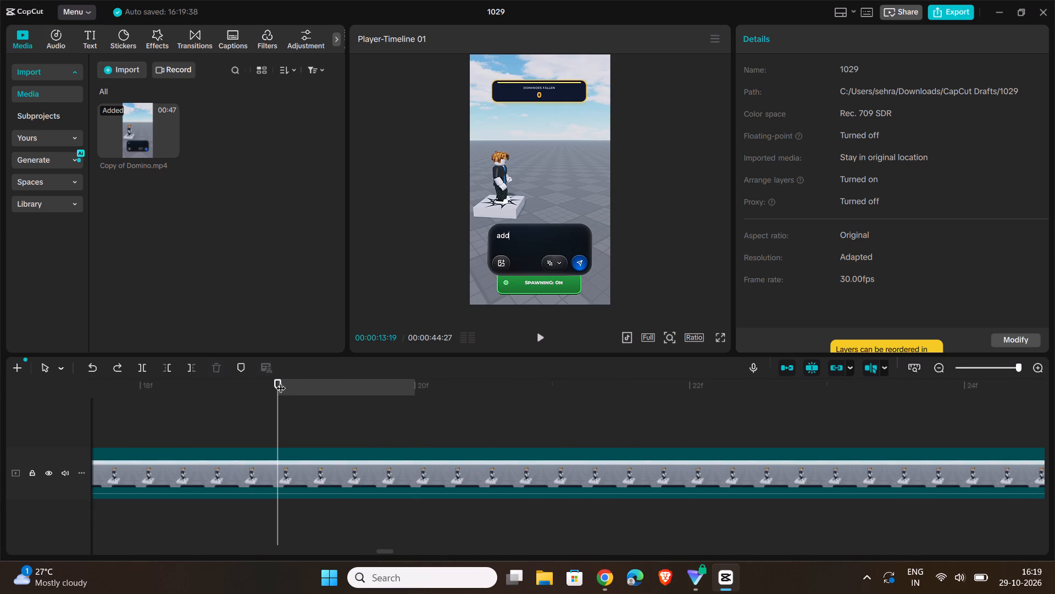
left_click_drag(281, 381, 52, 394)
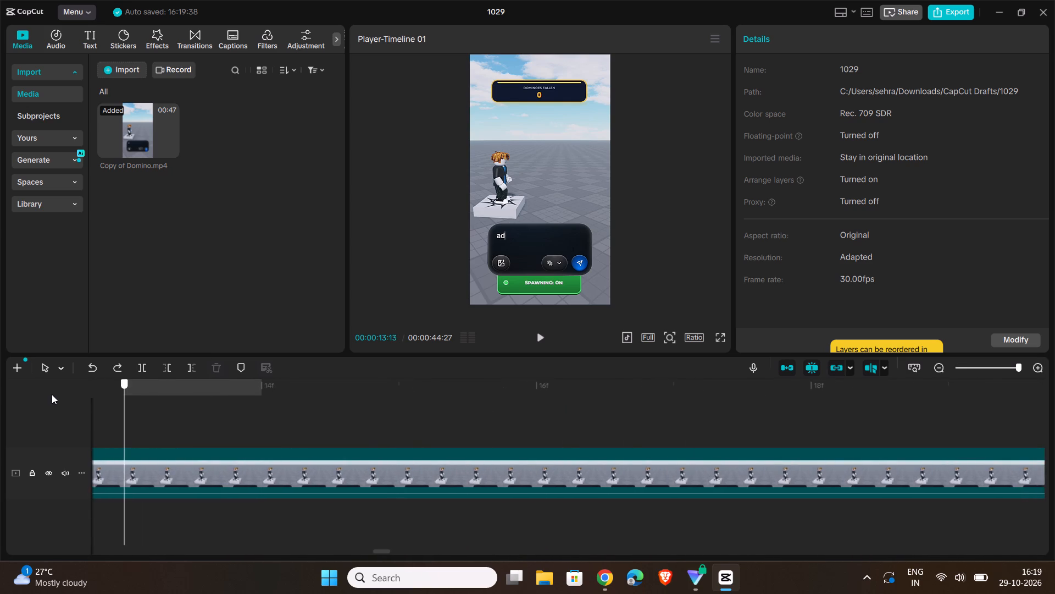
left_click_drag(52, 394, 402, 416)
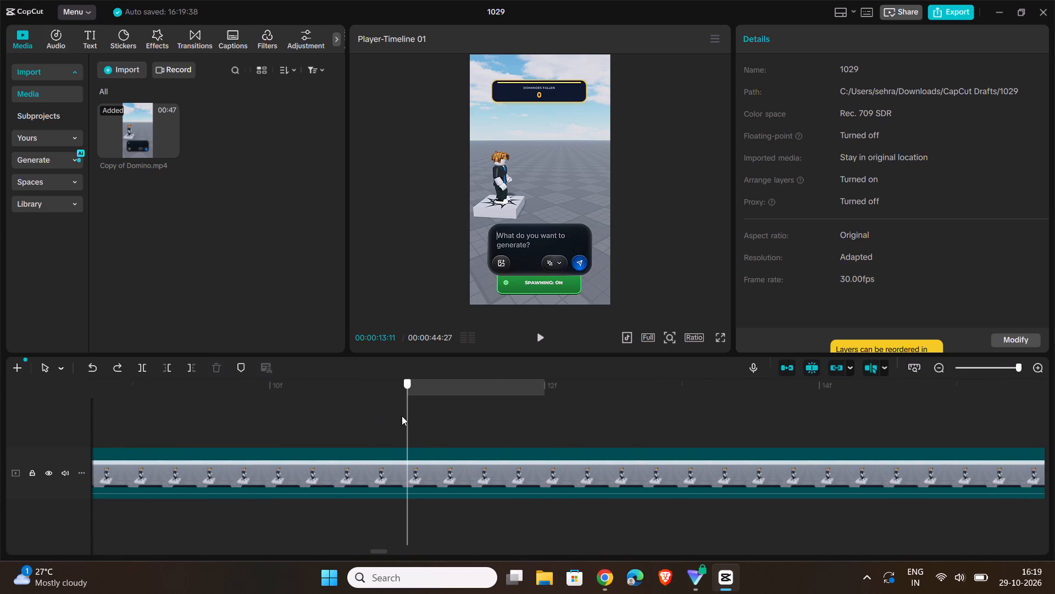
left_click_drag(402, 416, 425, 417)
key("ctrl+b")
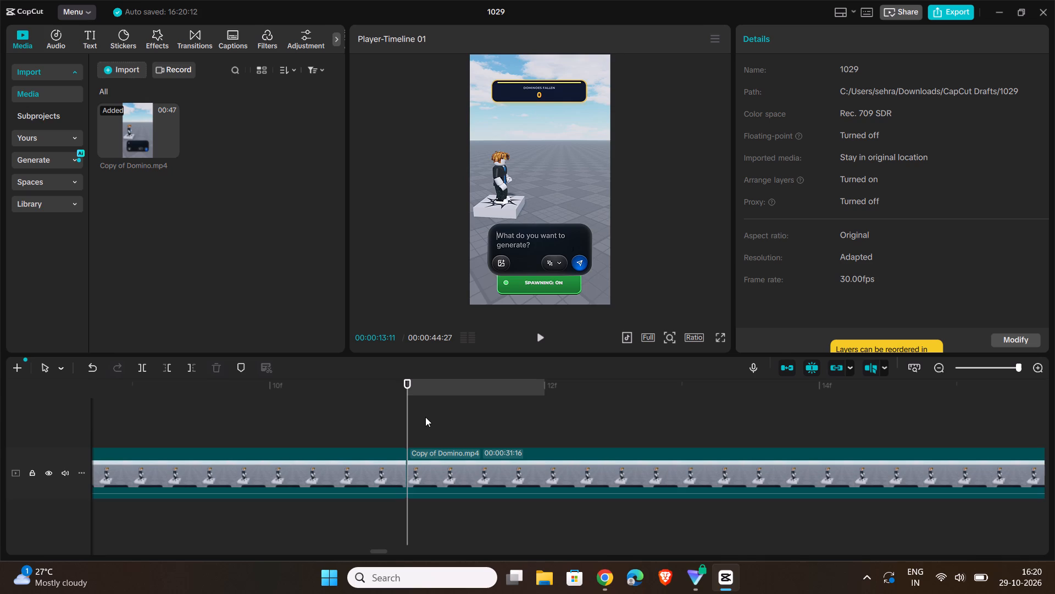
Examine the frames around the split at 00:00:13:11 and play the third Domino clip through to about 00:00:23:20.
left_click_drag(409, 383, 237, 394)
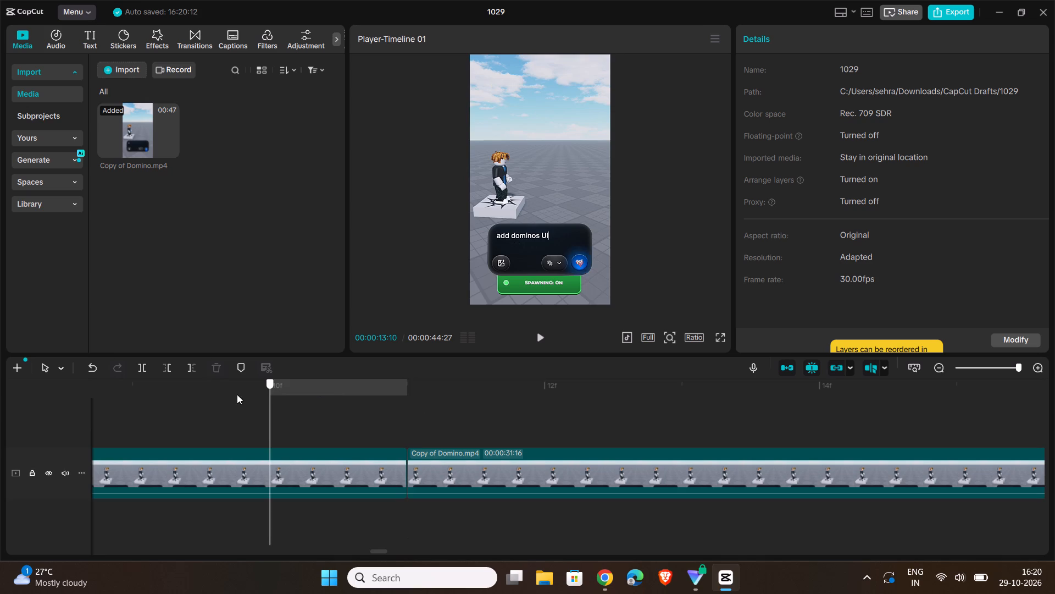
left_click_drag(237, 394, 398, 392)
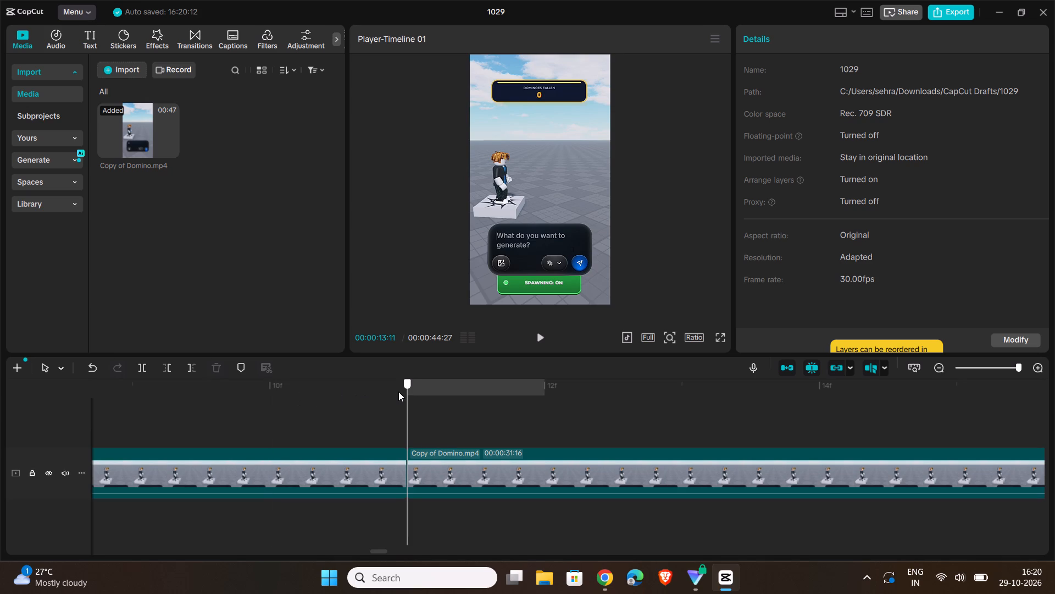
left_click_drag(398, 392, 434, 393)
left_click_drag(1021, 367, 887, 396)
left_click_drag(1016, 365, 551, 398)
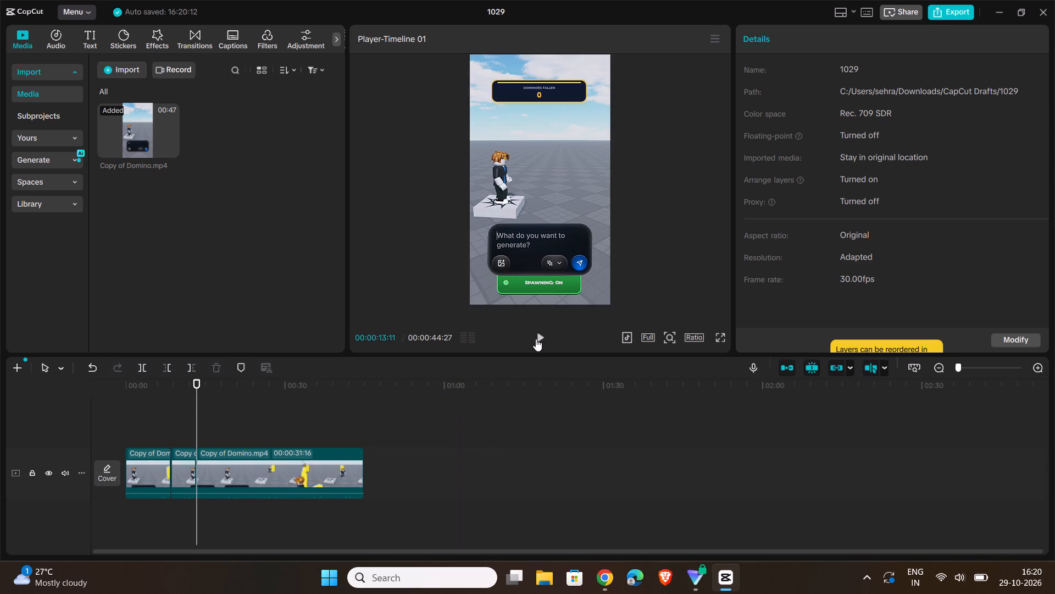
left_click(545, 335)
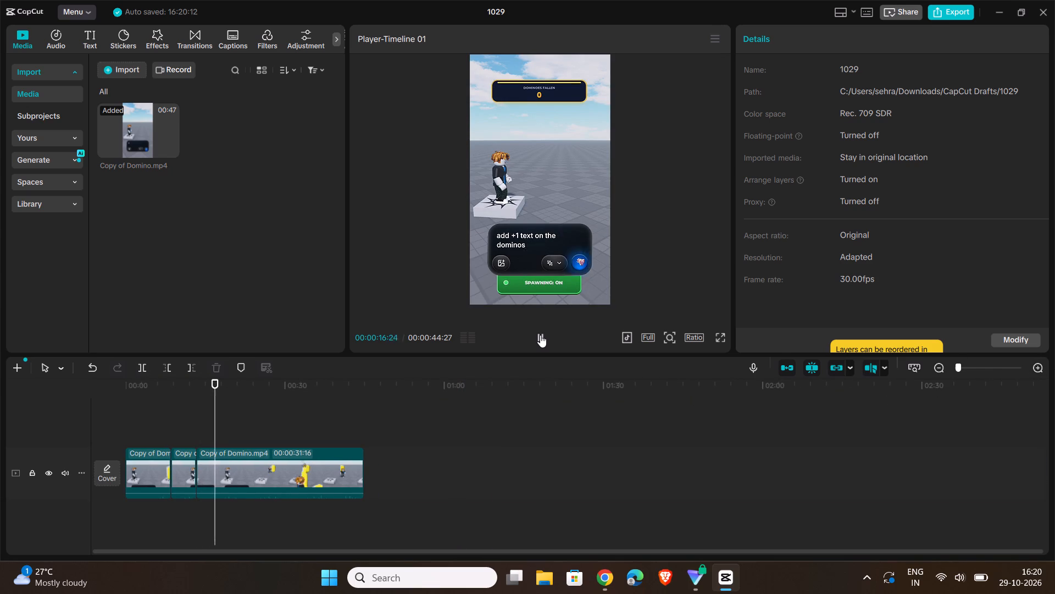
left_click(540, 335)
left_click(540, 335)
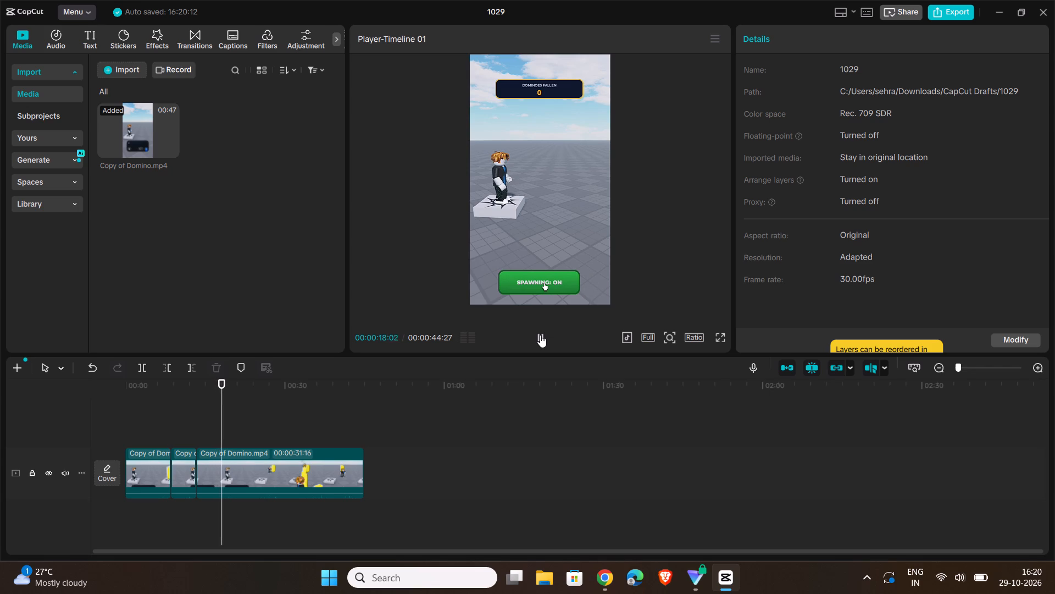
left_click(540, 335)
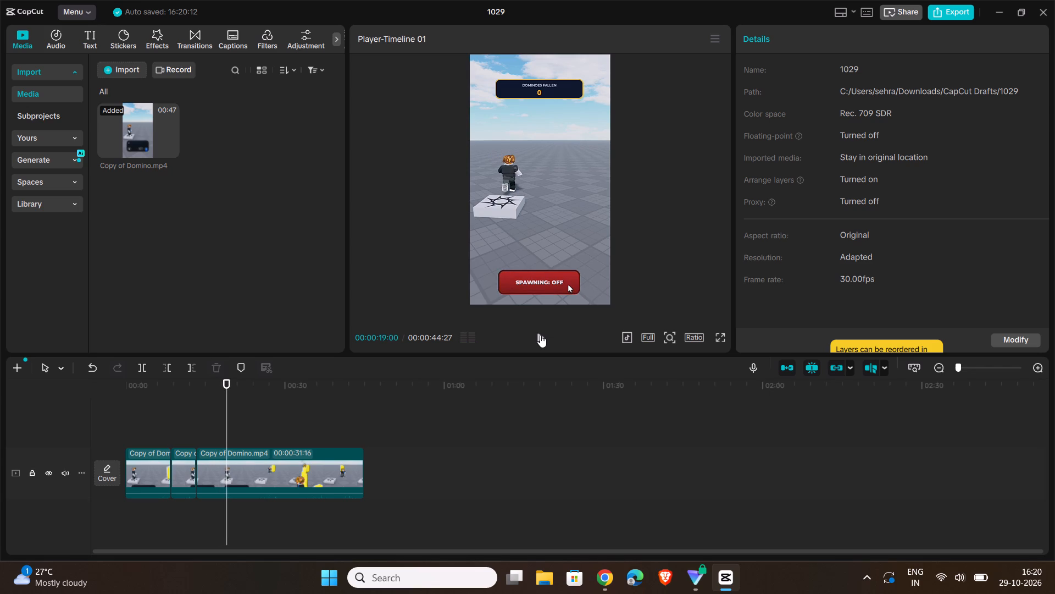
left_click(540, 335)
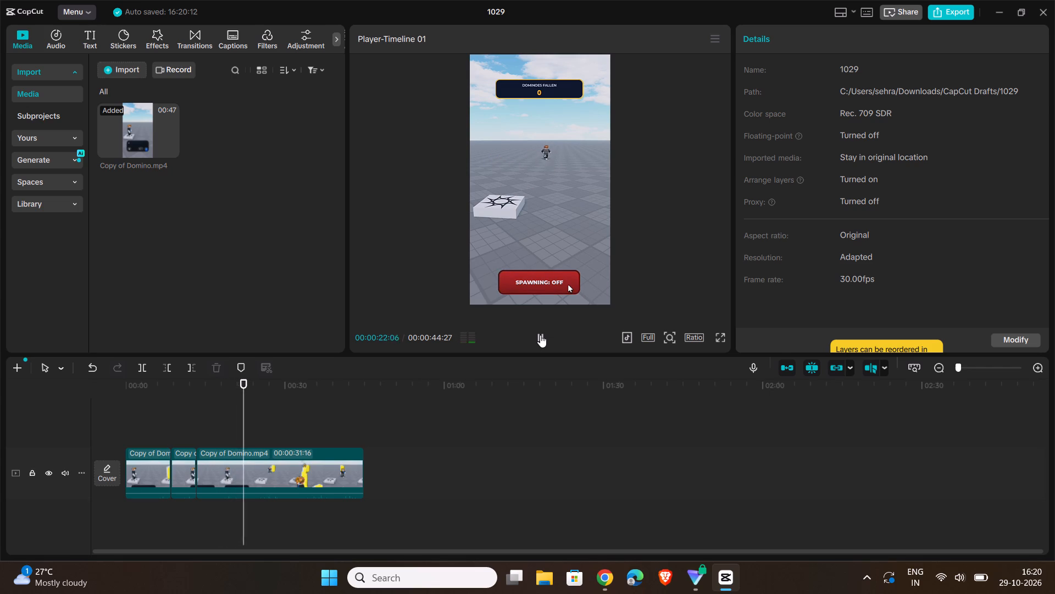
left_click(540, 335)
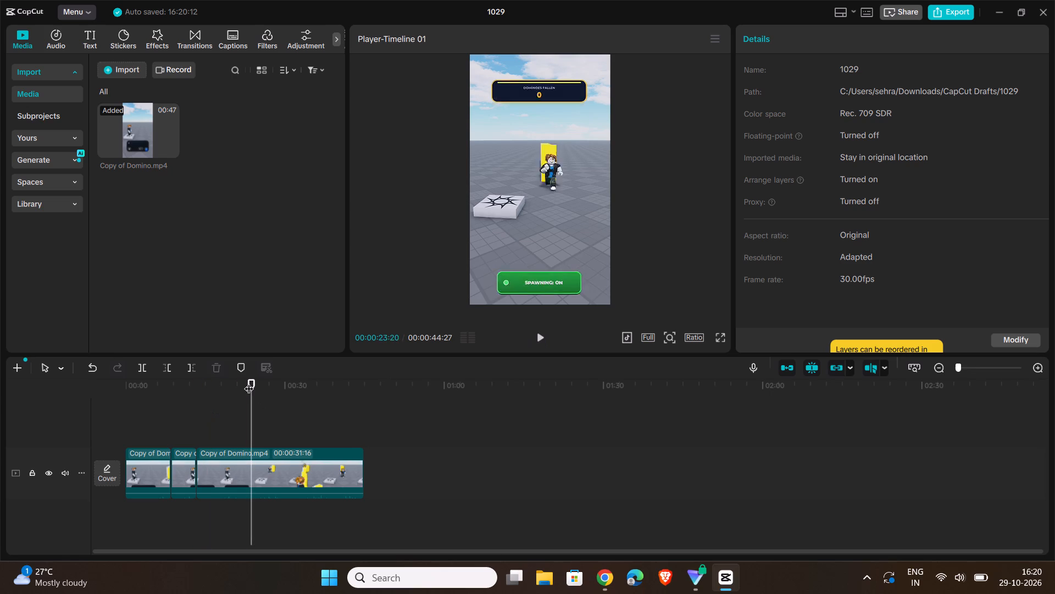
Split the third Domino clip at 00:00:21:07 and delete the piece between 00:00:13:11 and that point.
left_click_drag(249, 382, 225, 381)
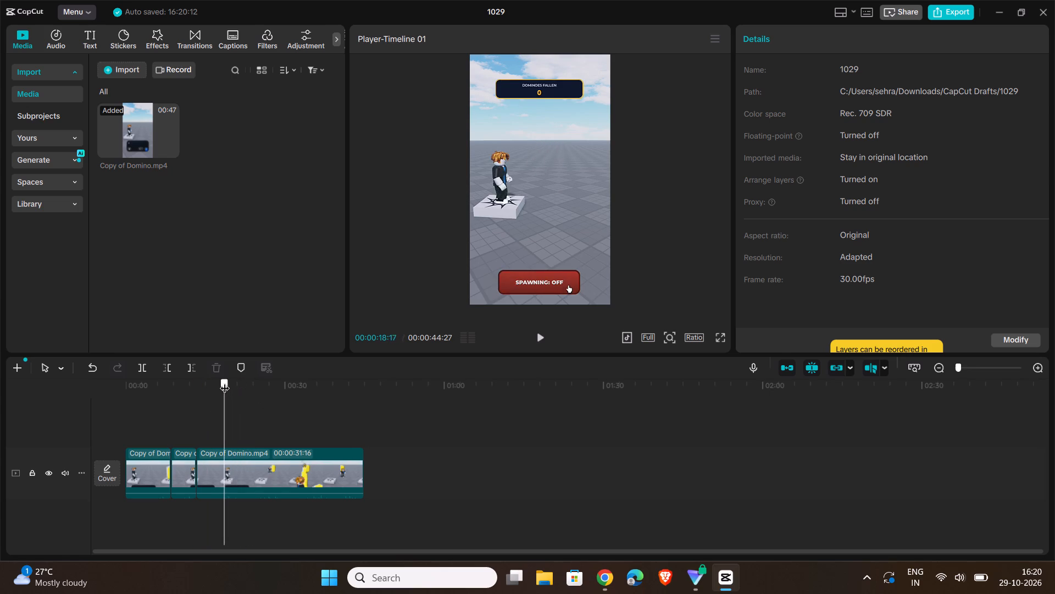
left_click_drag(225, 381, 242, 381)
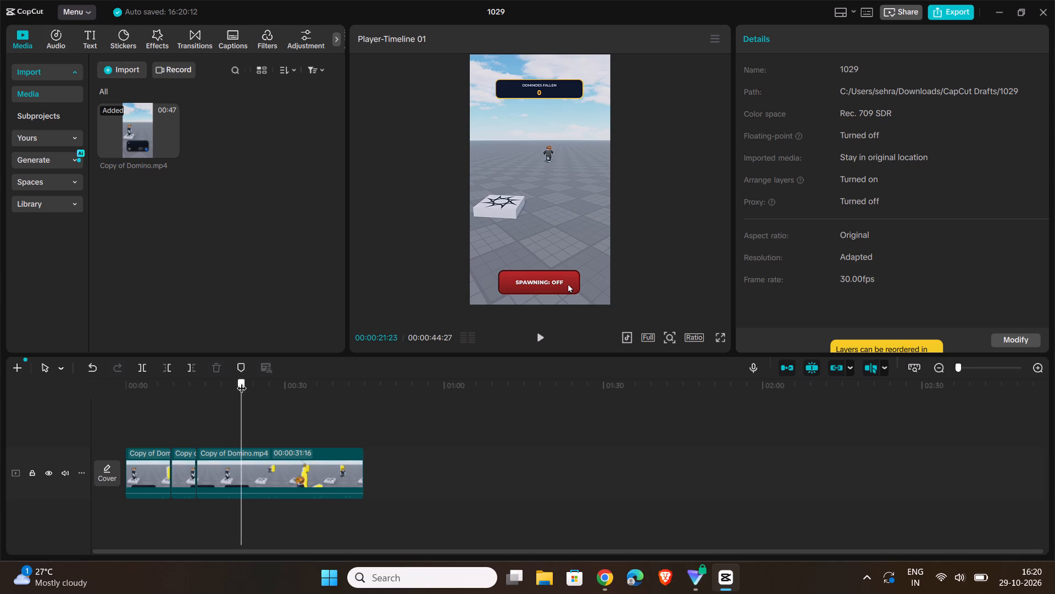
left_click_drag(242, 381, 249, 380)
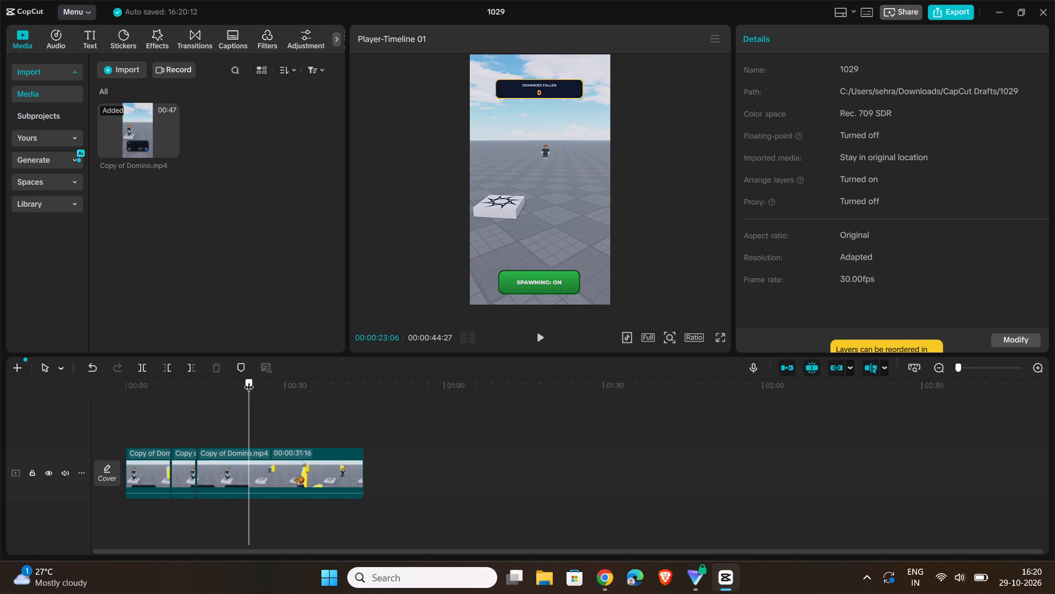
left_click_drag(249, 380, 235, 373)
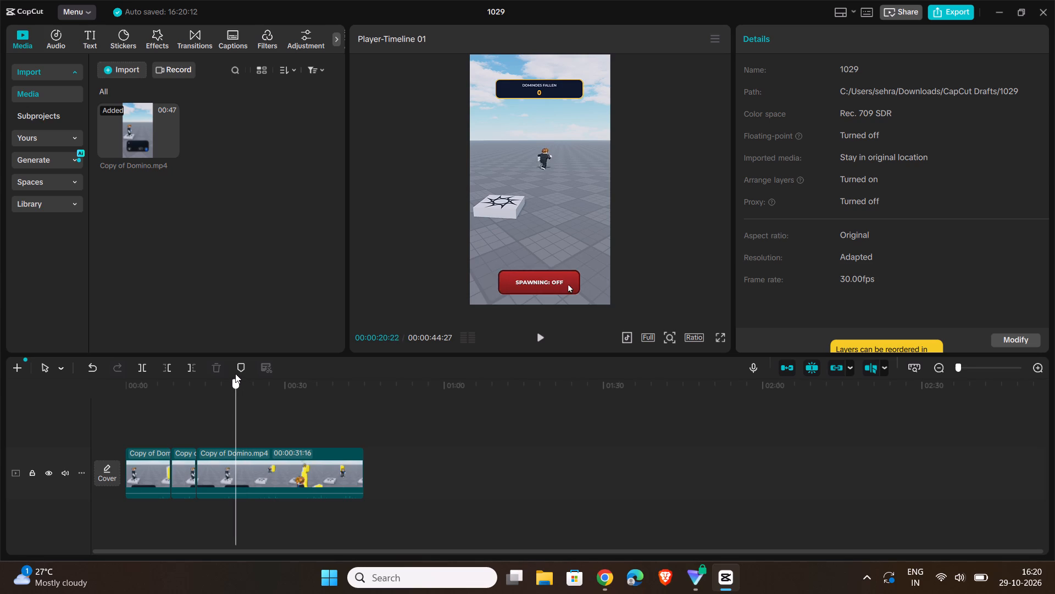
left_click_drag(235, 373, 238, 373)
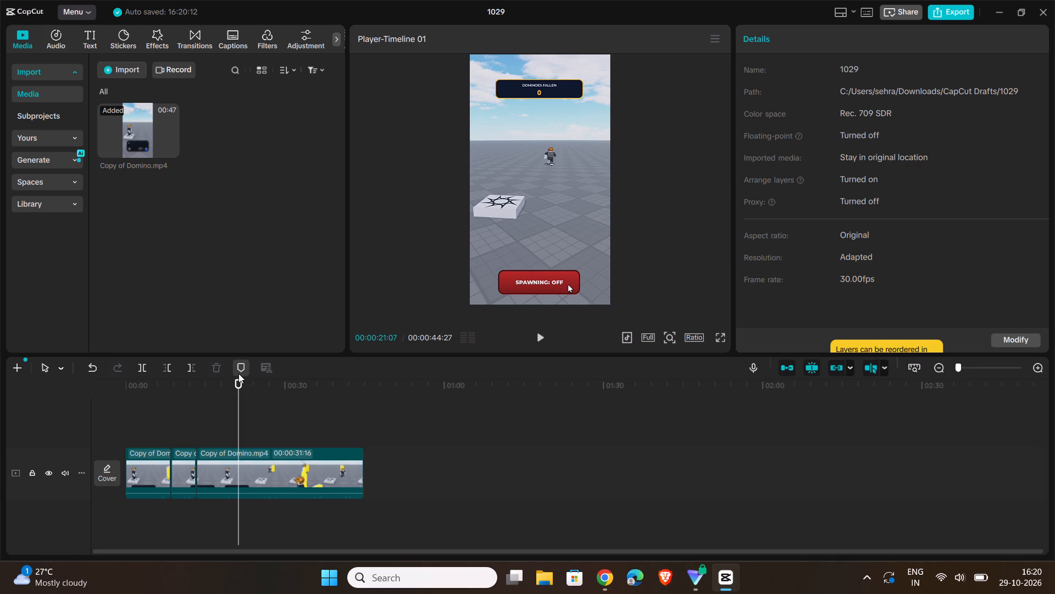
key("ctrl+b")
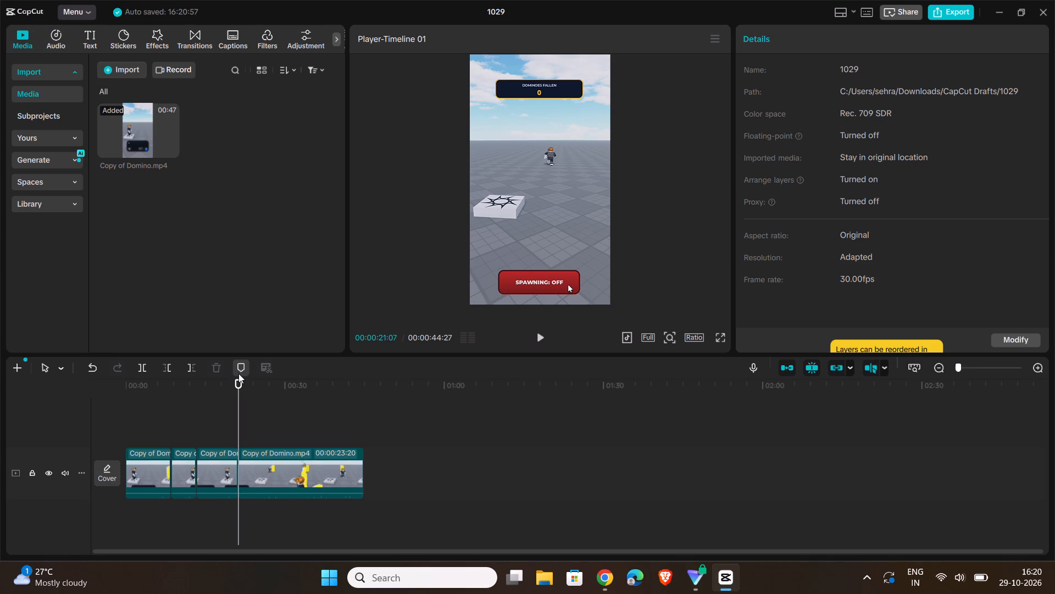
left_click(218, 447)
left_click(218, 459)
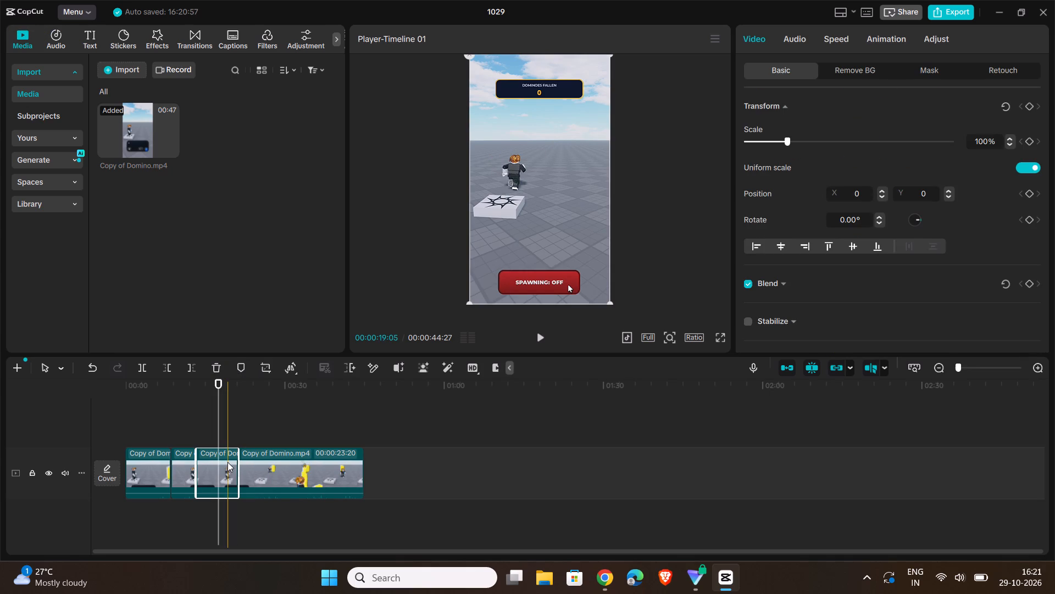
key("Delete")
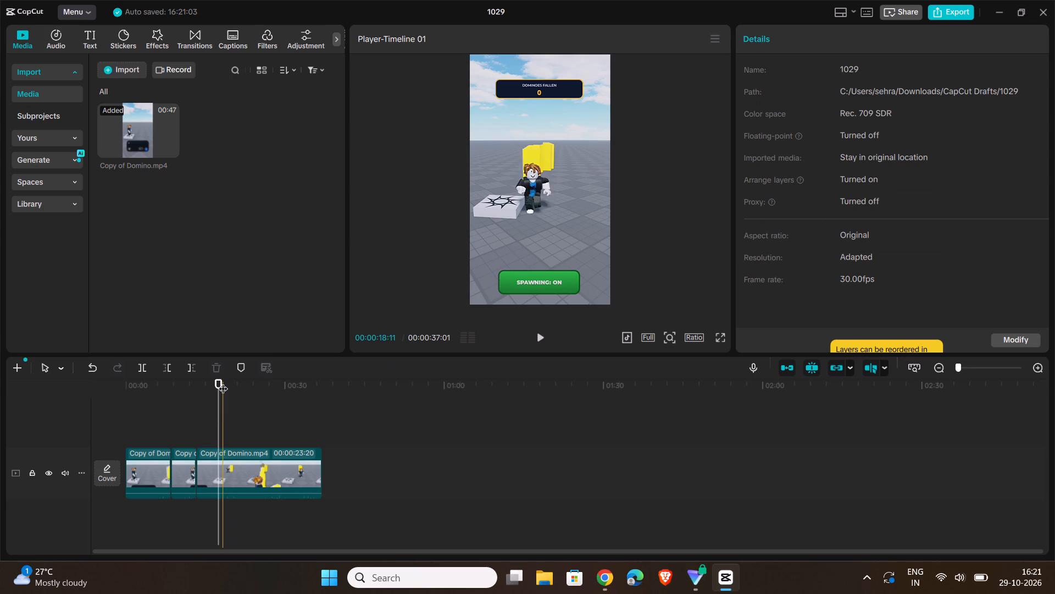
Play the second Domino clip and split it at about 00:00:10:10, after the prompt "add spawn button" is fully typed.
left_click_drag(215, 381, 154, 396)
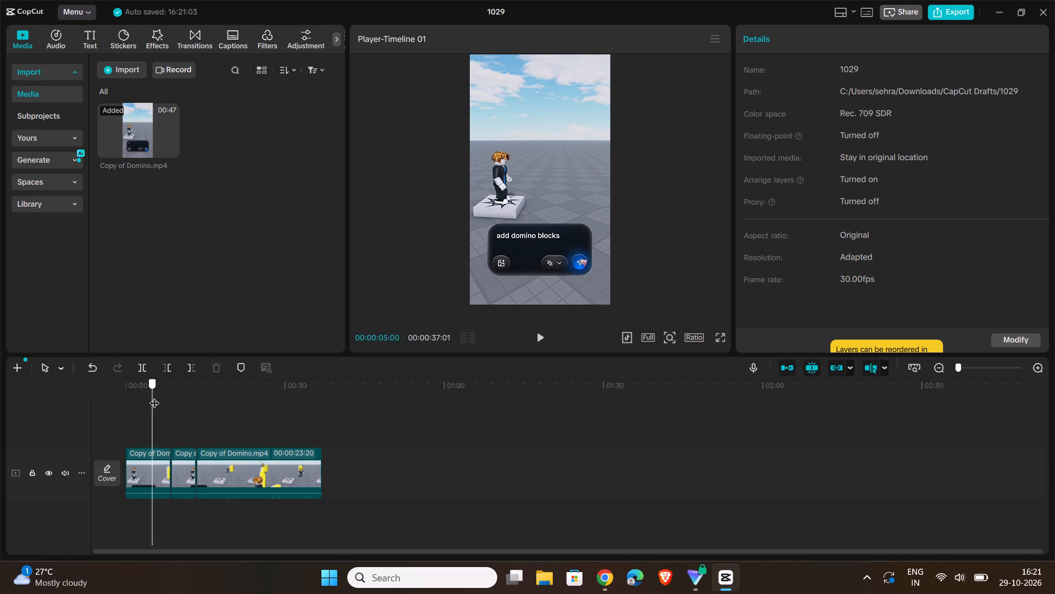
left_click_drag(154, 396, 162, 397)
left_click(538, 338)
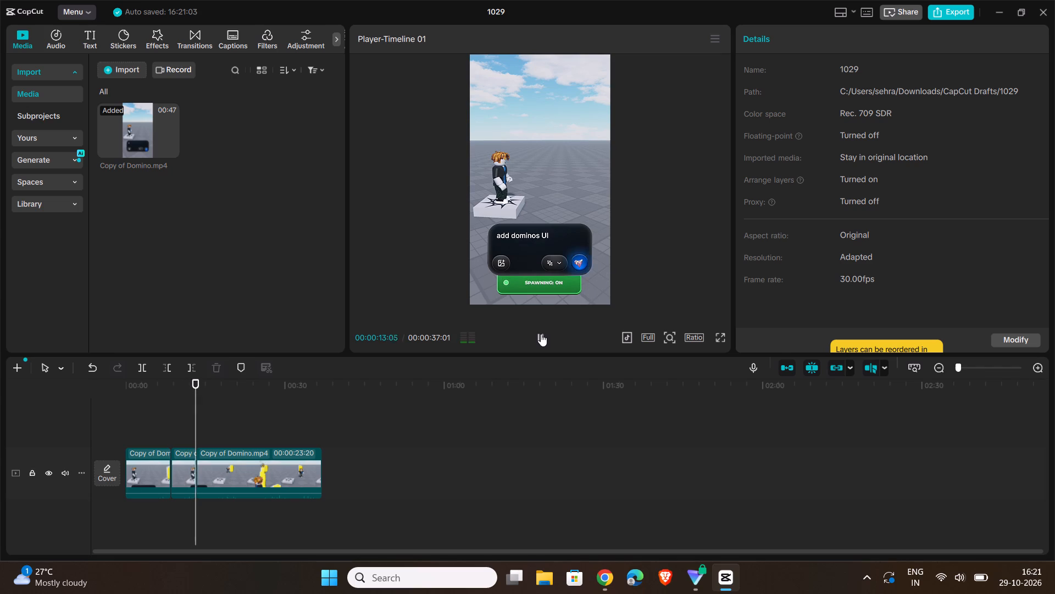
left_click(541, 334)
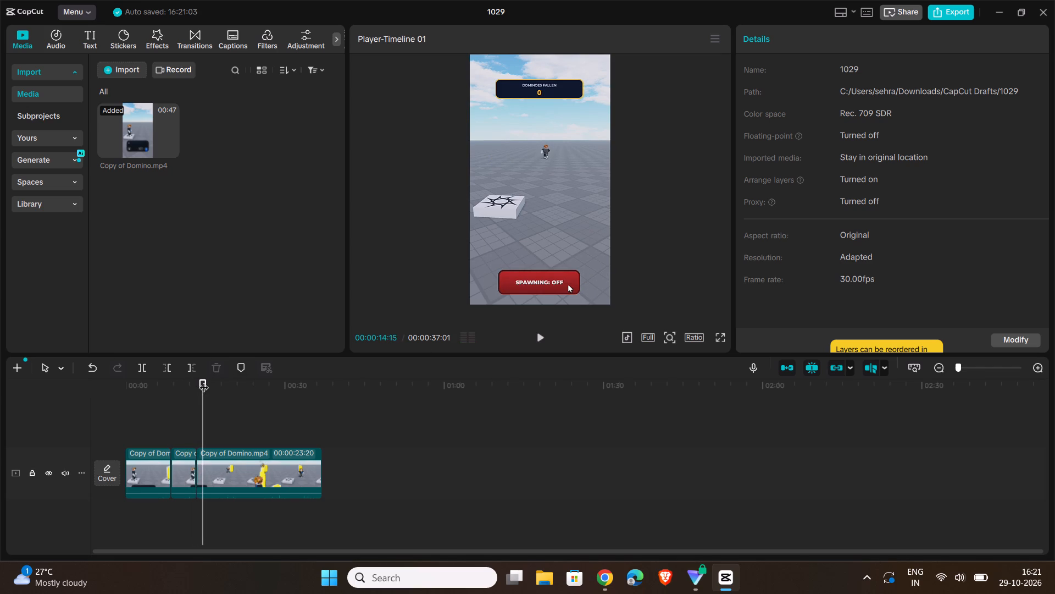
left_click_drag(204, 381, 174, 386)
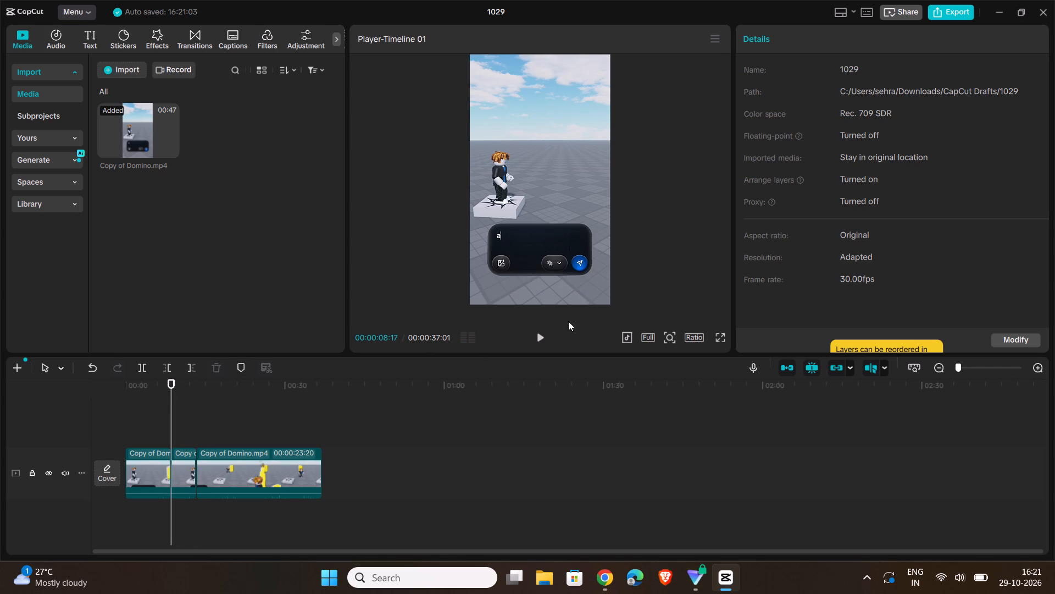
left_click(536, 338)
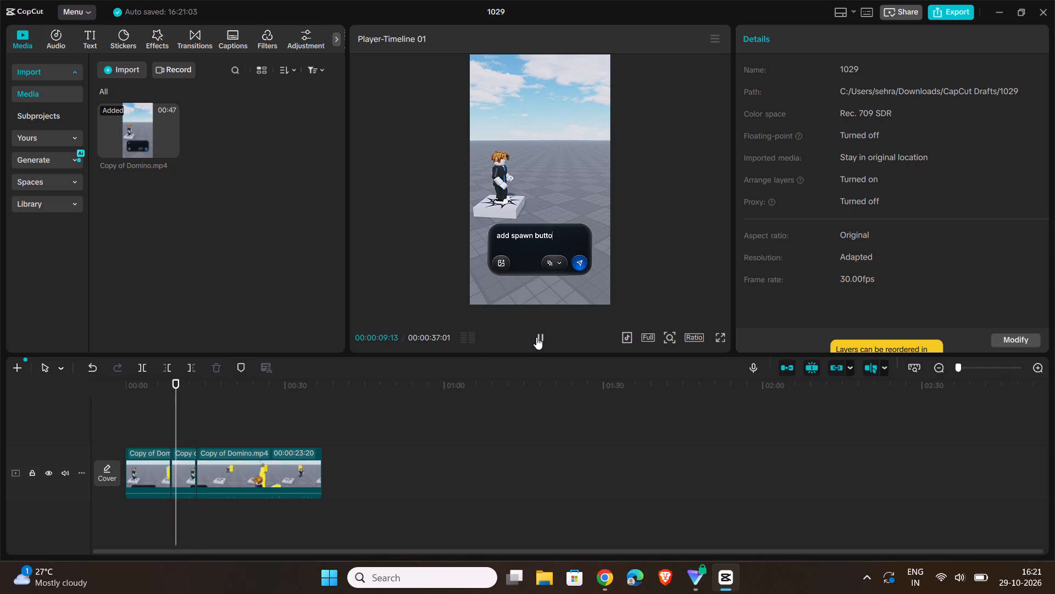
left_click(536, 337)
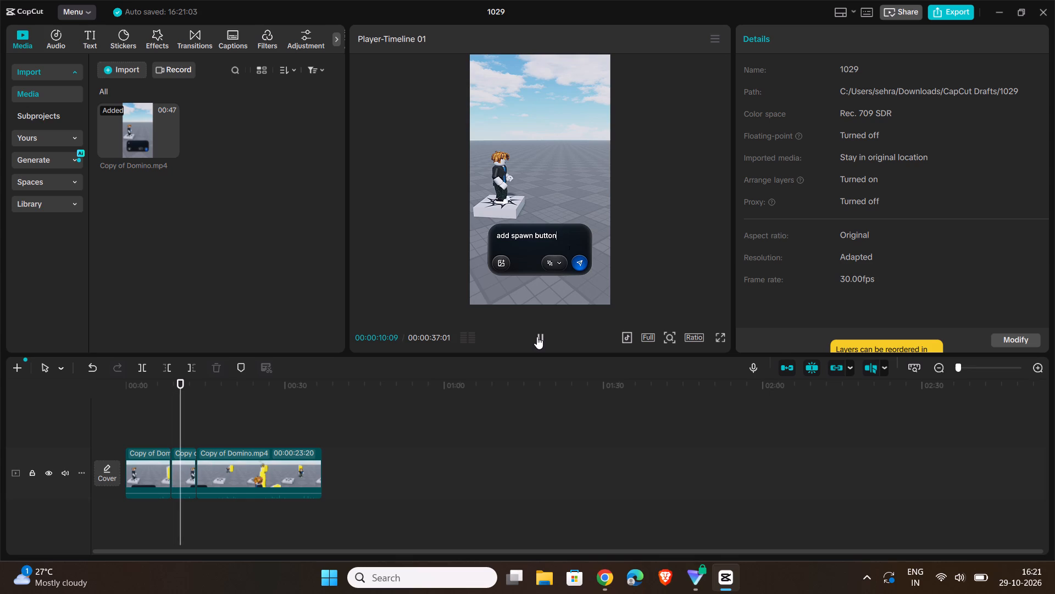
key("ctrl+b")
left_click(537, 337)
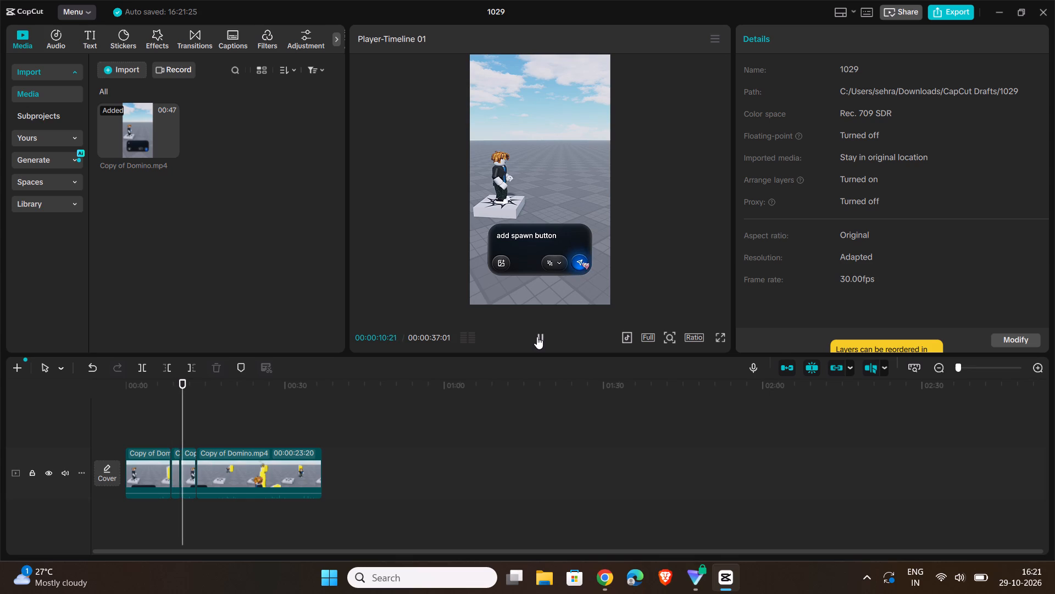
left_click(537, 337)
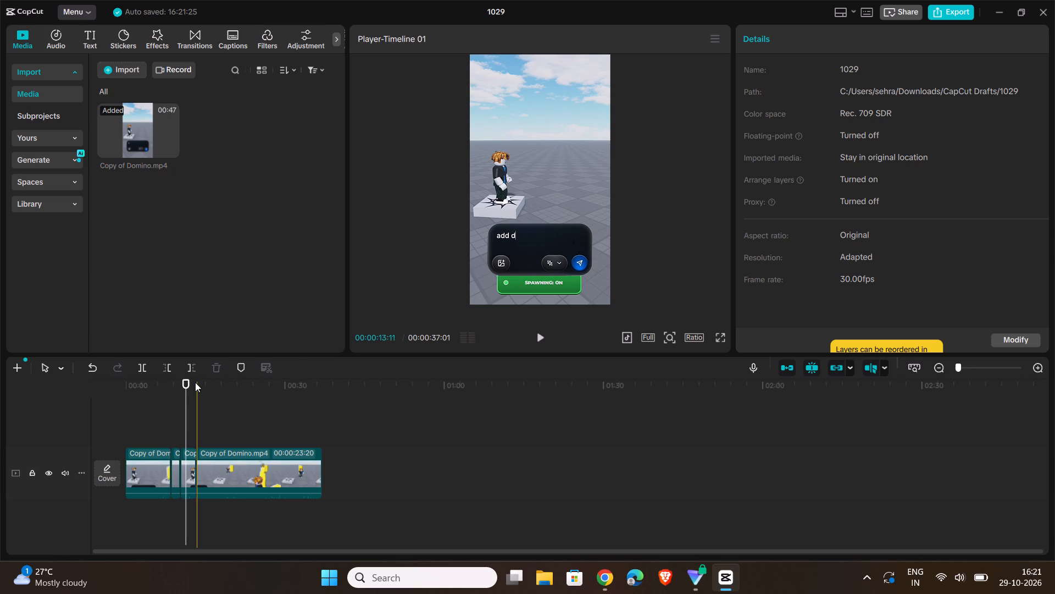
Undo the last split and split the second Domino clip at 00:00:09:25 instead, just after "add spawn button" finishes typing.
left_click(184, 380)
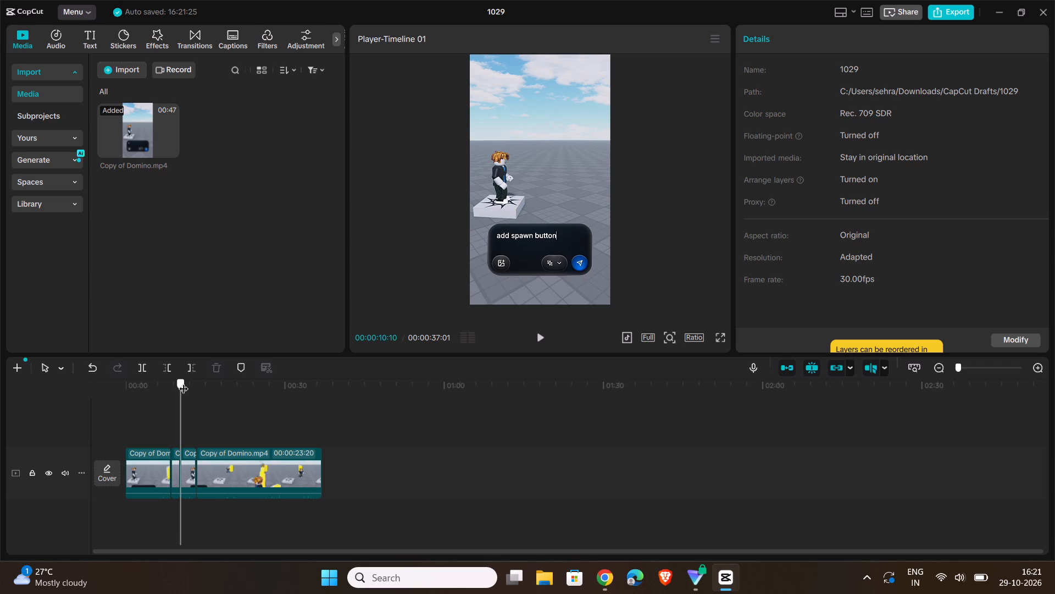
left_click_drag(954, 367, 967, 369)
left_click_drag(958, 367, 969, 368)
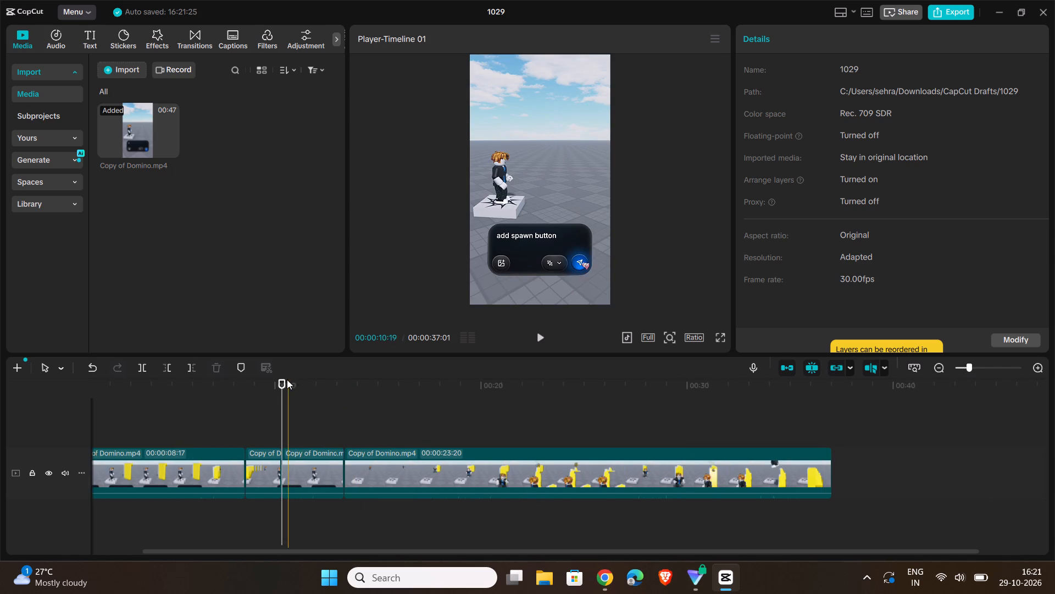
left_click_drag(272, 378, 207, 406)
left_click(537, 335)
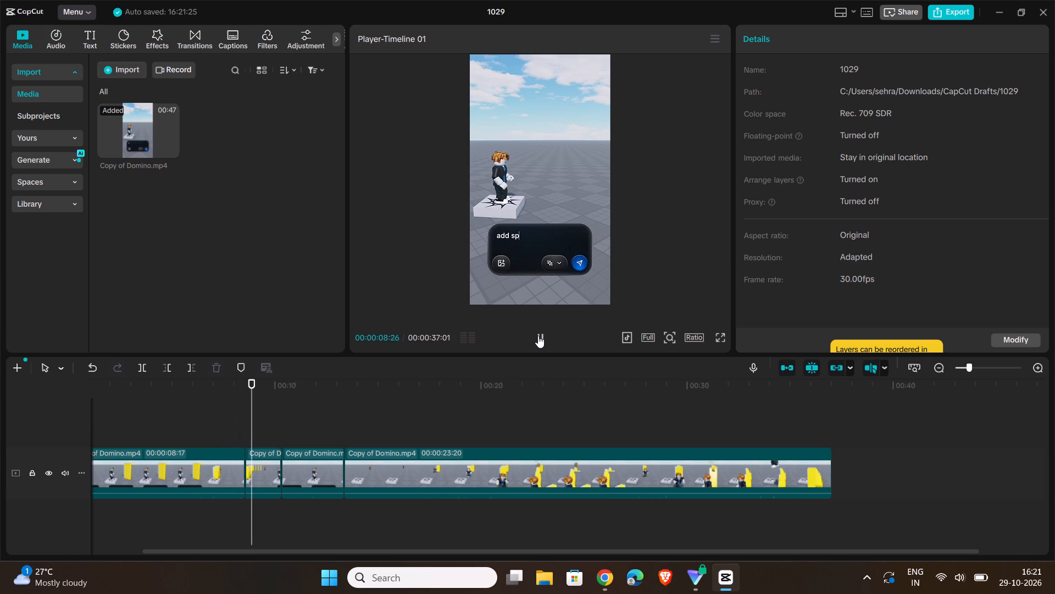
left_click(538, 335)
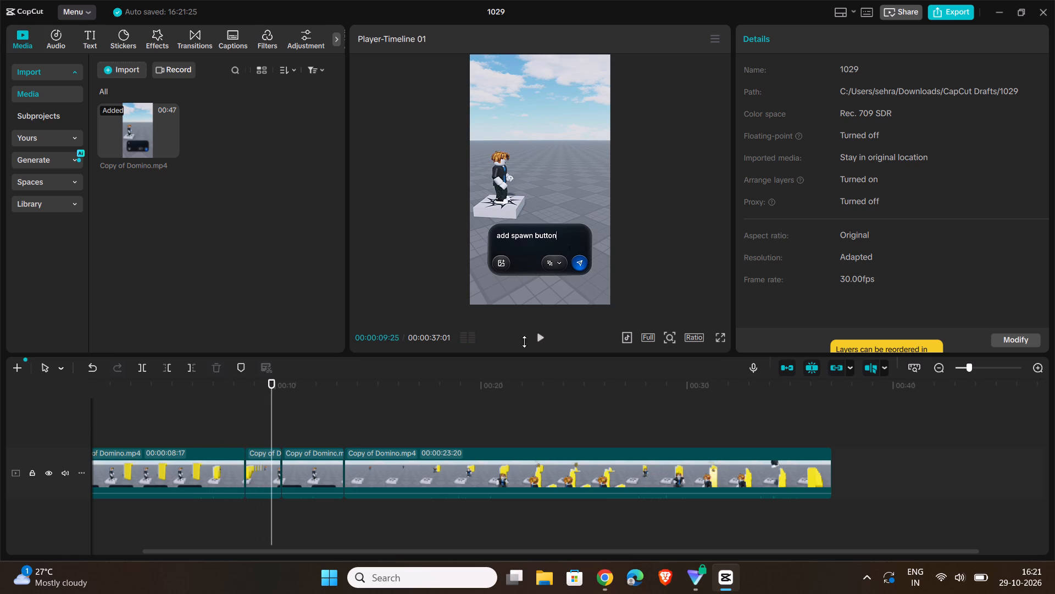
left_click(89, 367)
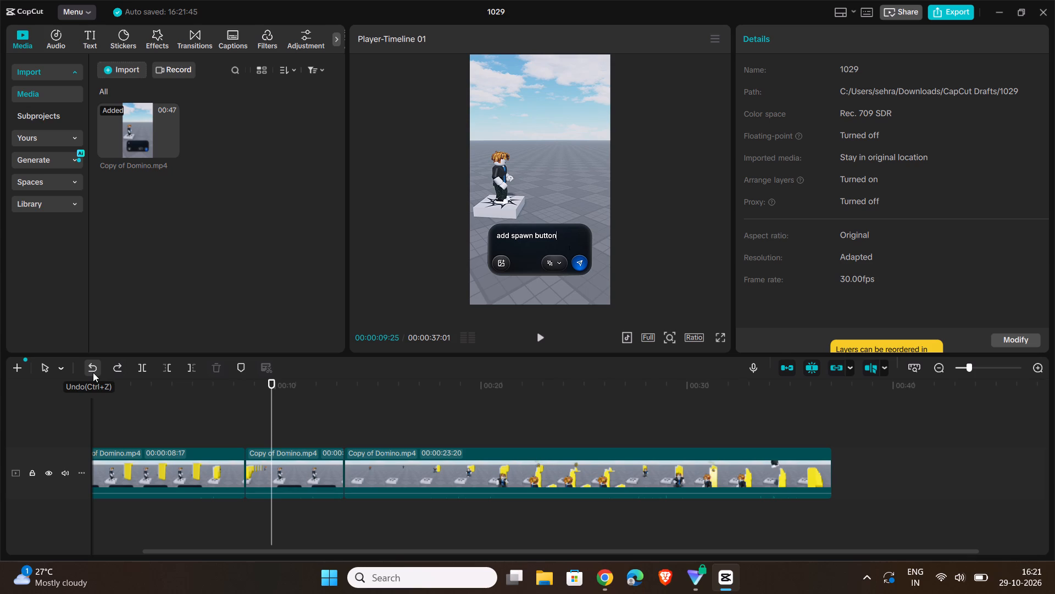
key("ctrl+b")
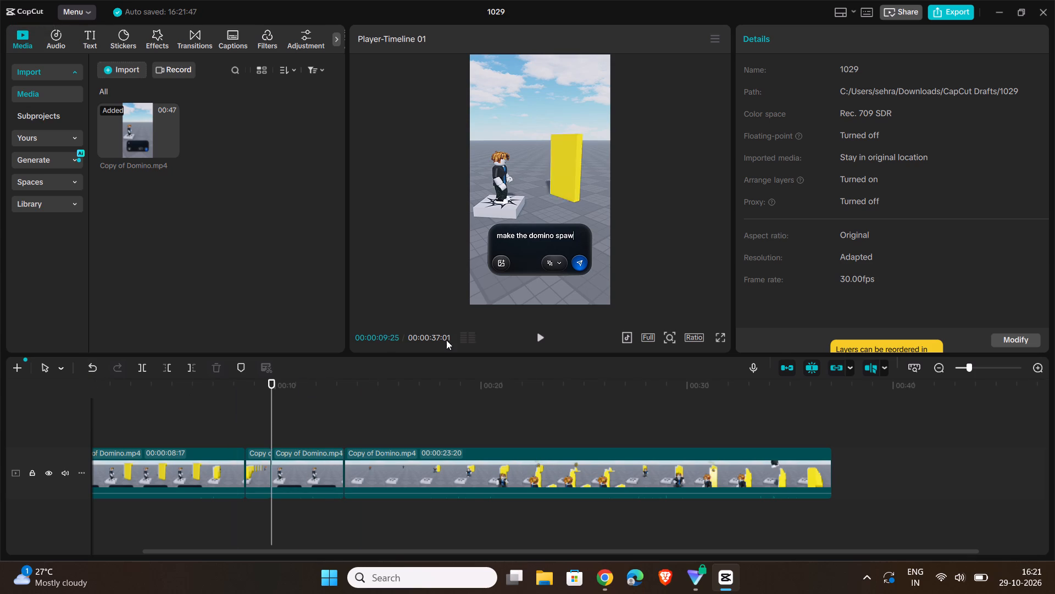
Split the following clip at 00:00:11:01, where the next prompt starts typing, and delete the piece between 00:00:09:25 and that point.
left_click(538, 337)
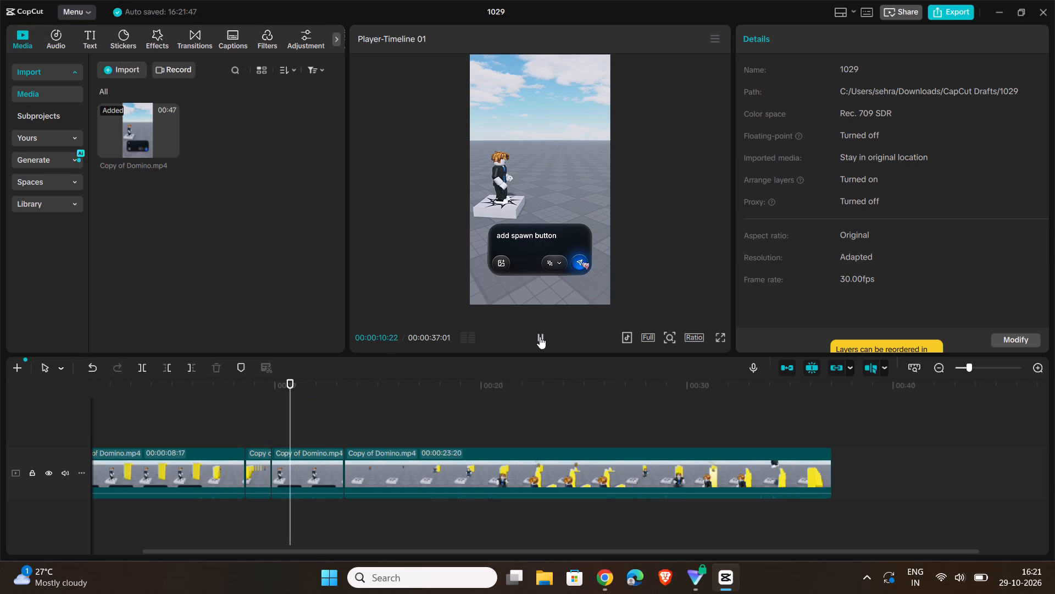
left_click(540, 337)
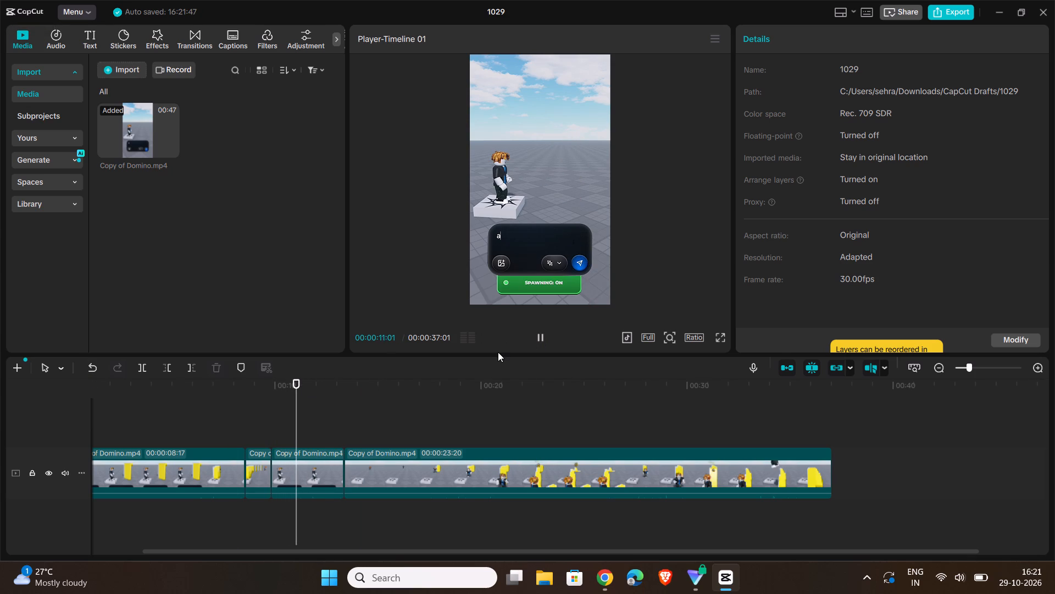
key("ctrl+b")
left_click(276, 460)
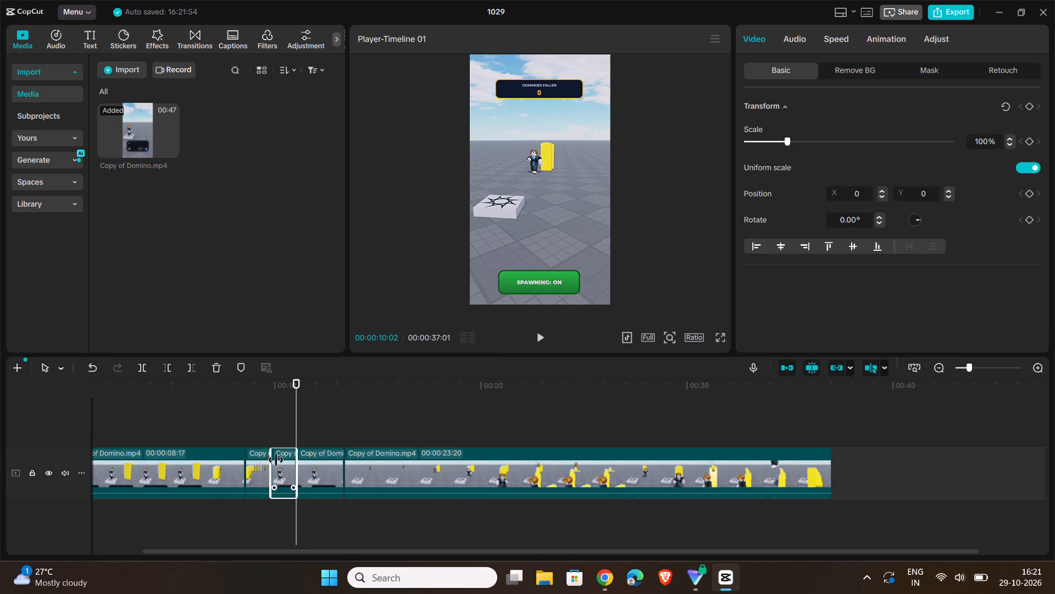
key("Delete")
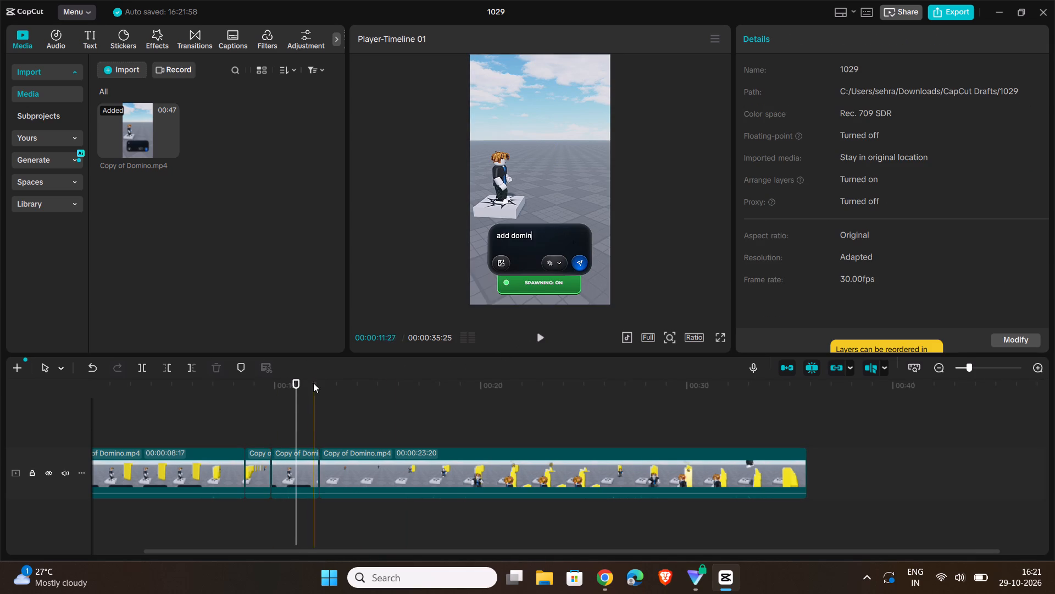
Review the edit by playing it across the cuts and through the last Domino clip to about 00:00:33.
left_click_drag(296, 381, 0, 484)
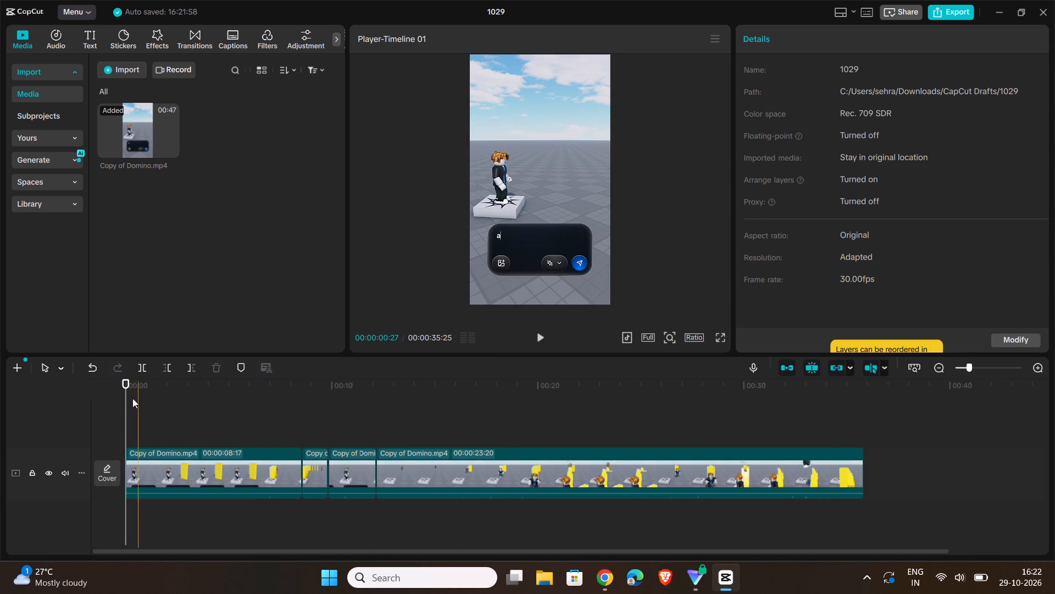
left_click_drag(124, 378, 261, 413)
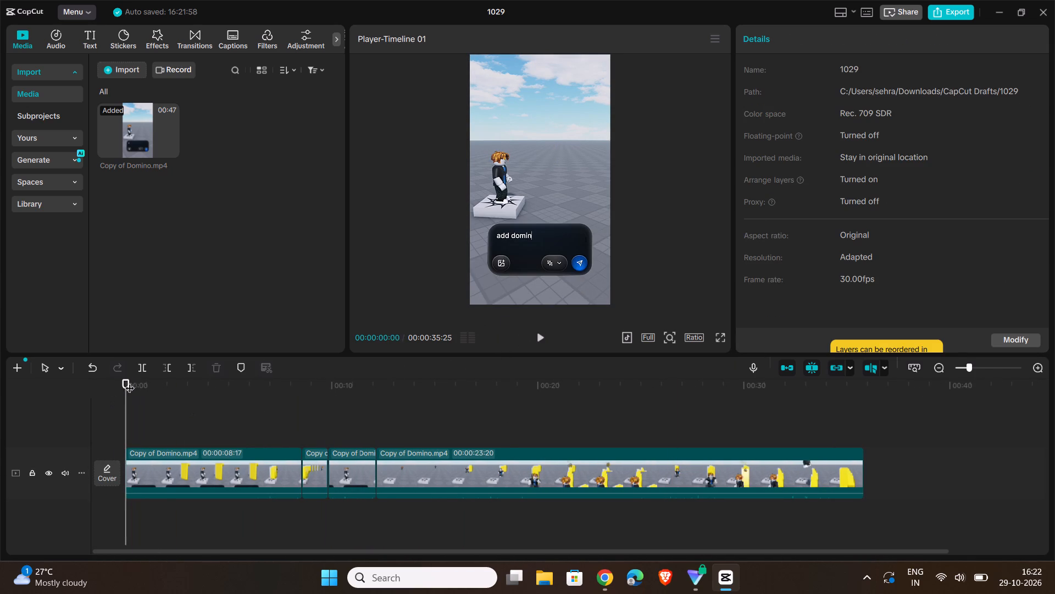
left_click_drag(127, 381, 175, 395)
left_click_drag(180, 397, 285, 419)
left_click(543, 332)
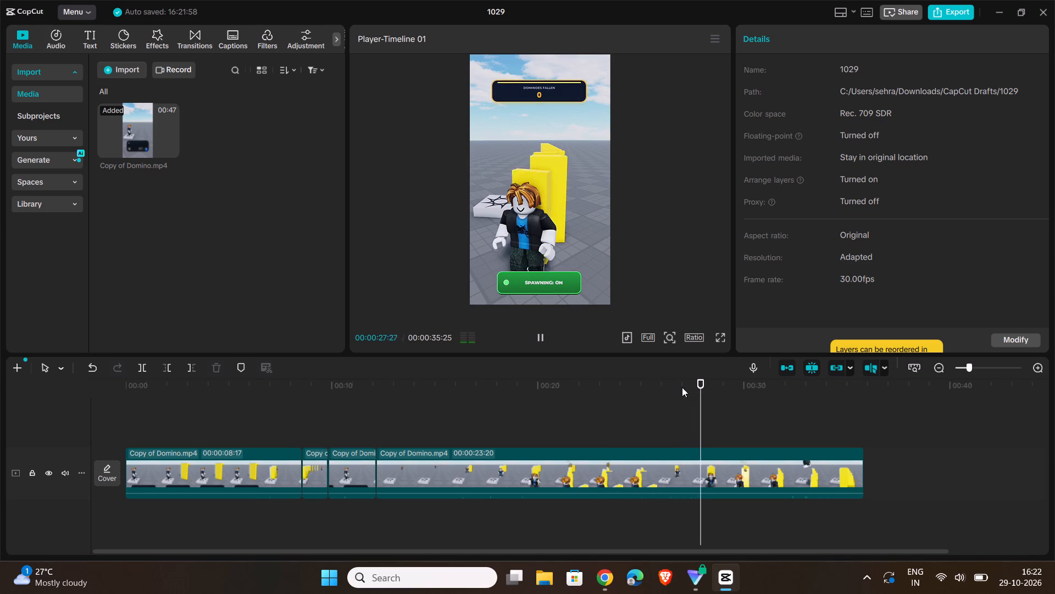
left_click_drag(708, 385, 415, 393)
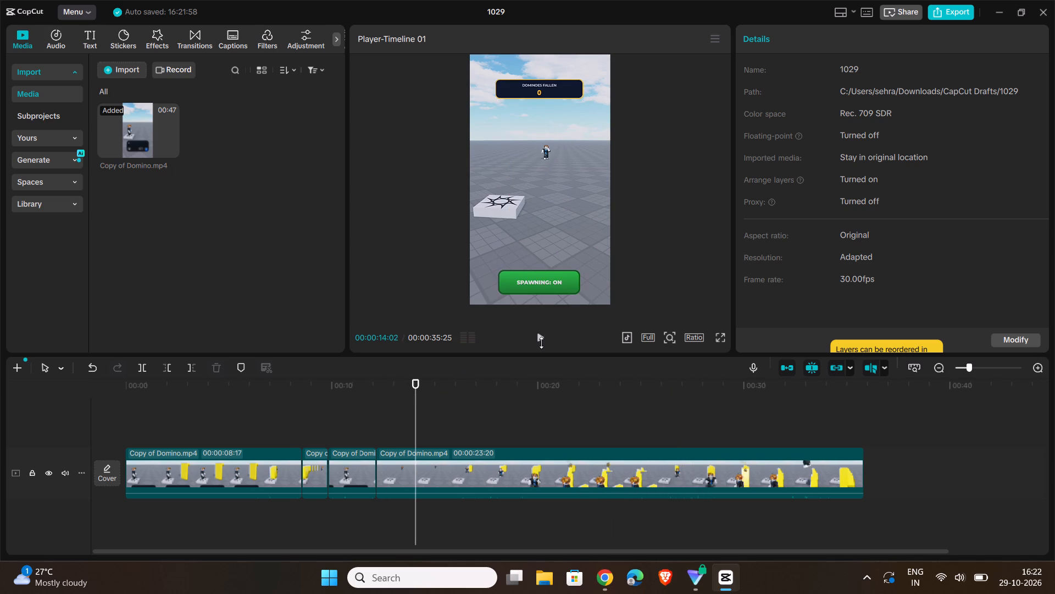
left_click_drag(398, 387, 357, 393)
left_click(538, 333)
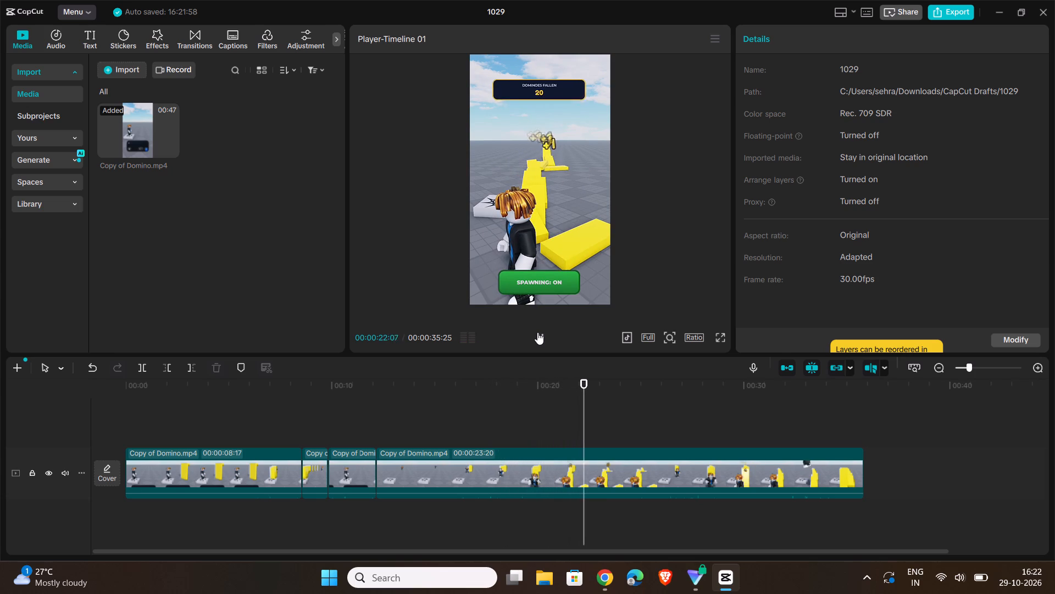
left_click(537, 332)
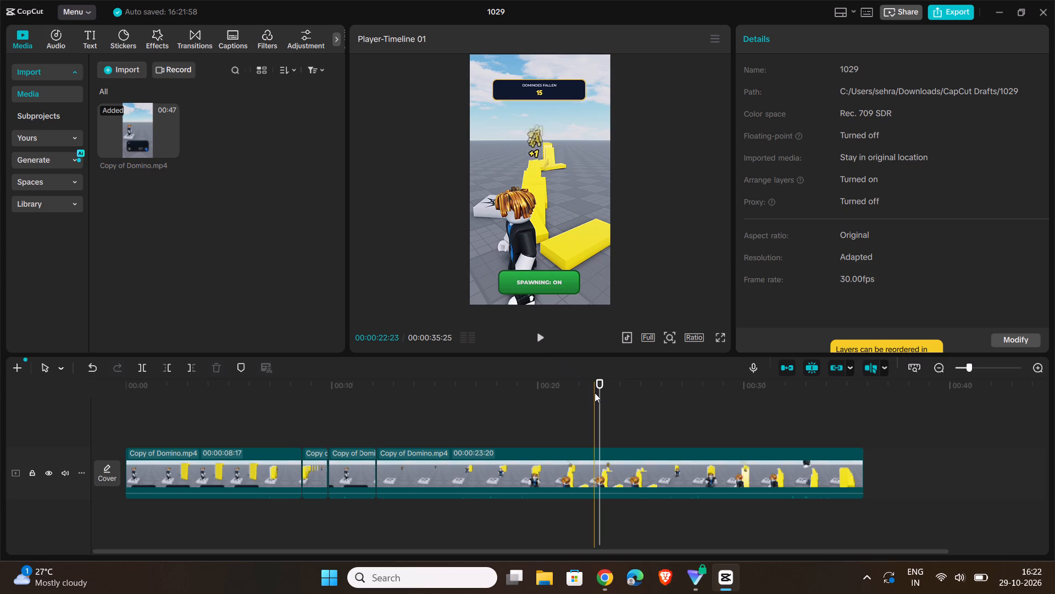
left_click_drag(601, 385, 737, 410)
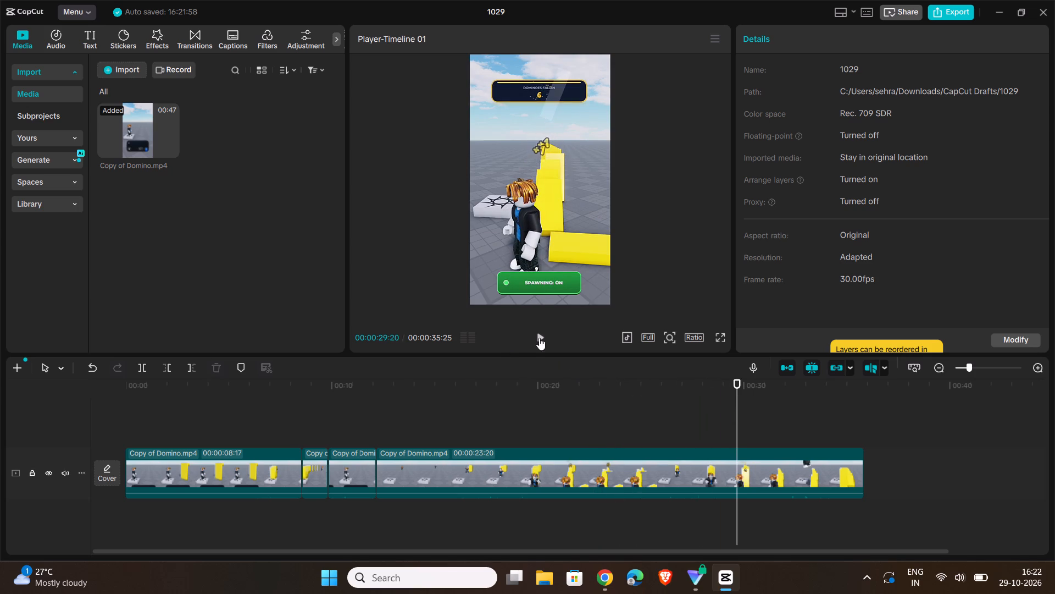
left_click(538, 340)
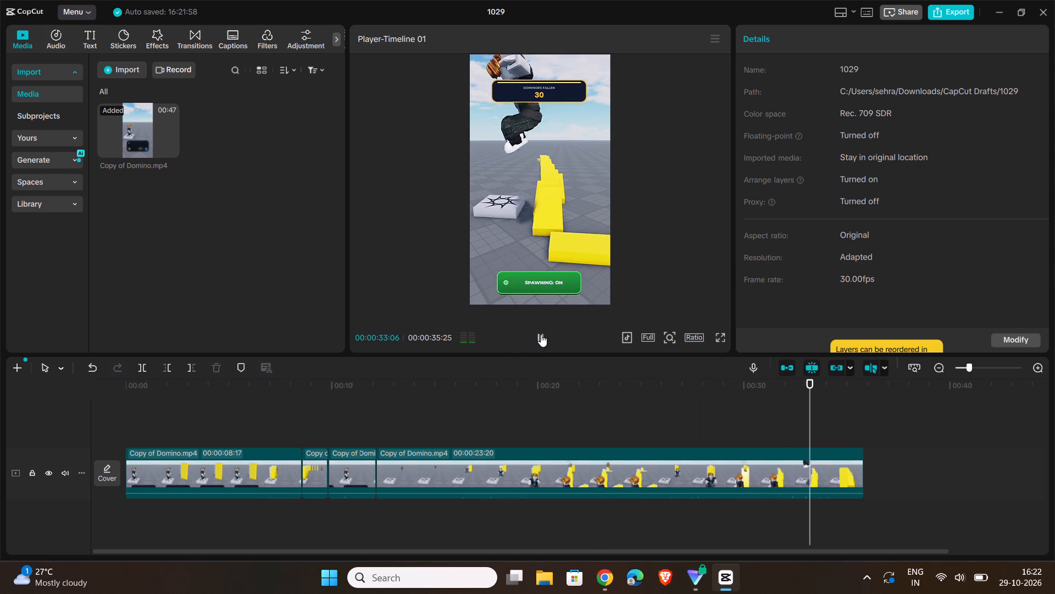
left_click(541, 334)
Split the last Domino clip at 00:00:24:12, on the frame where the scene resets to an empty floor after the dominoes have fallen.
left_click_drag(817, 383, 634, 391)
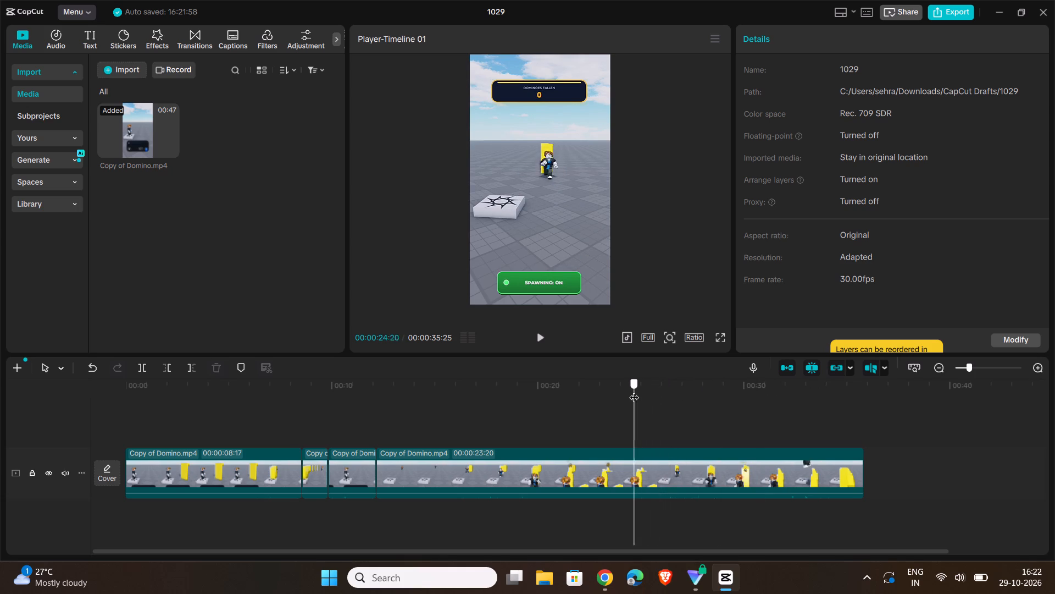
left_click_drag(634, 391, 626, 391)
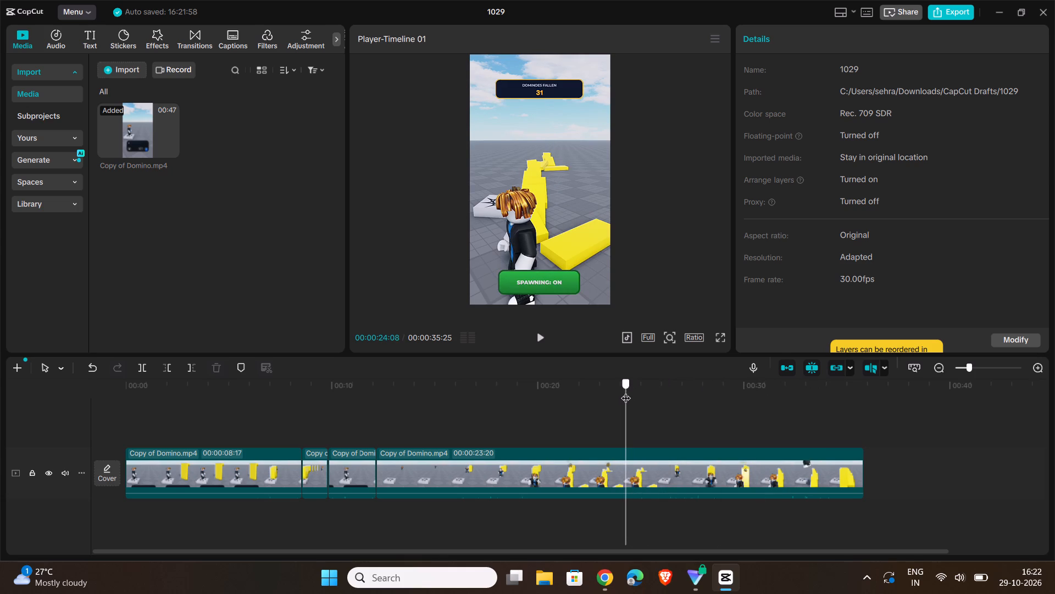
left_click_drag(626, 391, 629, 391)
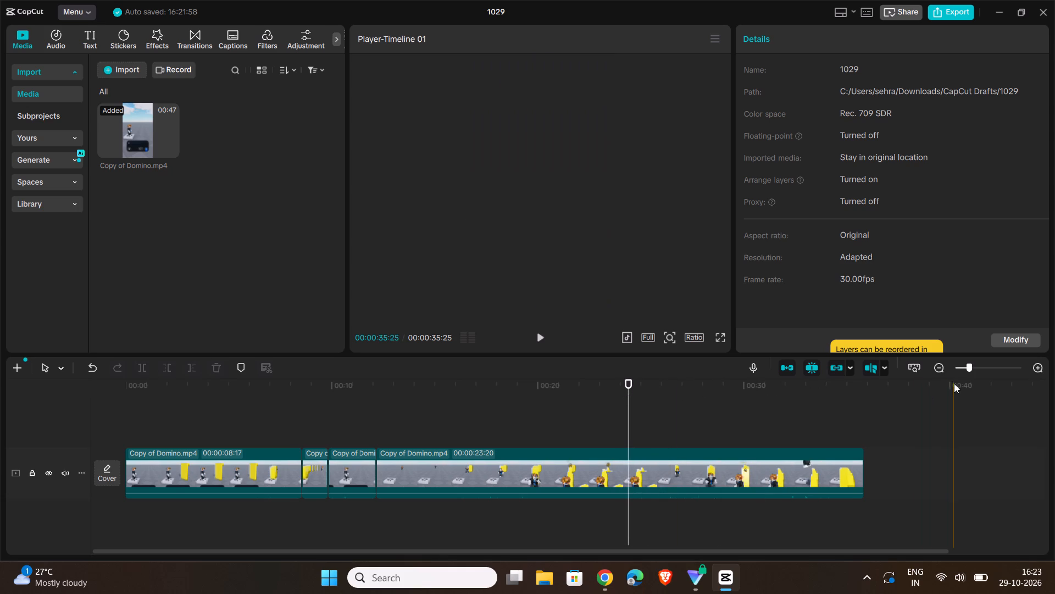
left_click_drag(965, 369, 1054, 381)
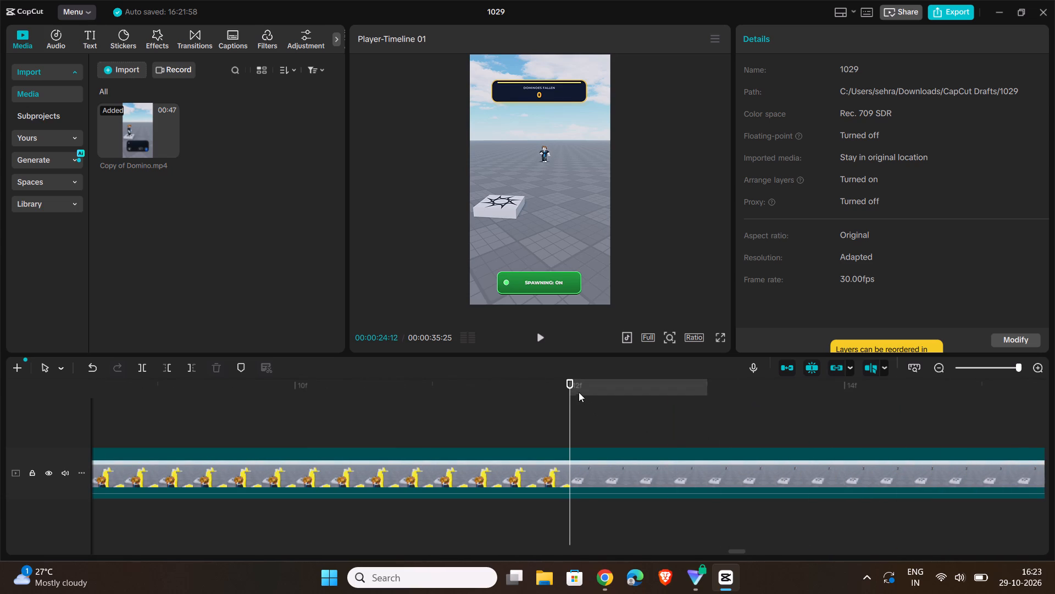
left_click_drag(565, 381, 508, 384)
left_click_drag(508, 384, 611, 388)
left_click_drag(611, 388, 993, 389)
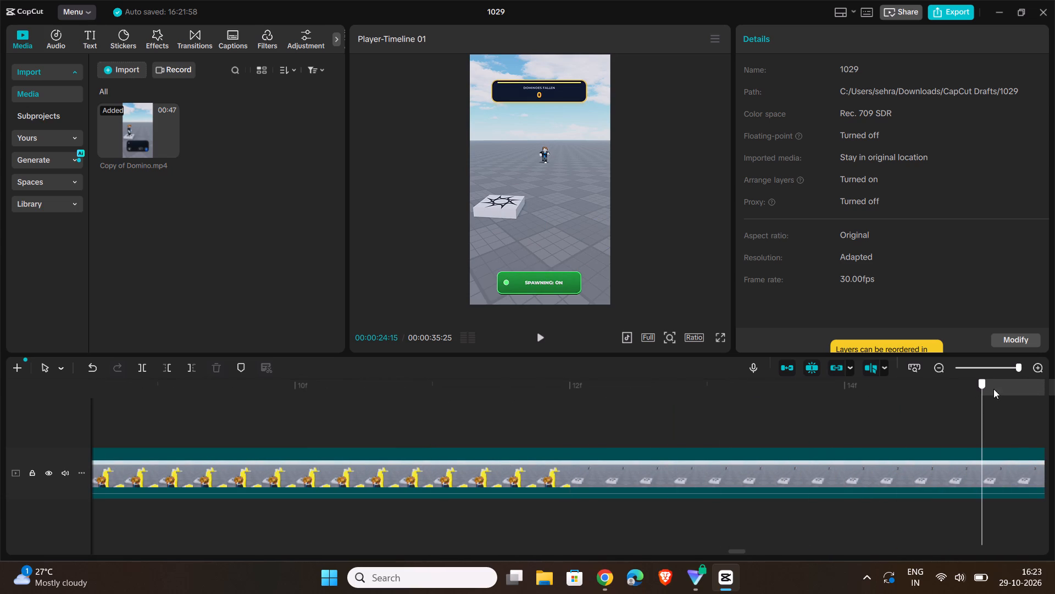
left_click_drag(993, 389, 622, 398)
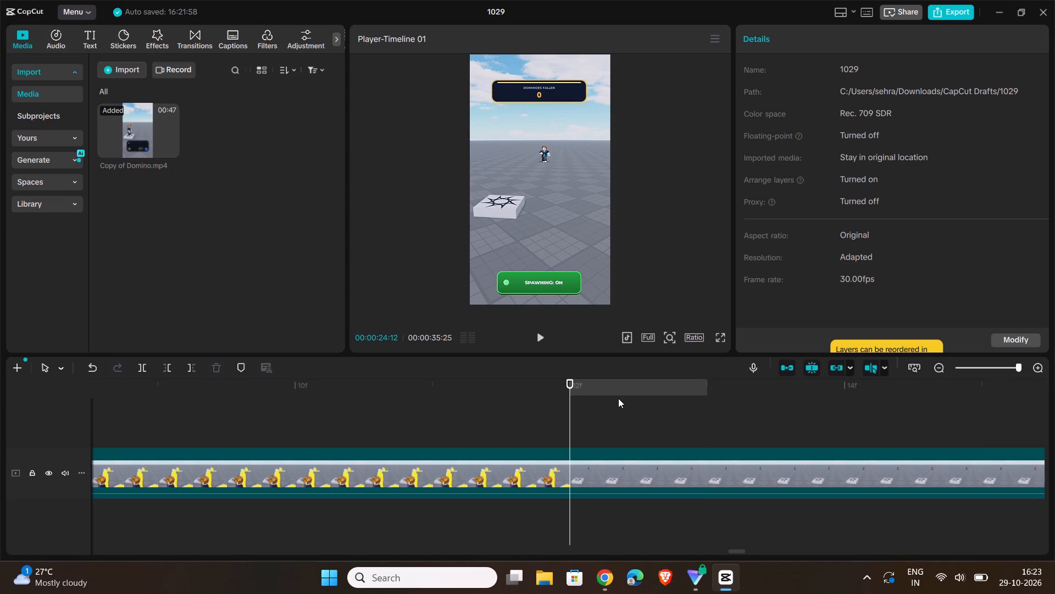
key("ctrl+b")
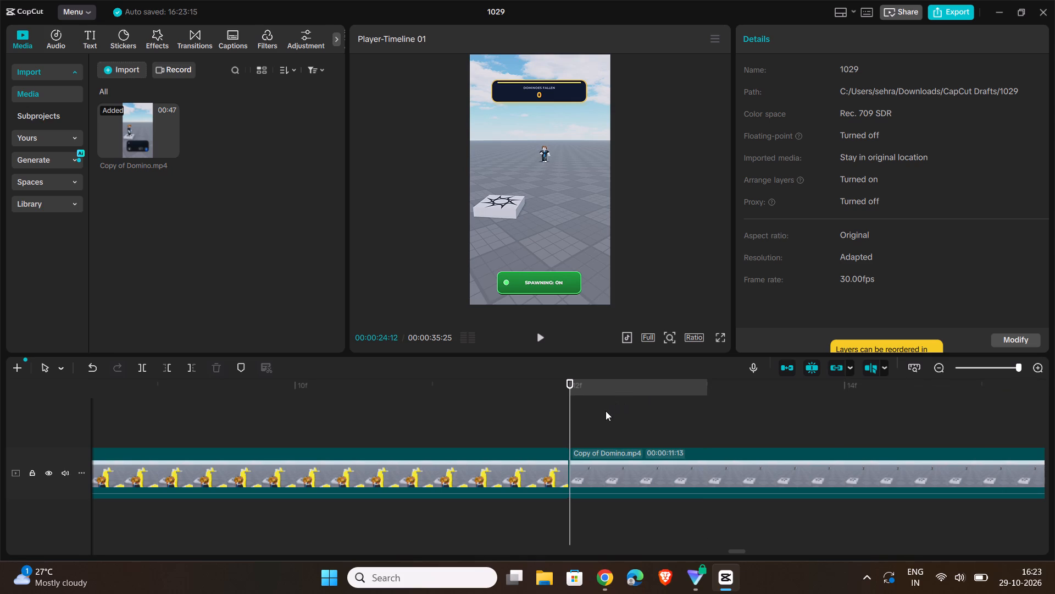
Delete the fourth Domino clip, the piece that ends at the 00:00:24:12 split.
left_click_drag(1020, 365, 964, 374)
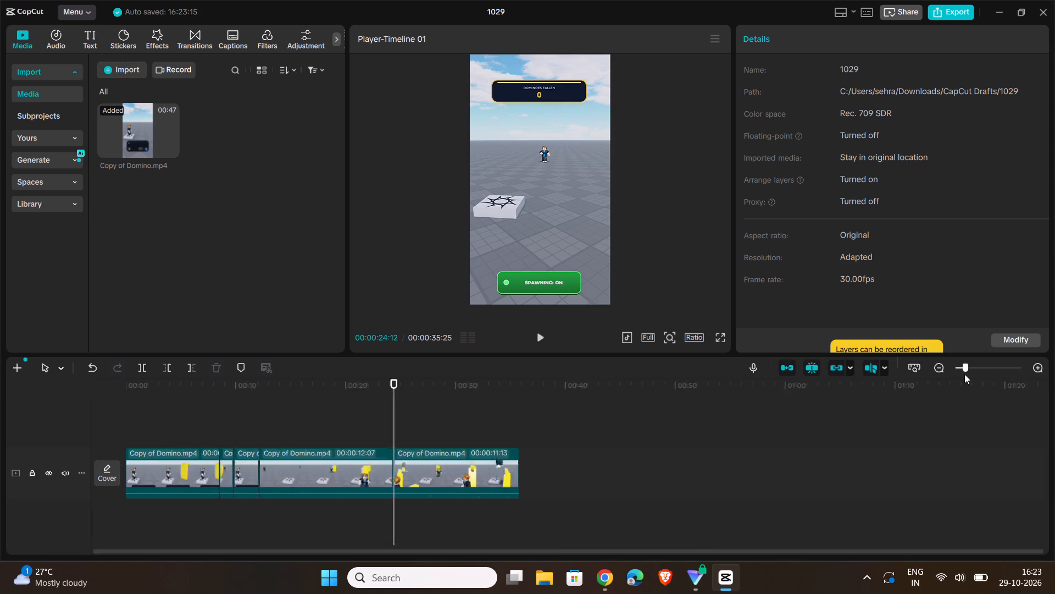
left_click_drag(964, 374, 956, 375)
left_click(241, 464)
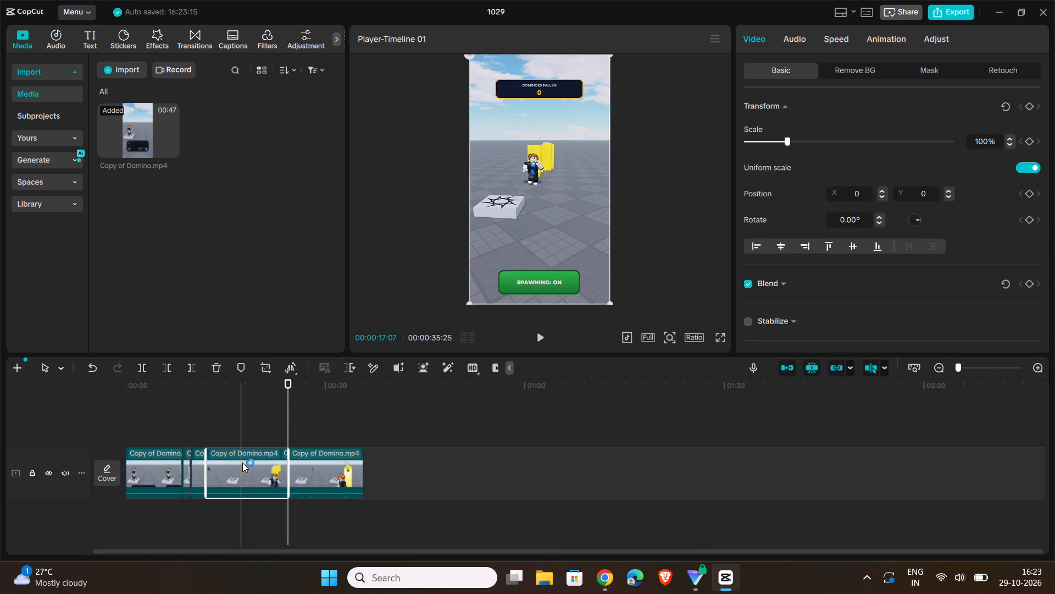
left_click_drag(291, 376, 284, 383)
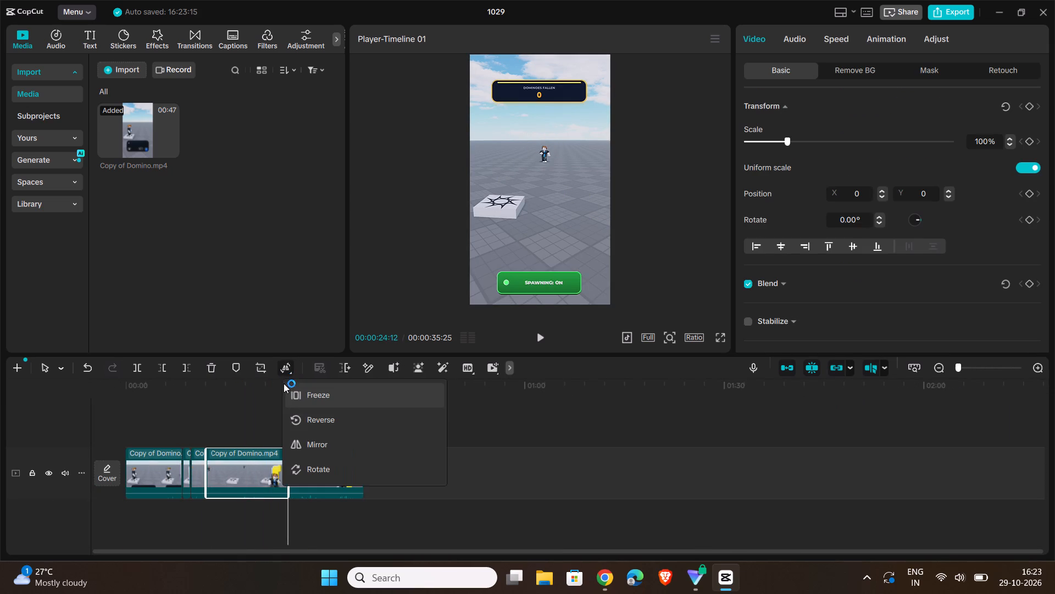
left_click_drag(284, 383, 284, 384)
left_click(263, 271)
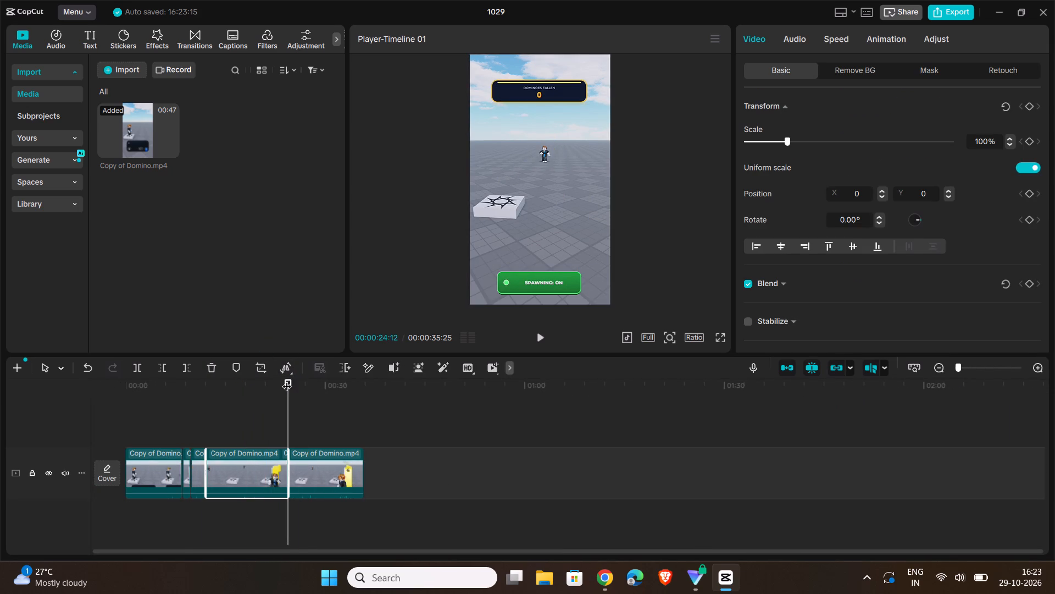
left_click_drag(287, 380, 210, 398)
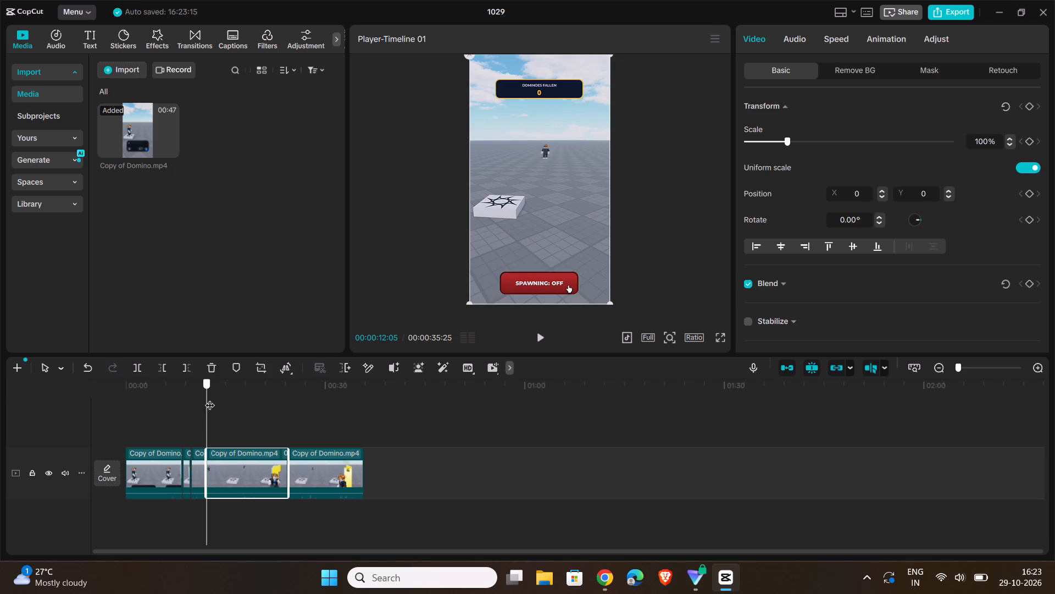
left_click_drag(210, 398, 216, 401)
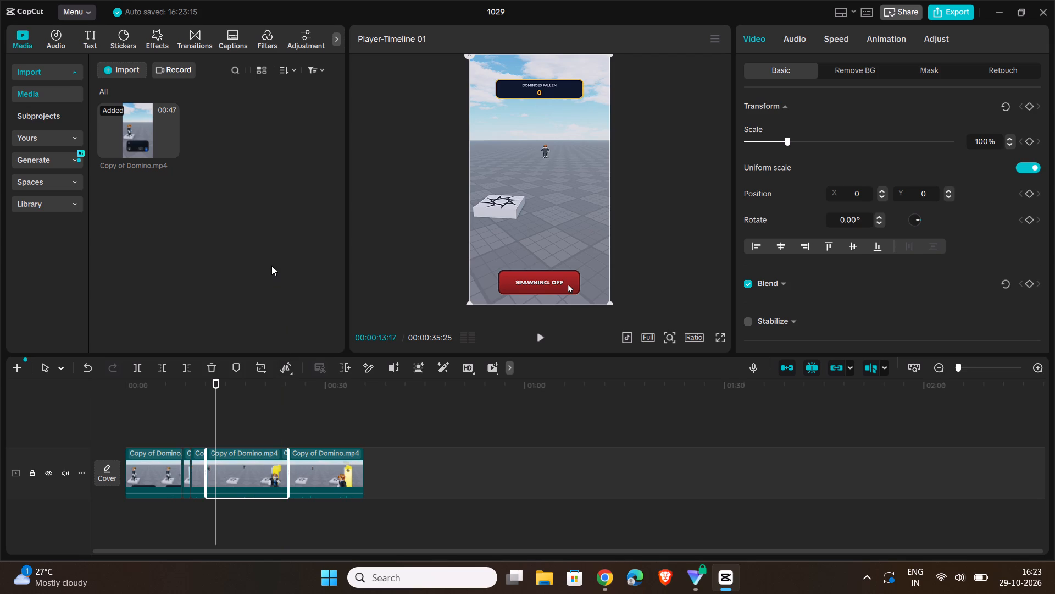
key("Delete")
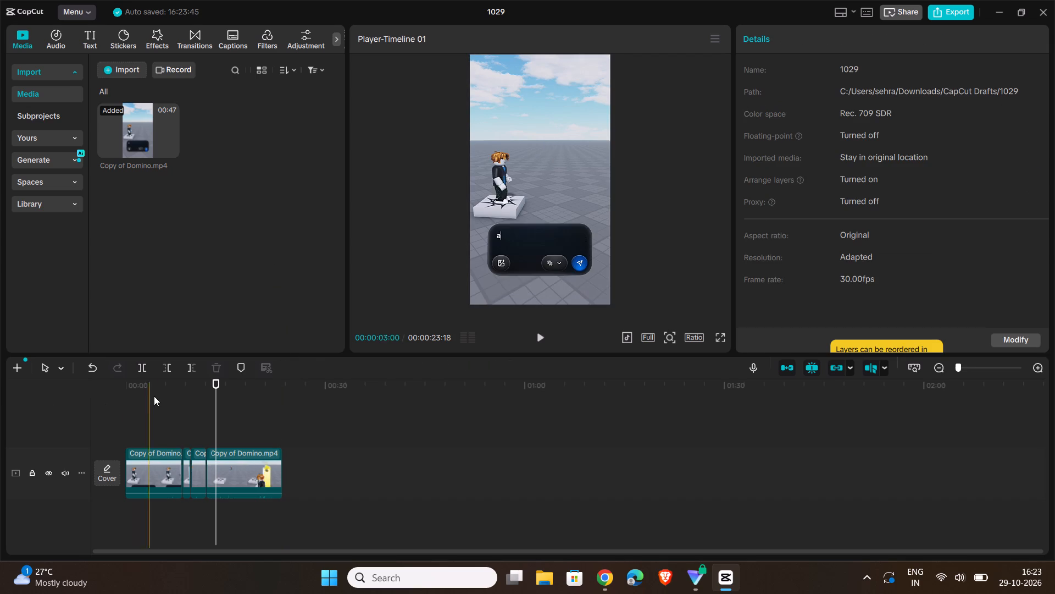
Review the shortened edit by playing from 00:00:07:04 to the end, replaying the ending from 00:00:20:13, and playing the opening through about 00:00:09:08.
left_click_drag(216, 379, 173, 393)
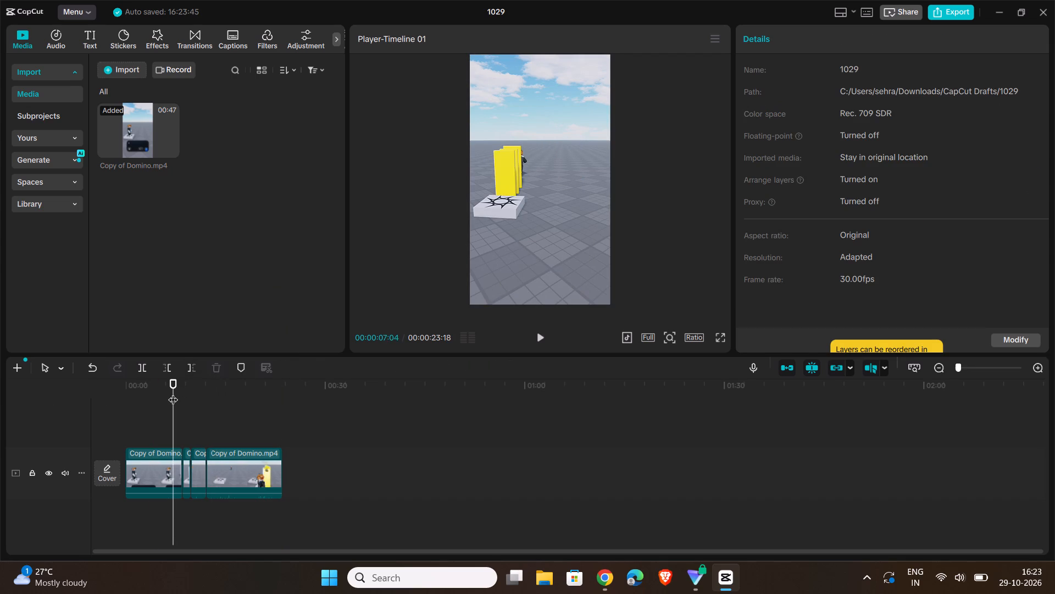
left_click(535, 340)
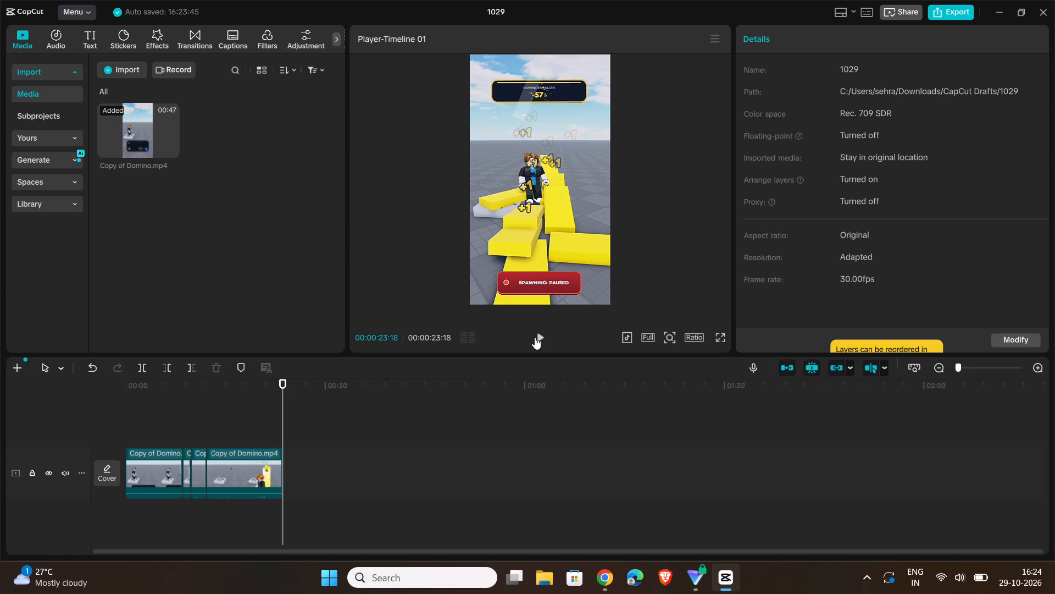
left_click_drag(282, 387, 262, 391)
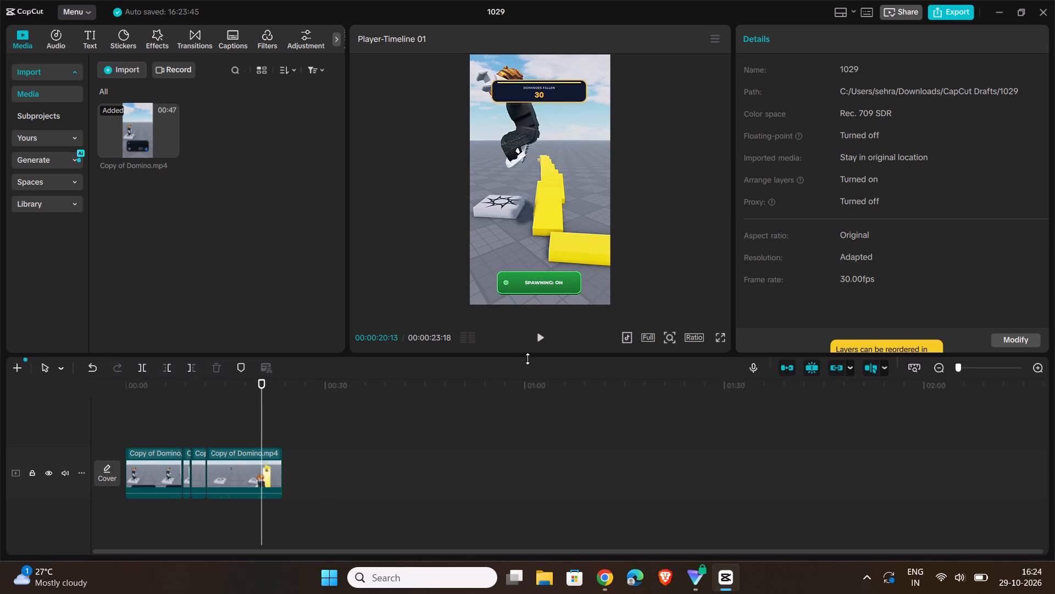
left_click(540, 342)
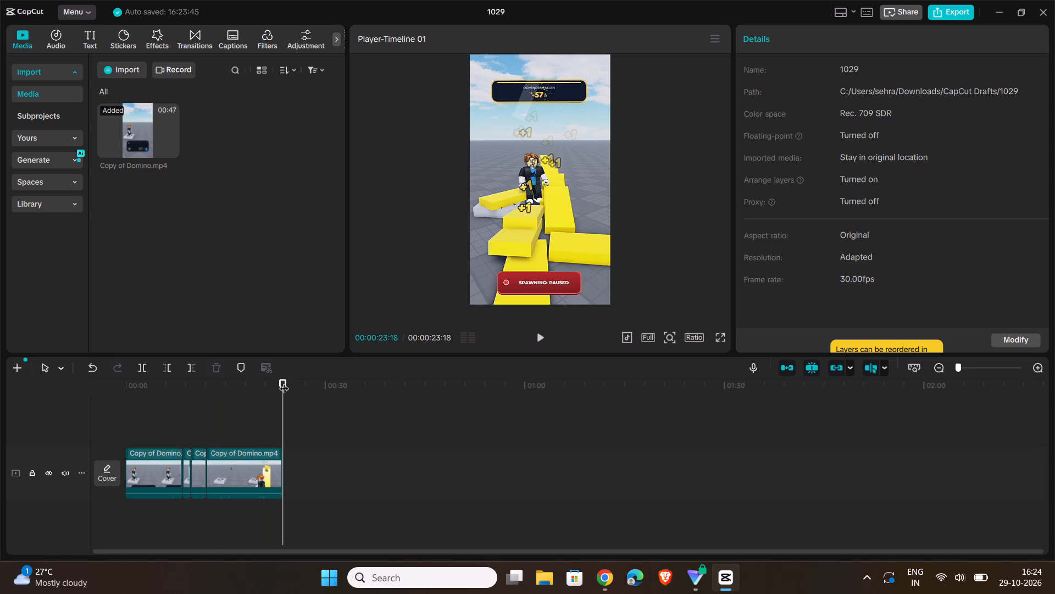
left_click_drag(284, 382, 52, 409)
left_click(280, 288)
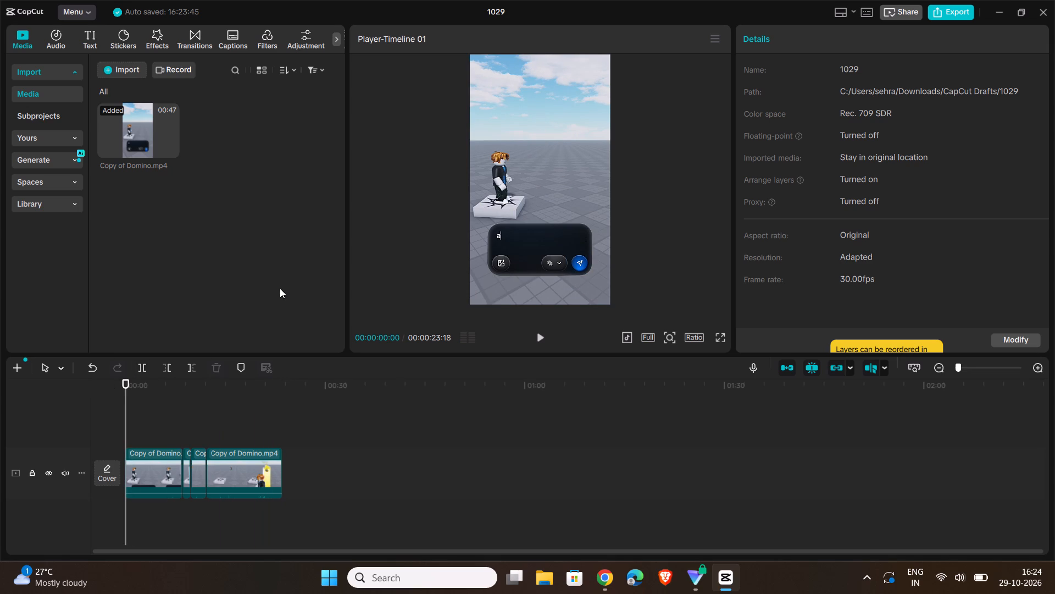
left_click(541, 333)
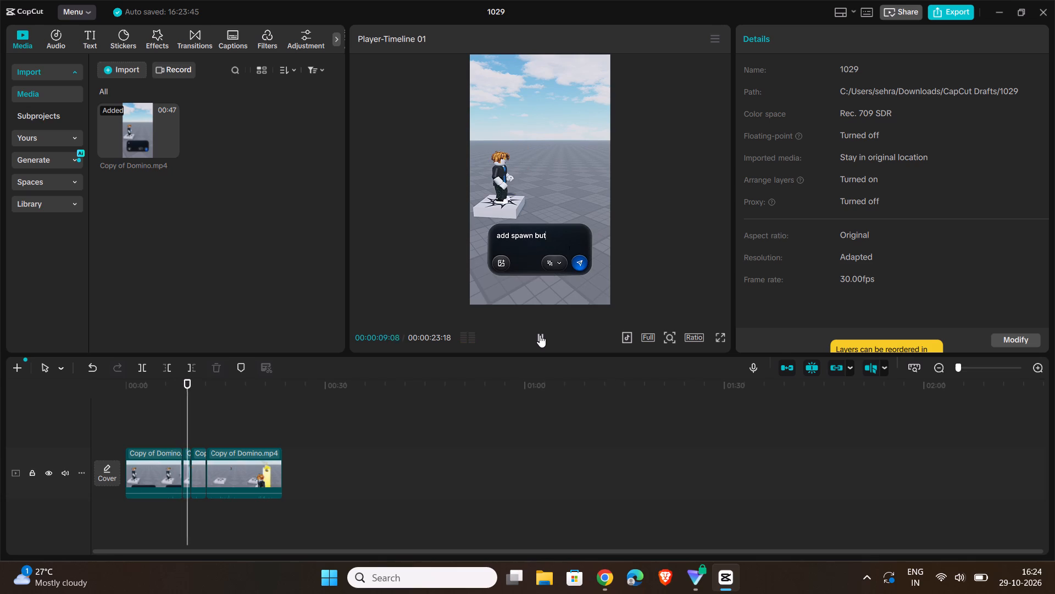
left_click(540, 335)
Import shocked-sound-effect.mp3 from the Documents folder and add it to the timeline at 00:00:01:24, just after "add domino blocks" is fully typed.
left_click_drag(190, 380, 72, 399)
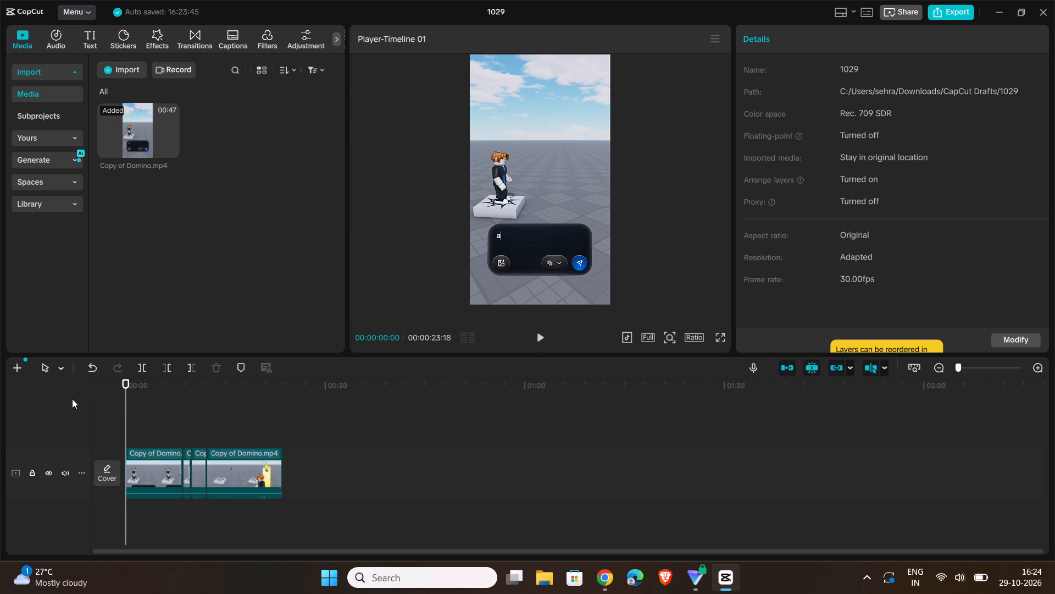
left_click(540, 335)
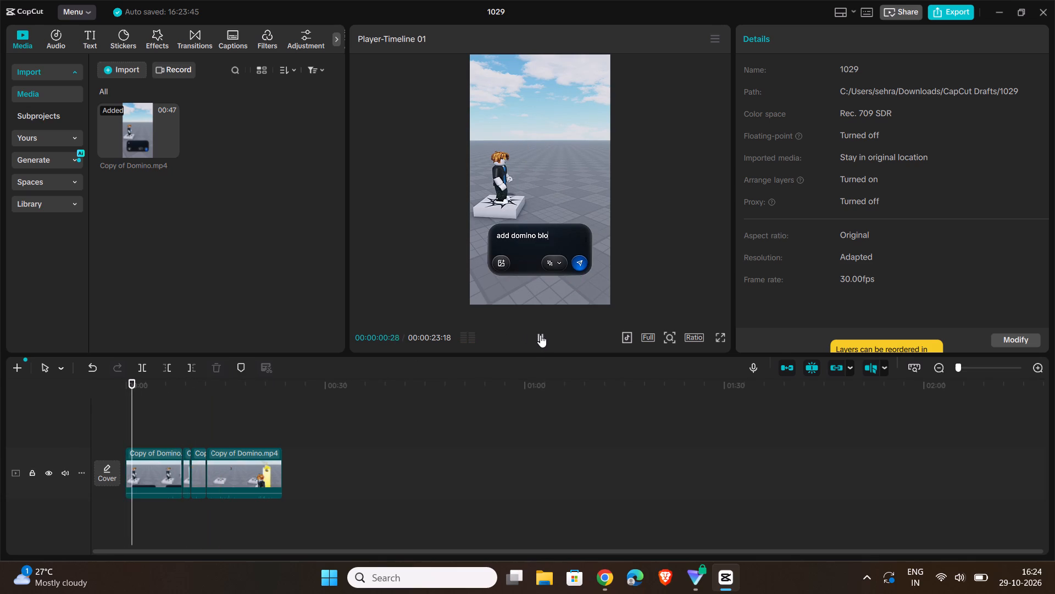
left_click(540, 335)
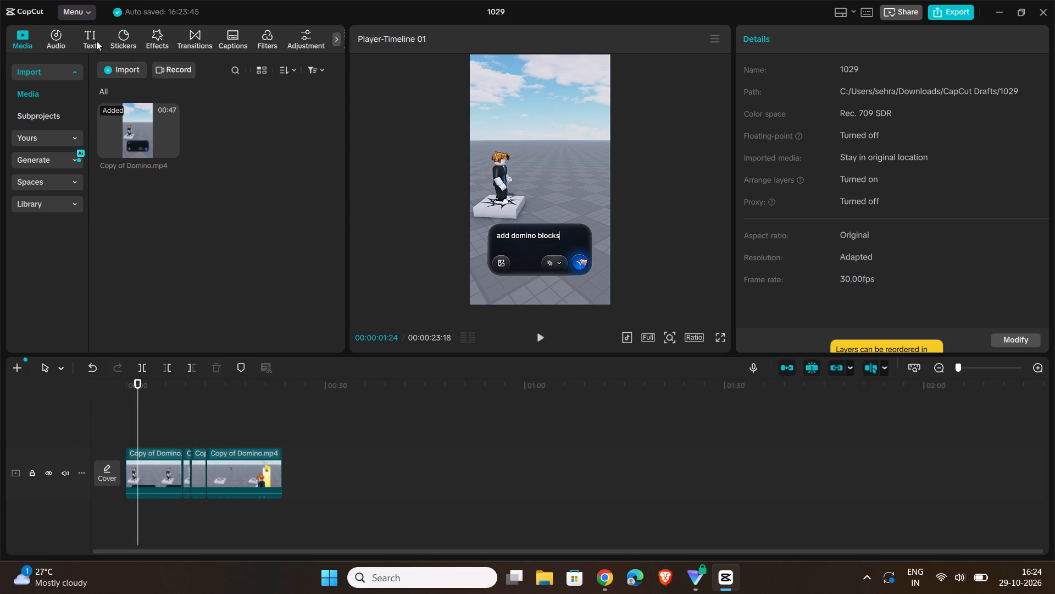
left_click(123, 73)
left_click(123, 94)
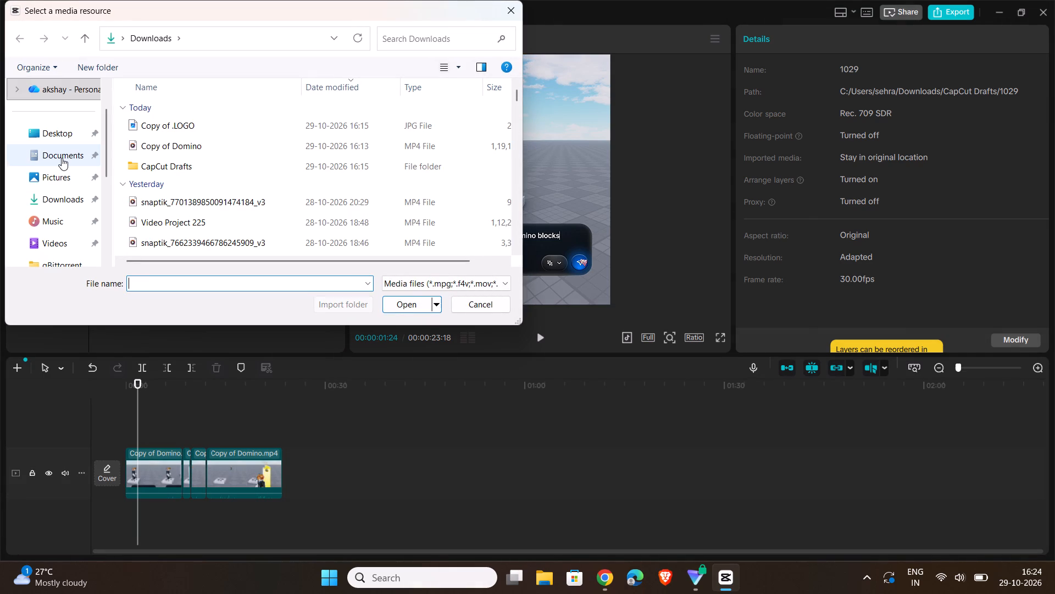
left_click(66, 154)
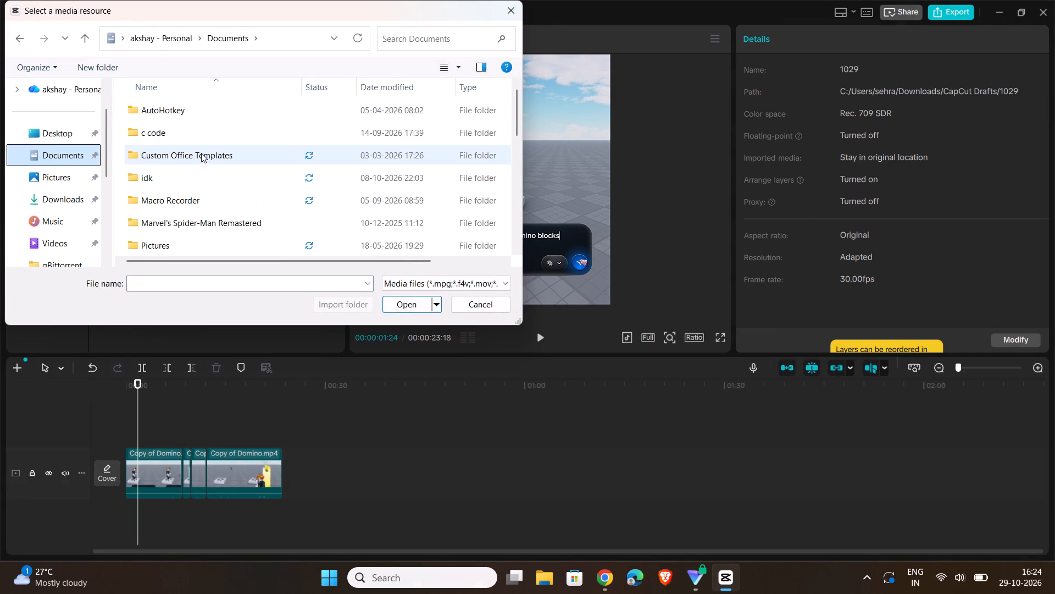
scroll(202, 148, "down", 4)
scroll(202, 145, "up", 1)
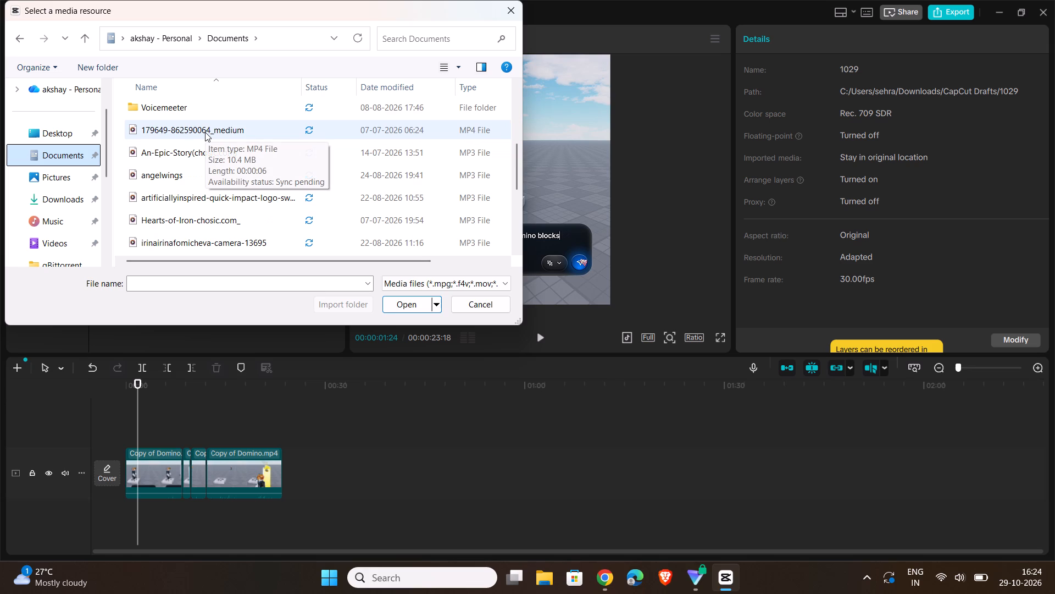
scroll(205, 132, "down", 1)
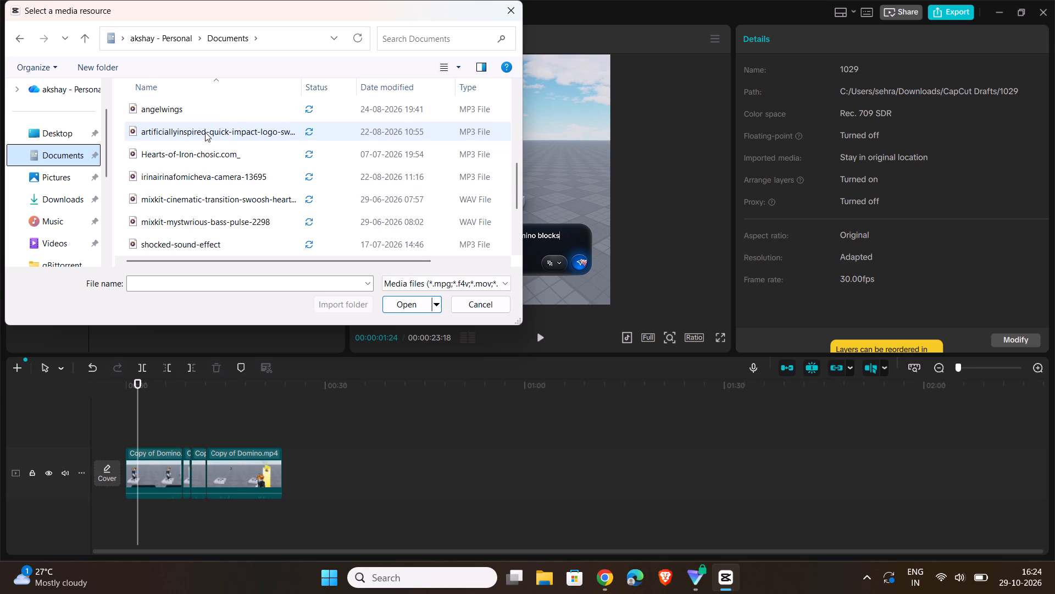
scroll(286, 181, "down", 1)
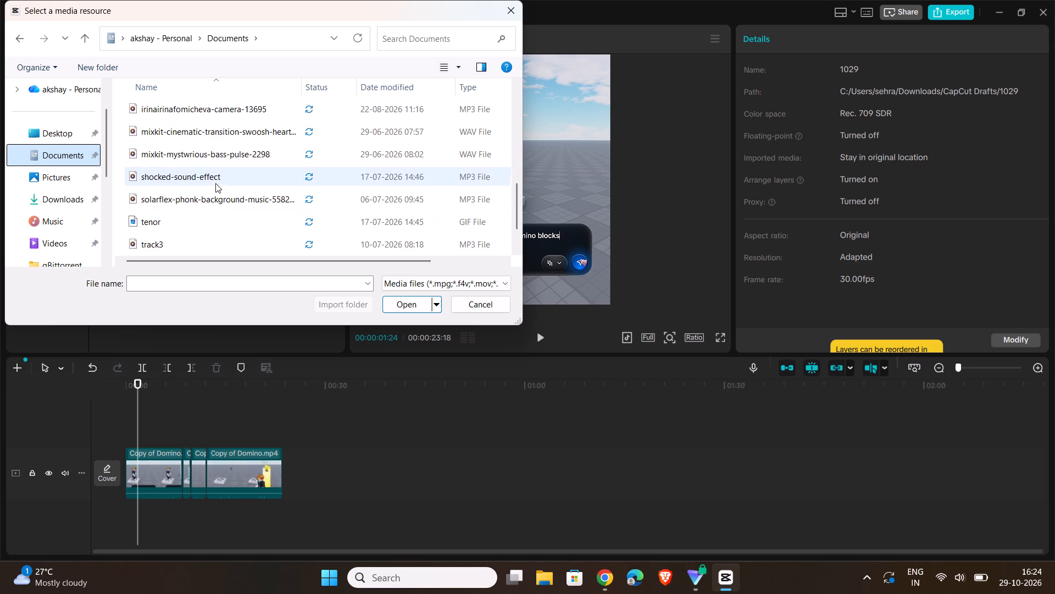
left_click(215, 178)
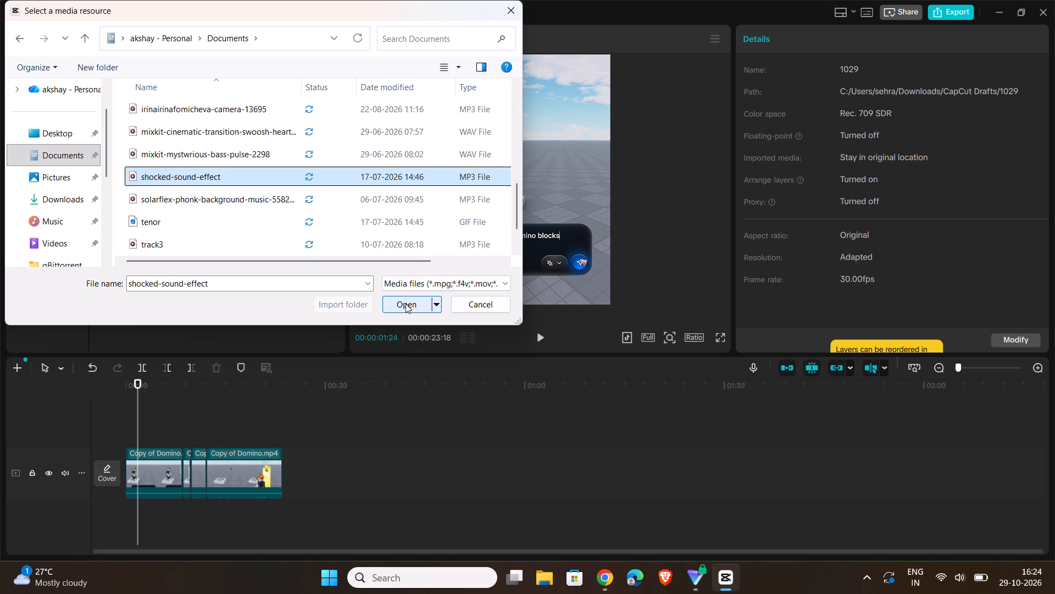
left_click(406, 304)
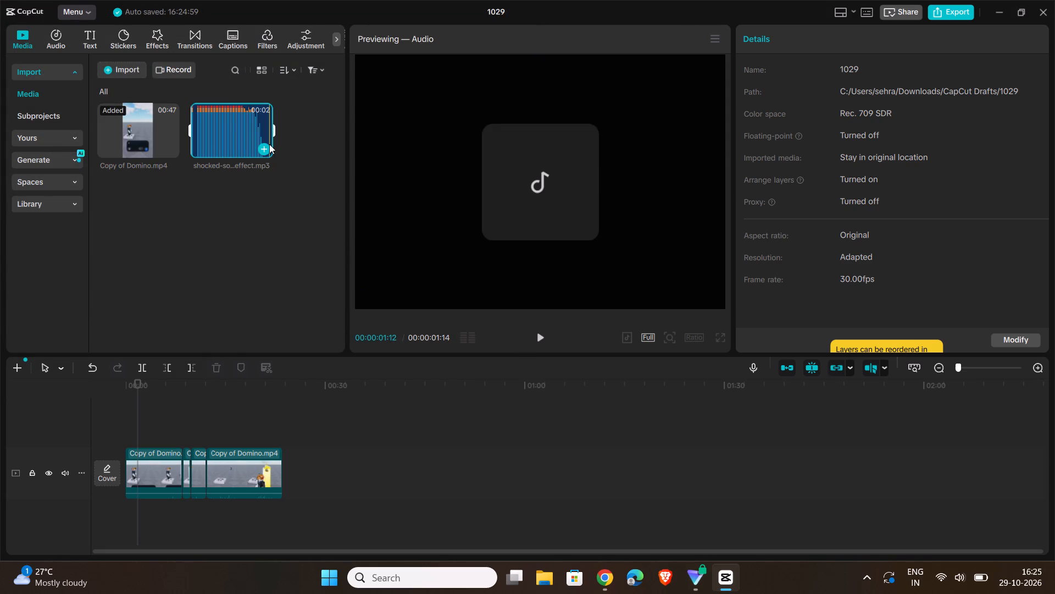
left_click(262, 145)
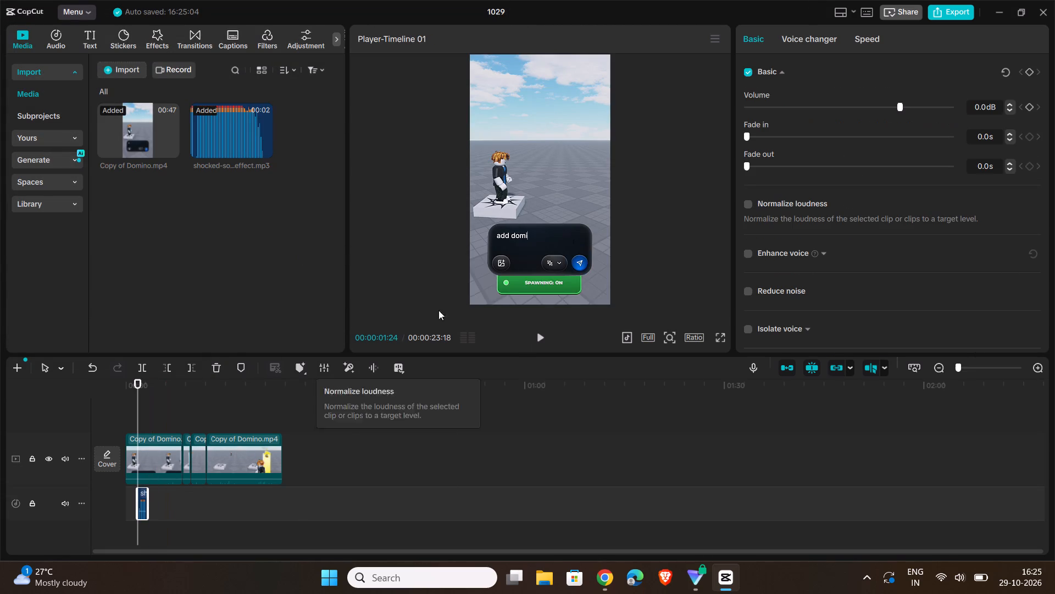
Play the opening from 00:00:01:24 and again from the start through about 00:00:02:27 to check the shocked sound effect's timing.
left_click(541, 334)
left_click(541, 334)
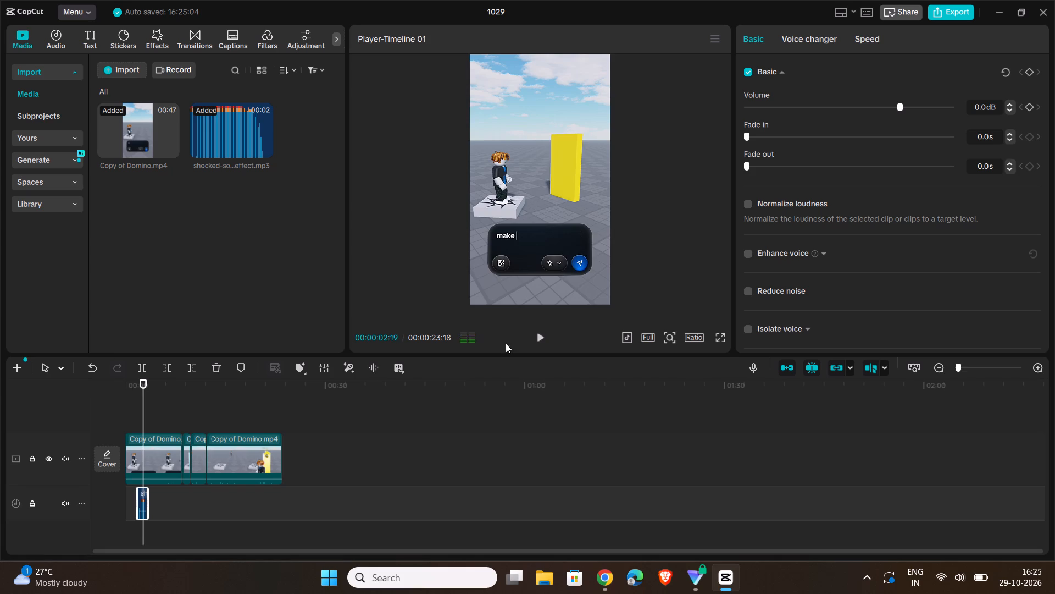
left_click_drag(144, 382, 0, 416)
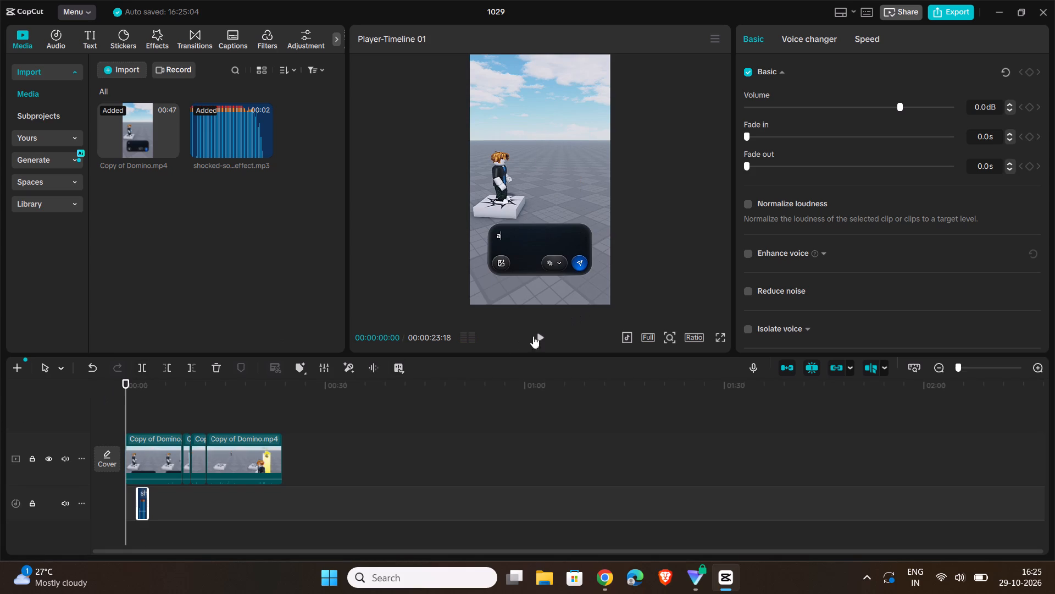
left_click(541, 335)
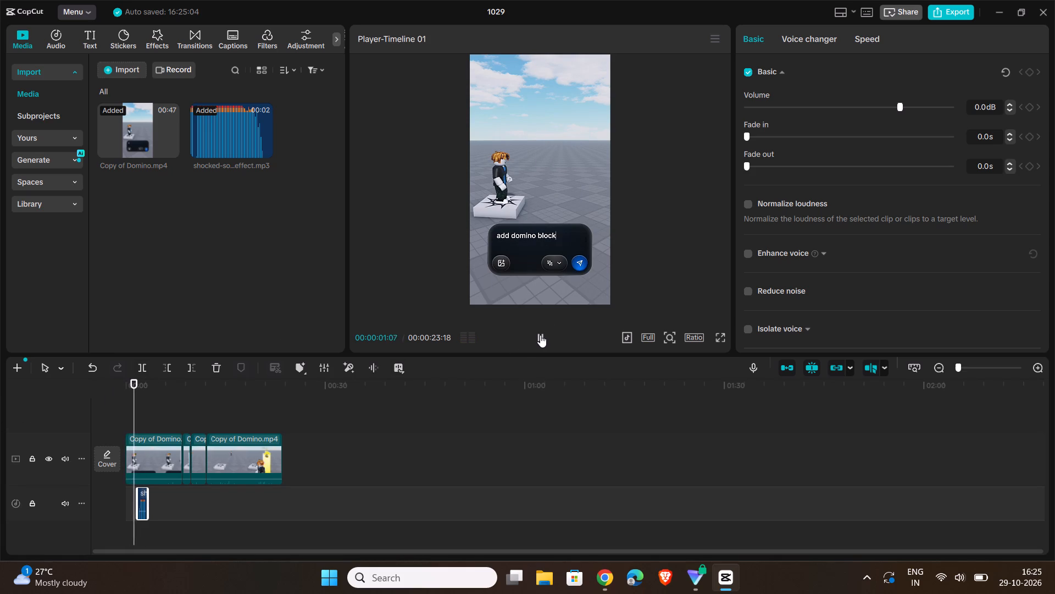
left_click(540, 335)
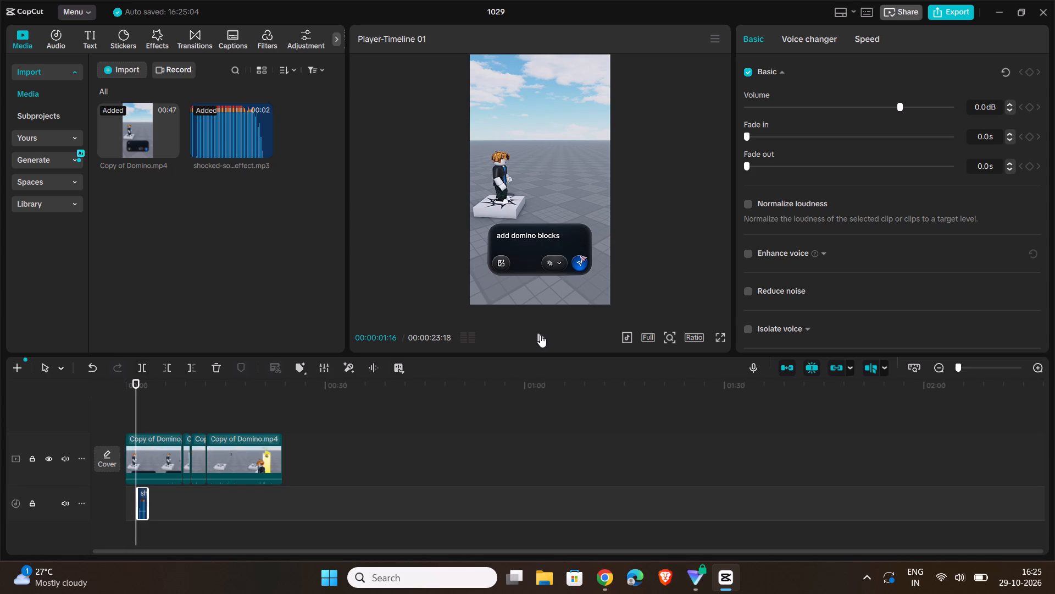
left_click(540, 335)
left_click(540, 335)
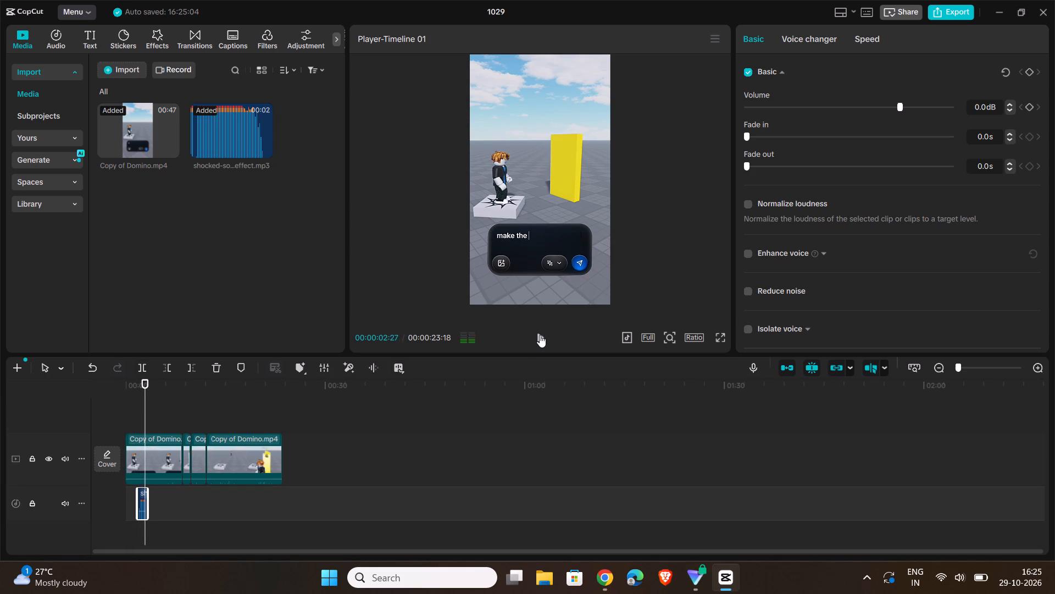
left_click_drag(147, 384, 131, 386)
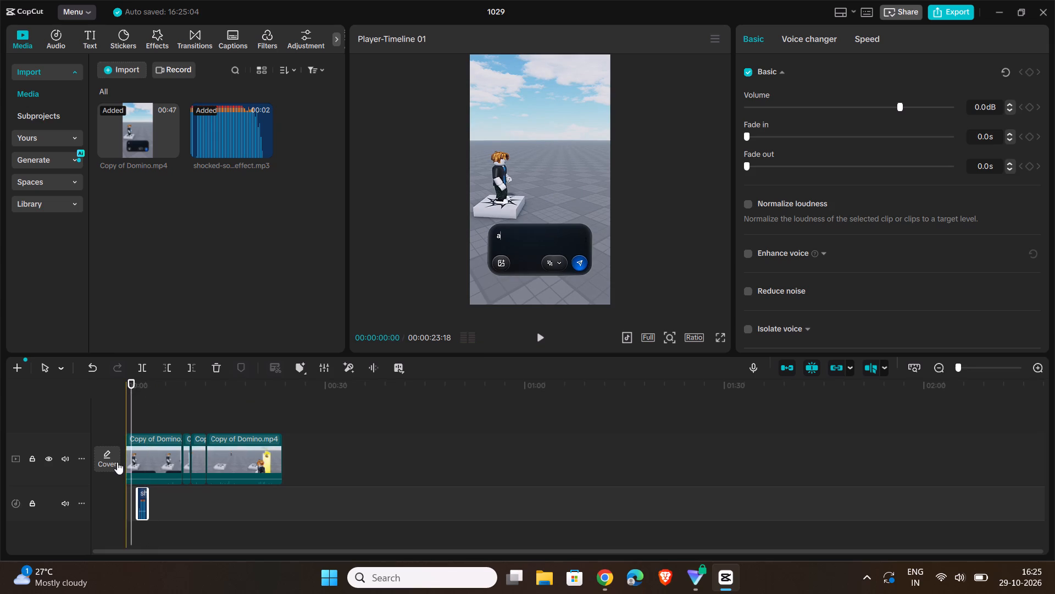
Find the frame where the first yellow domino appears, 00:00:02:13, and move the shocked sound effect so it starts there.
left_click(143, 497)
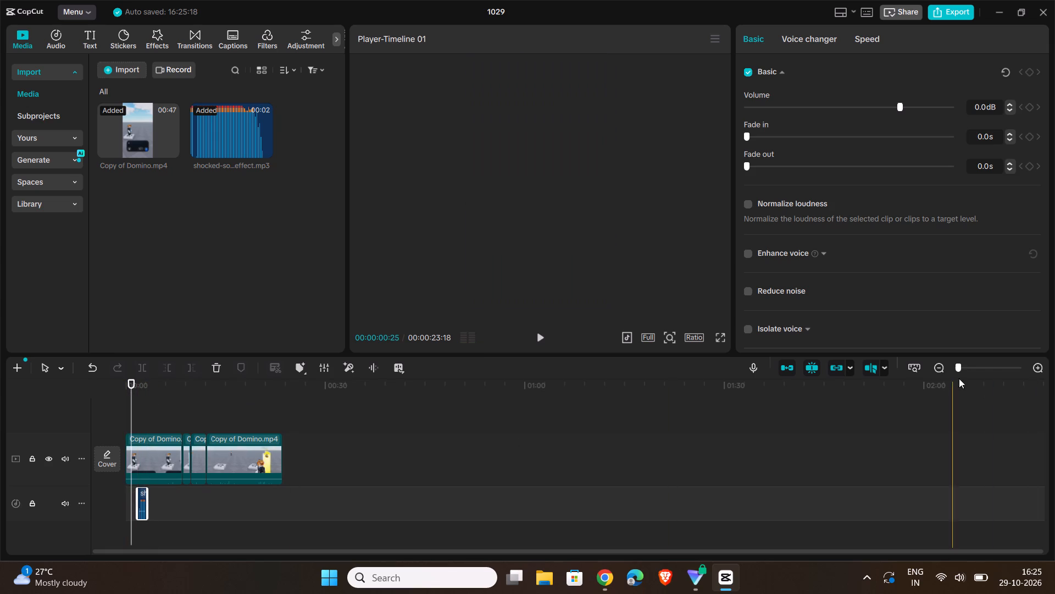
left_click_drag(960, 367, 981, 367)
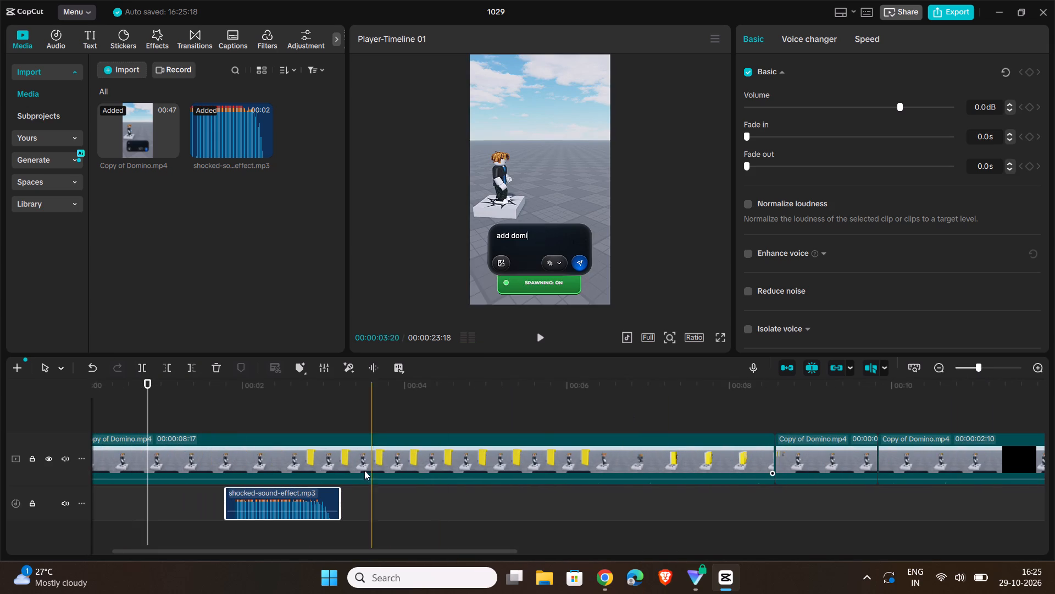
left_click_drag(148, 381, 280, 380)
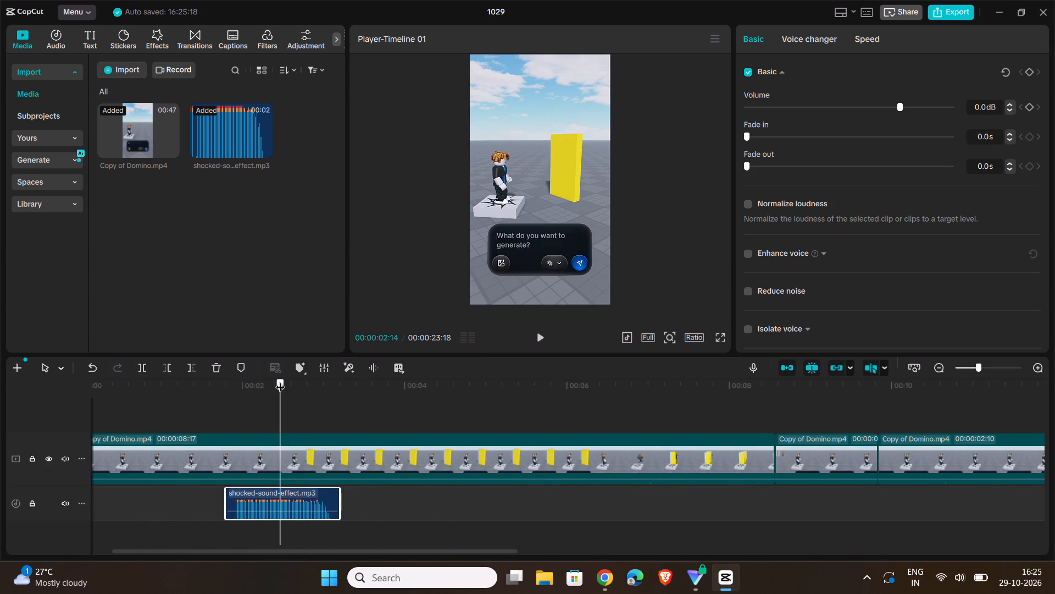
left_click_drag(280, 380, 251, 384)
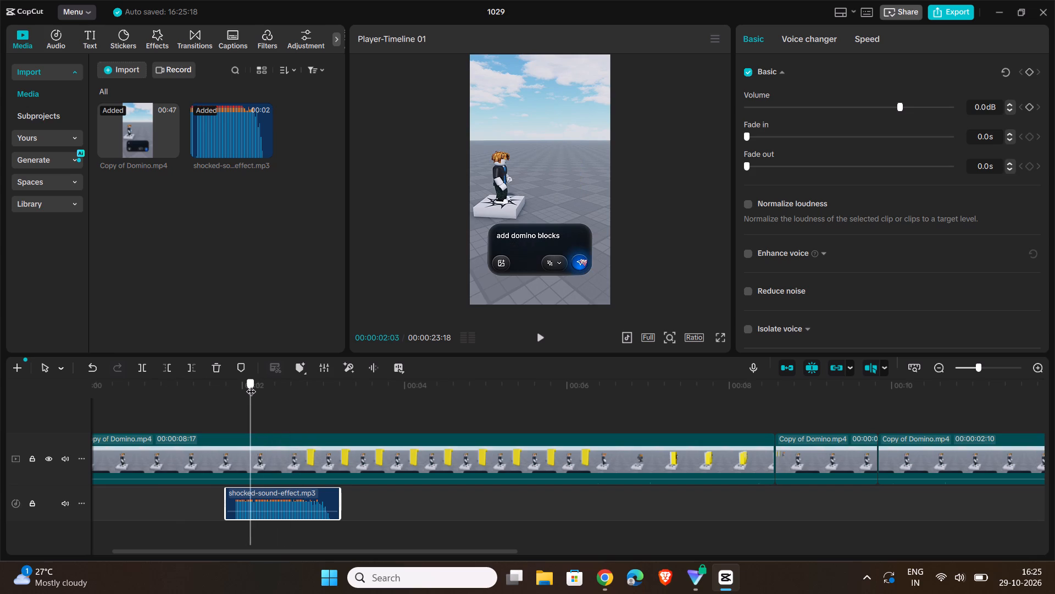
left_click_drag(251, 384, 264, 384)
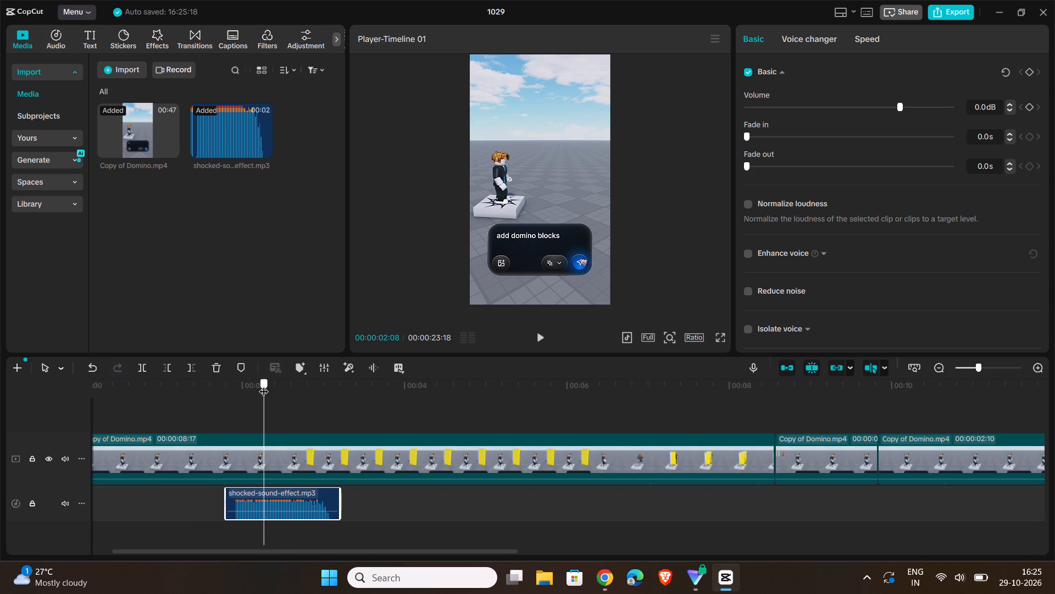
left_click_drag(264, 384, 270, 384)
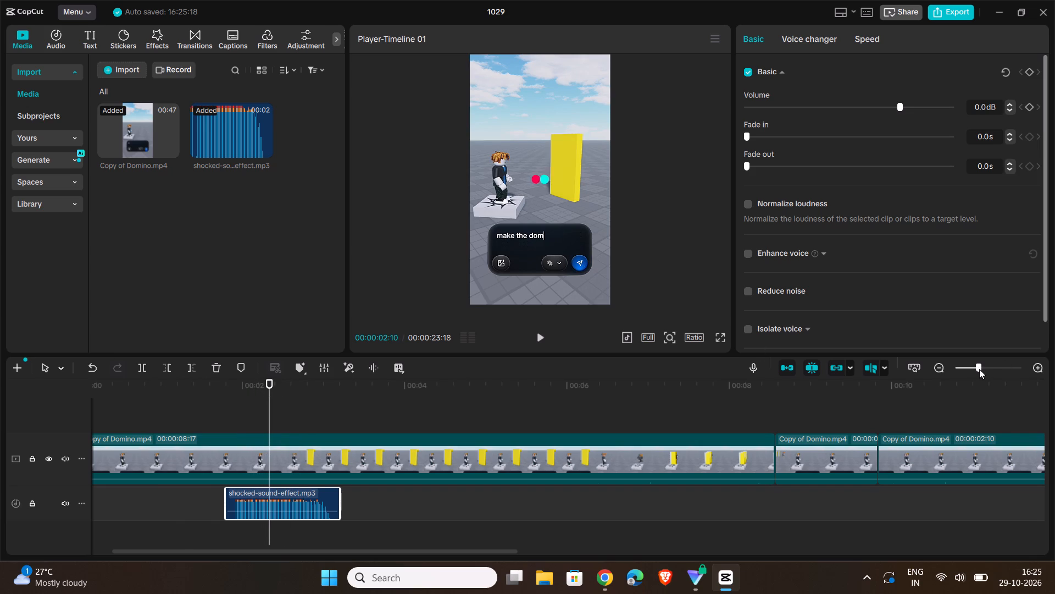
left_click_drag(979, 368, 1054, 383)
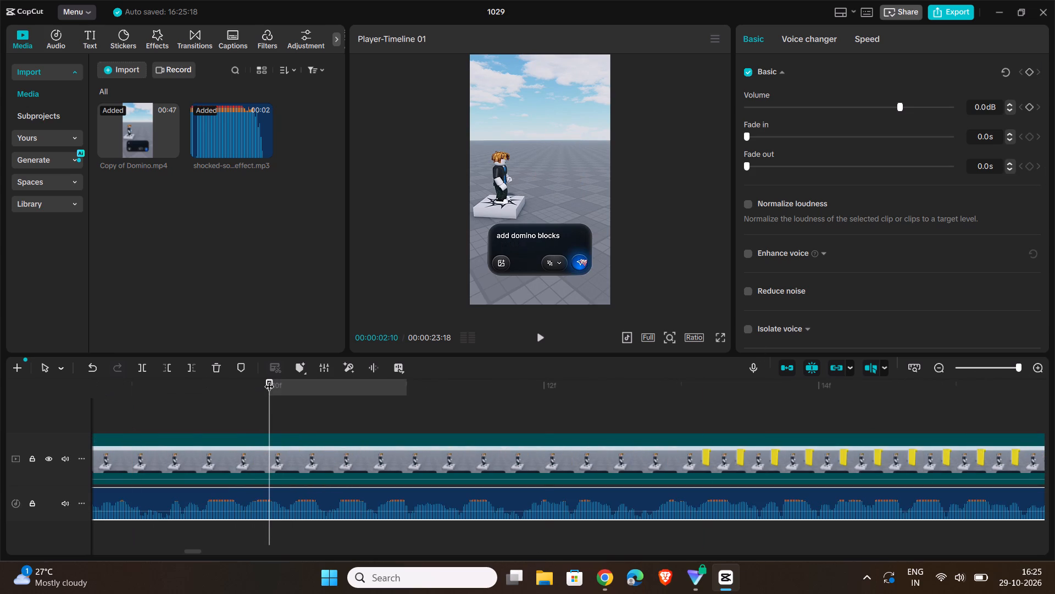
left_click_drag(269, 380, 692, 402)
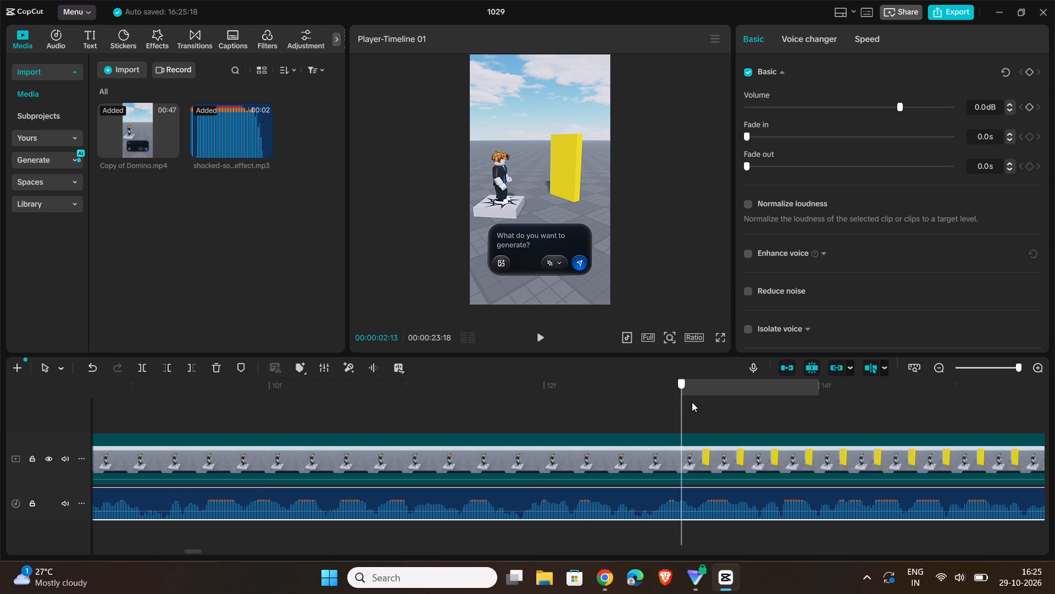
left_click_drag(692, 402, 675, 402)
left_click_drag(675, 402, 684, 381)
left_click_drag(1018, 365, 1015, 365)
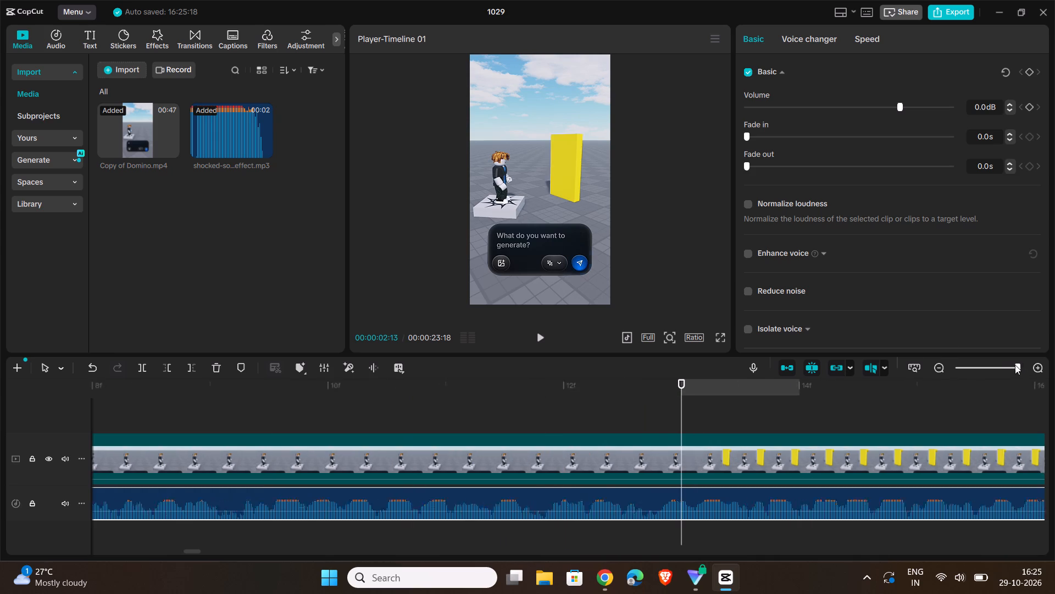
left_click_drag(1015, 365, 982, 366)
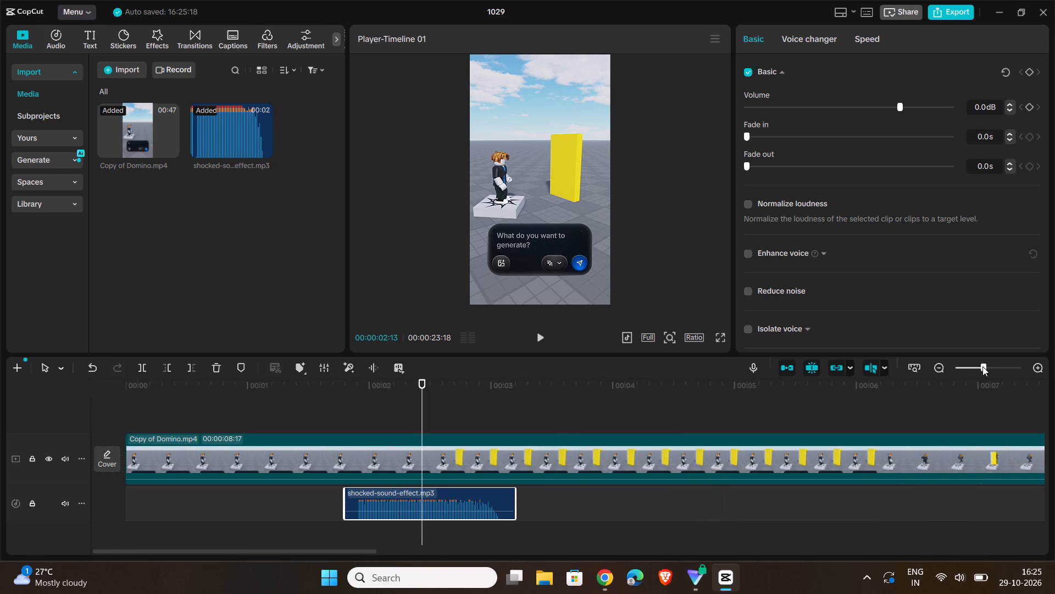
left_click_drag(982, 366, 968, 366)
left_click_drag(226, 497, 227, 496)
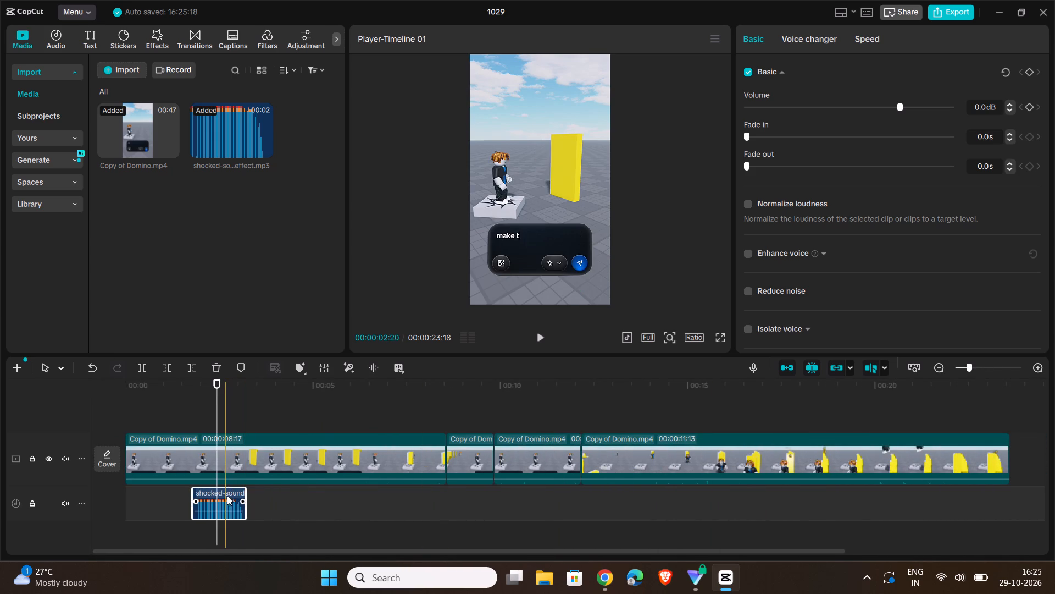
left_click_drag(227, 496, 246, 496)
Play from 00:00:01:07 to about 00:00:05:10, and replay from about 00:00:02:00 to 00:00:03:01, checking the sound against the domino's appearance.
left_click_drag(215, 388, 172, 396)
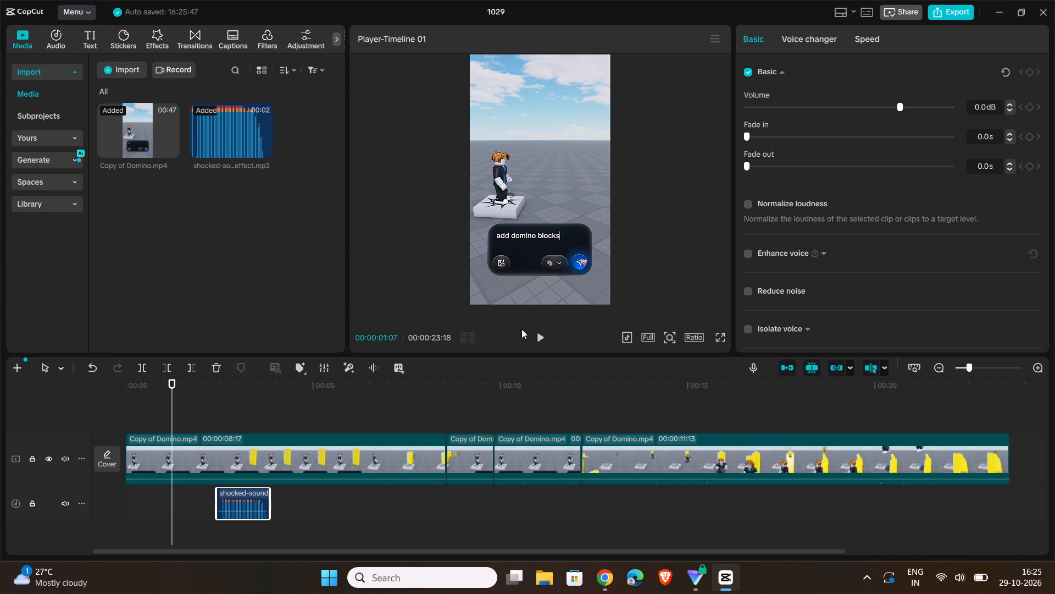
left_click(539, 339)
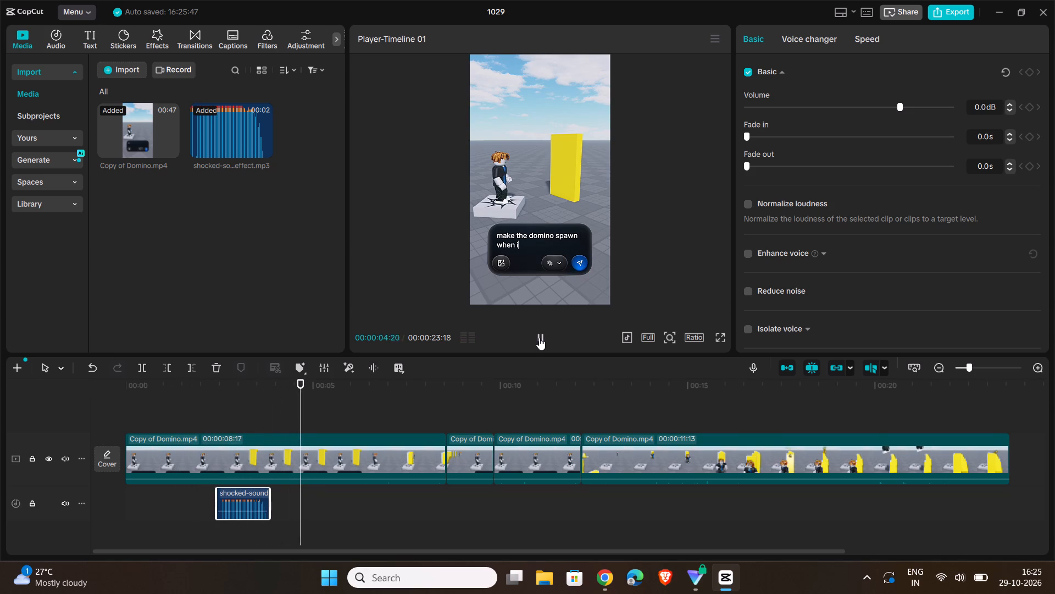
left_click(539, 338)
left_click_drag(325, 382, 206, 408)
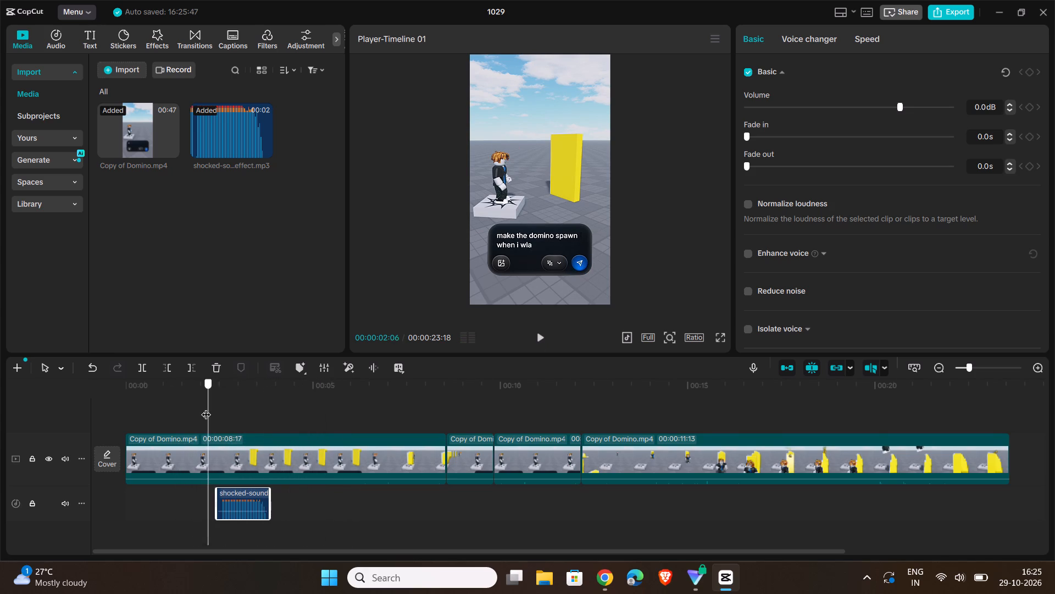
left_click_drag(206, 408, 198, 410)
left_click(542, 337)
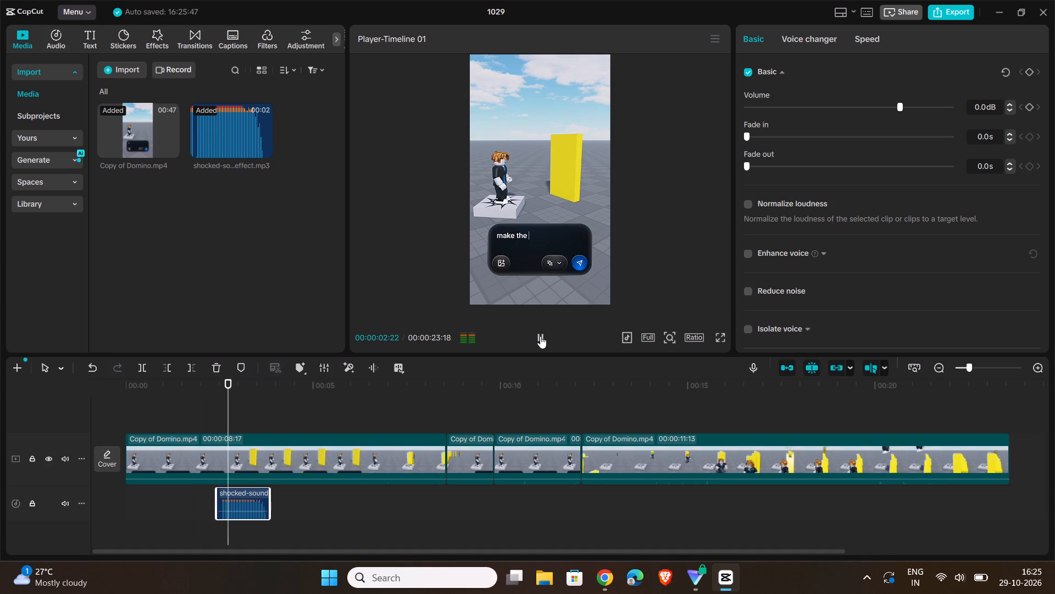
left_click(540, 336)
Shift the shocked sound effect slightly earlier, to start at about 00:00:02:08, just before the first domino appears.
left_click_drag(249, 496, 248, 496)
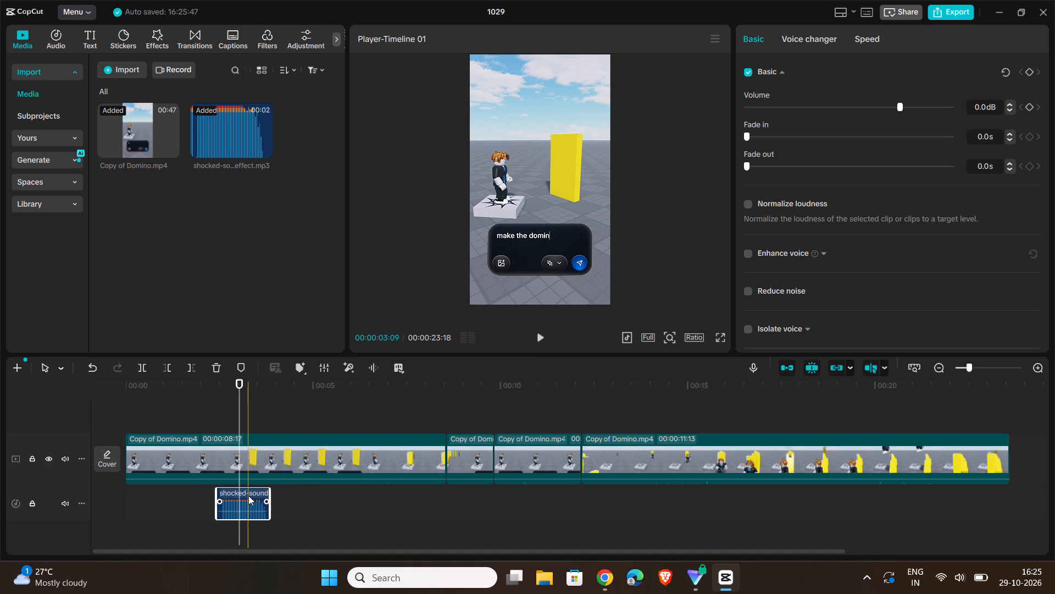
left_click_drag(248, 496, 243, 496)
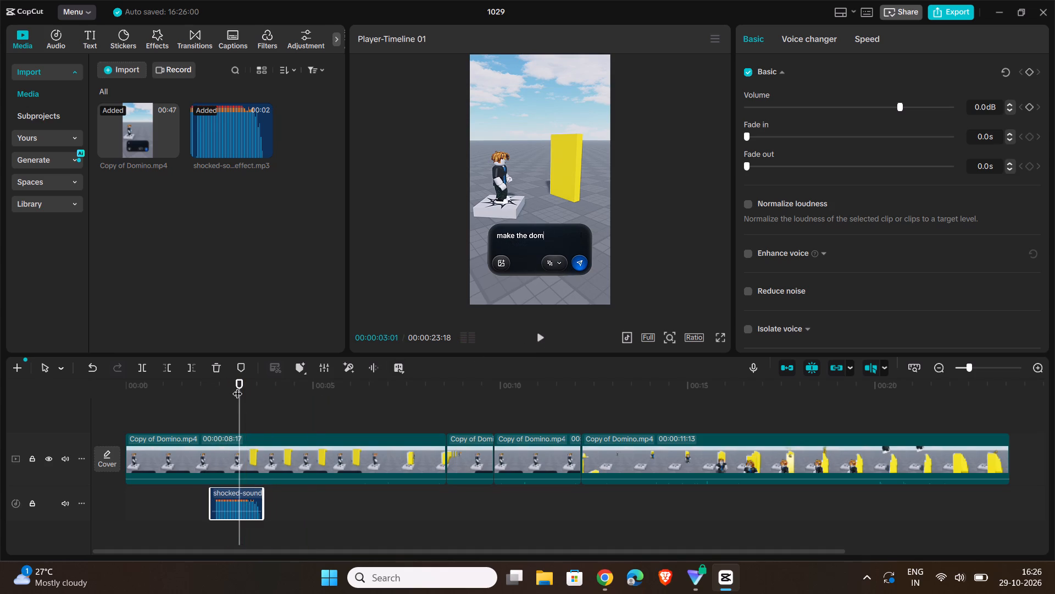
Review the edit from about 00:00:01:20 to about 00:00:14:00, and replay the section from about 00:00:07:04 to 00:00:09:02.
left_click_drag(238, 383, 189, 404)
left_click(543, 339)
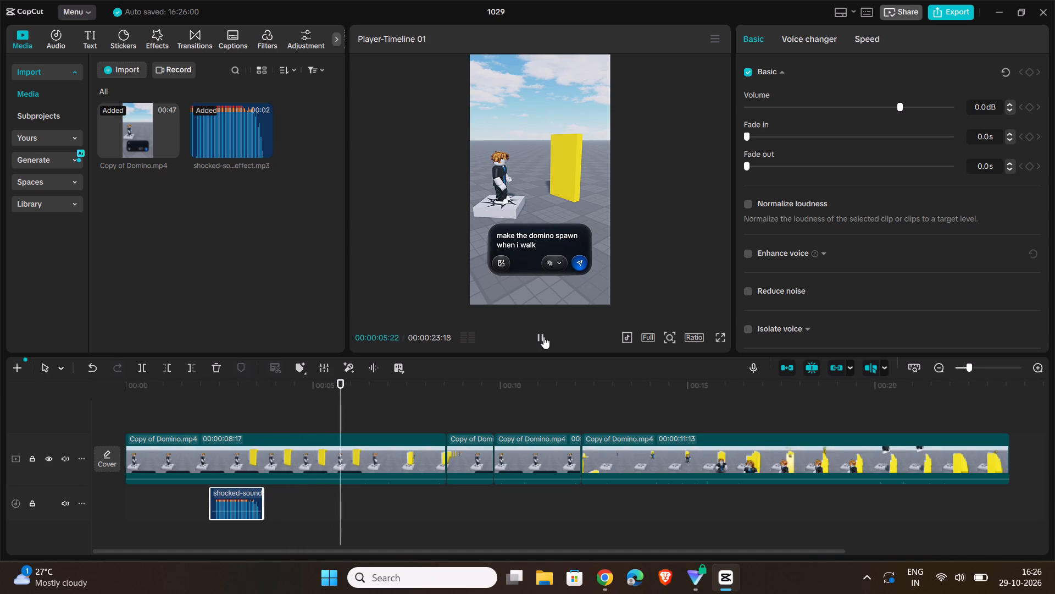
left_click(543, 337)
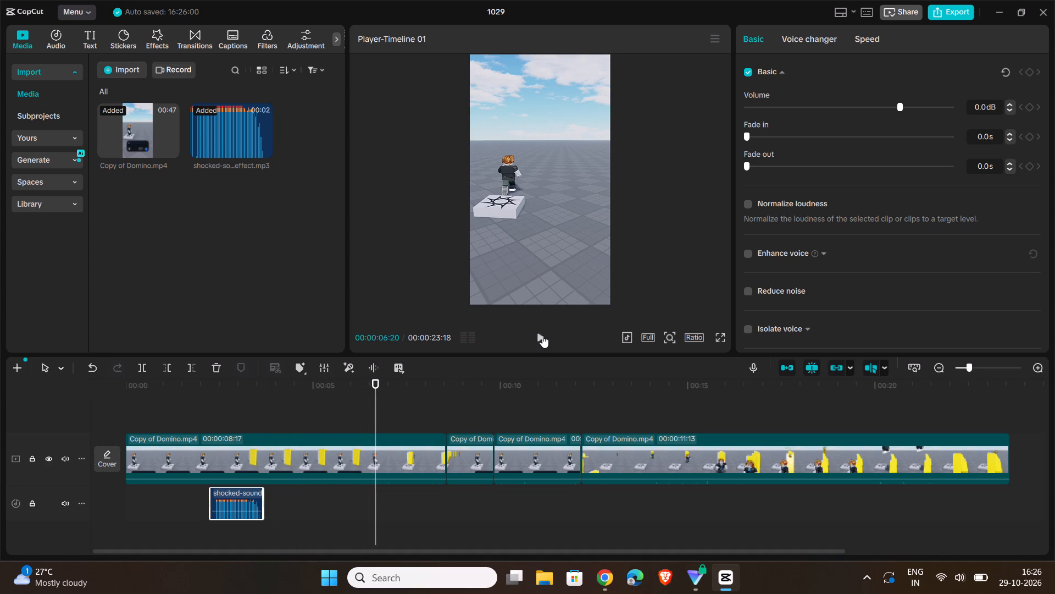
left_click(541, 335)
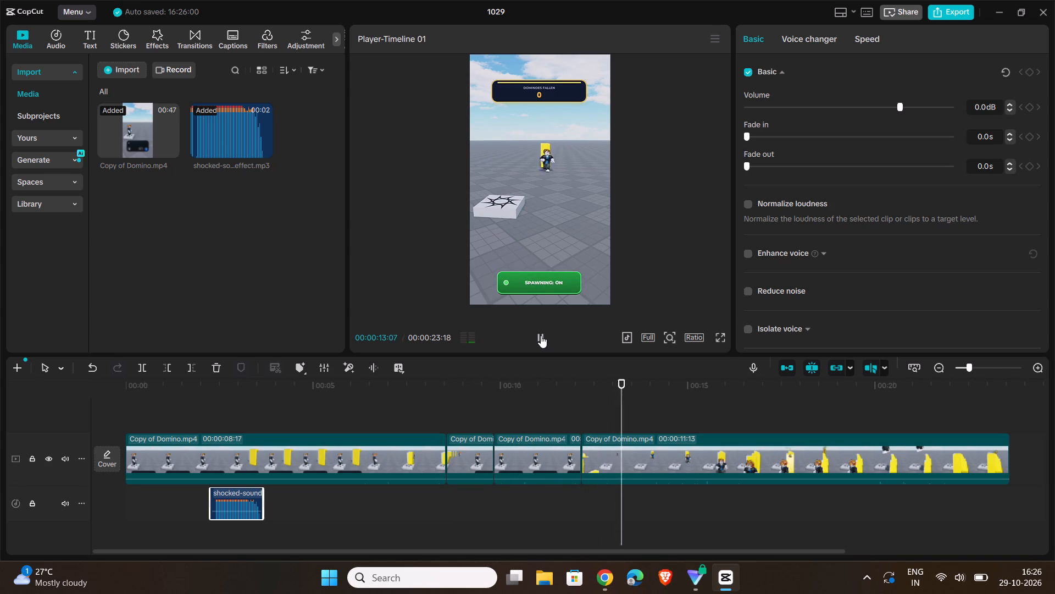
left_click(541, 335)
left_click_drag(650, 382, 393, 407)
left_click(540, 338)
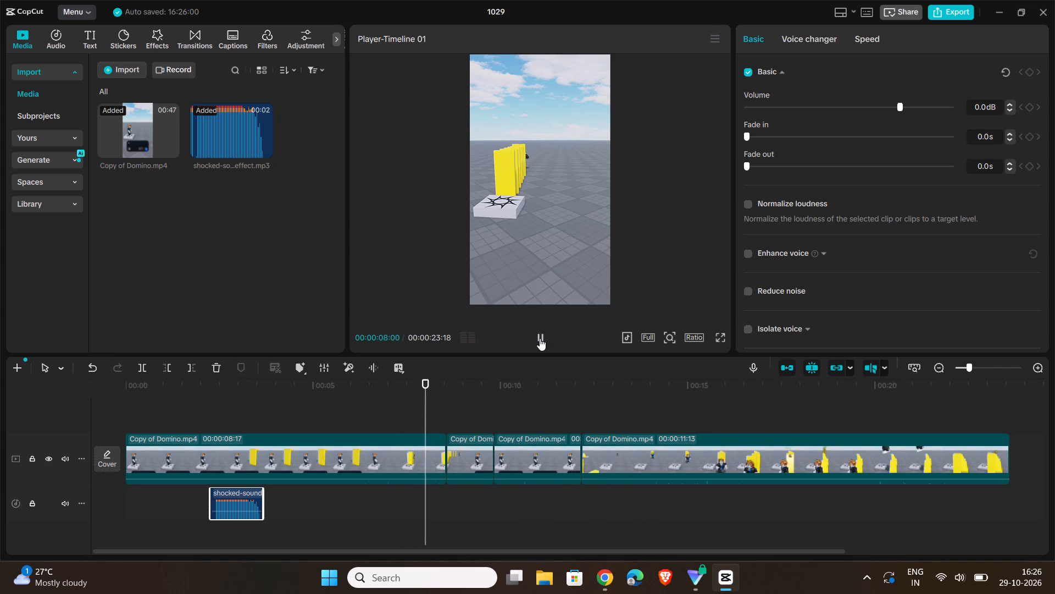
left_click(540, 338)
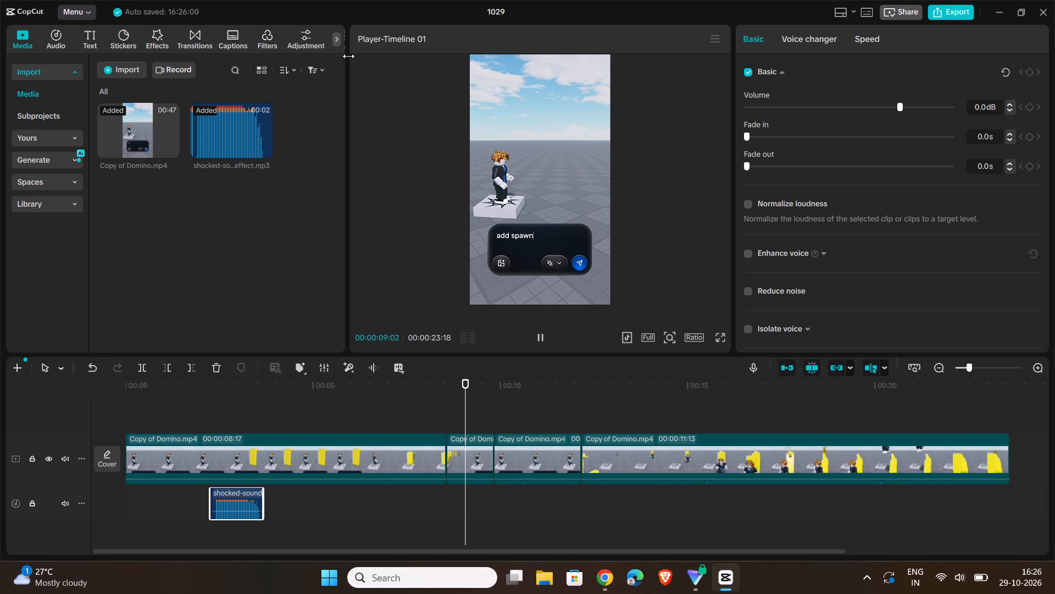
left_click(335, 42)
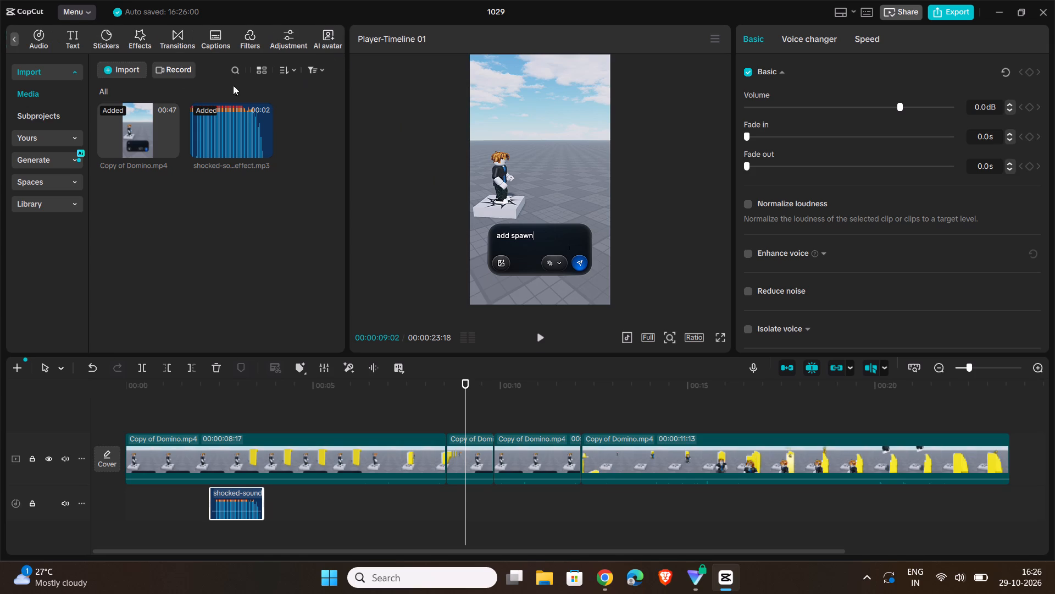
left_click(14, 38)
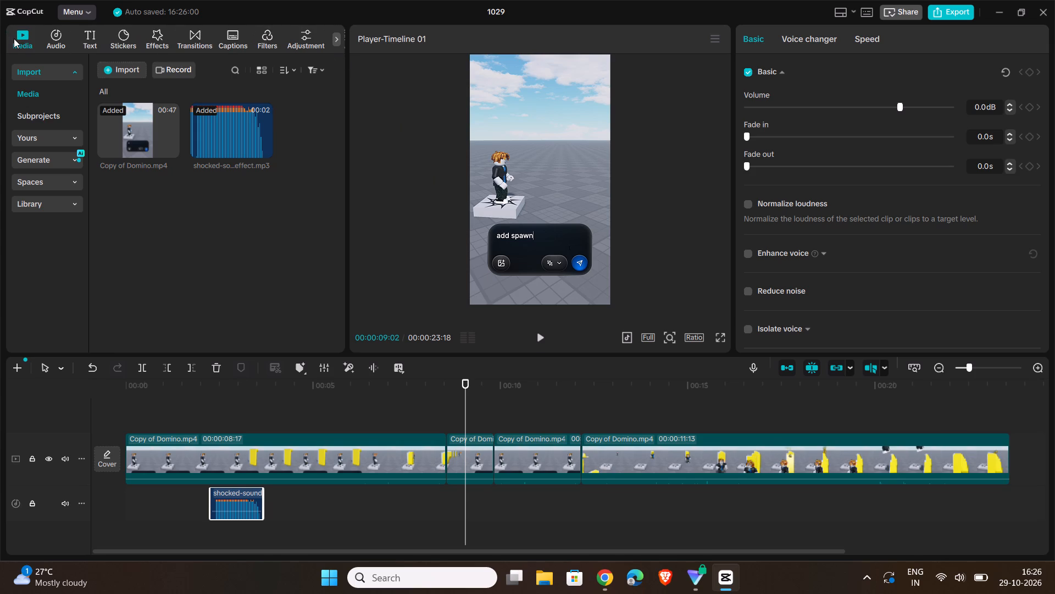
Look through the captioning options and the first Domino clip's audio, voice changer and speed settings.
left_click(351, 435)
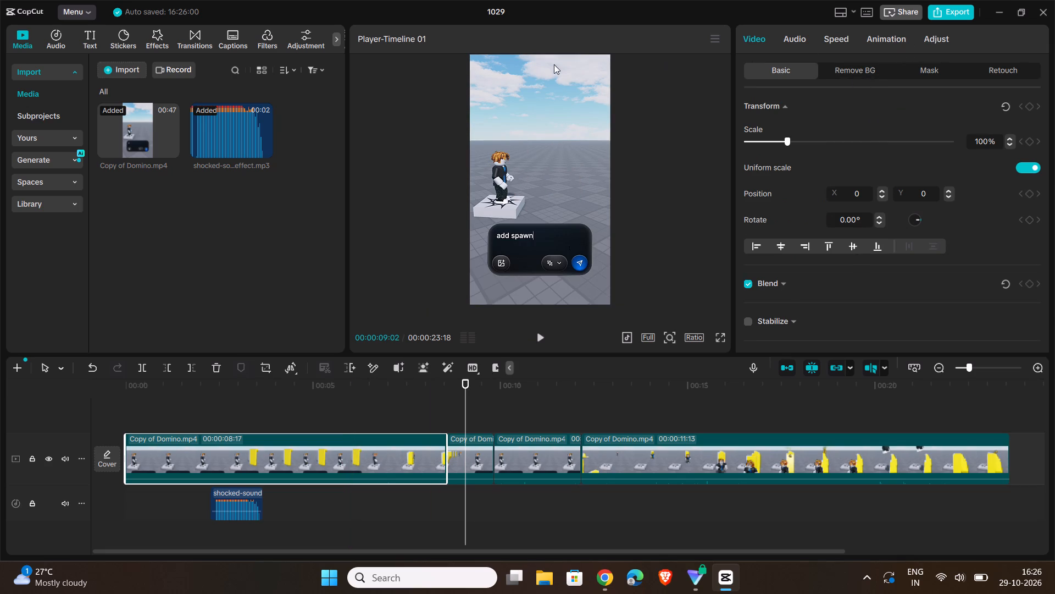
left_click(230, 39)
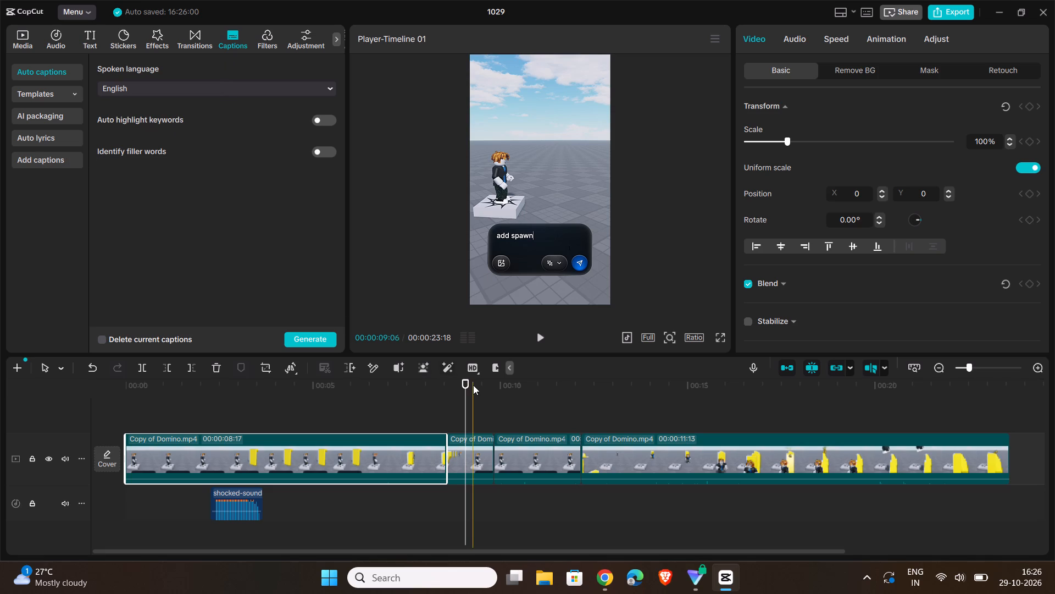
left_click_drag(465, 381, 0, 405)
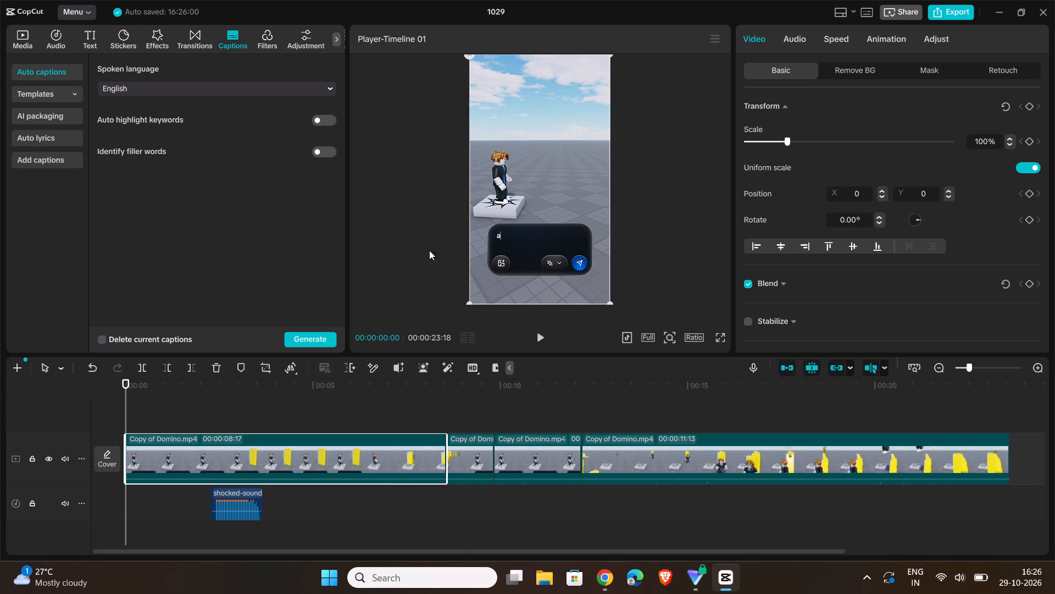
left_click(676, 94)
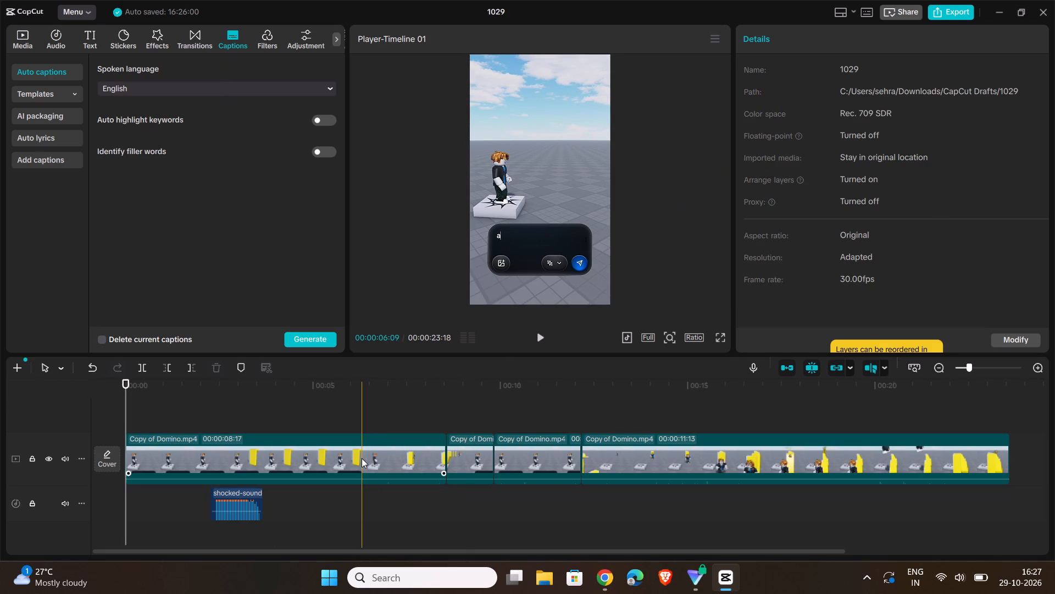
left_click(362, 458)
left_click(793, 37)
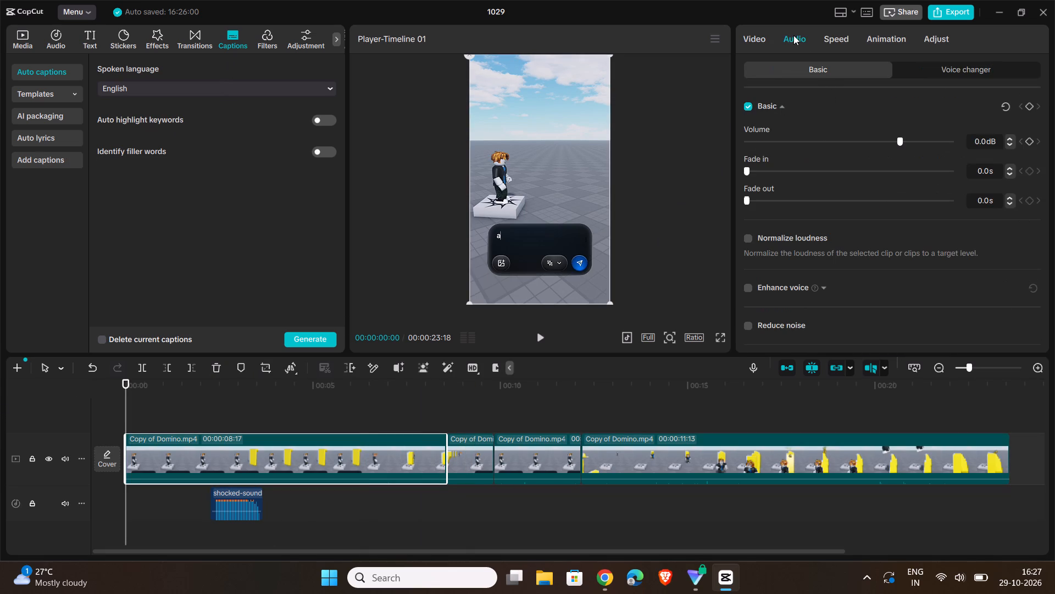
left_click(931, 66)
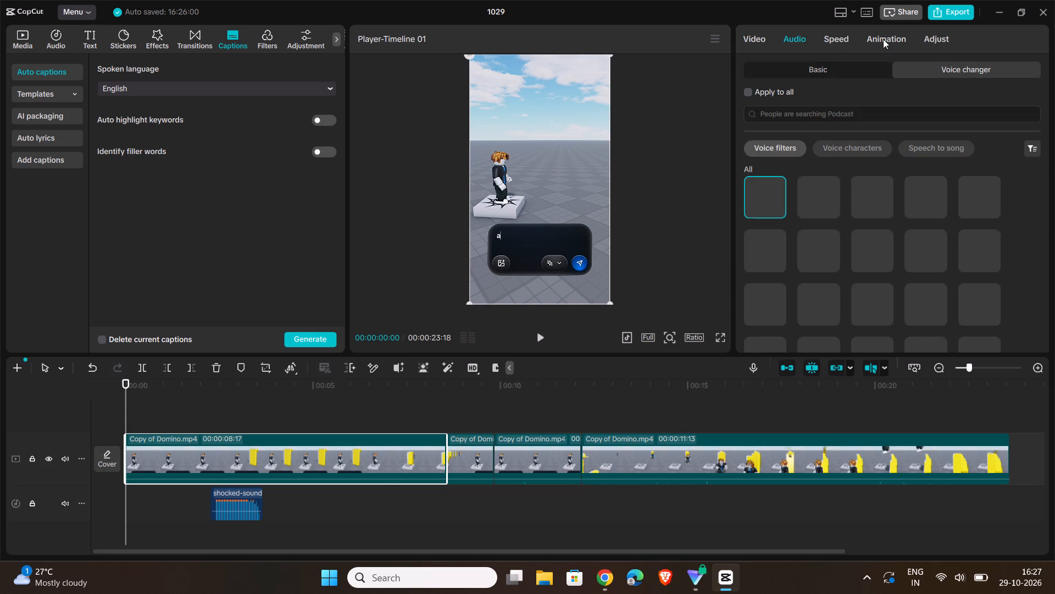
left_click(883, 39)
left_click(836, 39)
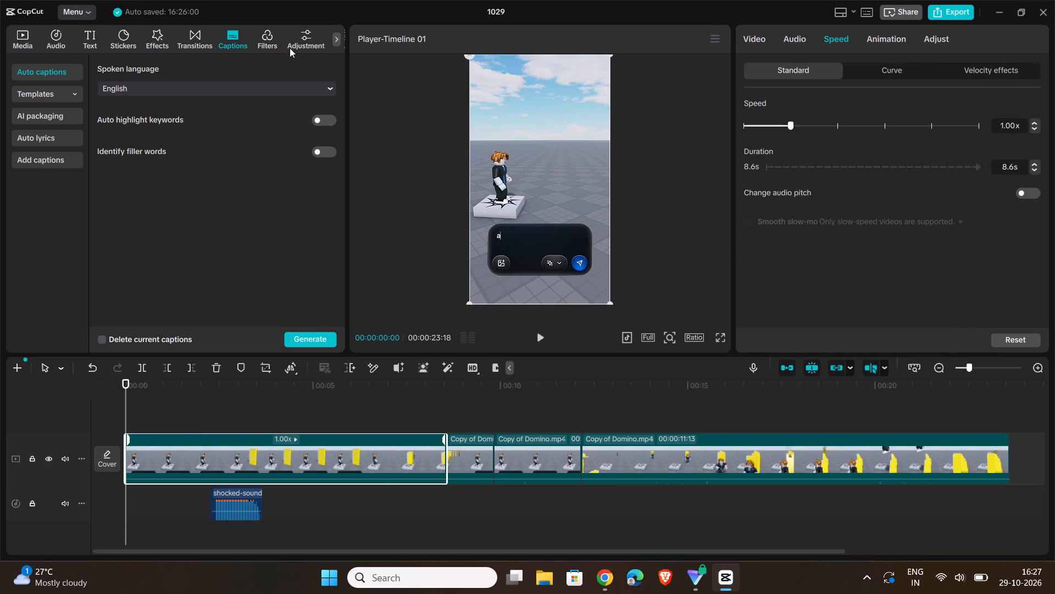
left_click(338, 40)
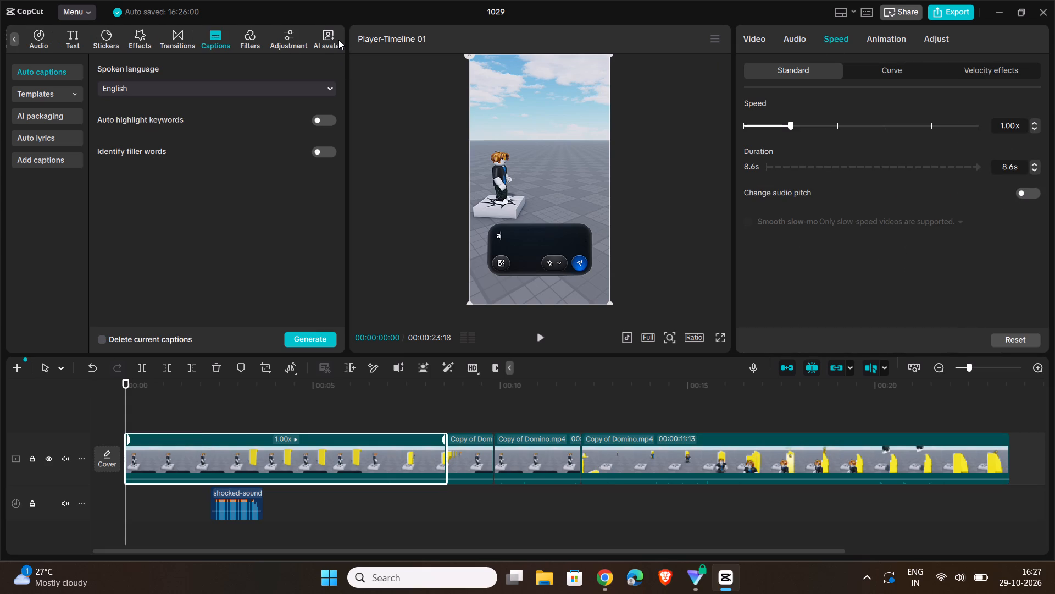
left_click_drag(54, 147, 54, 152)
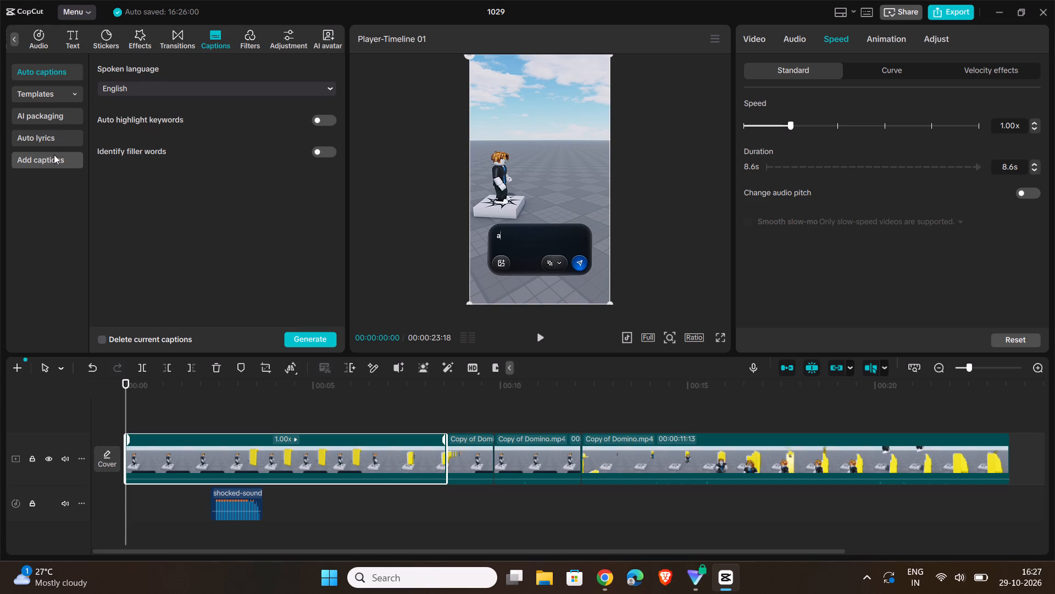
left_click(49, 163)
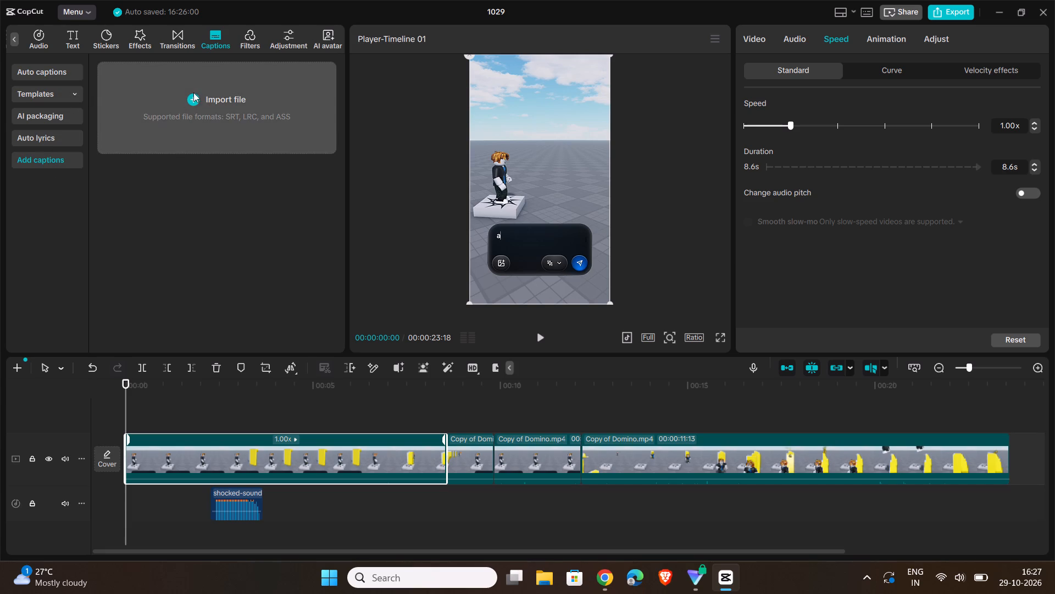
left_click_drag(127, 385, 98, 388)
left_click(53, 73)
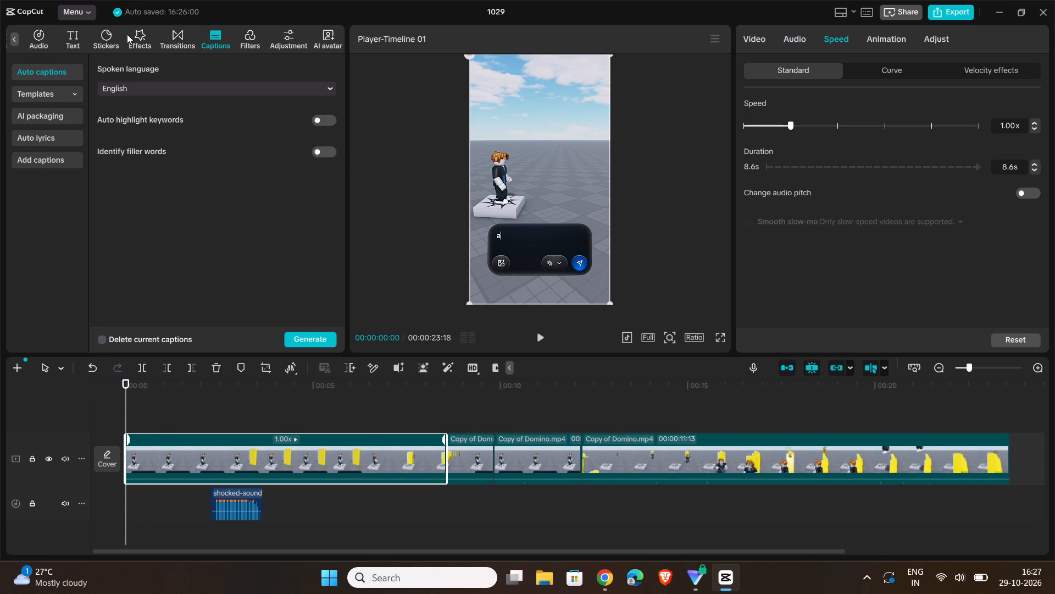
scroll(131, 35, "up", 13)
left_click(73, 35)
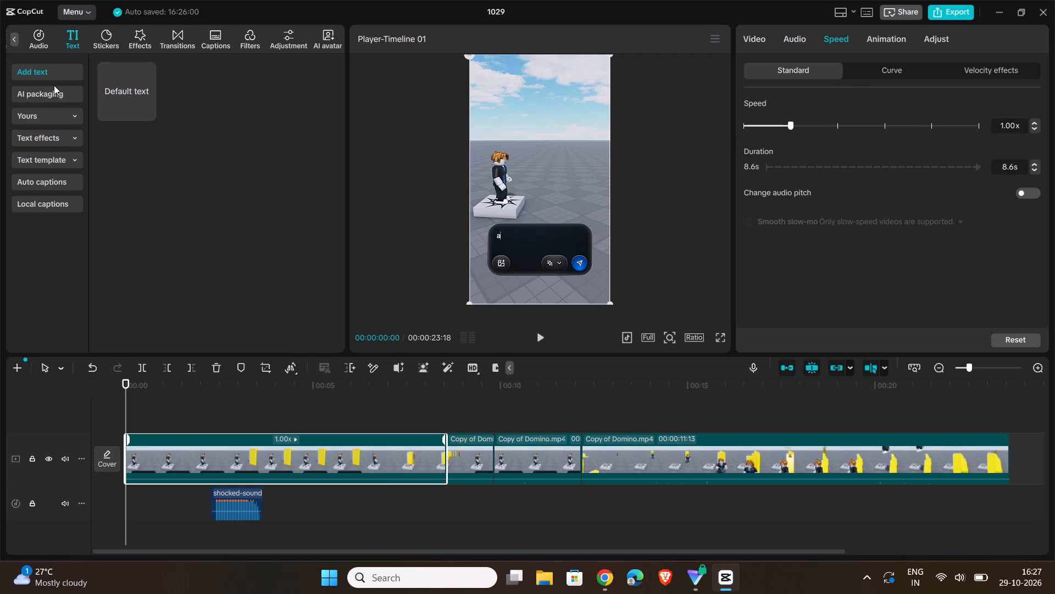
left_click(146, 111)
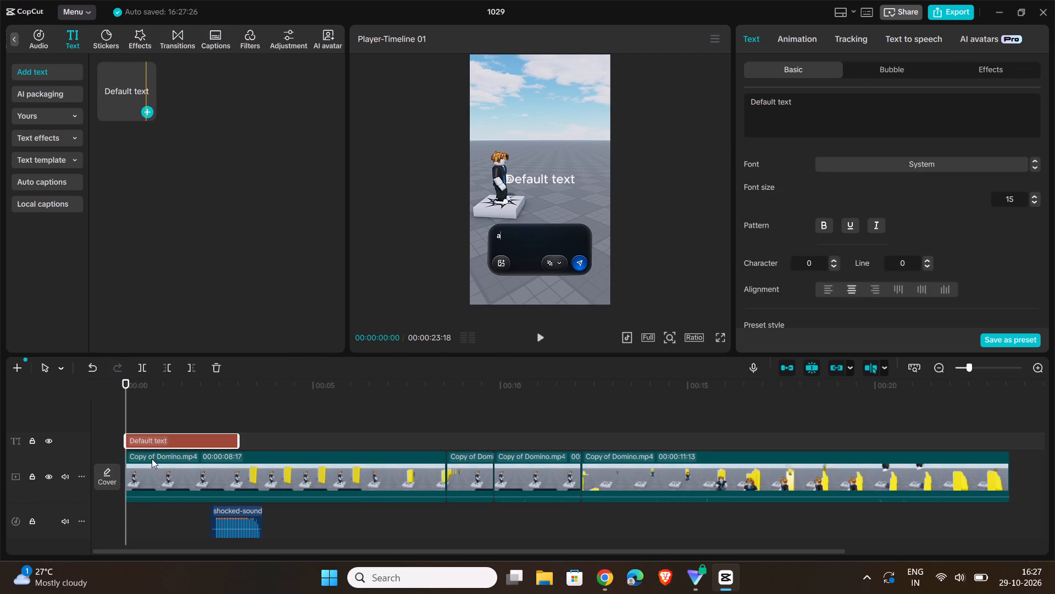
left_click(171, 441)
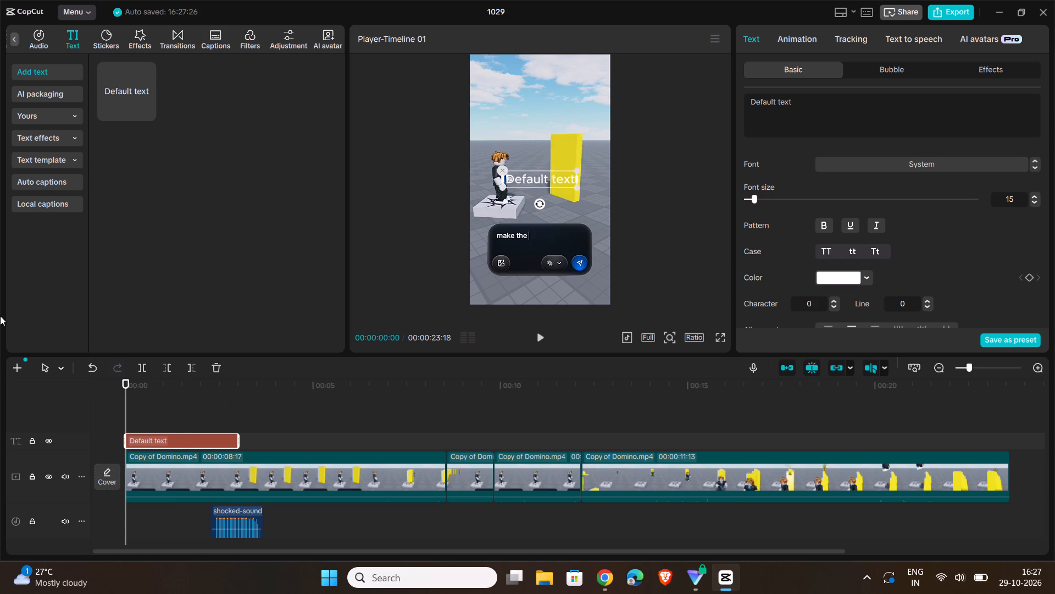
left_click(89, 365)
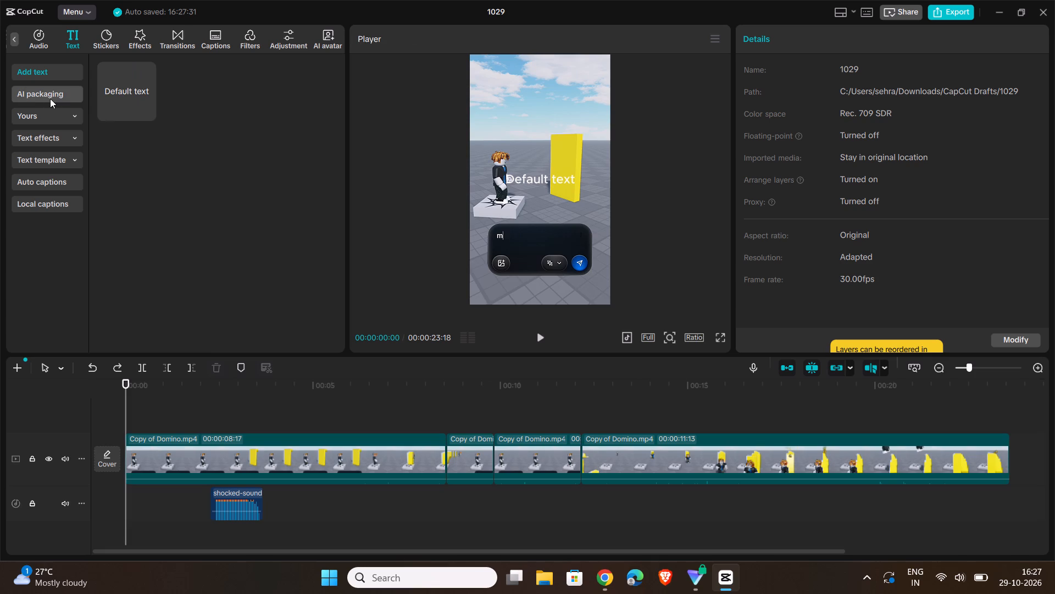
Browse the text effect styles, especially the Classic category, and preview one on the footage.
left_click(57, 118)
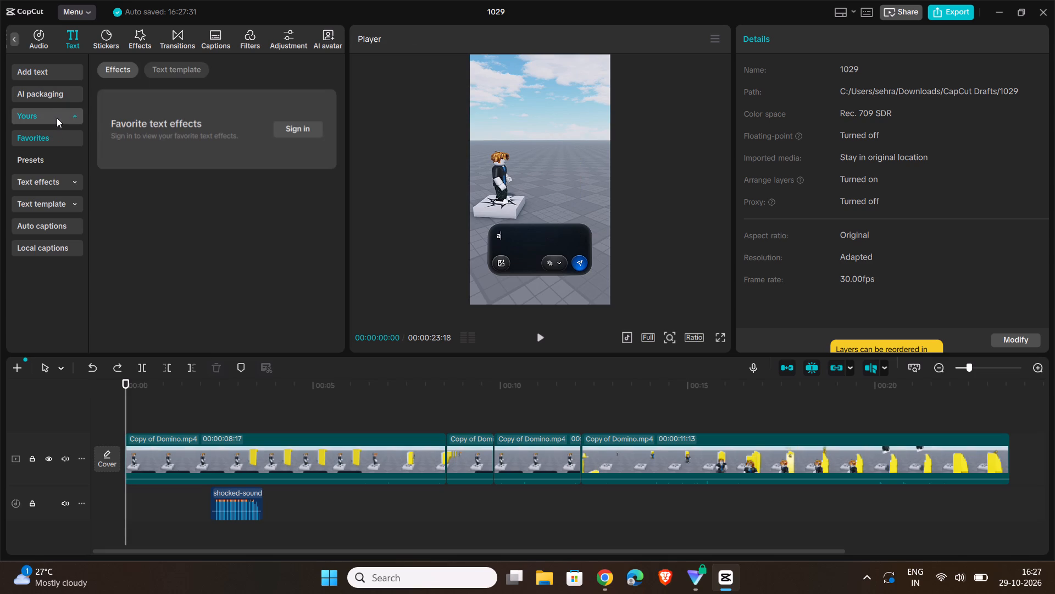
left_click(49, 184)
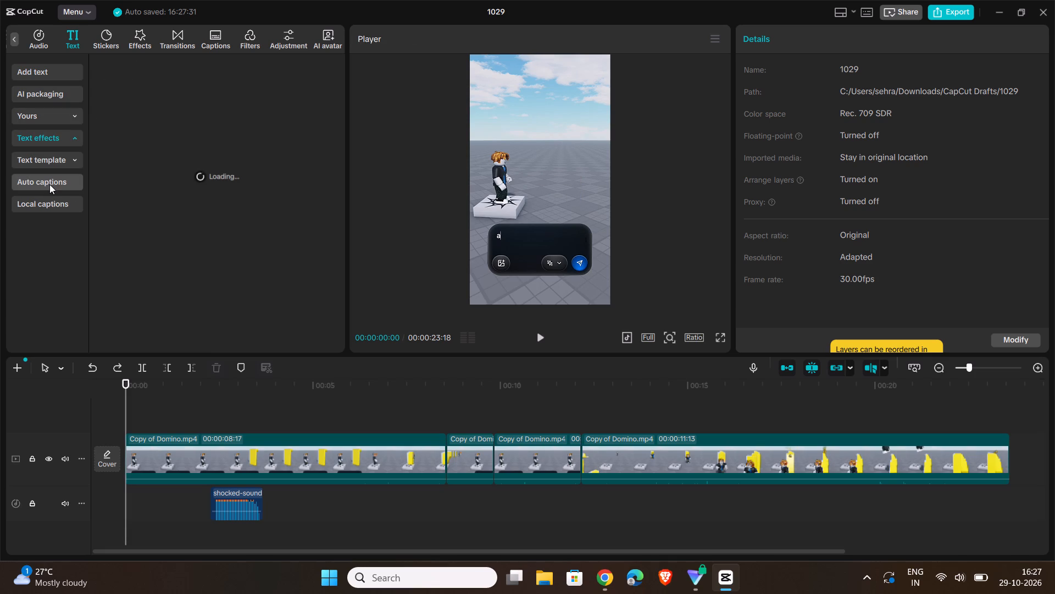
left_click(59, 160)
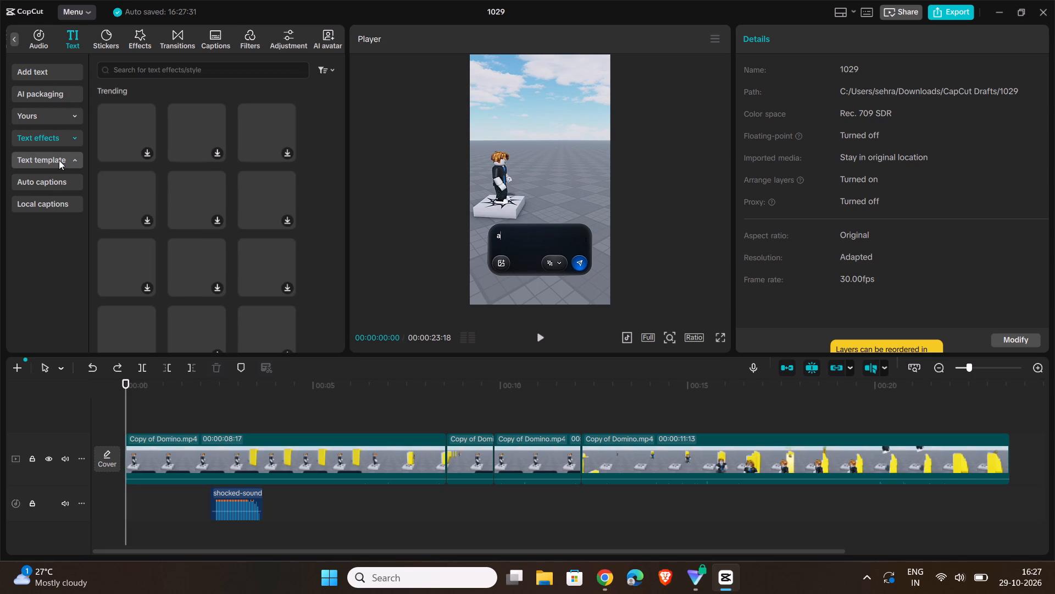
left_click(75, 138)
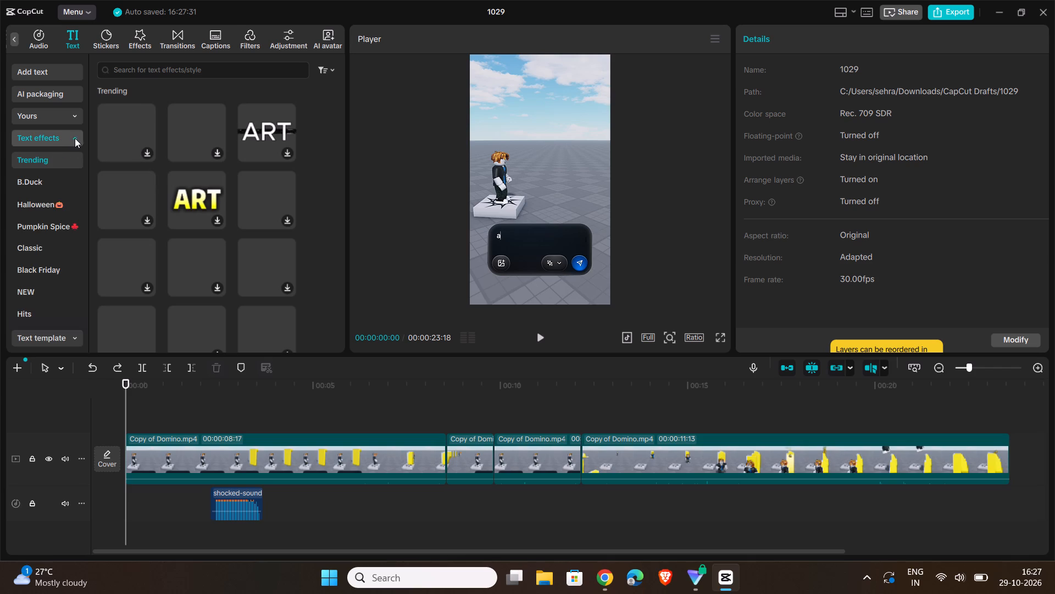
left_click(55, 249)
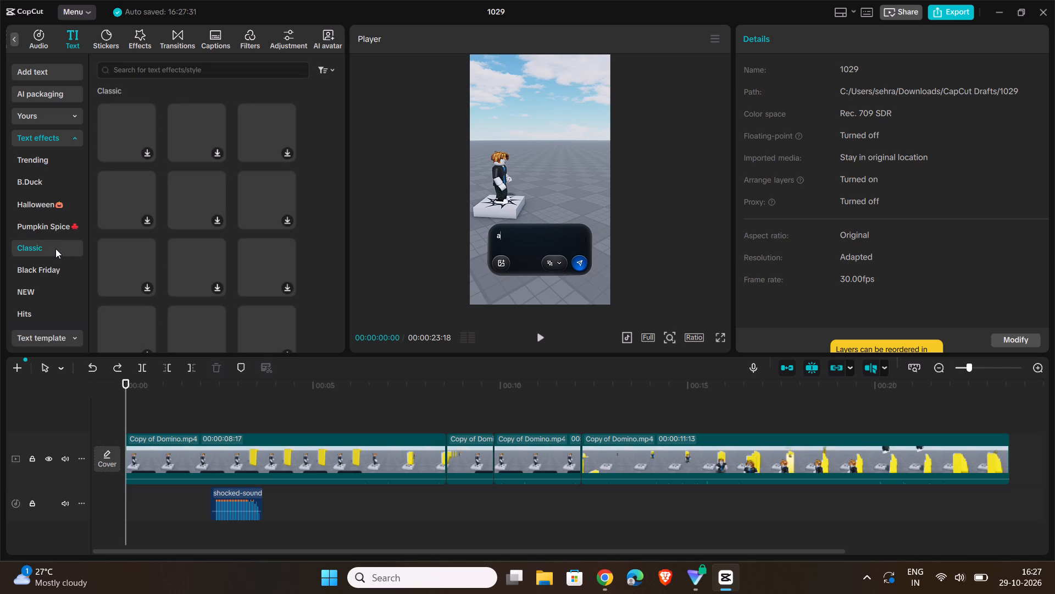
scroll(266, 242, "down", 3)
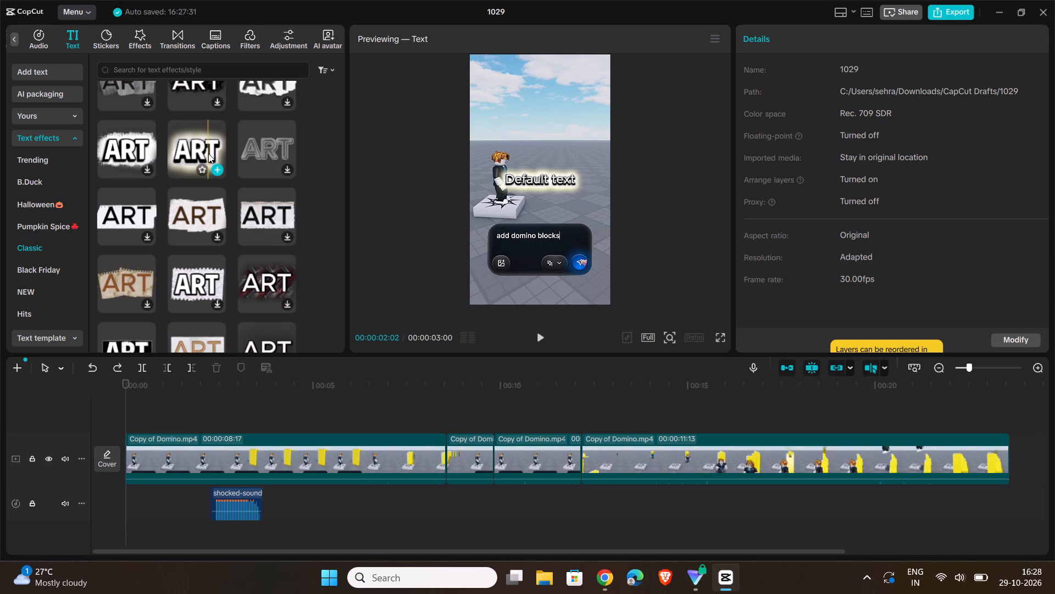
scroll(208, 153, "down", 3)
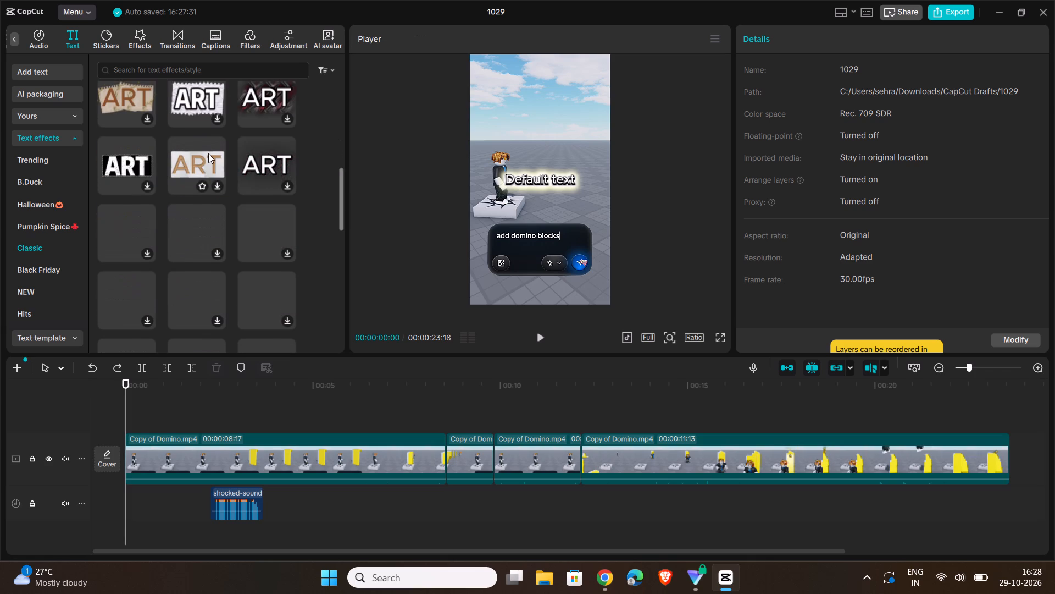
scroll(208, 153, "up", 4)
scroll(208, 153, "down", 1)
scroll(208, 153, "up", 3)
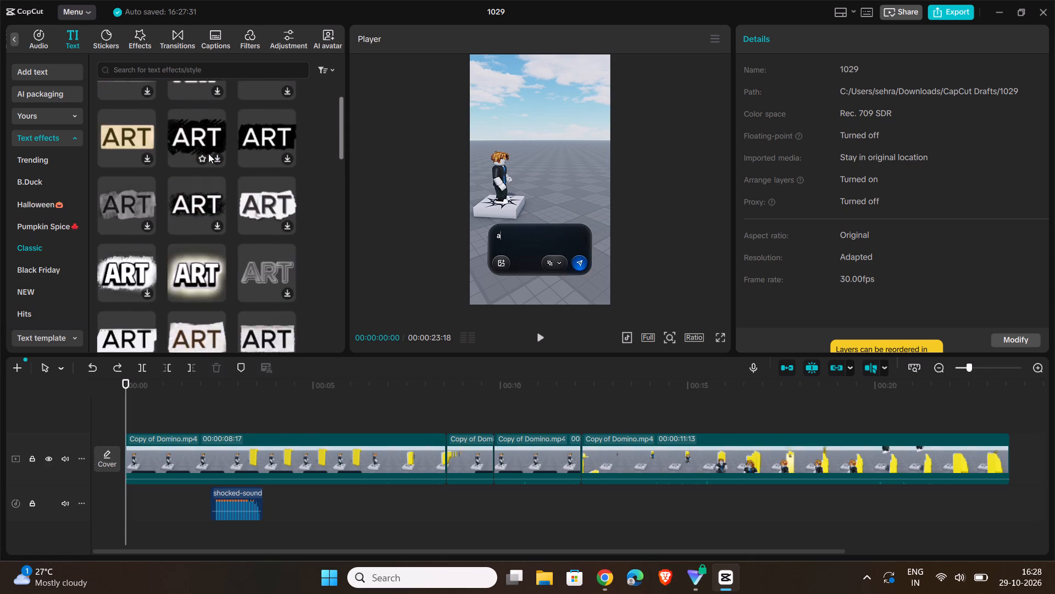
scroll(208, 153, "up", 10)
Add a default text clip at the start of the timeline and shorten it to end at about 00:00:01:26.
left_click(27, 77)
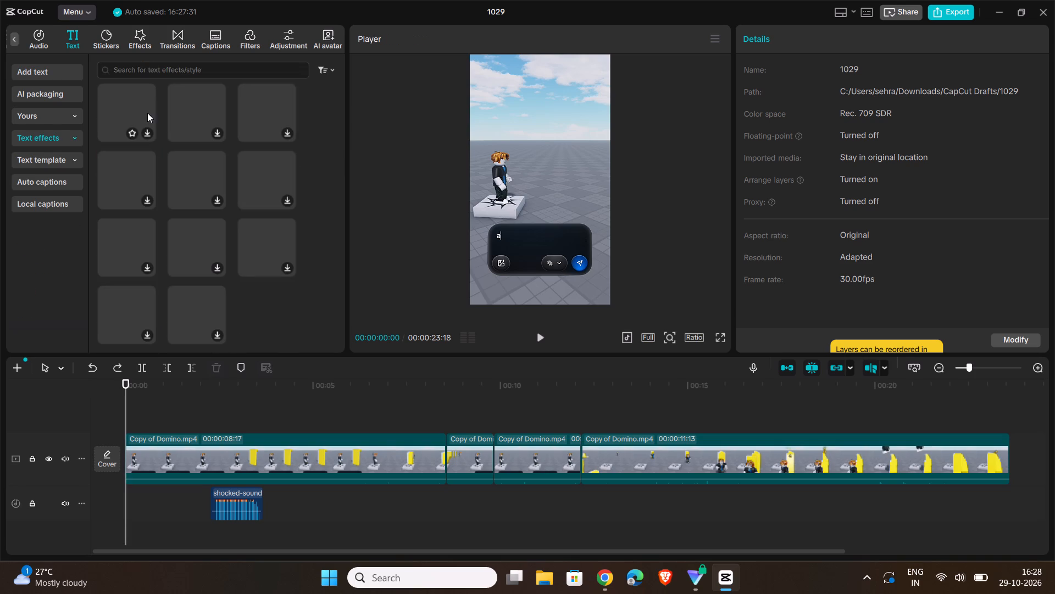
left_click(40, 69)
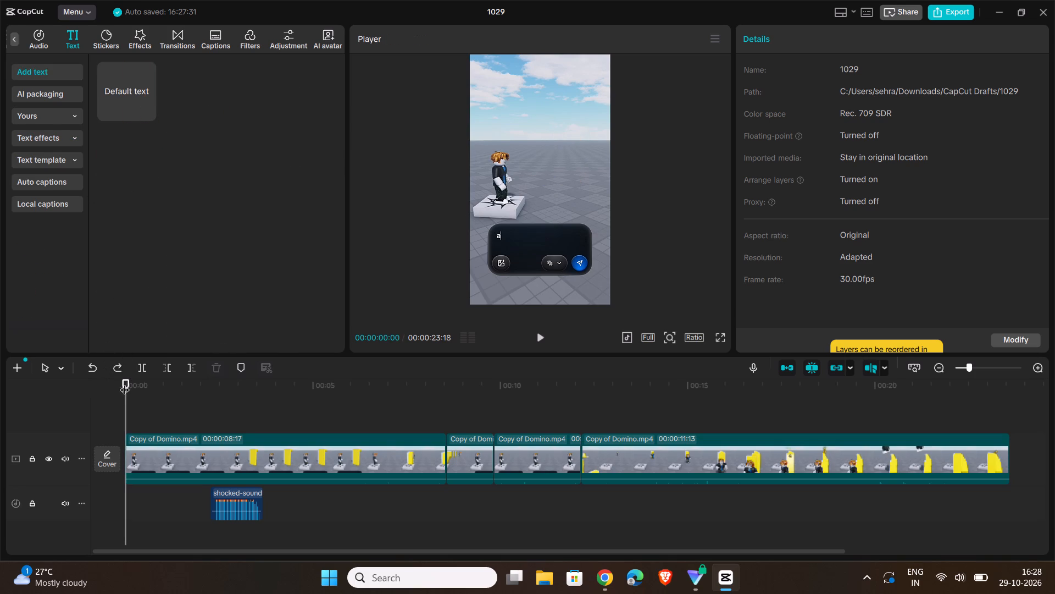
left_click_drag(125, 383, 7, 389)
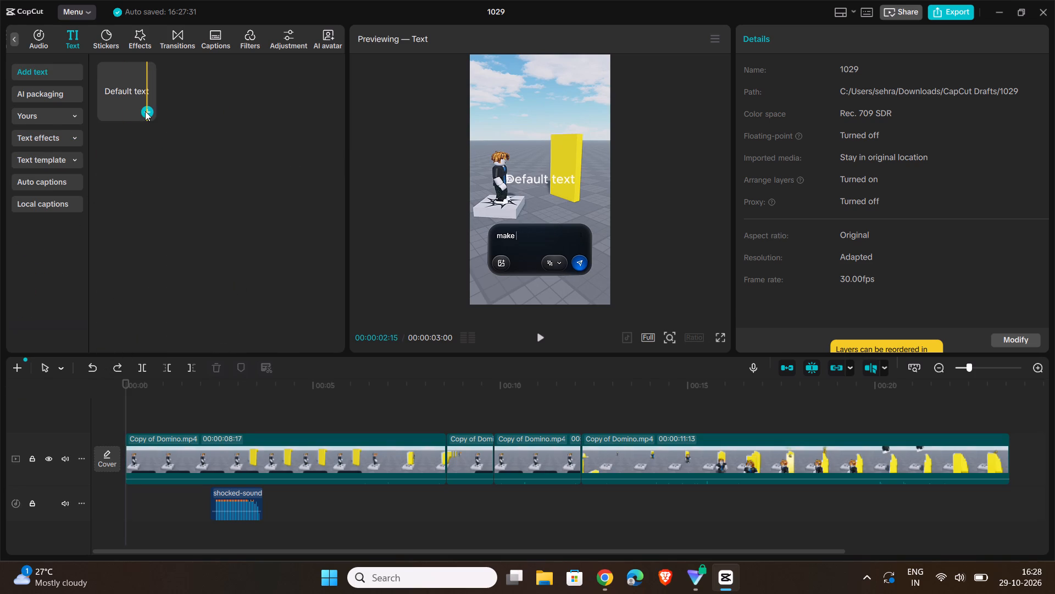
left_click(145, 111)
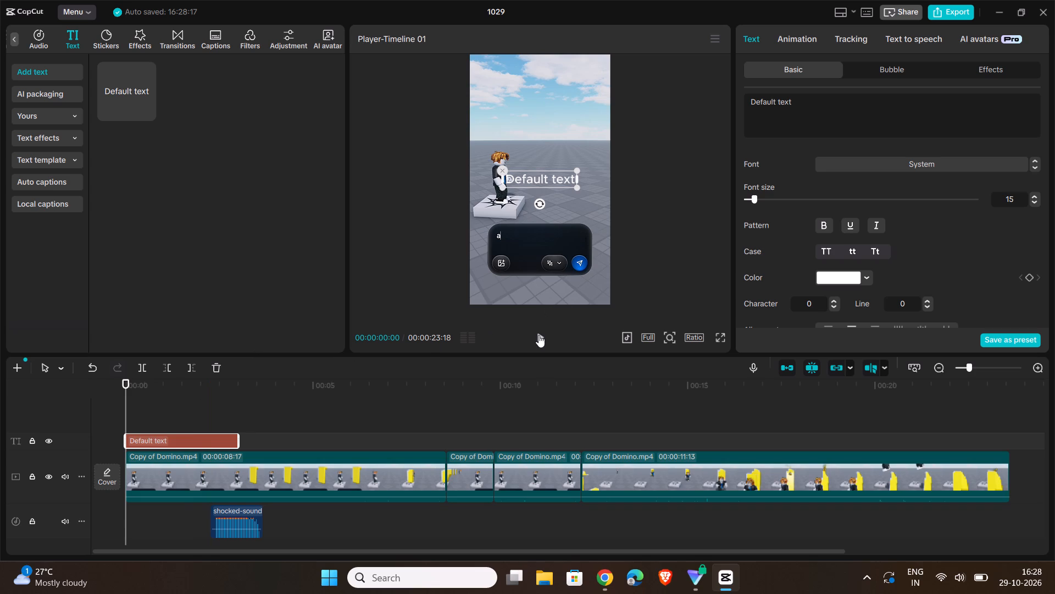
left_click(538, 339)
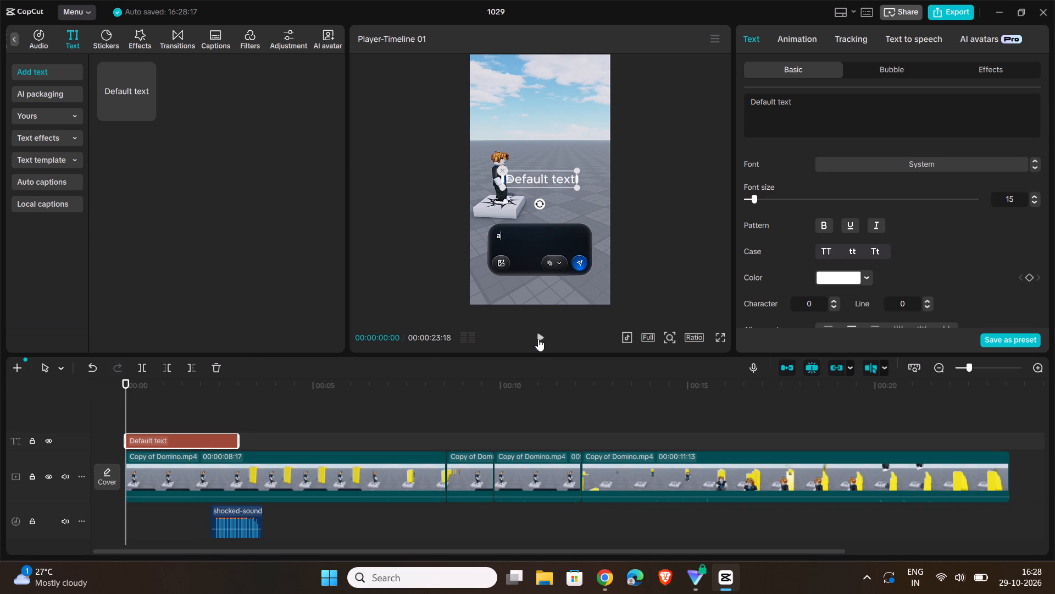
left_click(539, 337)
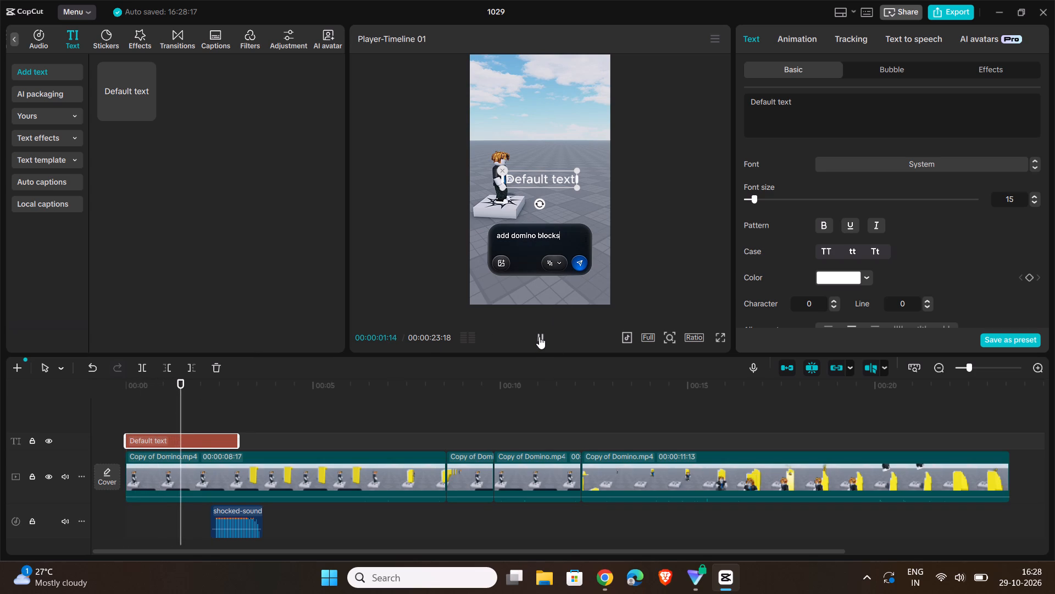
double_click(539, 337)
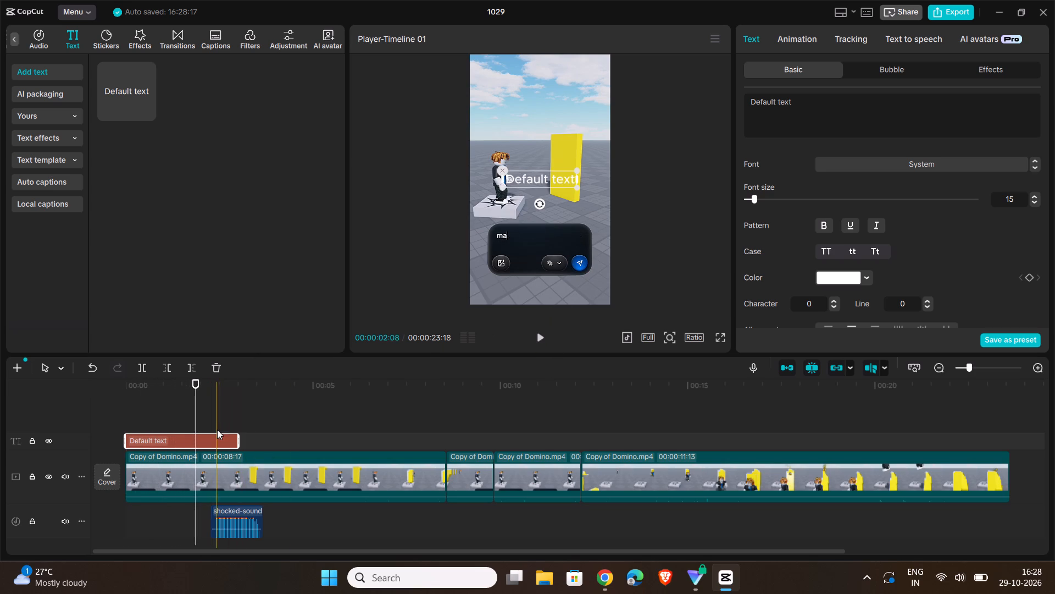
left_click_drag(238, 445, 190, 446)
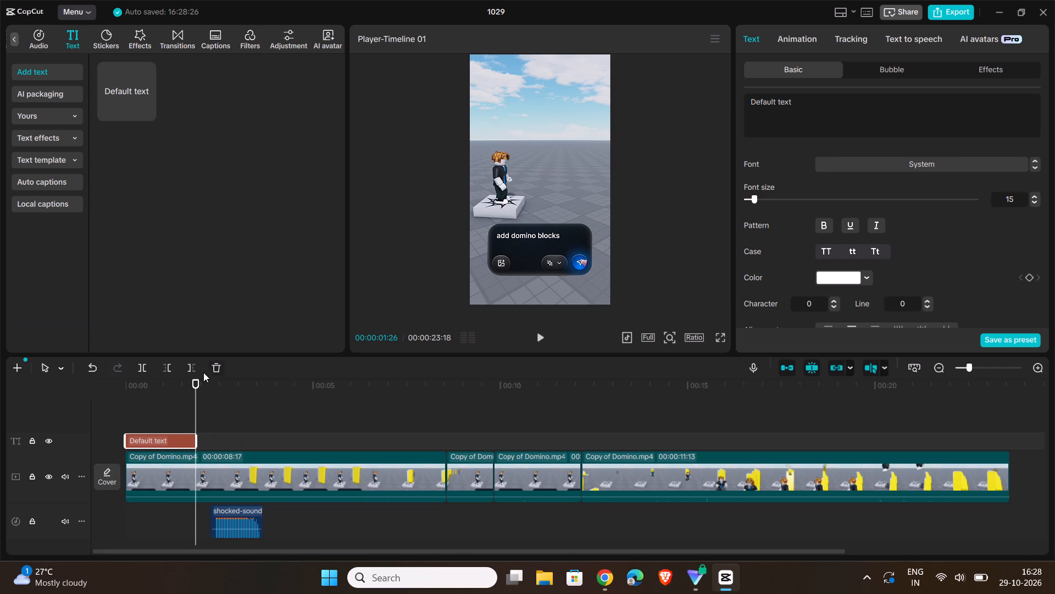
Replace the placeholder wording of the text clip at the timeline's start with "add domino blocks".
left_click_drag(195, 381, 177, 389)
double_click(543, 175)
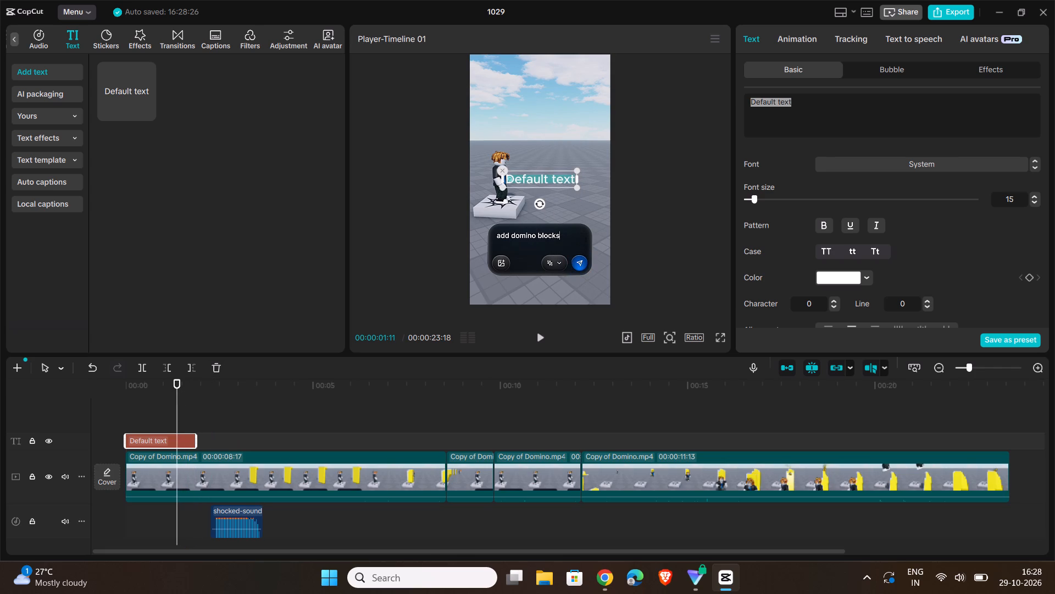
type("add")
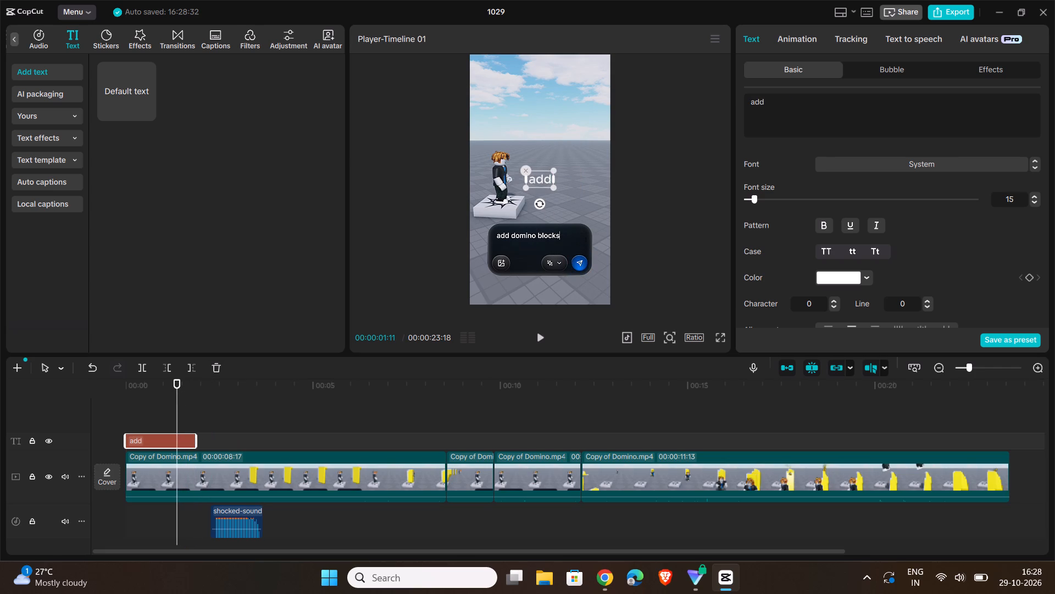
key("space")
type("domino")
key("space")
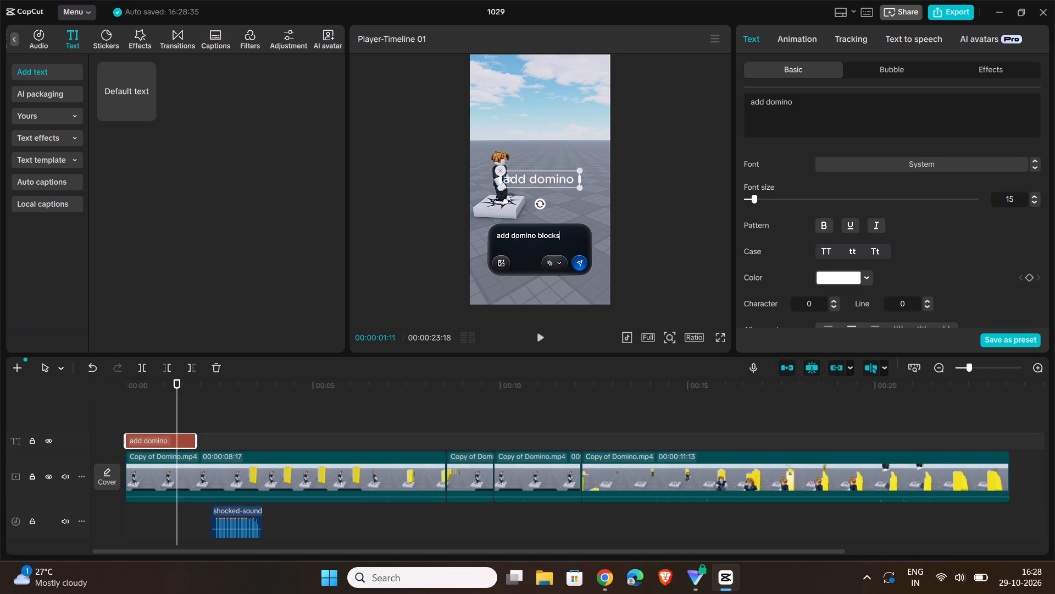
type("blocks")
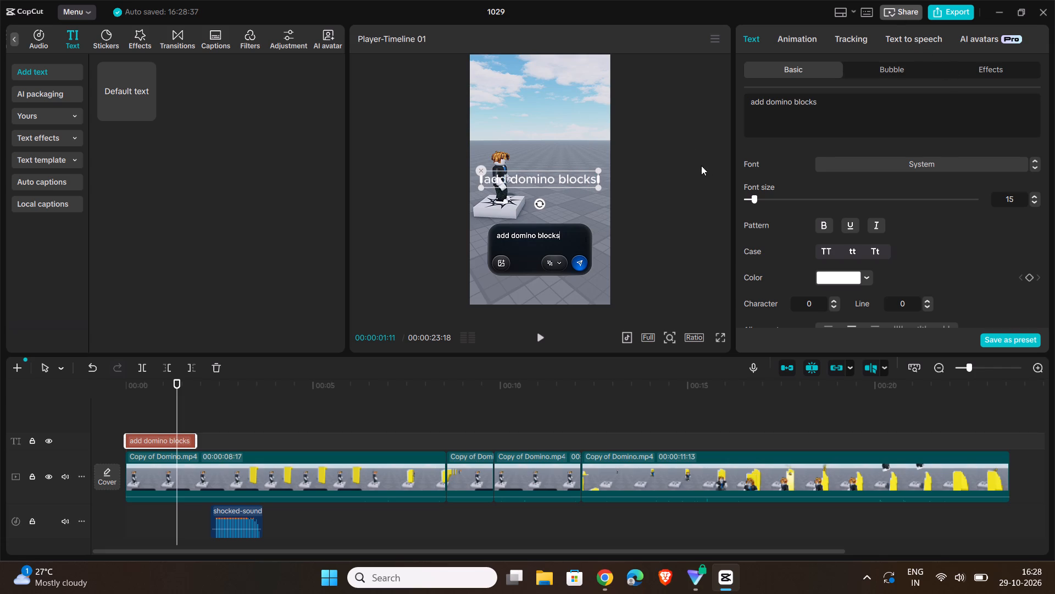
left_click(687, 141)
left_click(552, 175)
Shrink the "add domino blocks" text overlay and move it just above the prompt box in the footage.
left_click(909, 36)
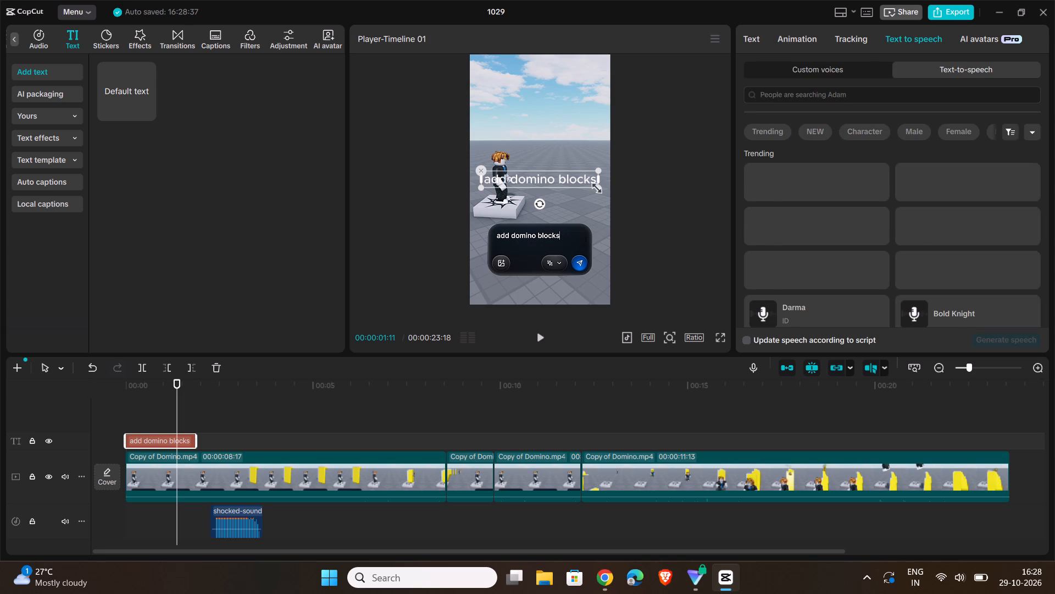
left_click_drag(596, 185, 569, 176)
left_click_drag(547, 179, 541, 215)
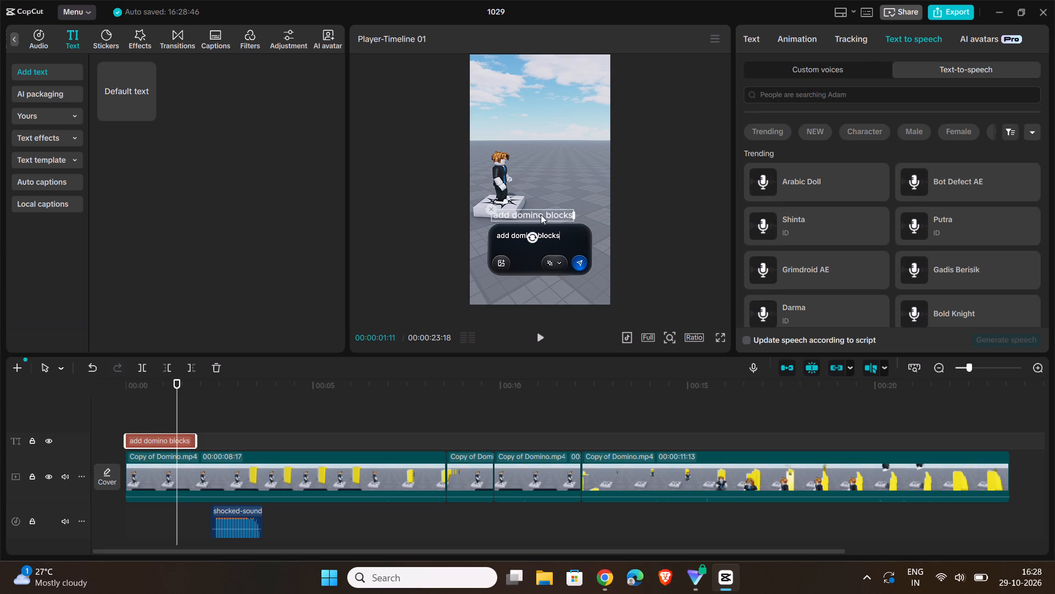
left_click_drag(541, 215, 546, 206)
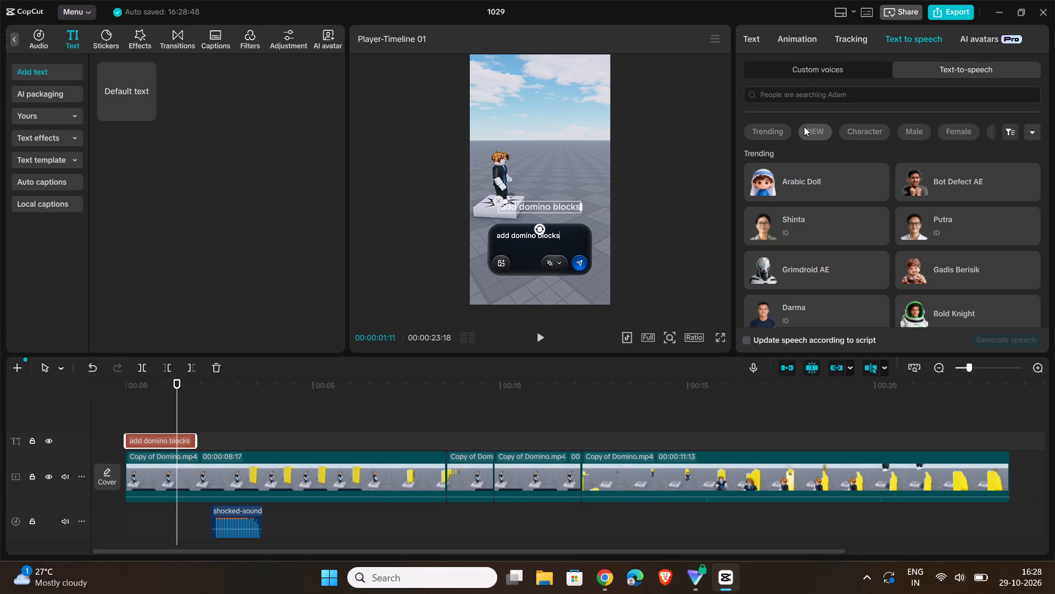
Check the text effects, preview the Gadis Berisik text-to-speech voice, and play the footage from about 00:00:01:11.
left_click(753, 39)
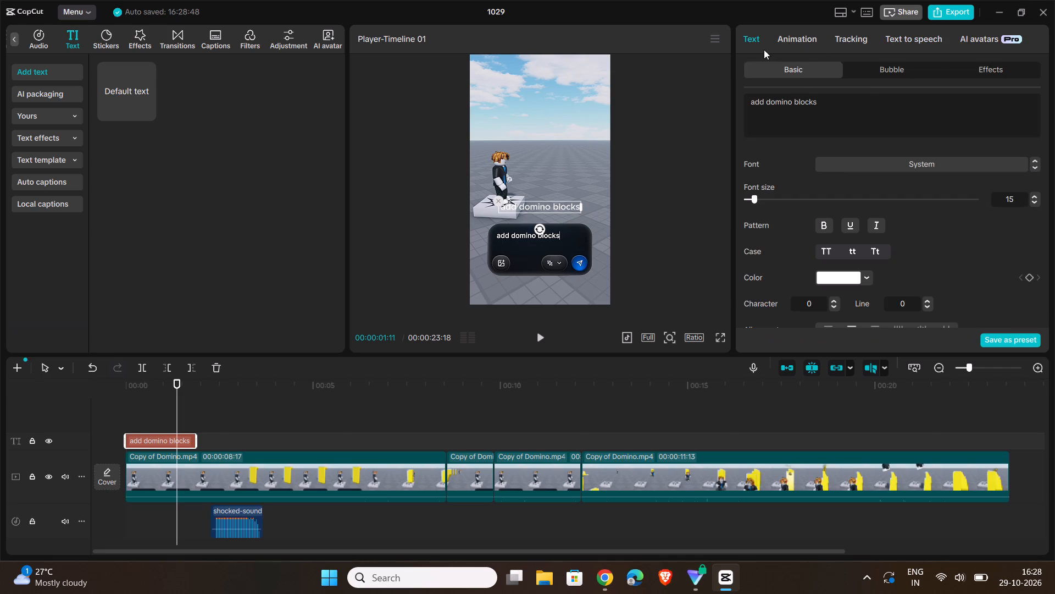
left_click(996, 73)
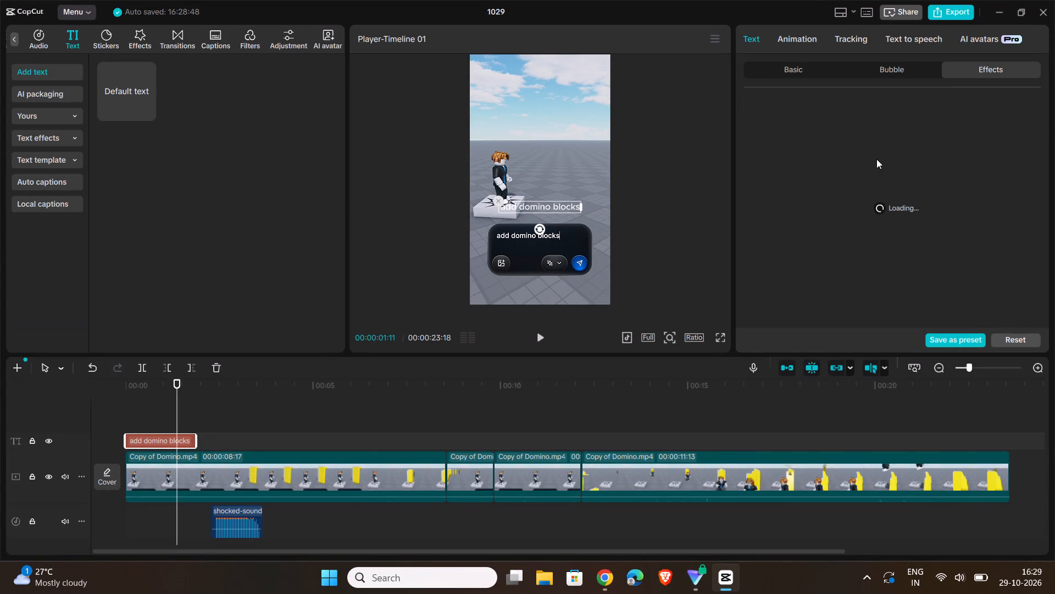
left_click(908, 47)
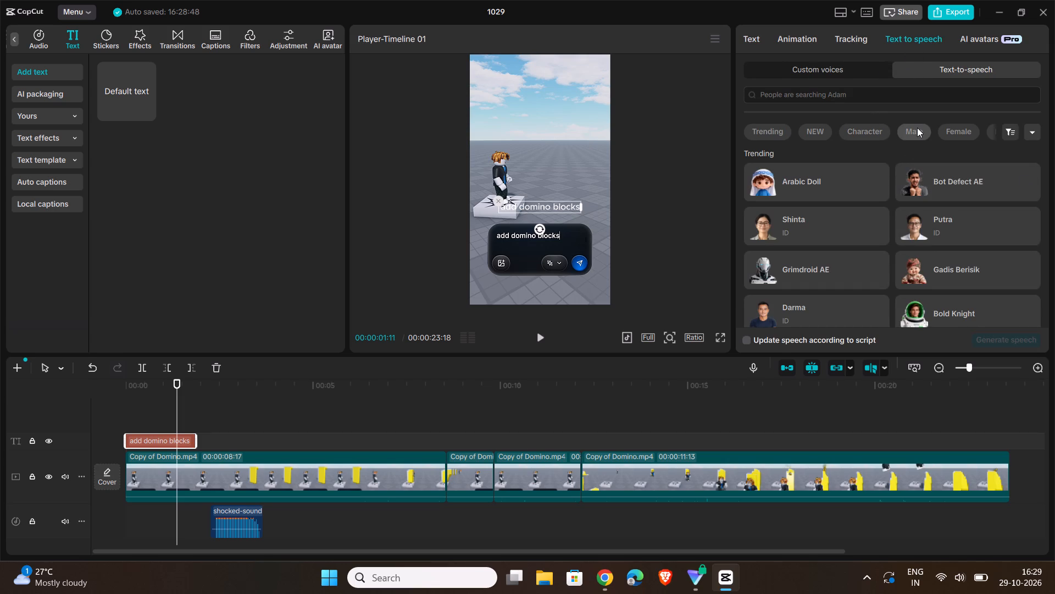
scroll(889, 182, "down", 1)
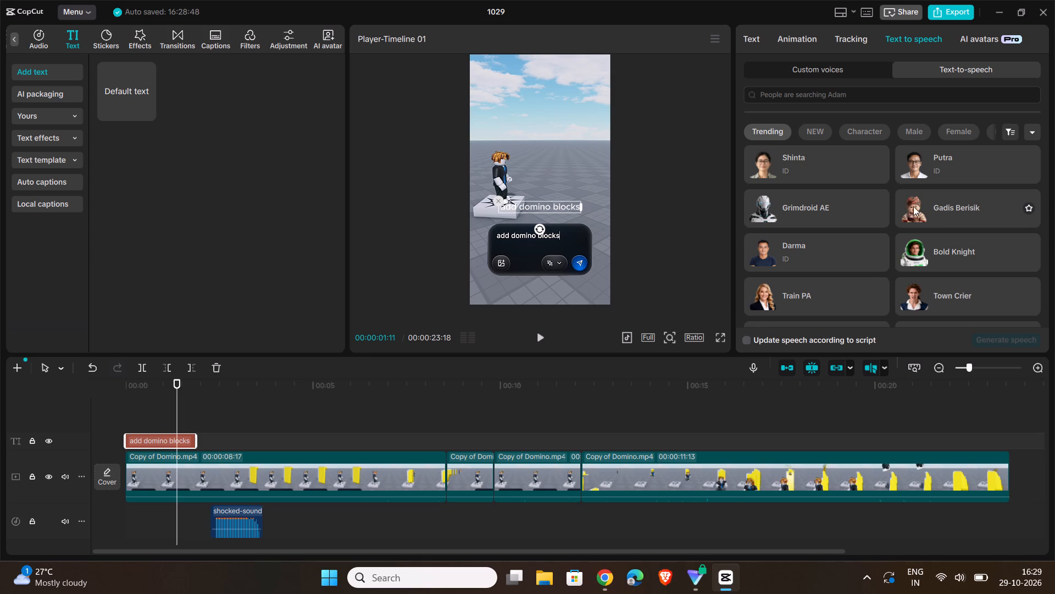
left_click(935, 211)
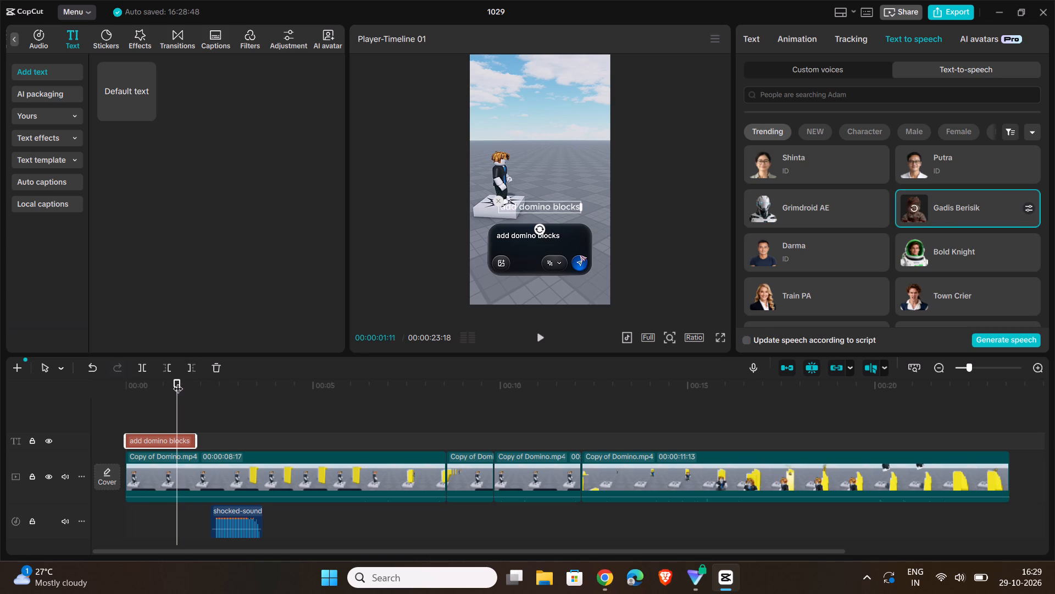
left_click_drag(178, 382, 152, 385)
left_click(539, 339)
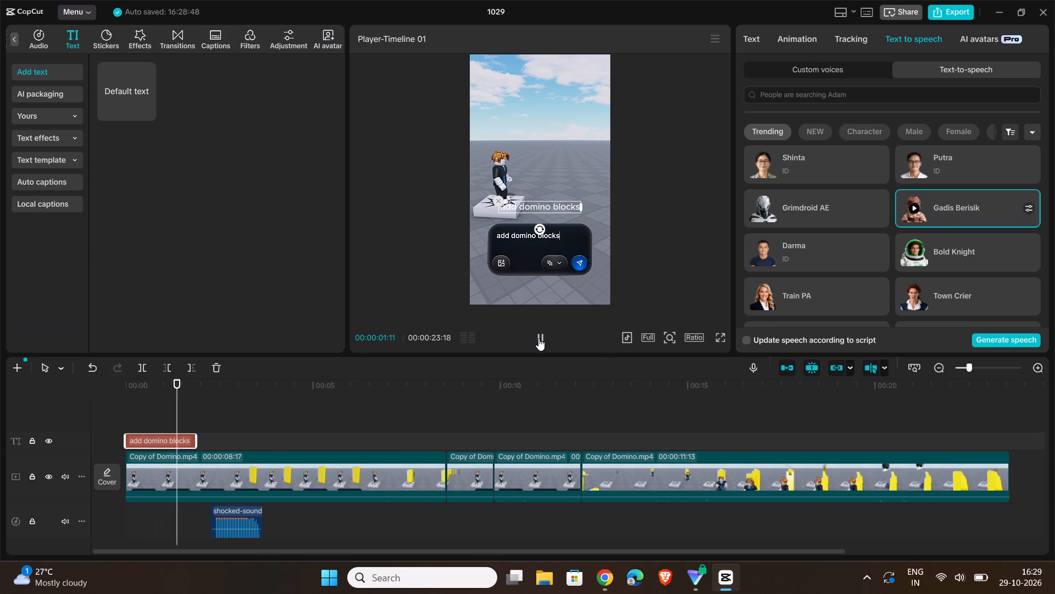
left_click(538, 338)
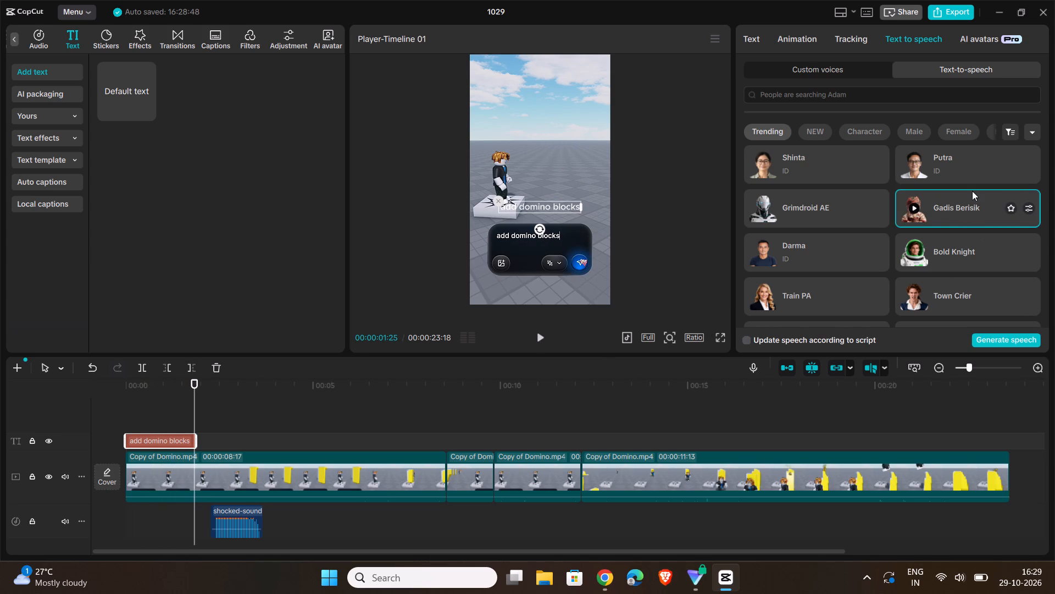
left_click(947, 207)
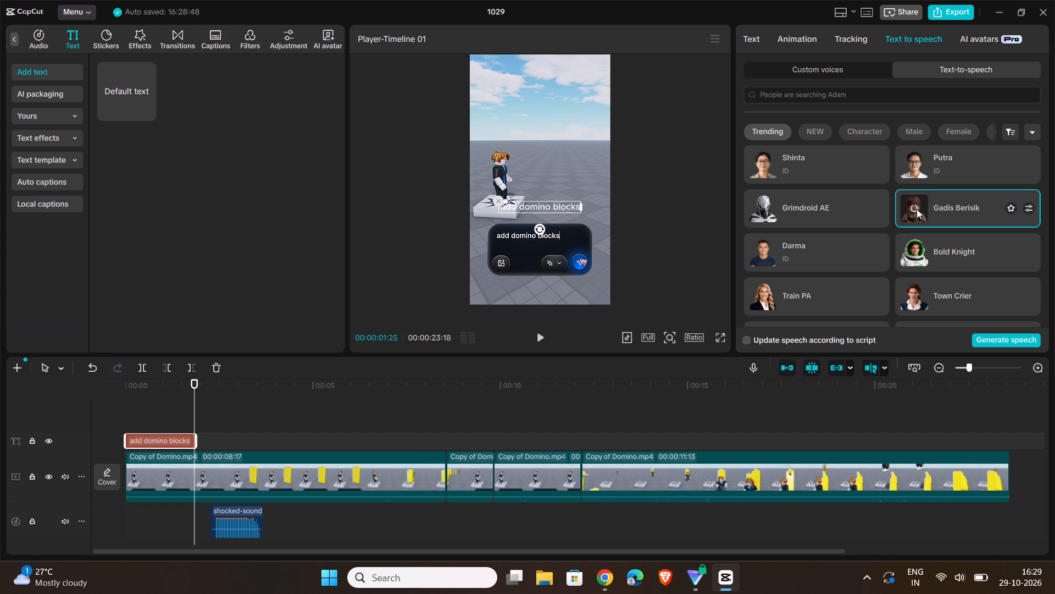
Turn on updating the speech according to the script.
left_click(746, 342)
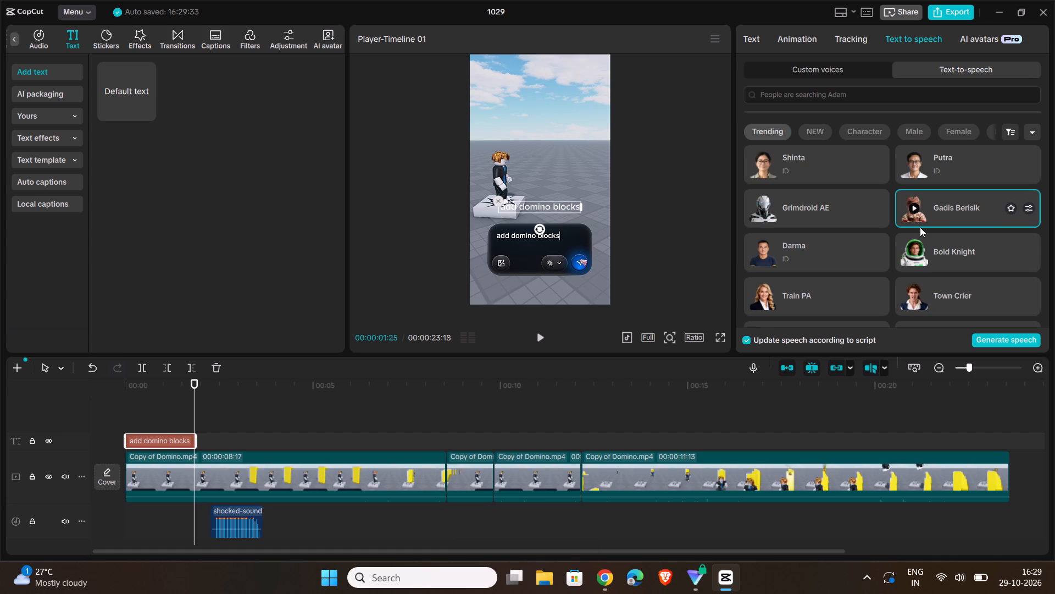
Preview the Putra and Town Crier voices among the trending text-to-speech voices.
left_click(919, 165)
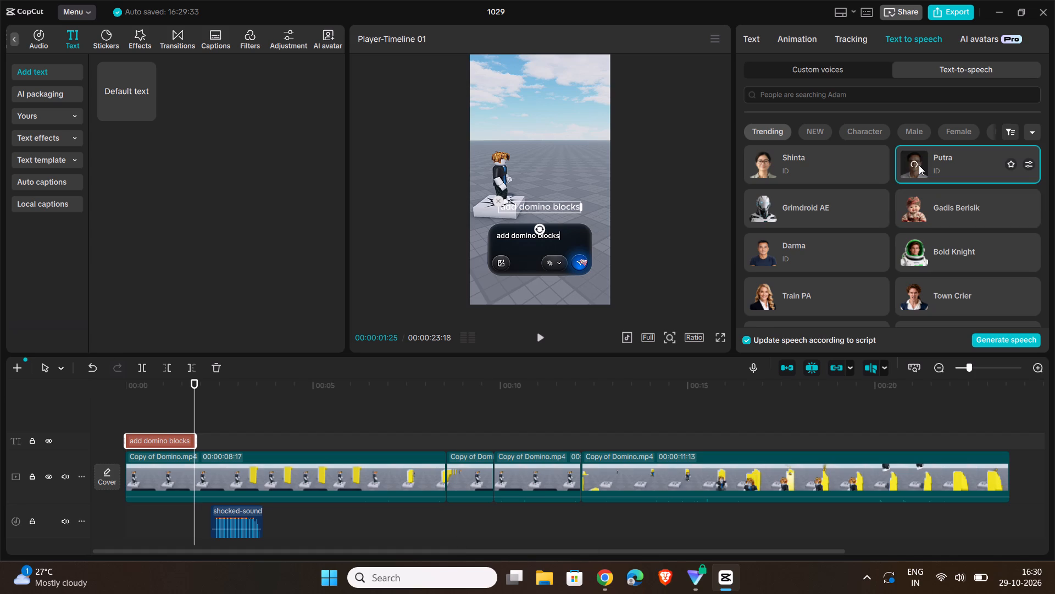
scroll(923, 211, "down", 1)
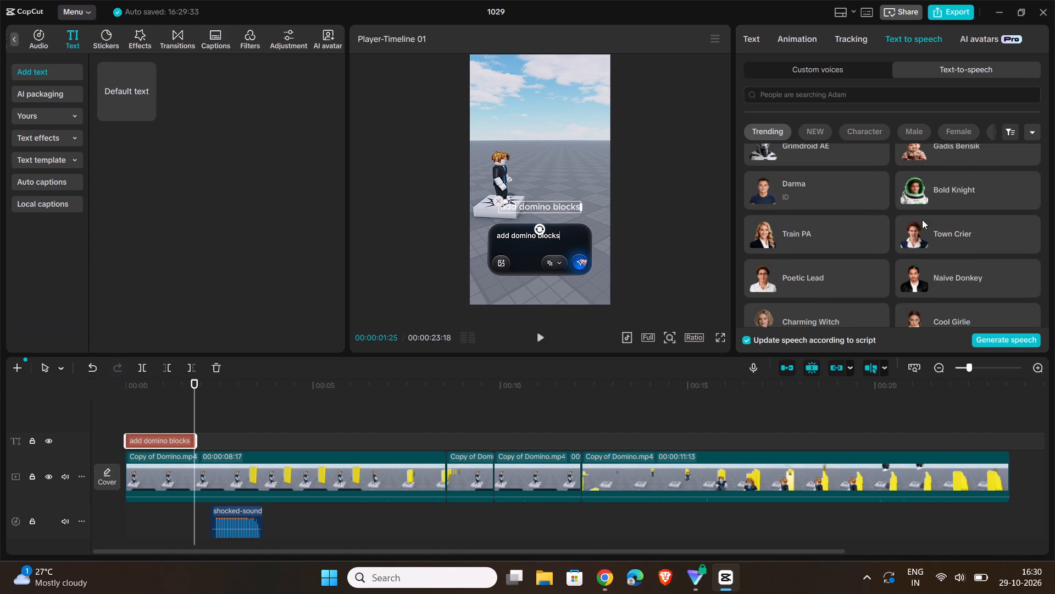
left_click(909, 237)
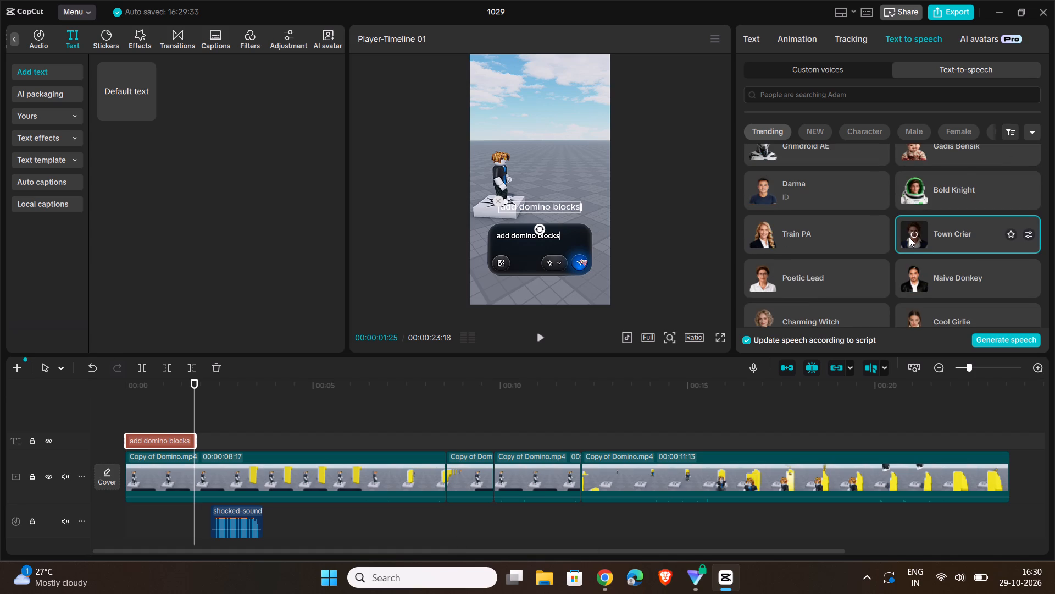
scroll(909, 237, "down", 1)
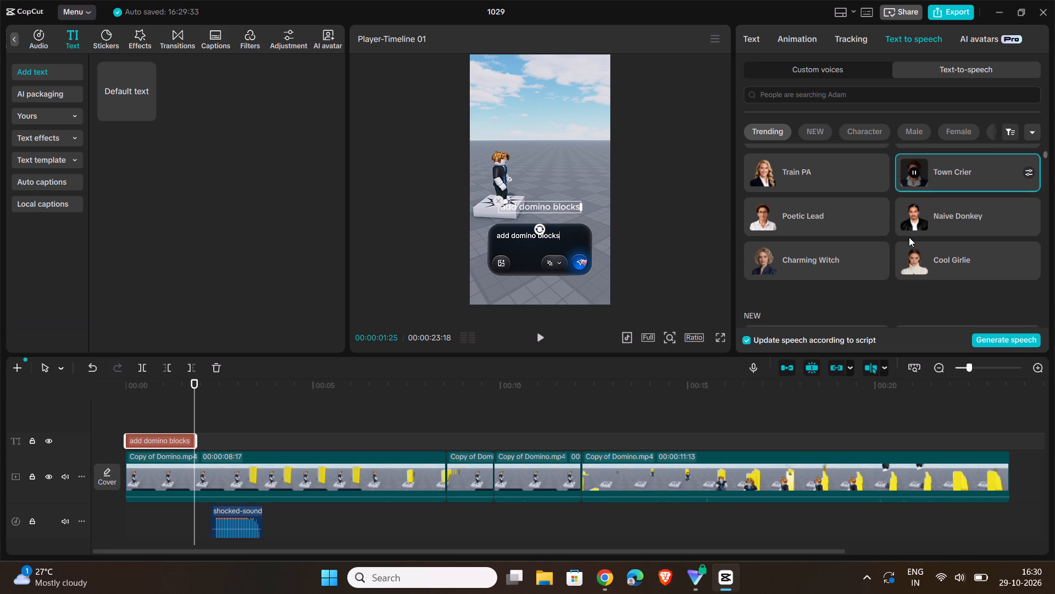
scroll(909, 237, "down", 2)
scroll(909, 237, "up", 3)
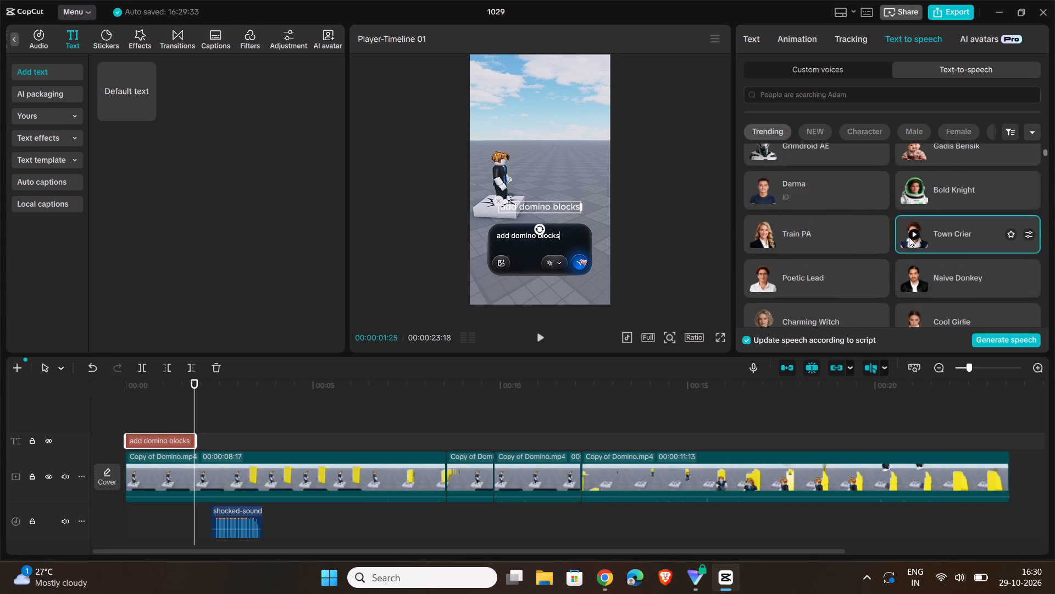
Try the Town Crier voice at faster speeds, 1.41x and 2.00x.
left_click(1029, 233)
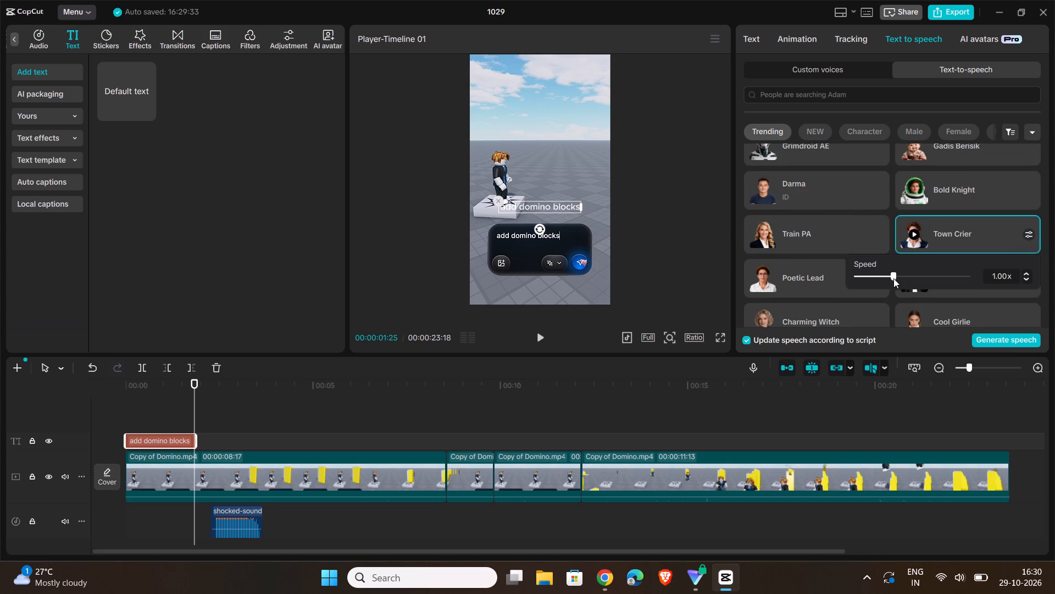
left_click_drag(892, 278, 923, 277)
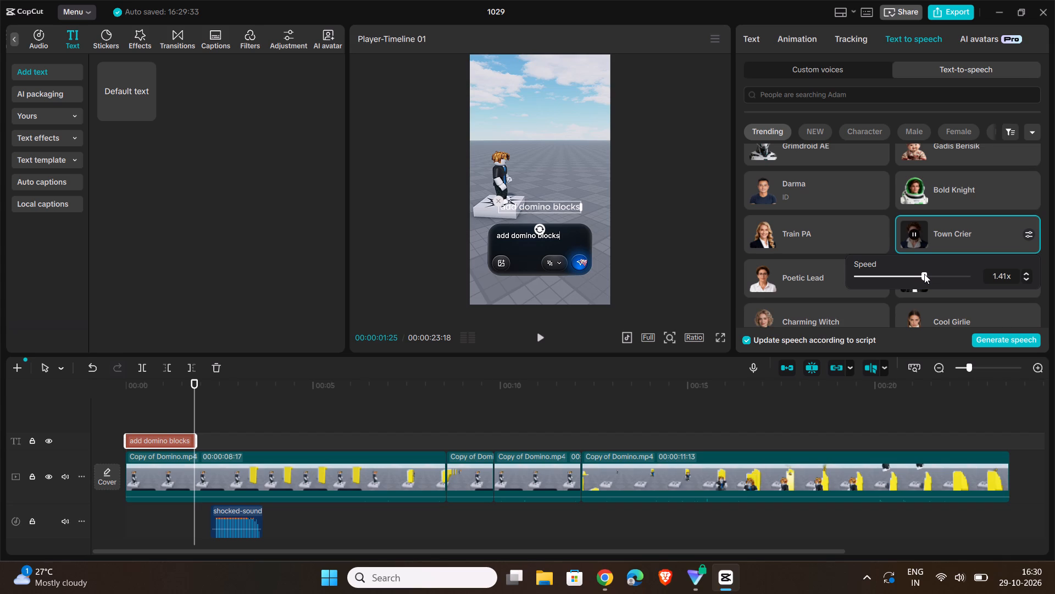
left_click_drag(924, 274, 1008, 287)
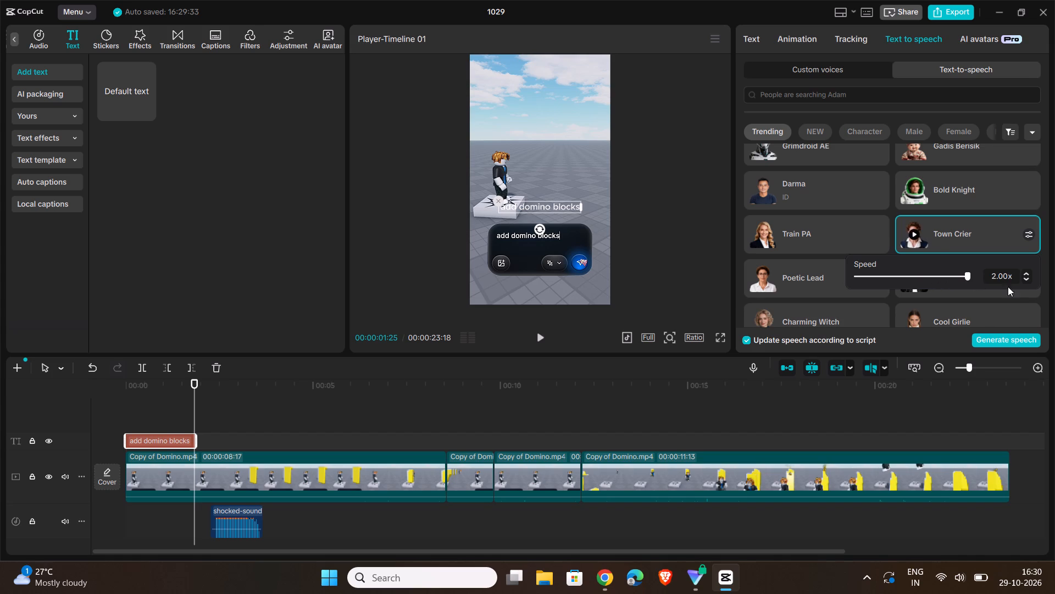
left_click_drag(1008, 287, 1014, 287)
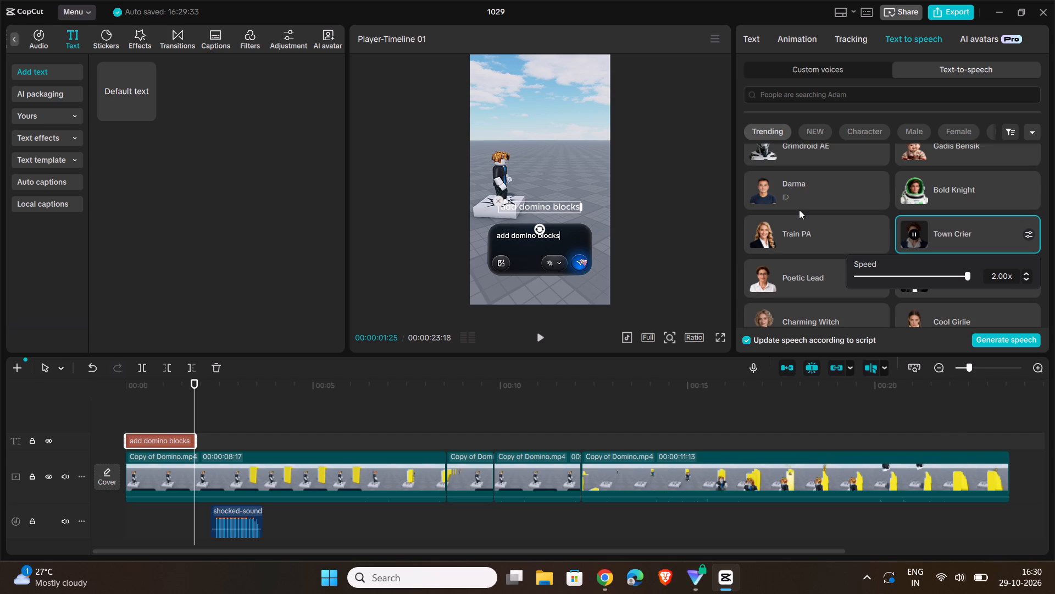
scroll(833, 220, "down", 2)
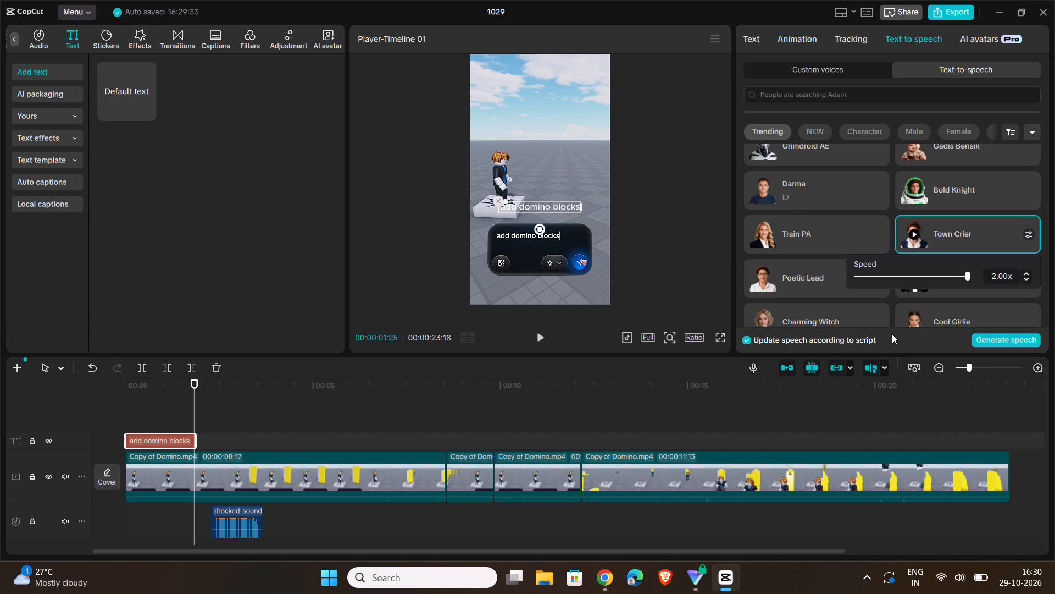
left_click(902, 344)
Browse the text-to-speech voices, especially the Character category, and preview Trickster, Snotty Alien and Elfy.
scroll(859, 283, "down", 2)
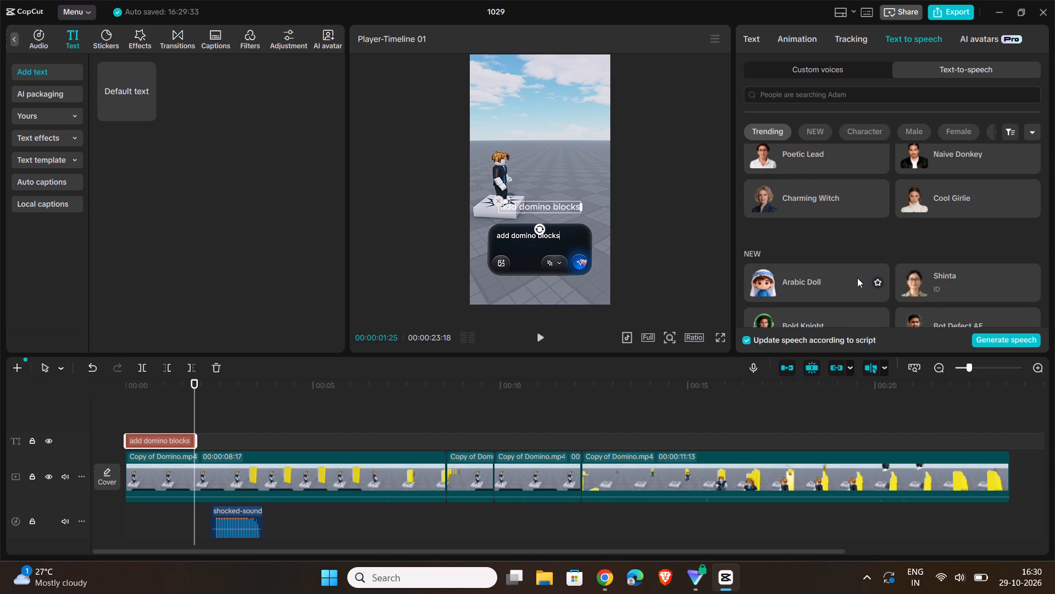
scroll(857, 276, "down", 2)
scroll(857, 269, "up", 7)
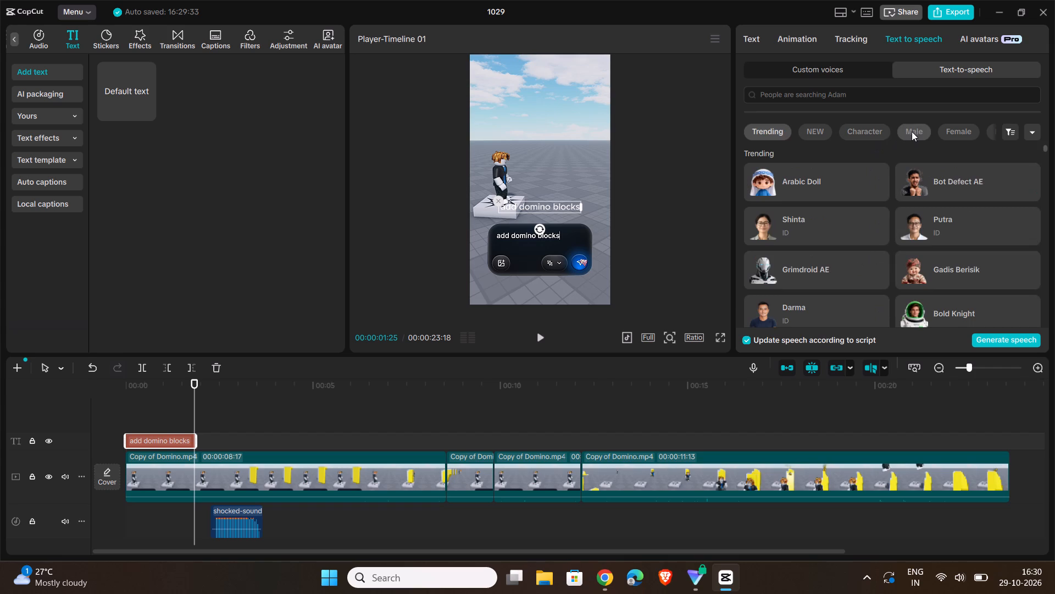
left_click(912, 131)
left_click(850, 132)
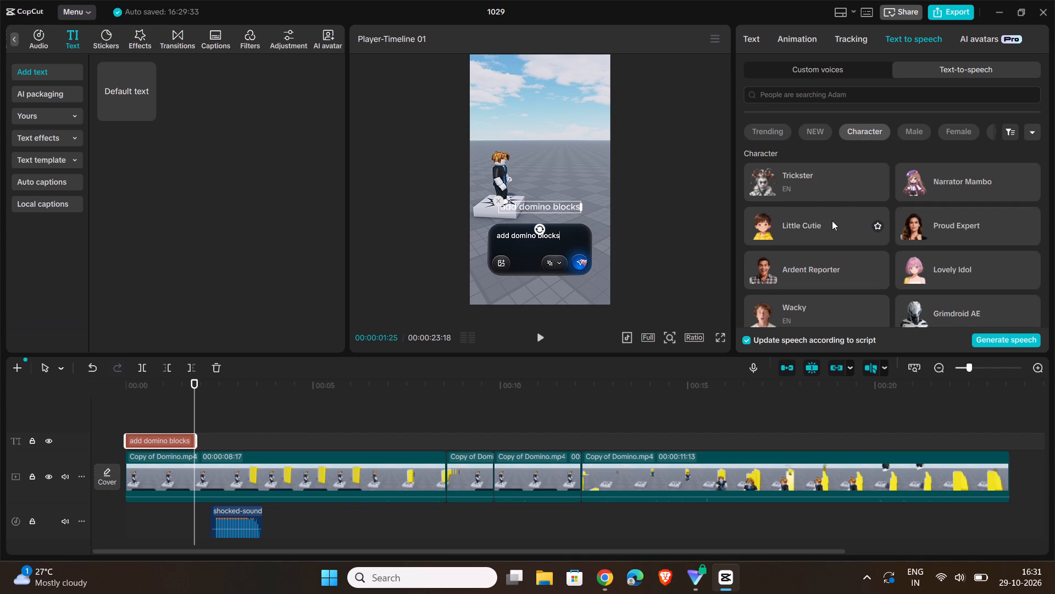
left_click(825, 180)
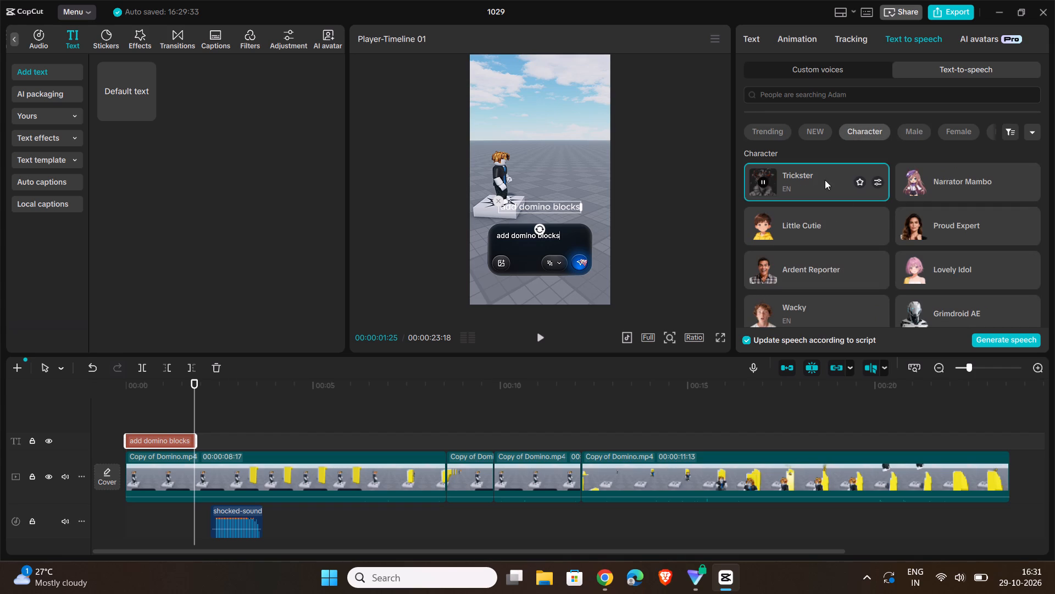
scroll(825, 180, "down", 1)
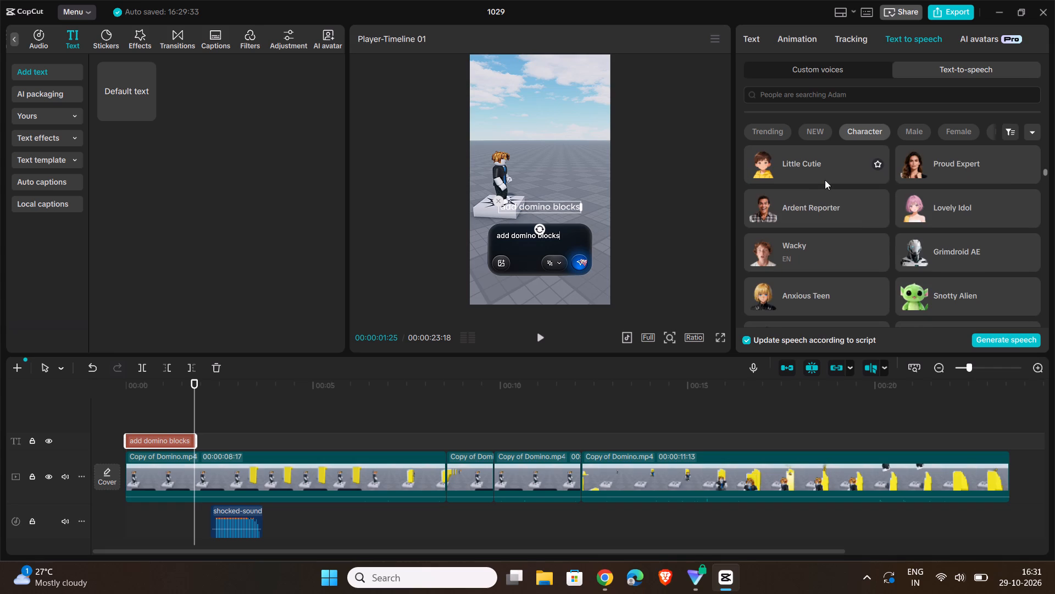
scroll(825, 180, "down", 1)
left_click(929, 238)
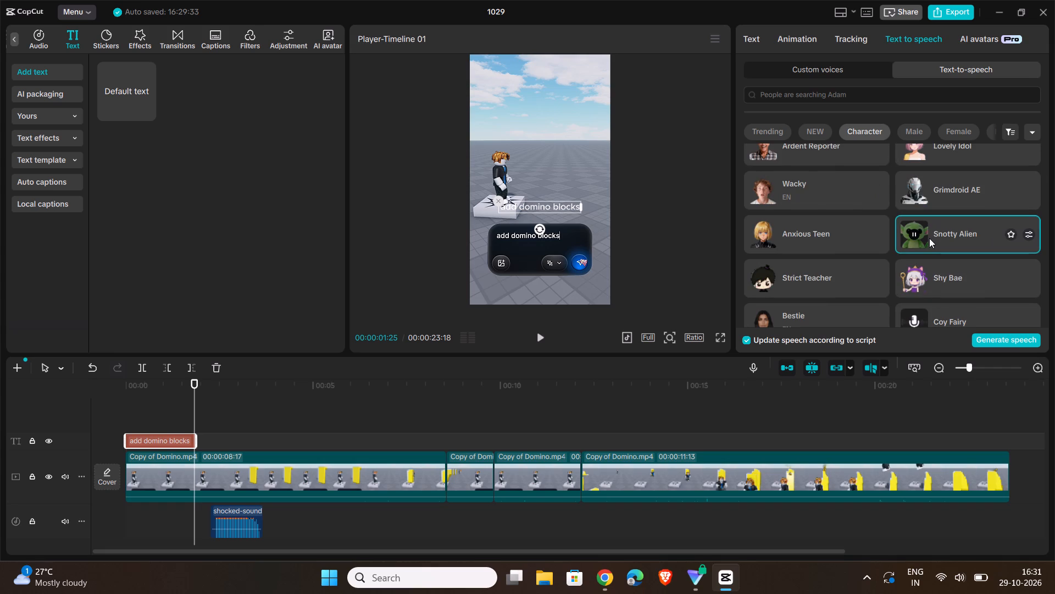
scroll(929, 238, "down", 1)
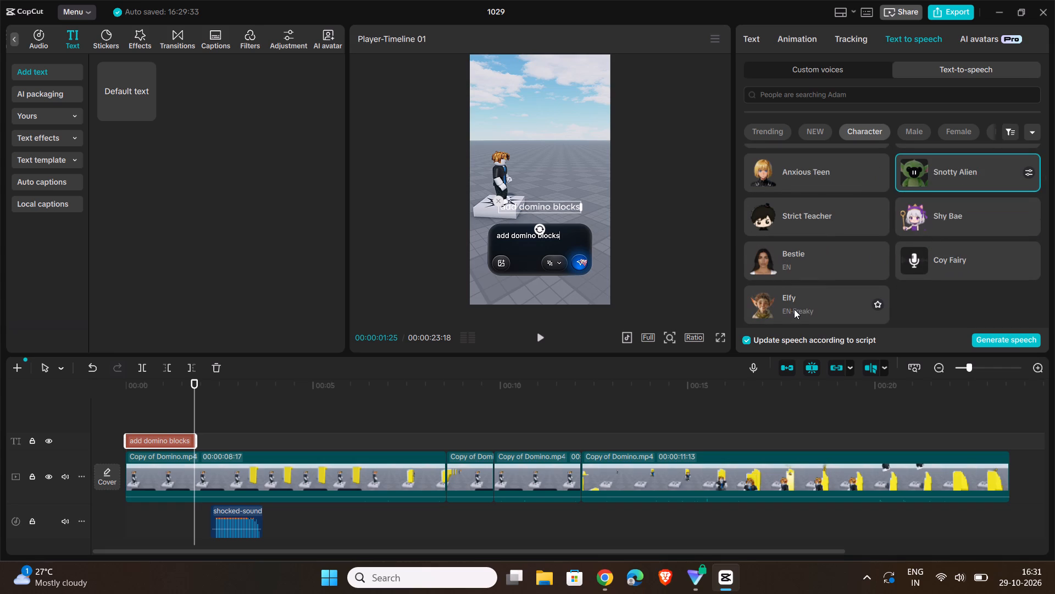
left_click(794, 309)
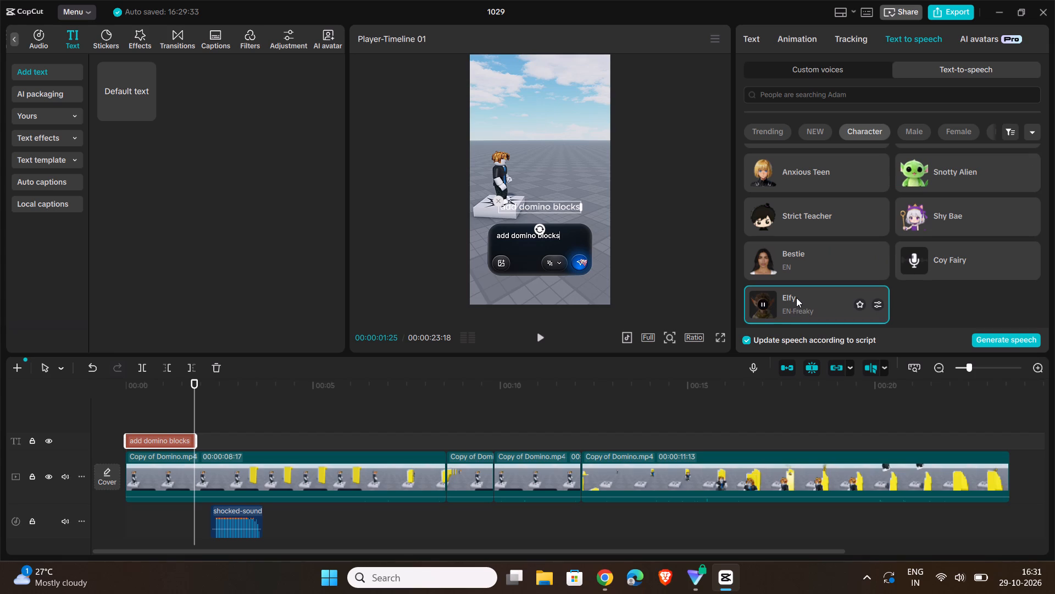
Preview the Strict Teacher, Anxious Teen and Wacky voices in the Character category.
scroll(796, 298, "up", 1)
left_click(802, 272)
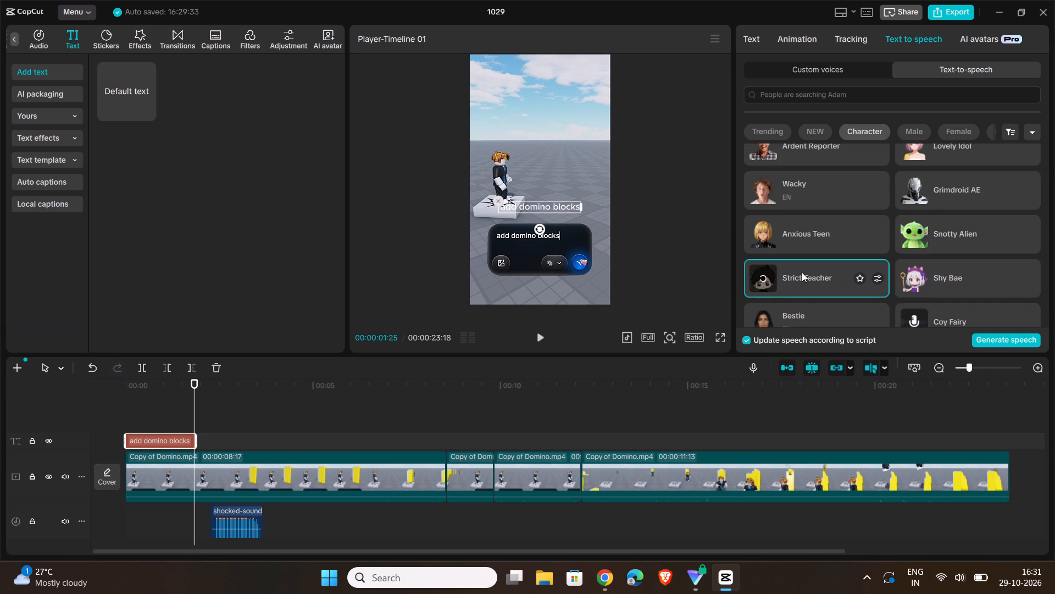
left_click(811, 232)
scroll(811, 232, "up", 1)
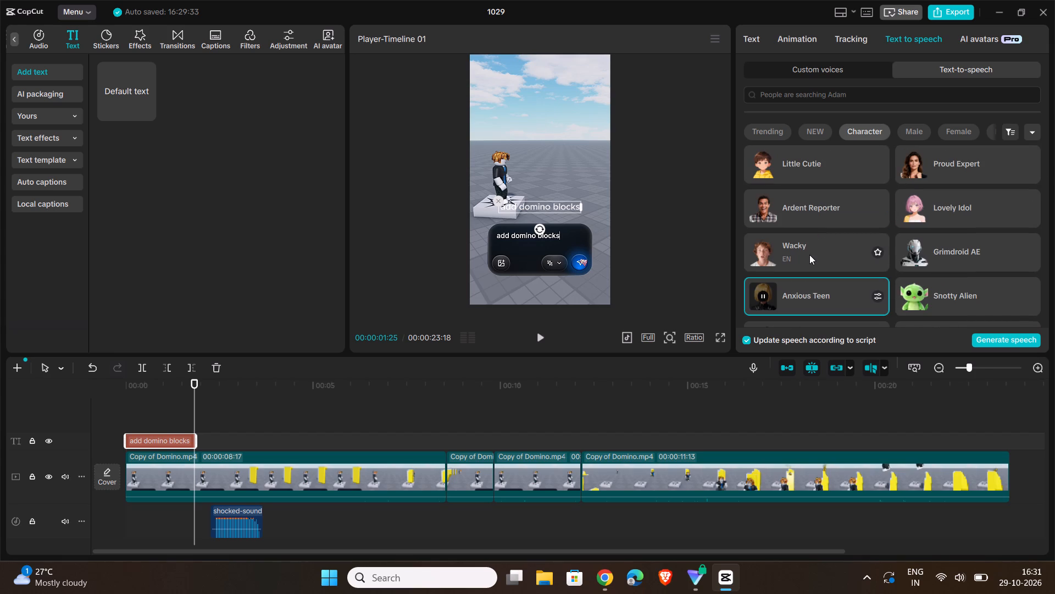
left_click(809, 251)
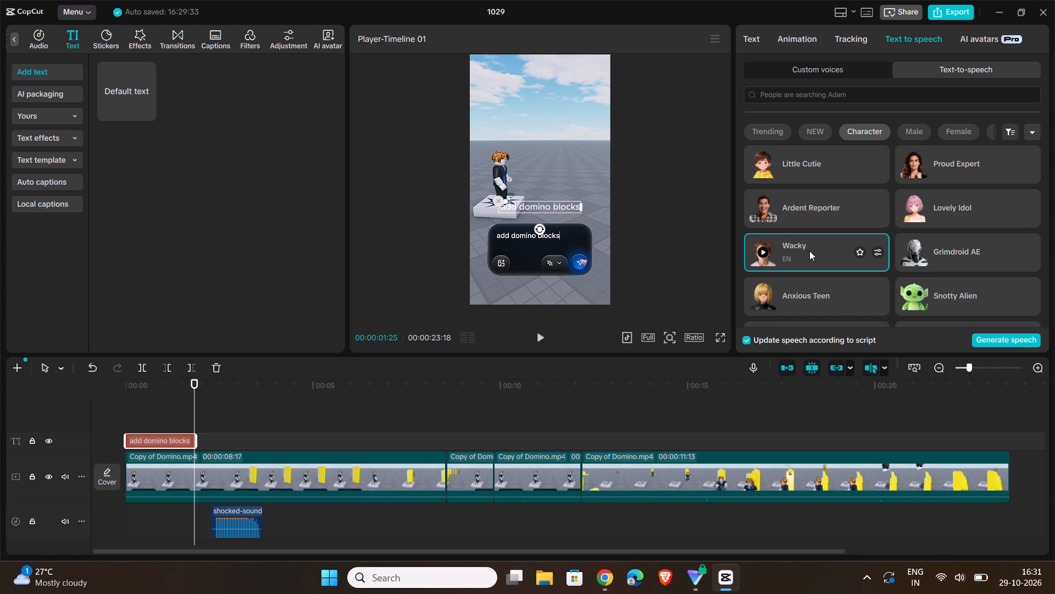
Try the Wacky voice at faster speeds, 1.44x and 2.00x, while browsing the neighbouring Character voices.
left_click(876, 252)
left_click_drag(741, 294, 780, 296)
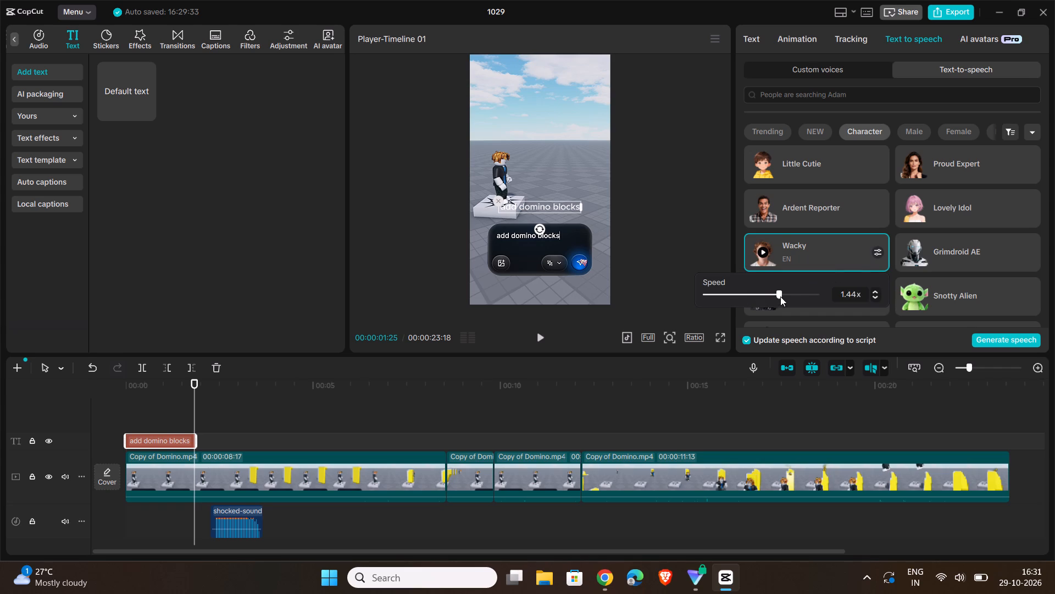
left_click_drag(780, 296, 850, 301)
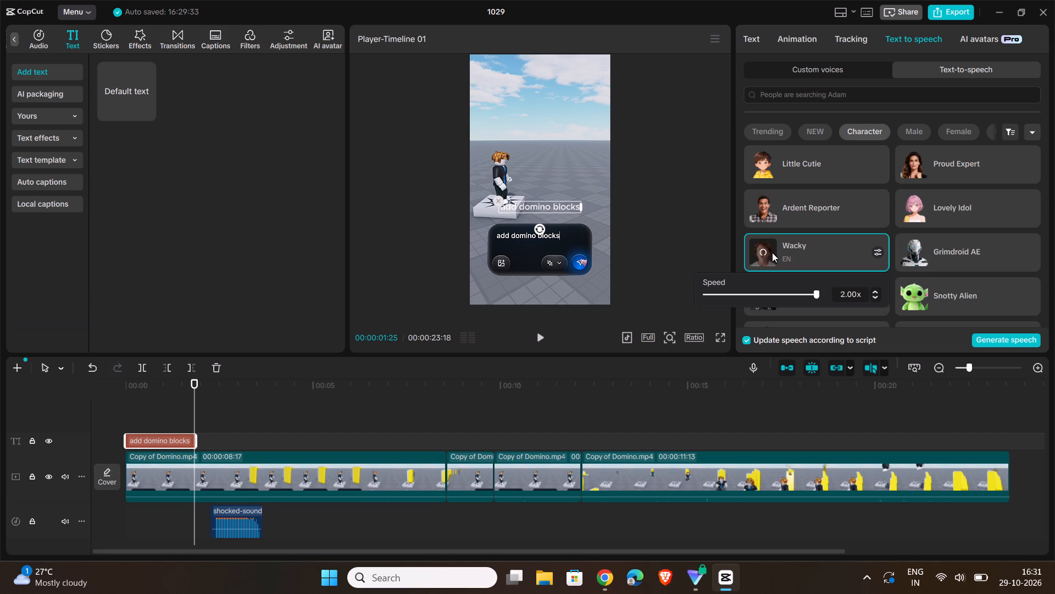
scroll(942, 250, "up", 3)
scroll(942, 250, "down", 1)
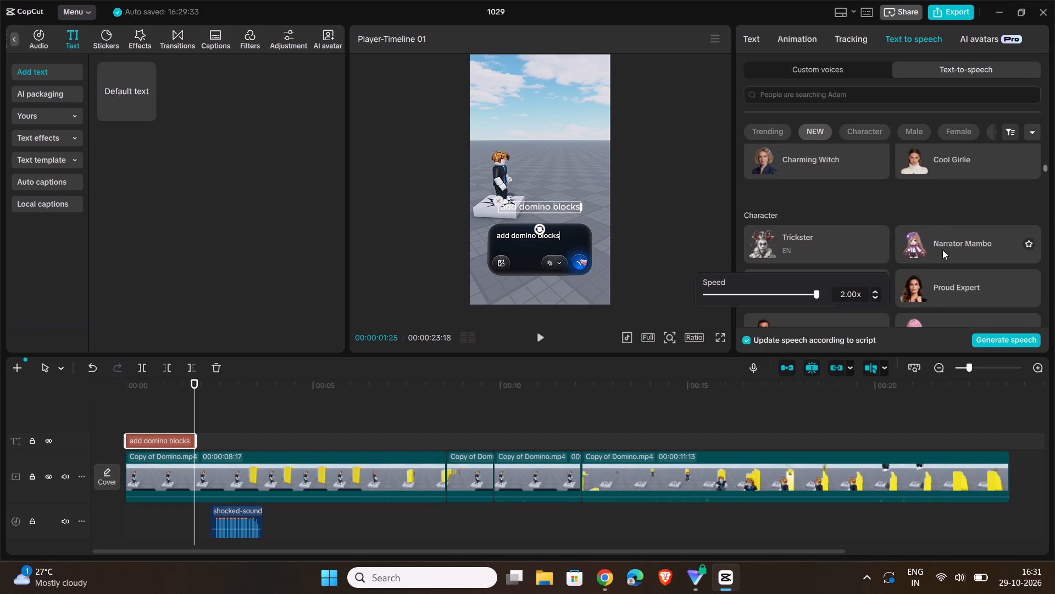
scroll(942, 250, "down", 2)
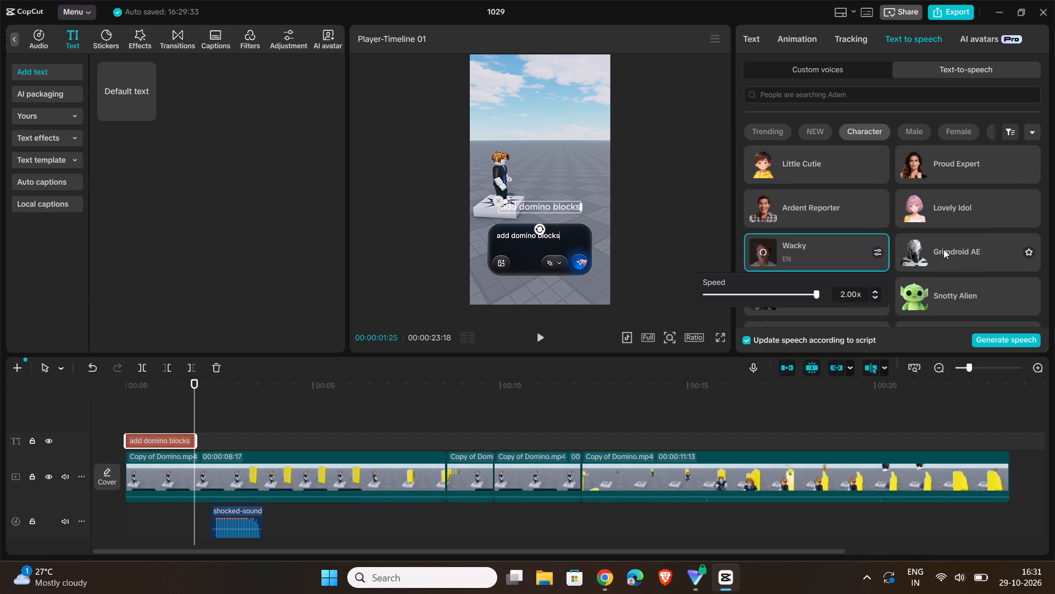
scroll(943, 249, "down", 1)
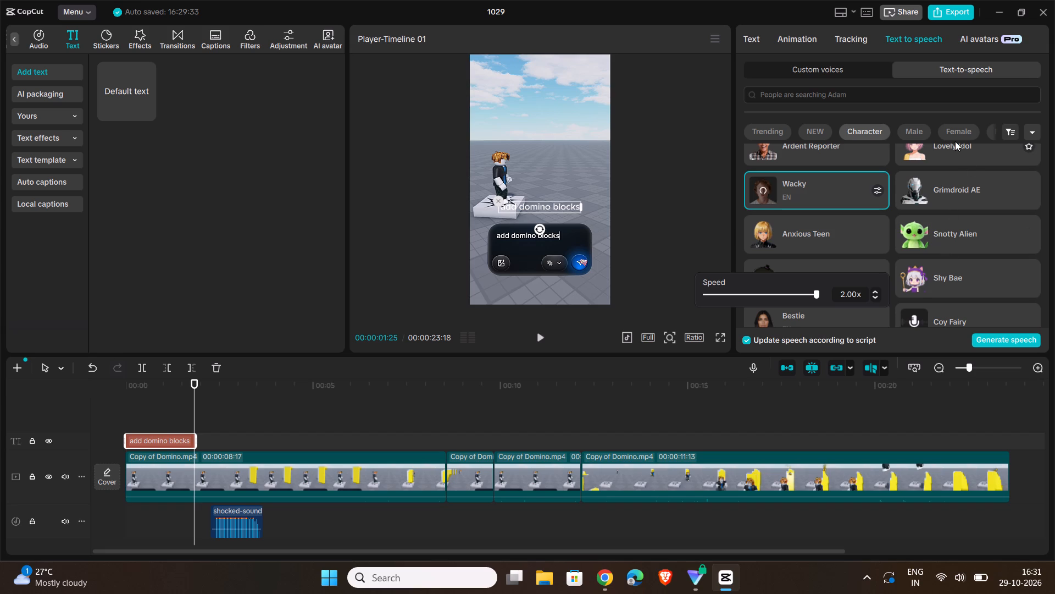
scroll(943, 127, "down", 3)
scroll(943, 127, "up", 9)
Try slower speeds for the Wacky voice, stepping down through 1.78x, 1.64x and 1.54x to 1.52x.
left_click_drag(814, 295, 798, 295)
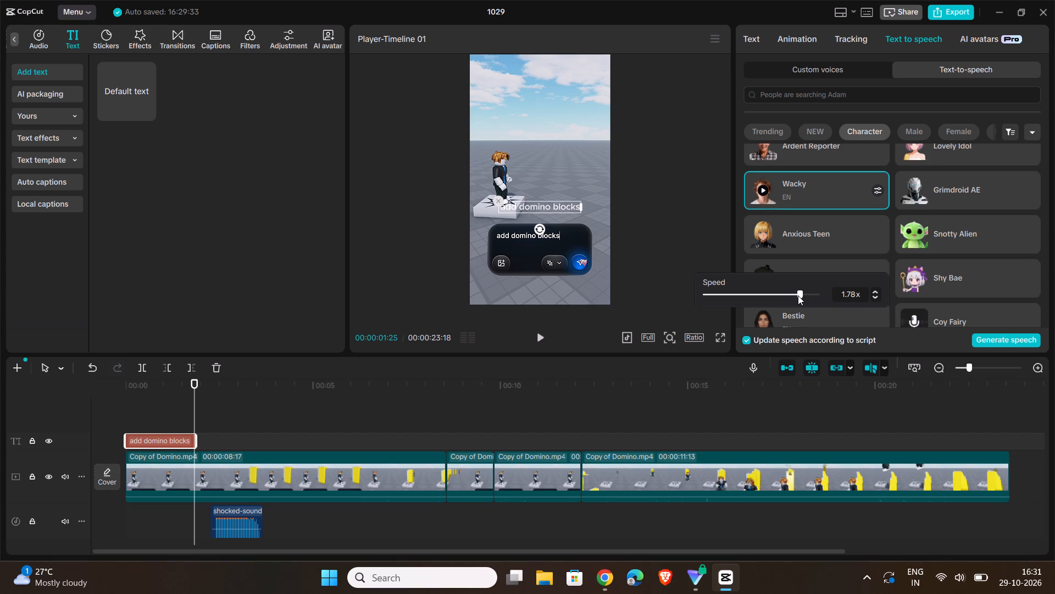
left_click_drag(798, 295, 788, 295)
left_click_drag(788, 295, 780, 298)
left_click_drag(780, 298, 779, 298)
Preview the Ardent Reporter, Little Cutie, Trickster and Grimdroid AE voices in the Character category.
scroll(983, 233, "up", 1)
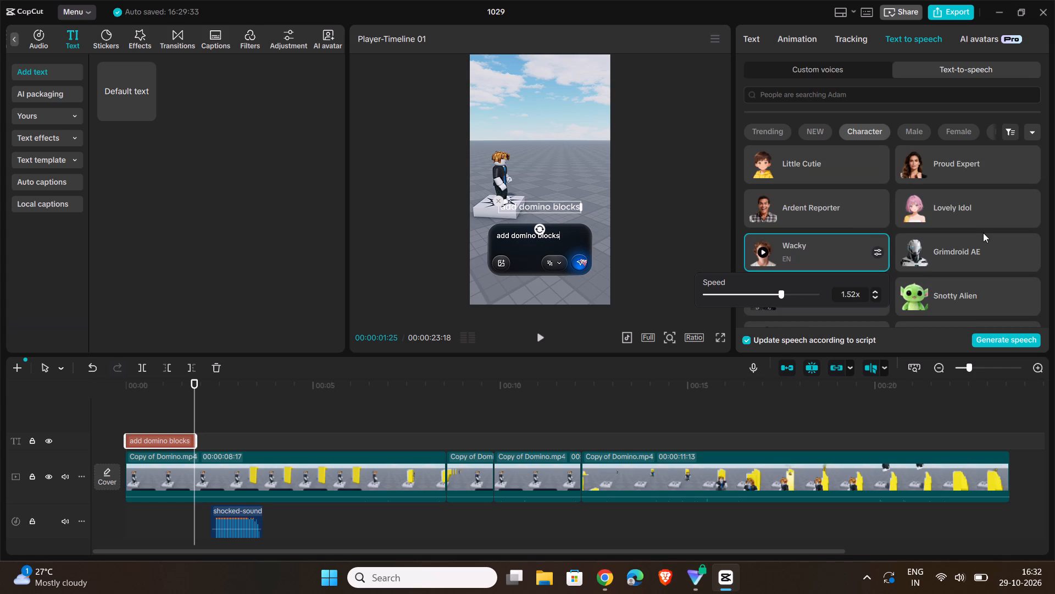
left_click(821, 202)
scroll(870, 258, "up", 2)
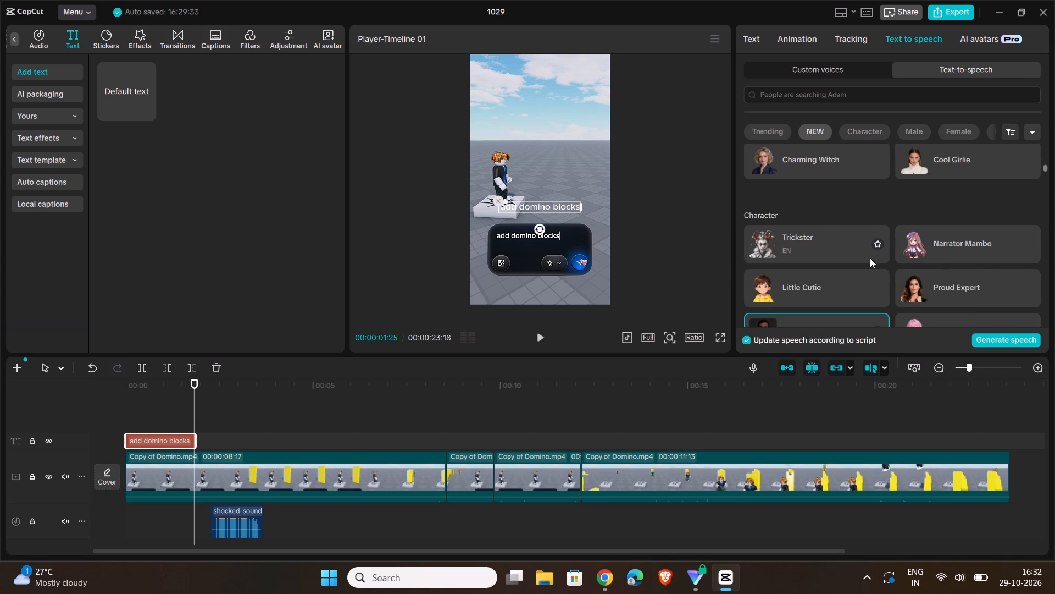
scroll(817, 287, "down", 1)
left_click(807, 226)
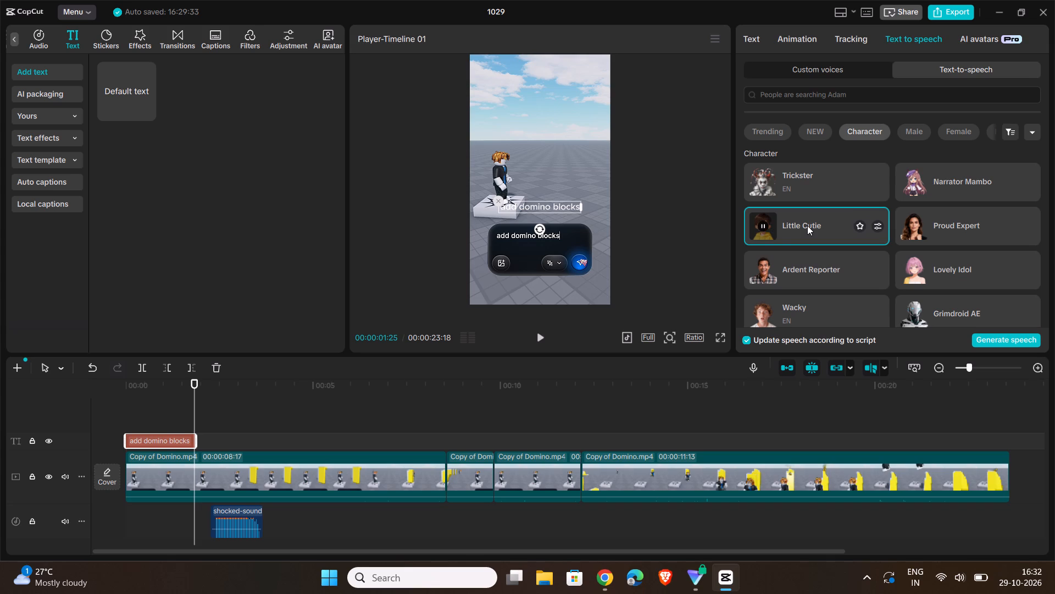
left_click(818, 182)
scroll(870, 246, "up", 1)
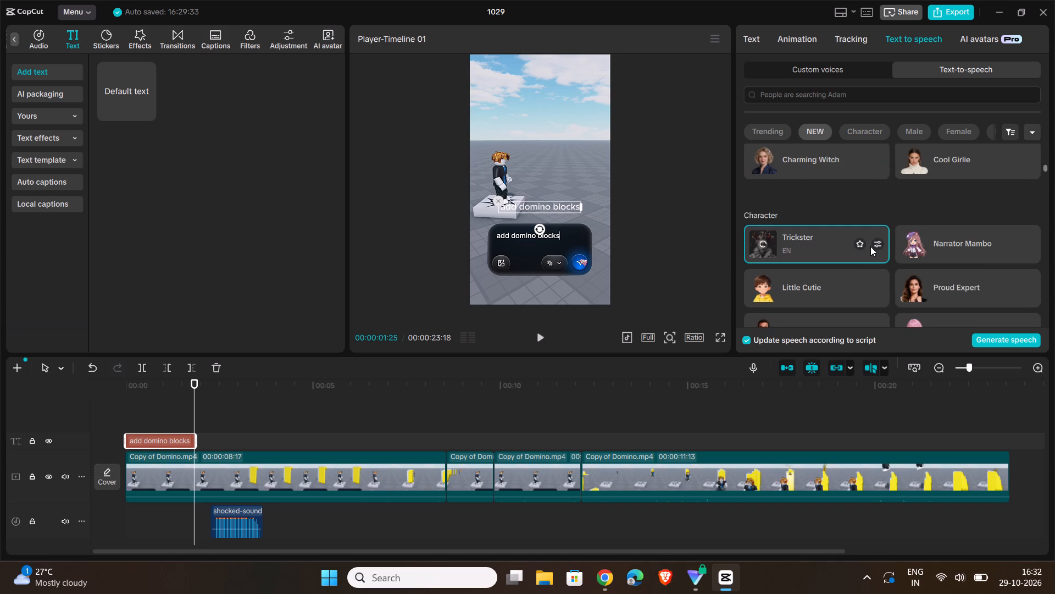
scroll(870, 246, "up", 2)
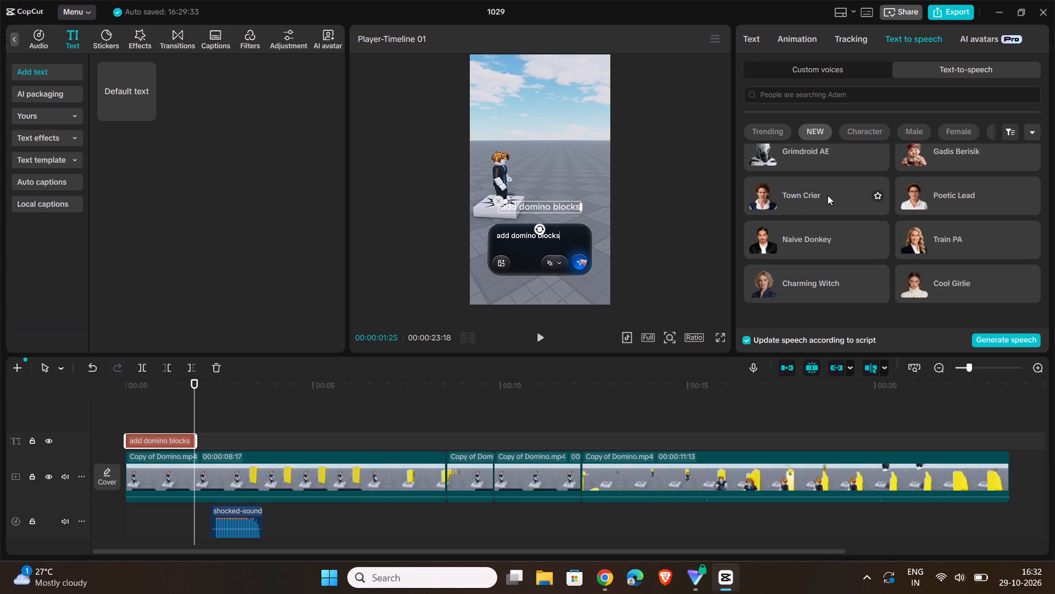
scroll(828, 195, "up", 2)
scroll(828, 195, "down", 6)
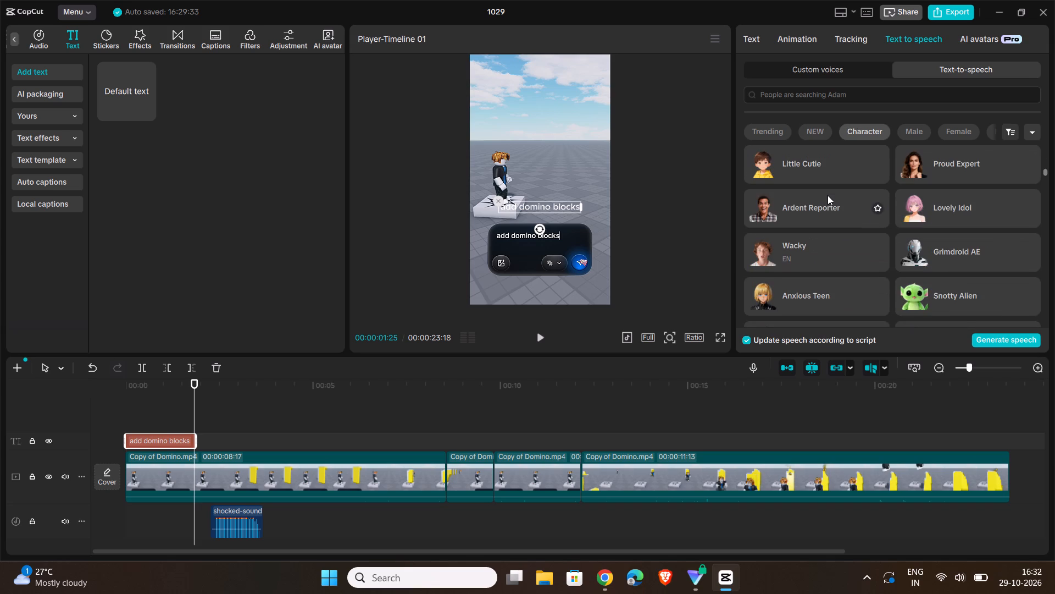
left_click(949, 261)
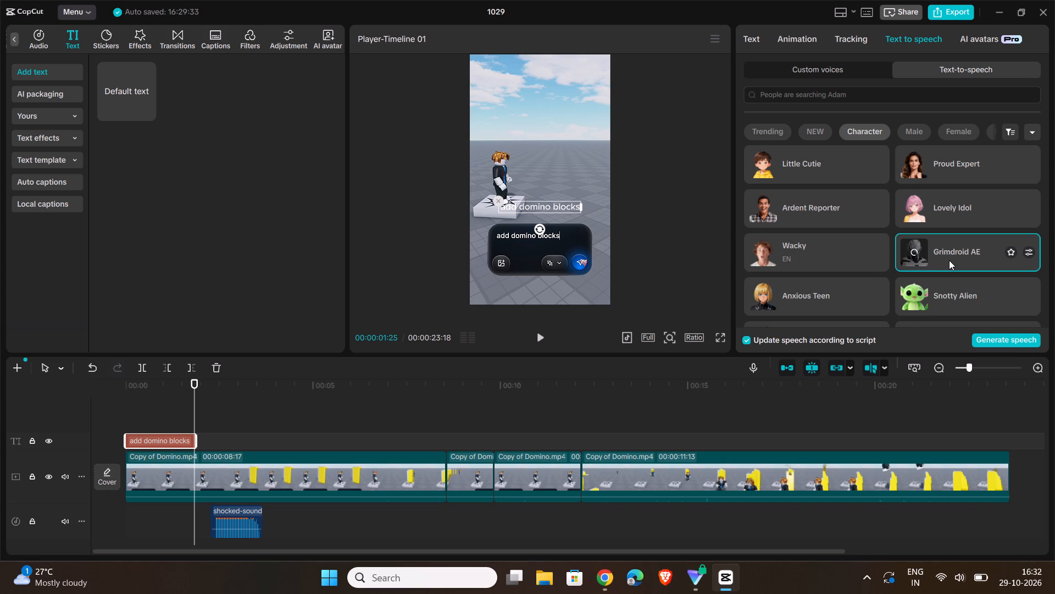
Browse the Memesong voice category and preview the Cozy and Classic Electric voices.
scroll(951, 130, "left", 4)
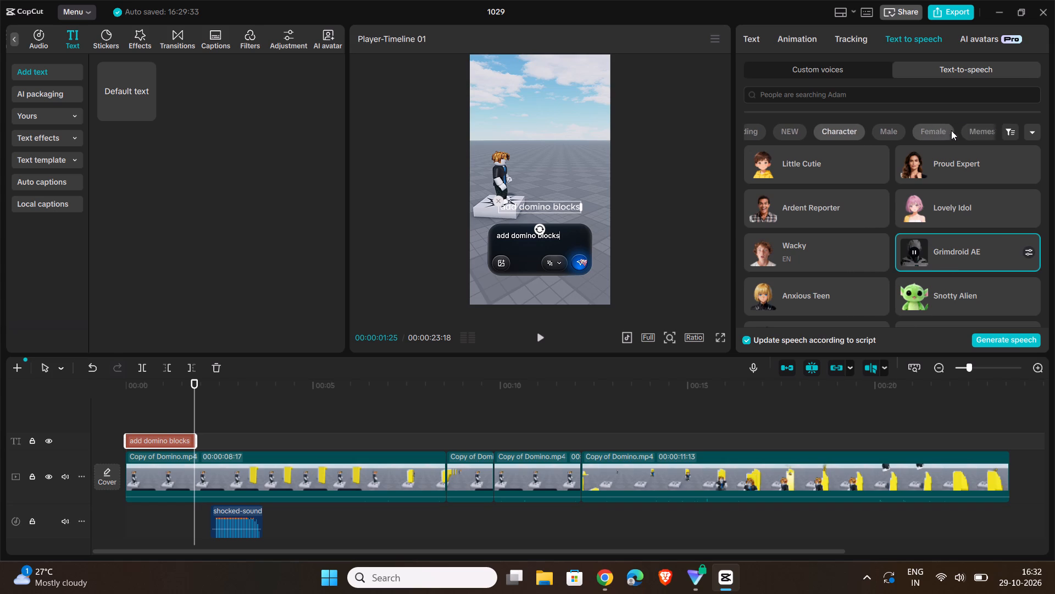
scroll(951, 130, "left", 3)
left_click(951, 130)
scroll(951, 130, "left", 1)
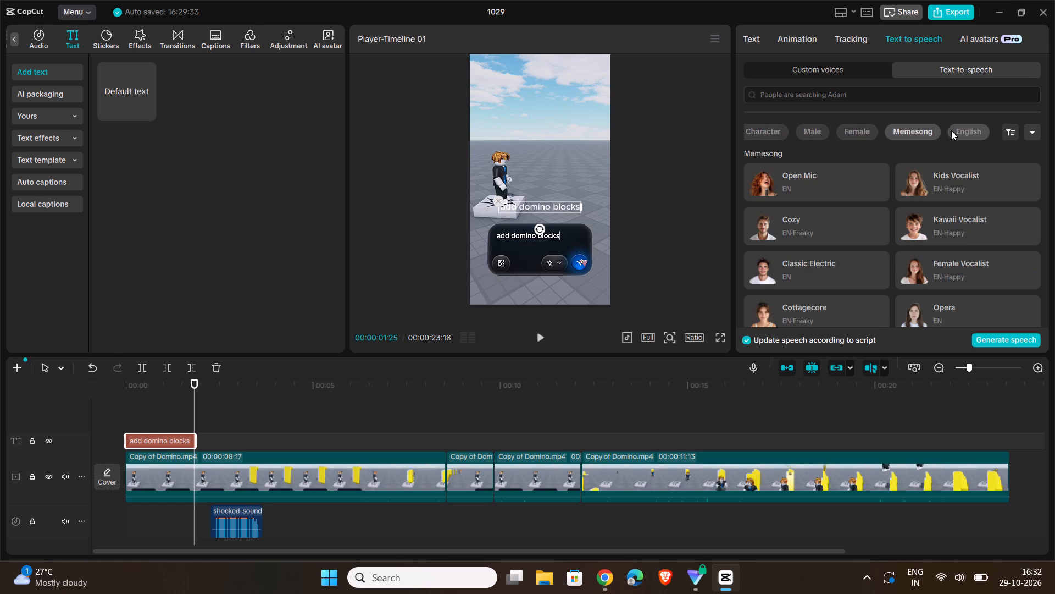
scroll(951, 130, "left", 2)
left_click(833, 233)
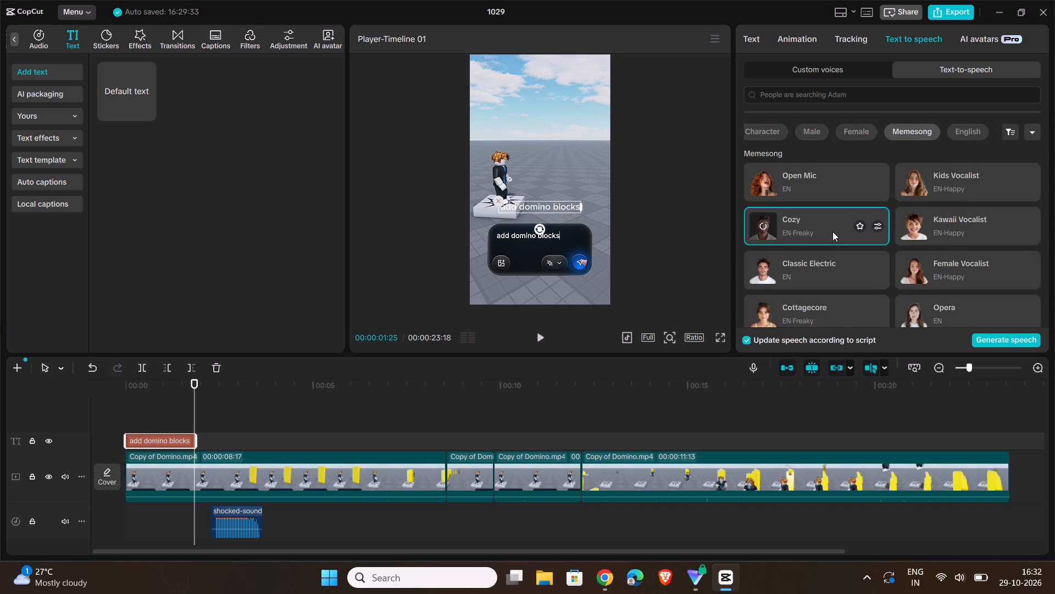
left_click(812, 258)
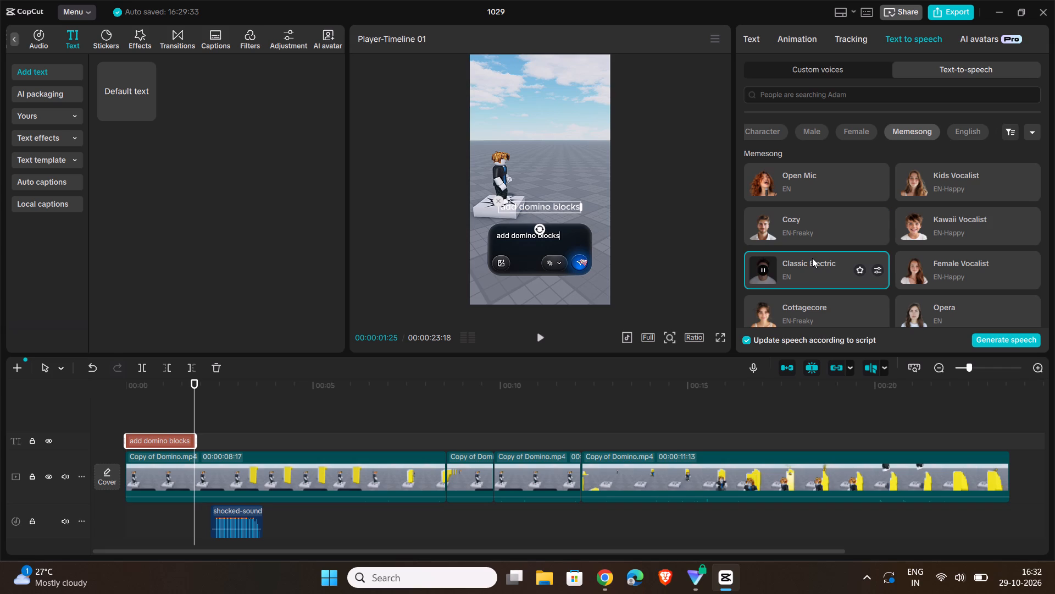
scroll(812, 258, "down", 2)
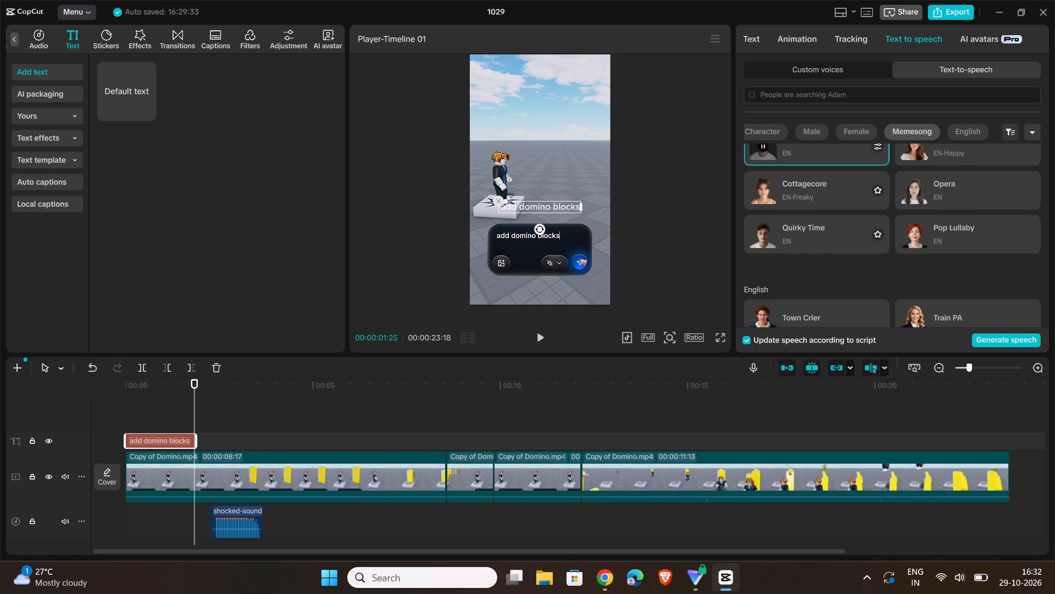
Browse the English and other language voices, previewing Charming Witch under Chinese and Town Crier under English.
left_click(978, 134)
scroll(858, 230, "up", 5)
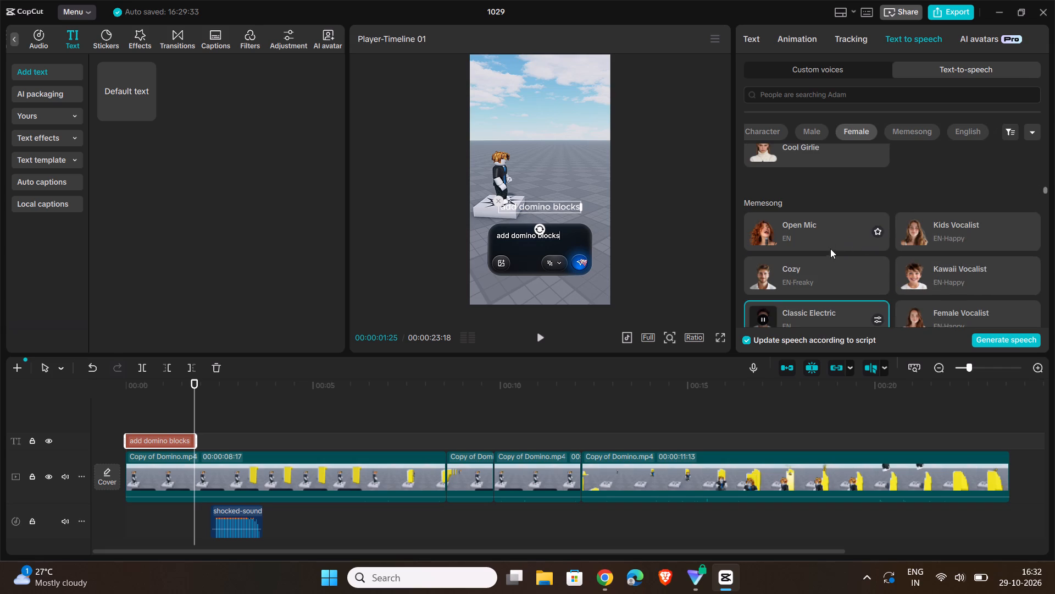
scroll(911, 263, "down", 7)
left_click(805, 220)
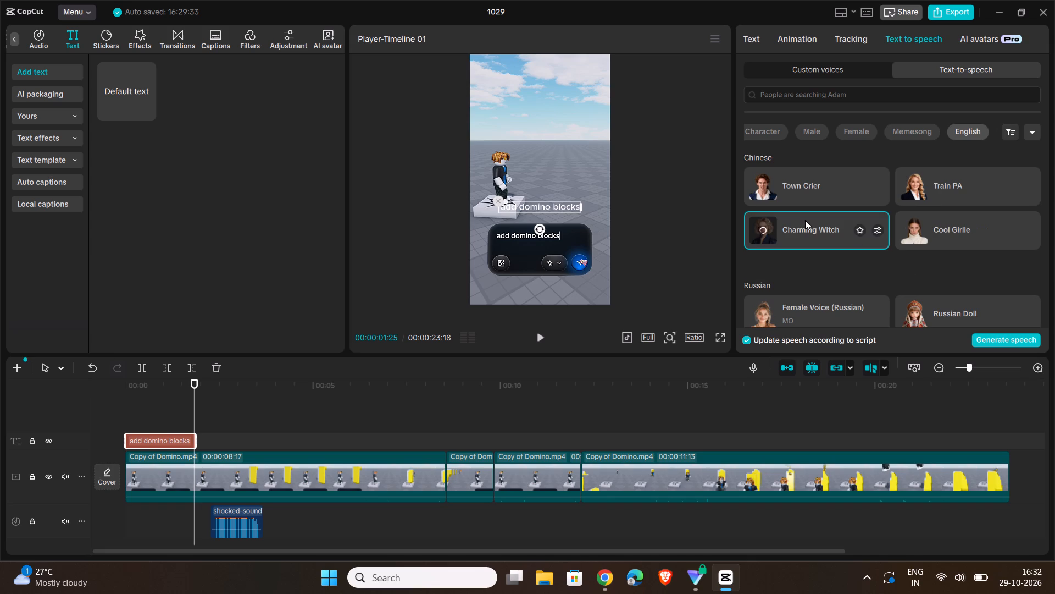
scroll(813, 269, "down", 6)
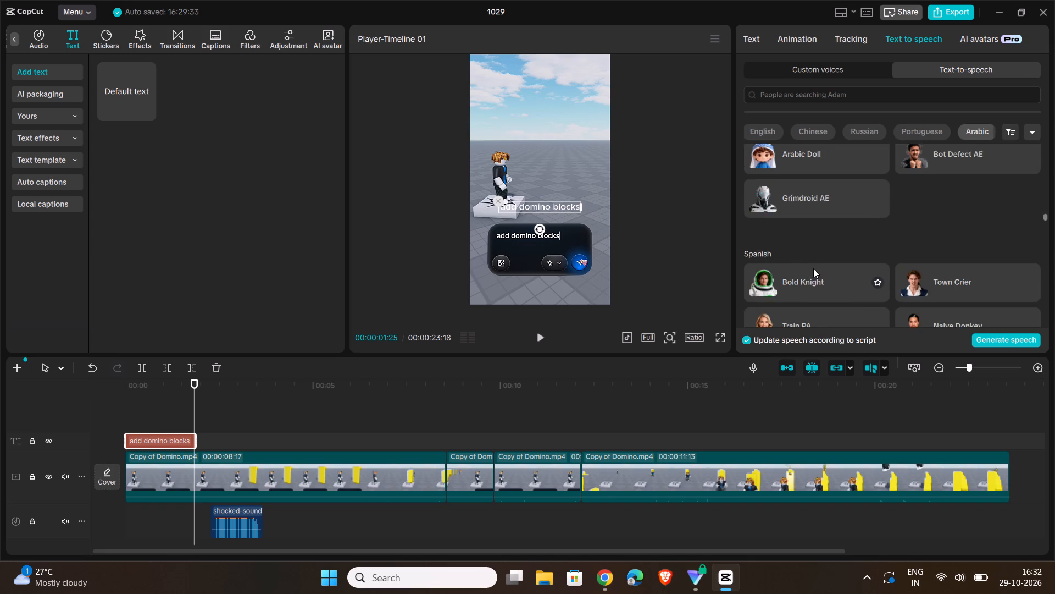
scroll(813, 268, "down", 2)
scroll(813, 268, "up", 4)
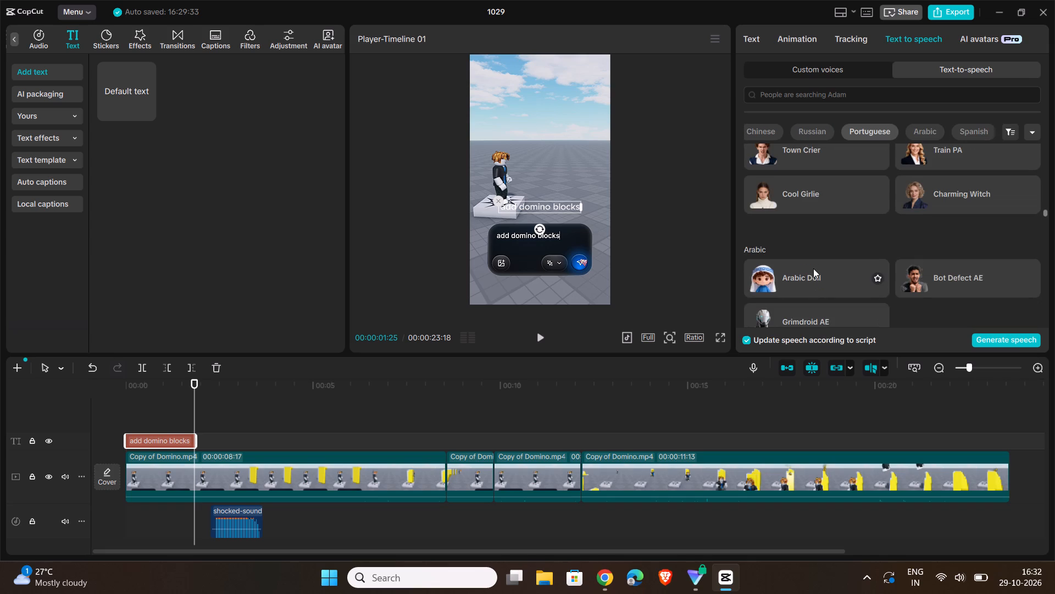
scroll(813, 267, "up", 7)
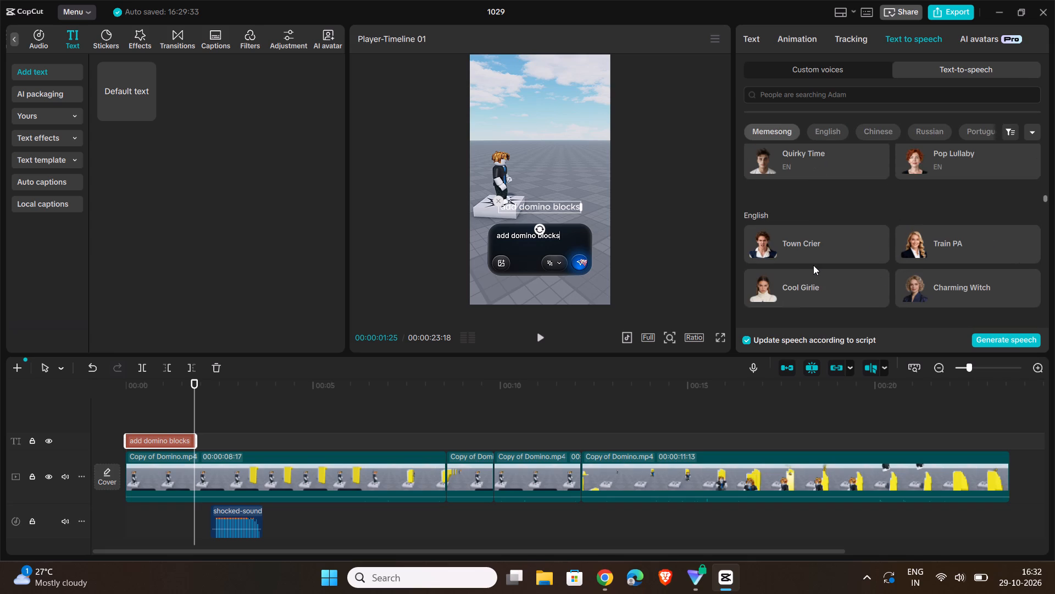
left_click(815, 251)
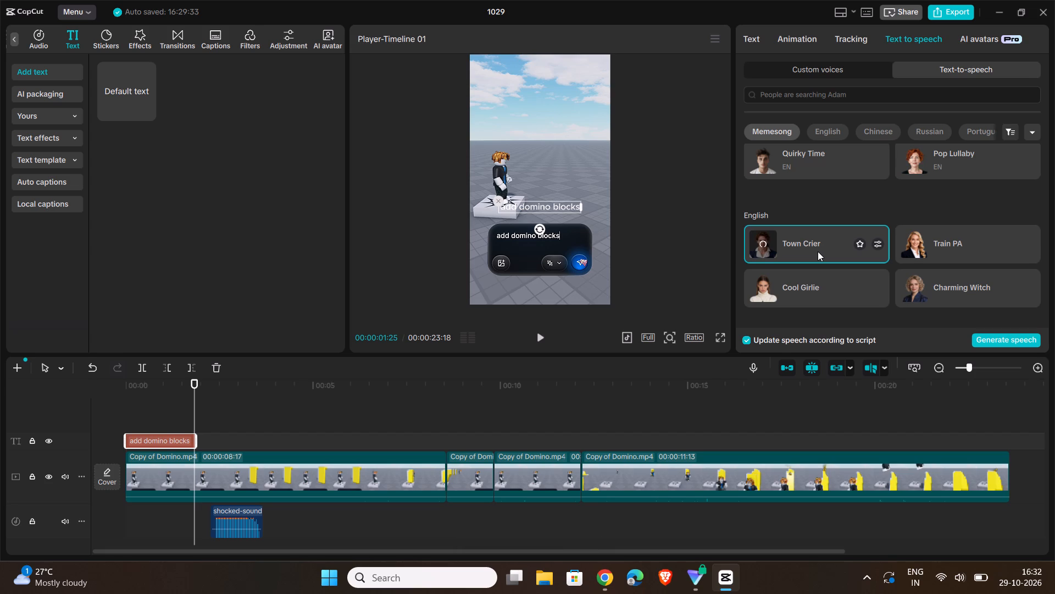
Browse back through the Memesong, Character, New and Trending voice categories to compare the available text-to-speech voices.
scroll(818, 251, "up", 4)
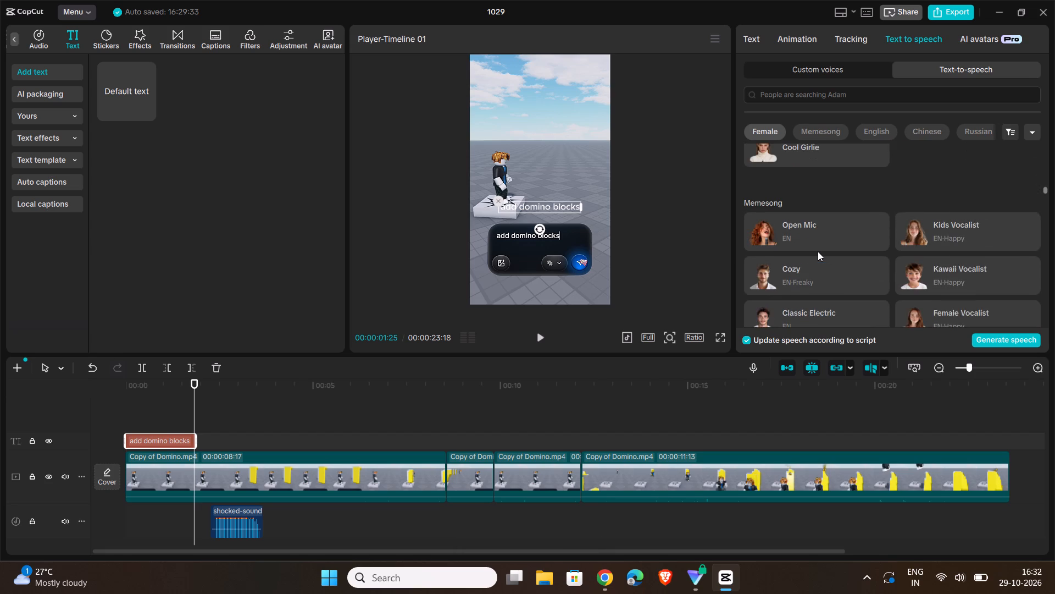
scroll(818, 251, "up", 5)
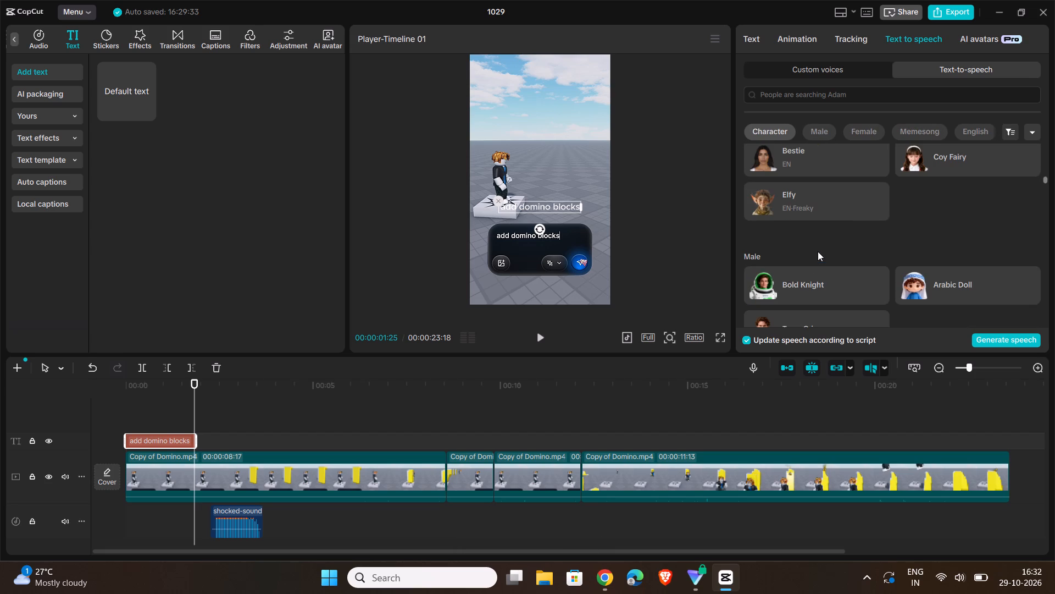
scroll(818, 251, "up", 4)
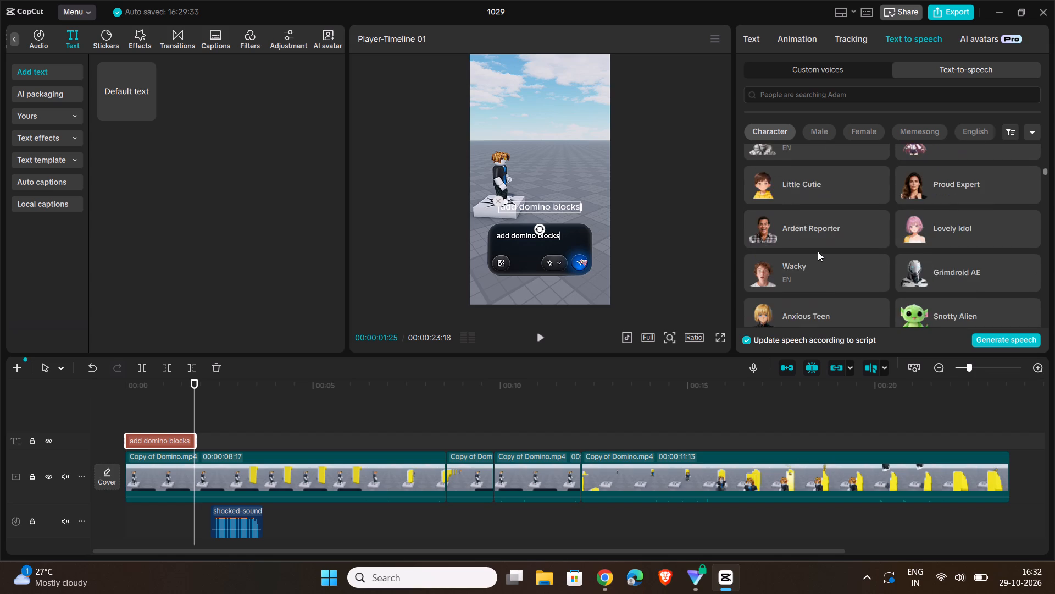
scroll(818, 251, "up", 3)
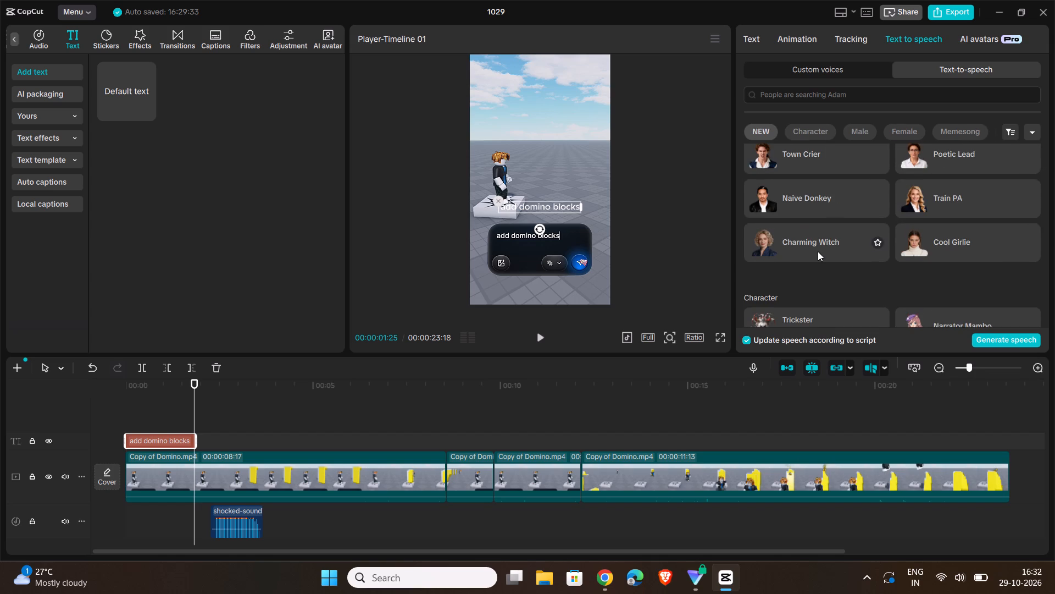
scroll(818, 251, "up", 5)
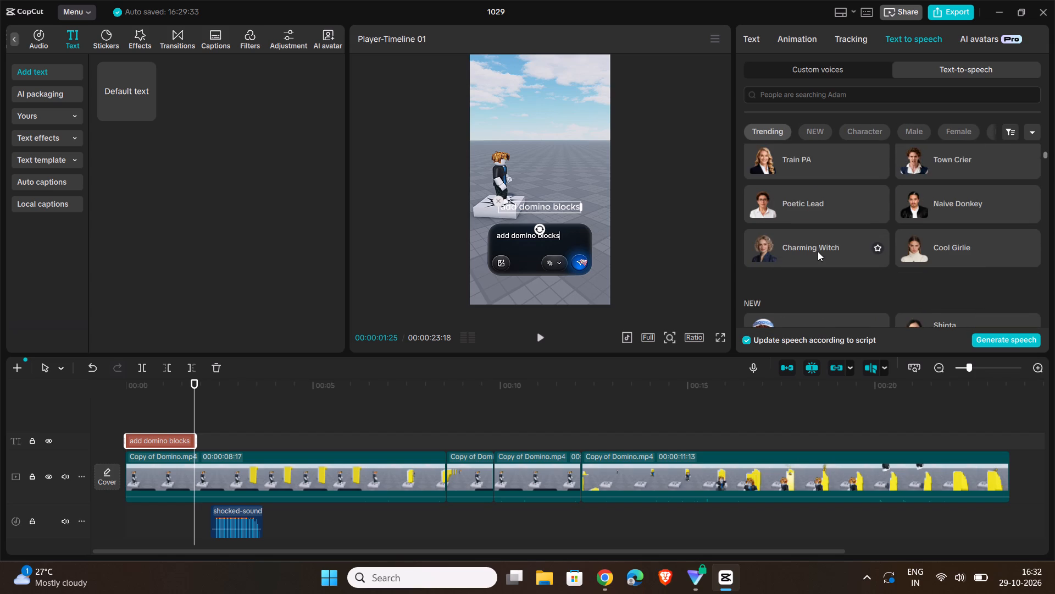
scroll(818, 251, "up", 6)
scroll(818, 251, "down", 10)
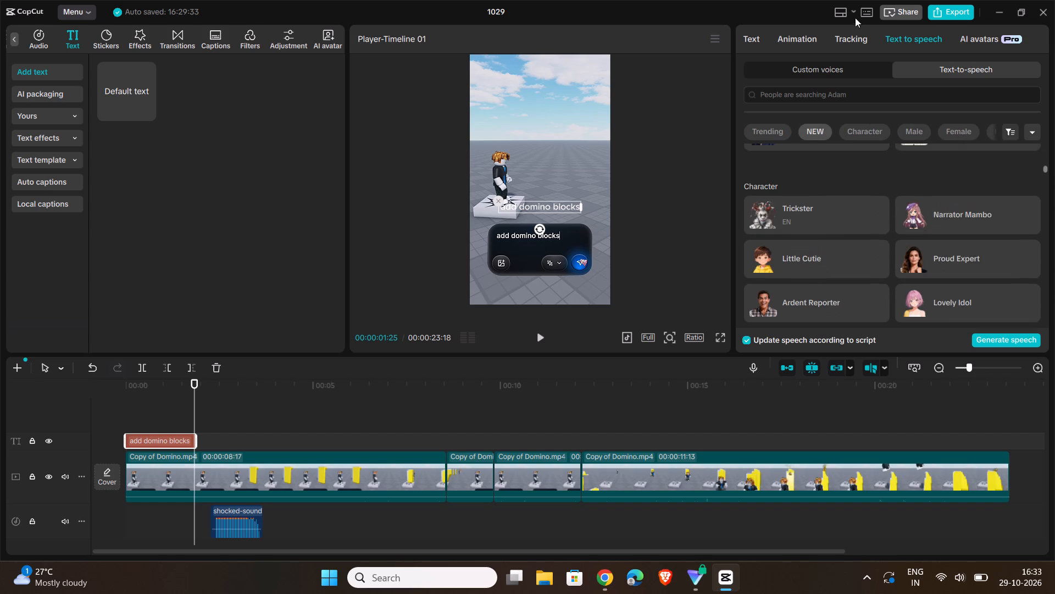
left_click(815, 66)
left_click(946, 68)
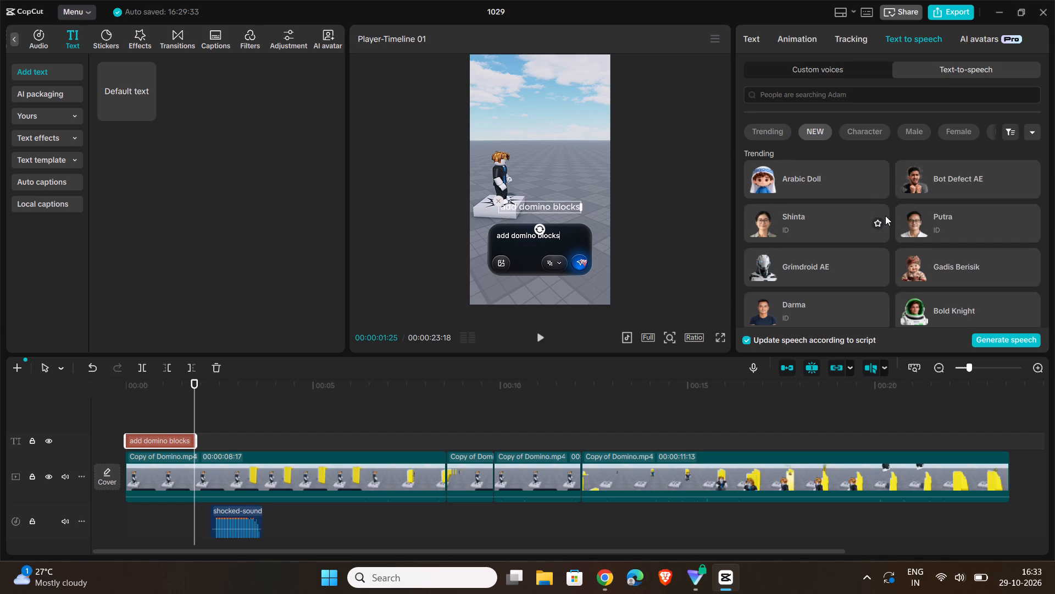
scroll(885, 215, "down", 8)
scroll(884, 205, "up", 4)
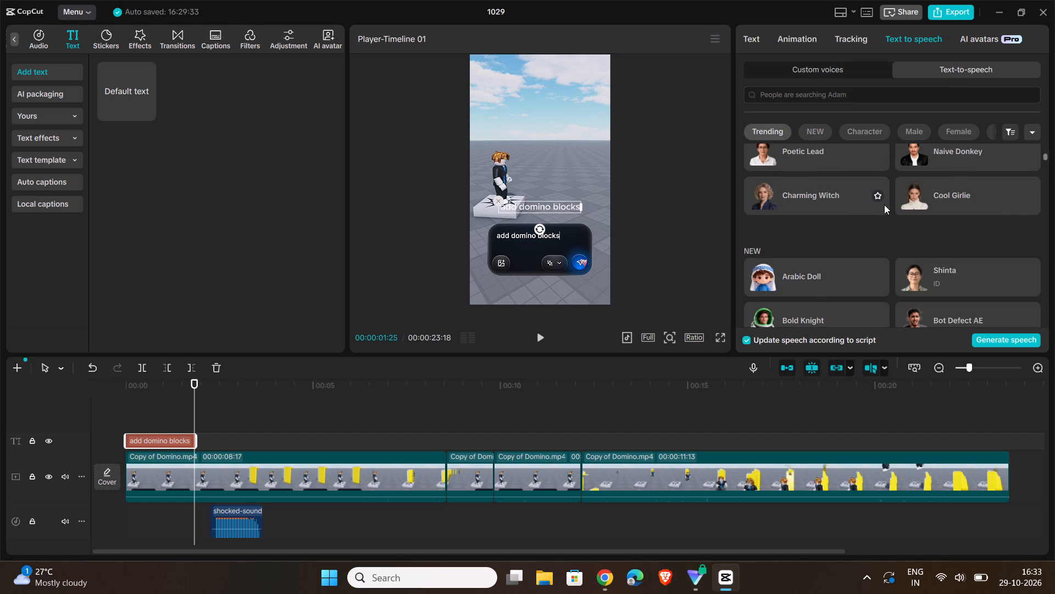
Generate speech for the "add domino blocks" text using the Wacky character voice at 1.61x speed.
scroll(884, 205, "down", 9)
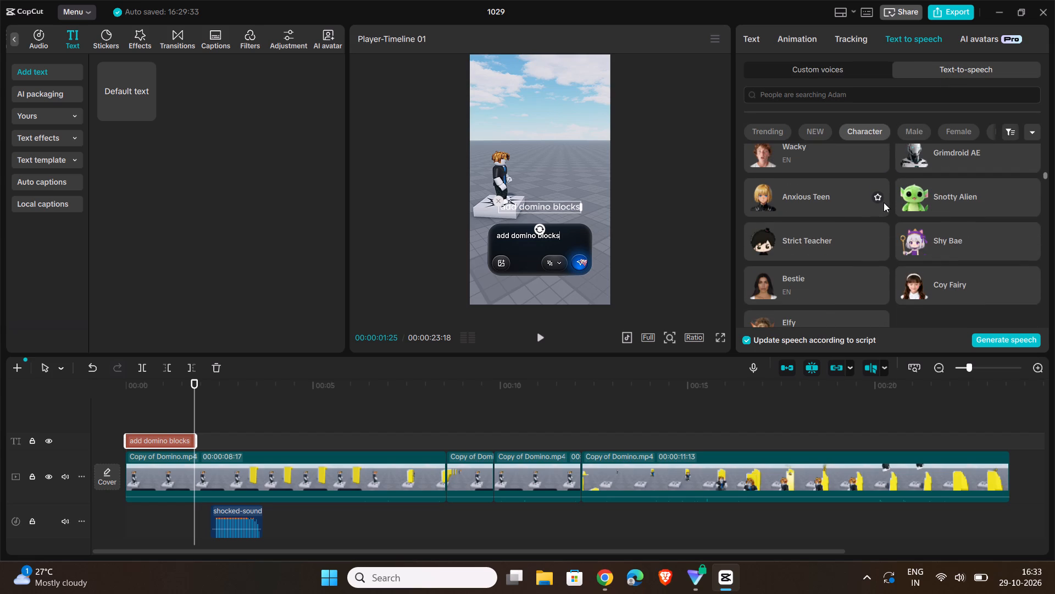
scroll(884, 202, "up", 1)
left_click(805, 213)
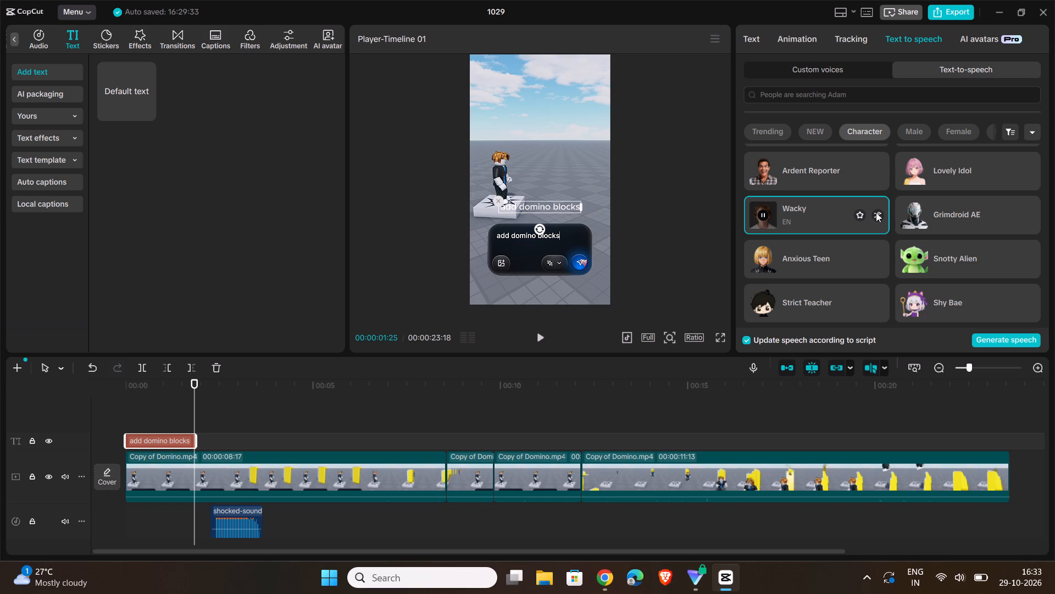
left_click(876, 212)
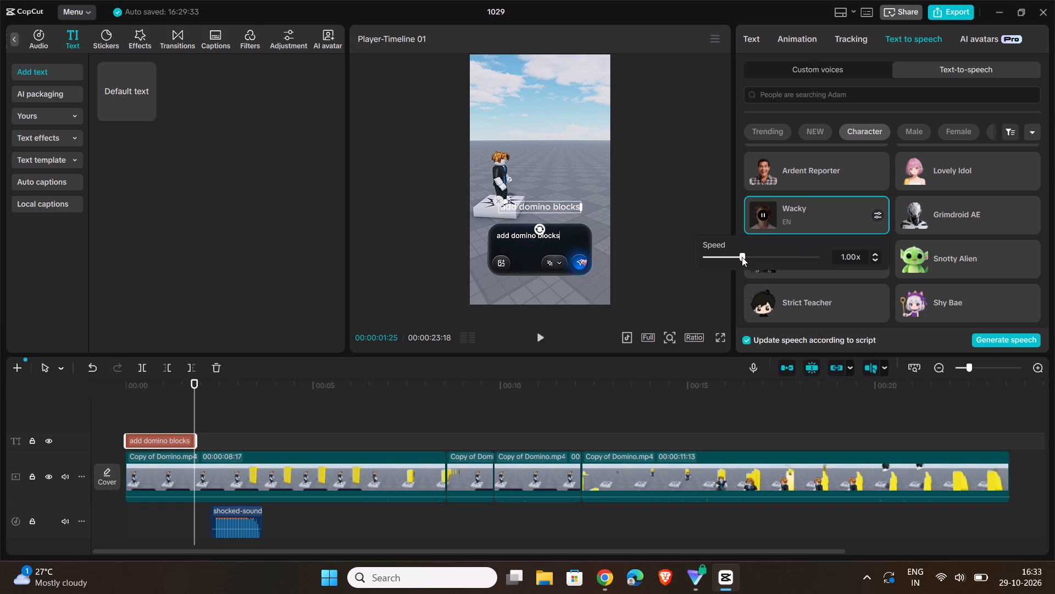
left_click_drag(741, 256, 782, 261)
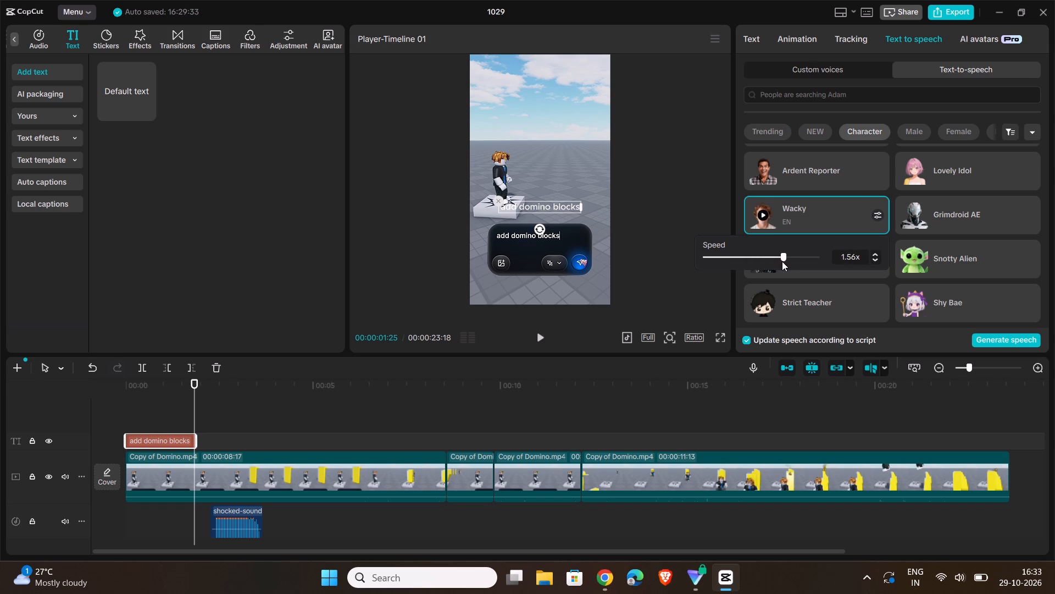
left_click_drag(782, 261, 786, 262)
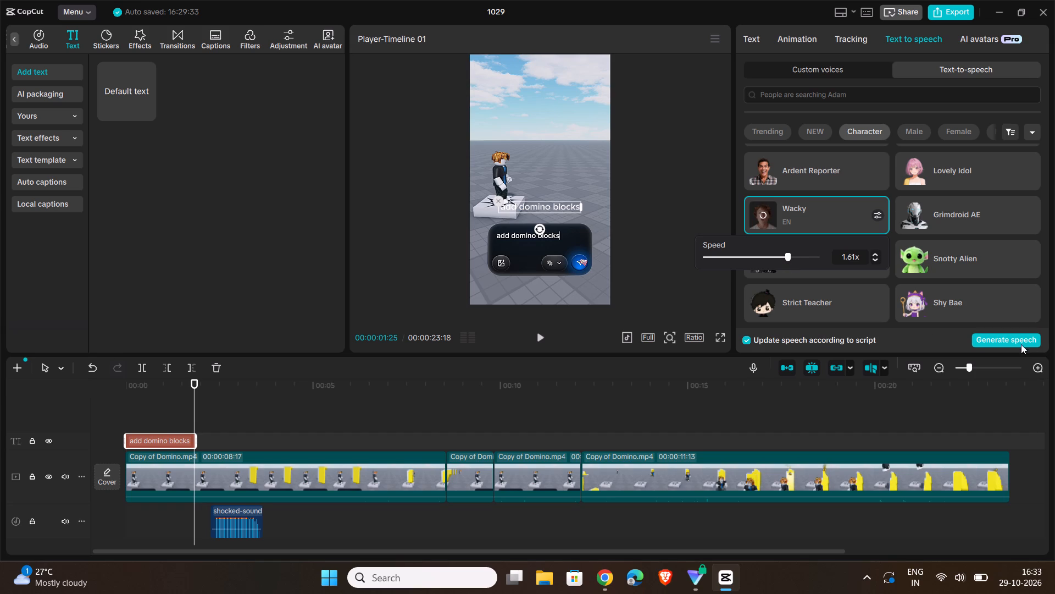
left_click(1008, 338)
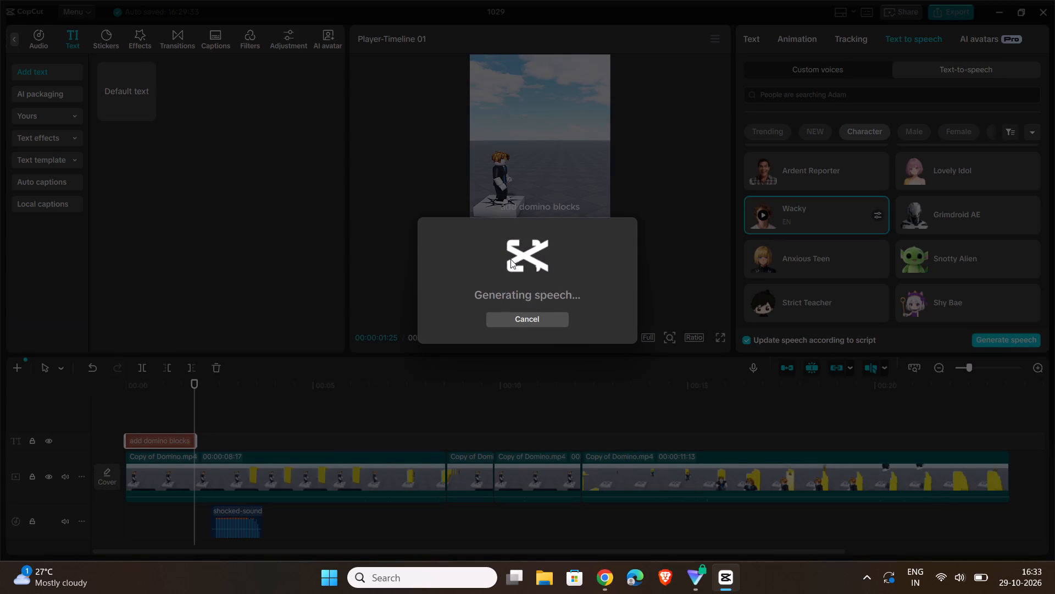
left_click(524, 254)
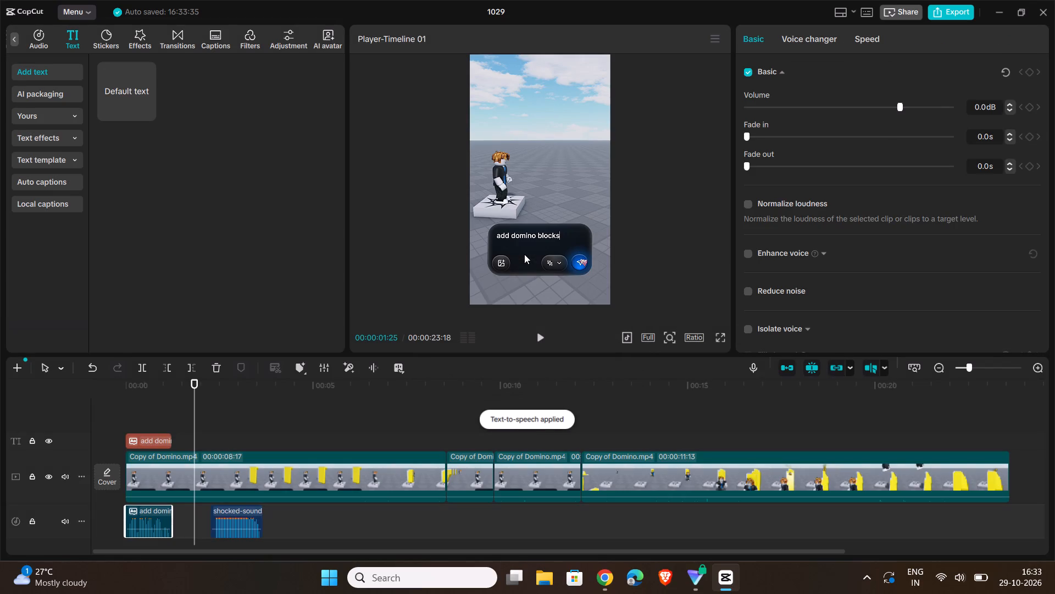
Play back the opening seconds to check how the generated speech and the shocked-sound effect fit the footage.
left_click_drag(198, 382, 26, 426)
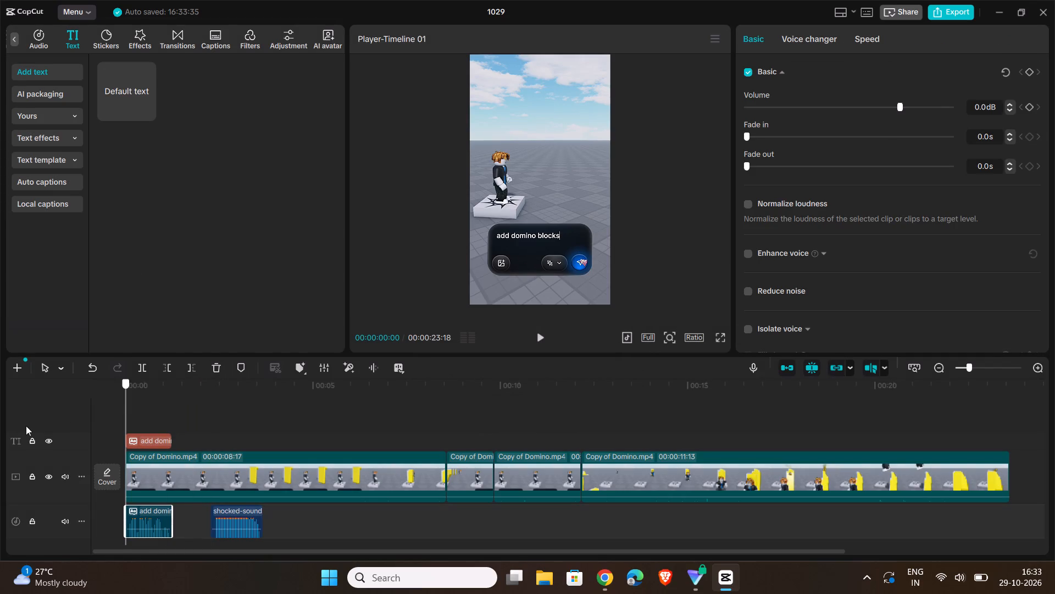
left_click(538, 340)
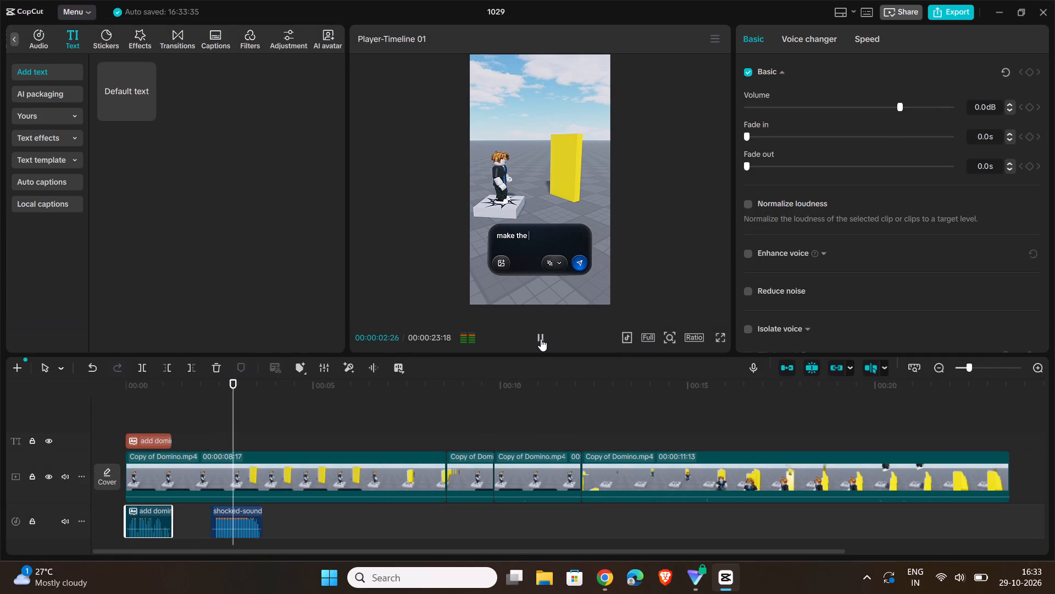
left_click(541, 339)
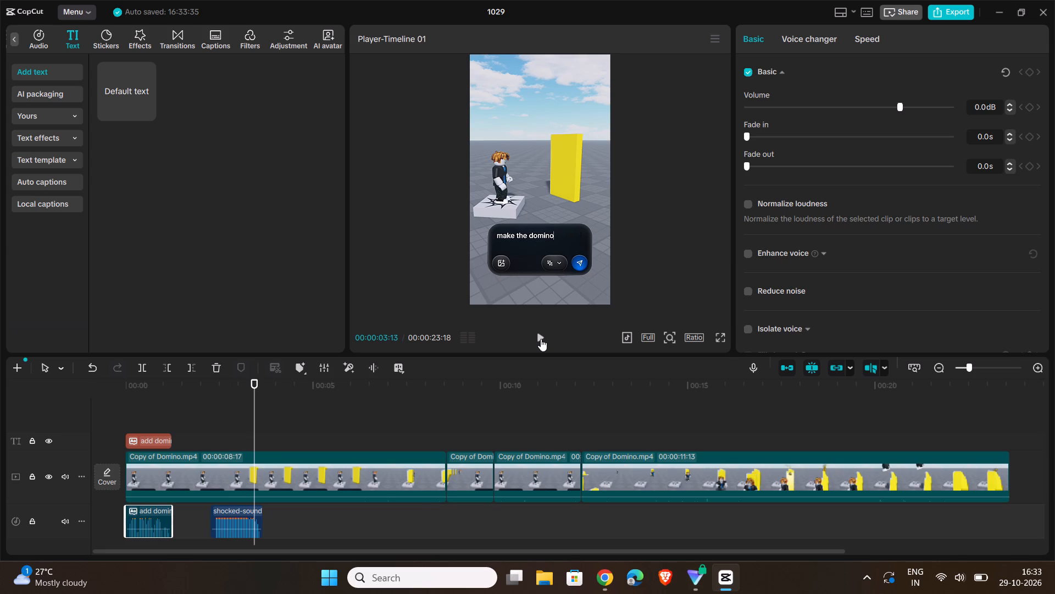
left_click(541, 339)
left_click(541, 339)
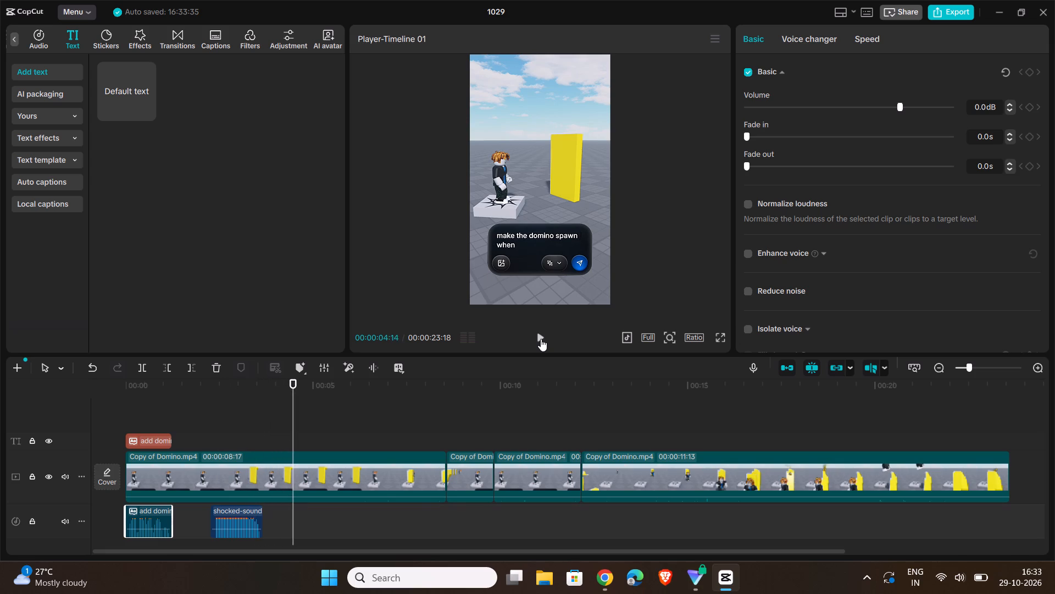
left_click_drag(290, 384, 205, 419)
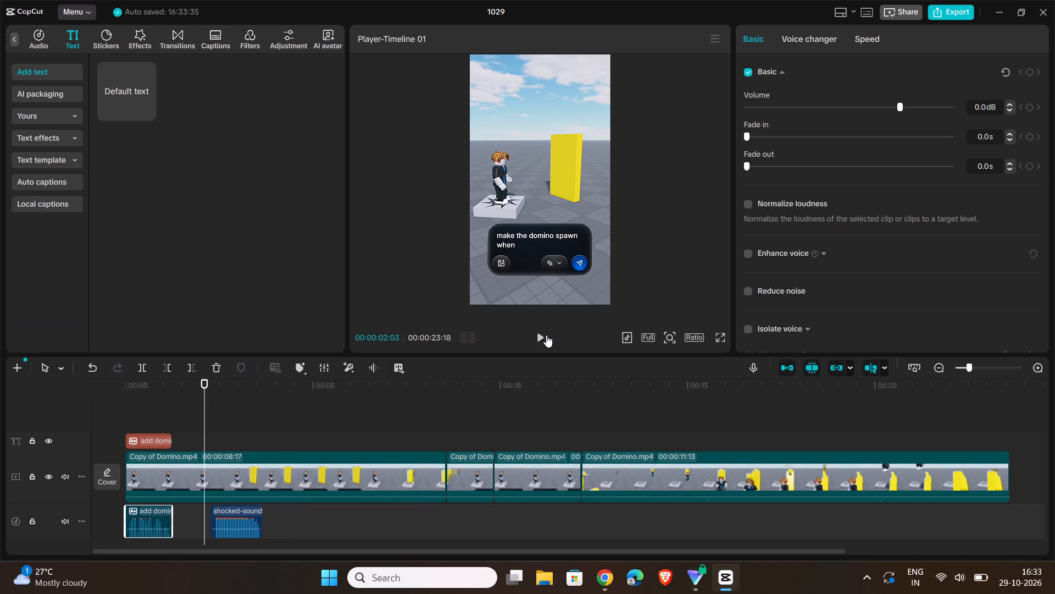
left_click(545, 334)
left_click(543, 334)
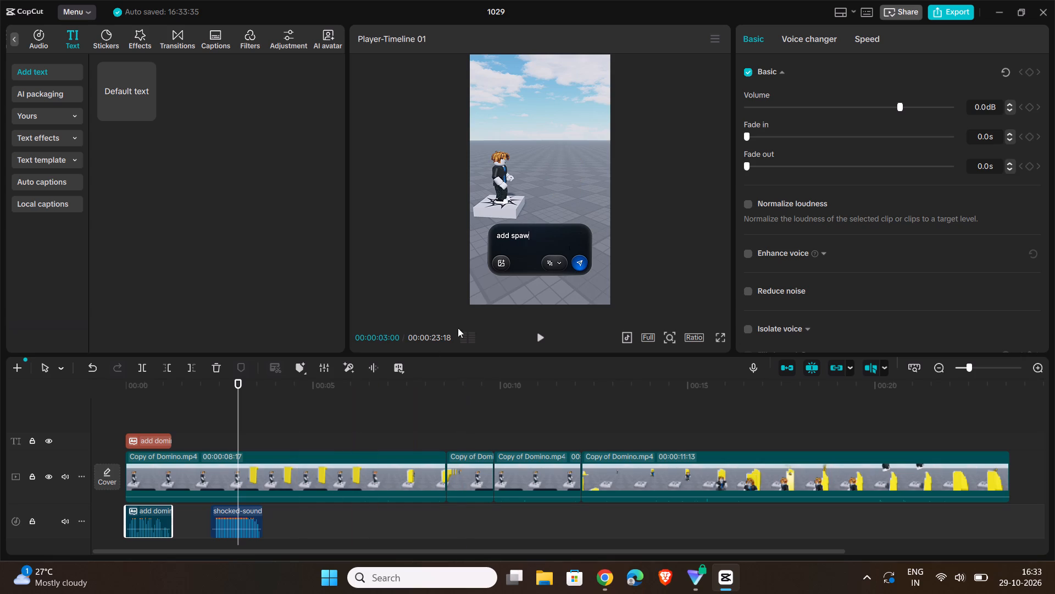
left_click(537, 335)
left_click(537, 335)
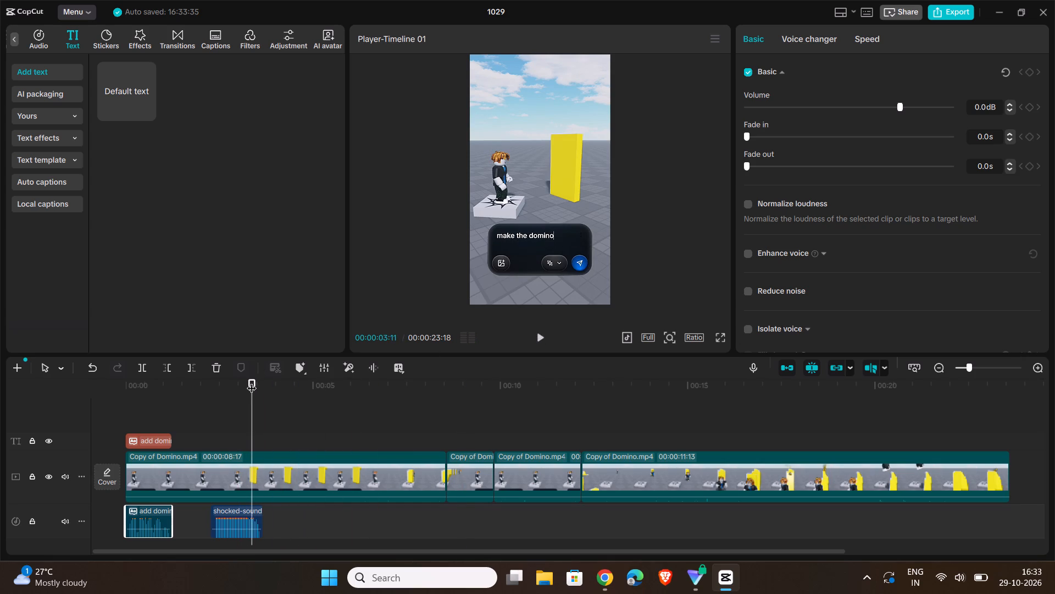
Trim the end of the shocked-sound clip to about 00:00:03:05 and play the shortened sound back.
left_click_drag(252, 381, 238, 386)
left_click(243, 513)
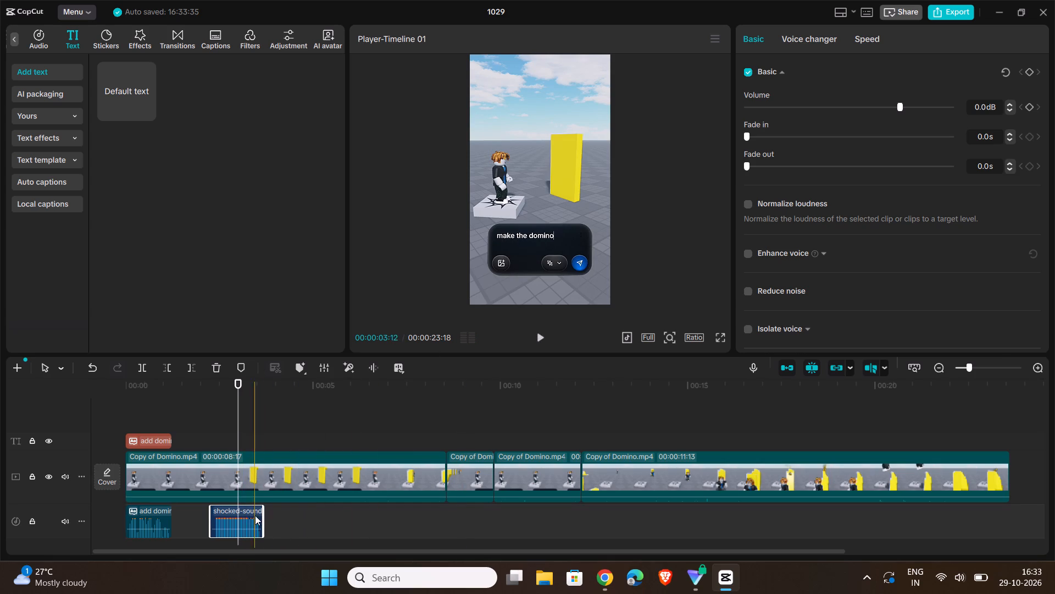
left_click_drag(263, 516, 241, 518)
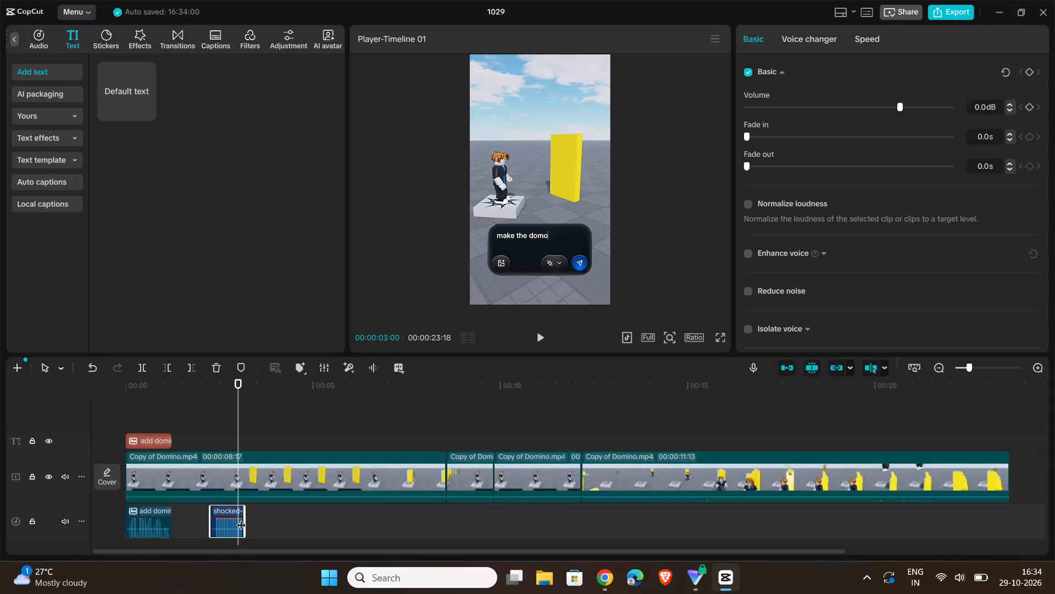
left_click_drag(236, 382, 207, 395)
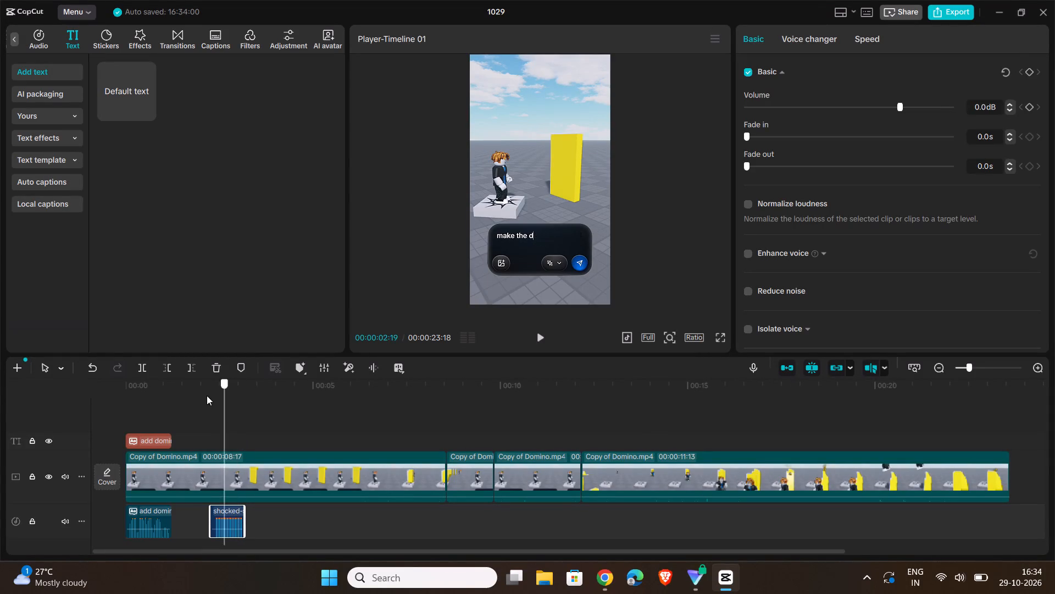
left_click_drag(207, 395, 199, 398)
left_click(542, 337)
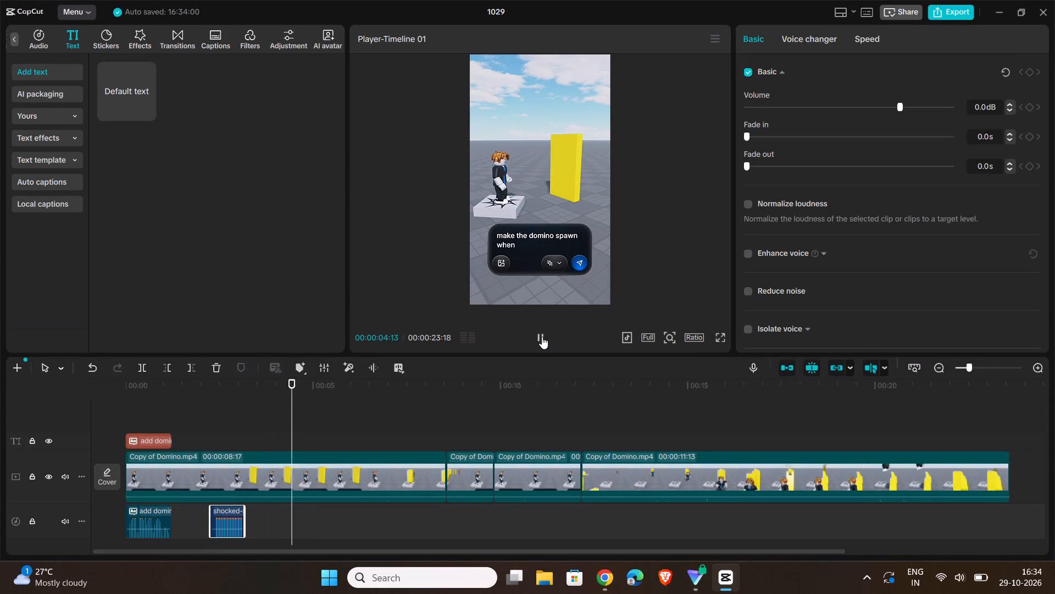
left_click(543, 337)
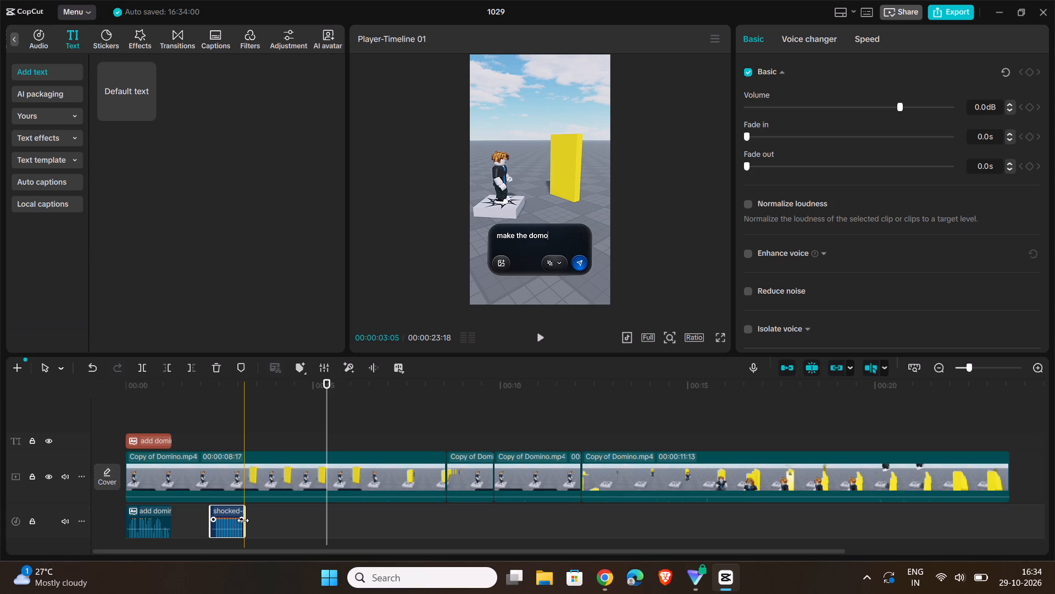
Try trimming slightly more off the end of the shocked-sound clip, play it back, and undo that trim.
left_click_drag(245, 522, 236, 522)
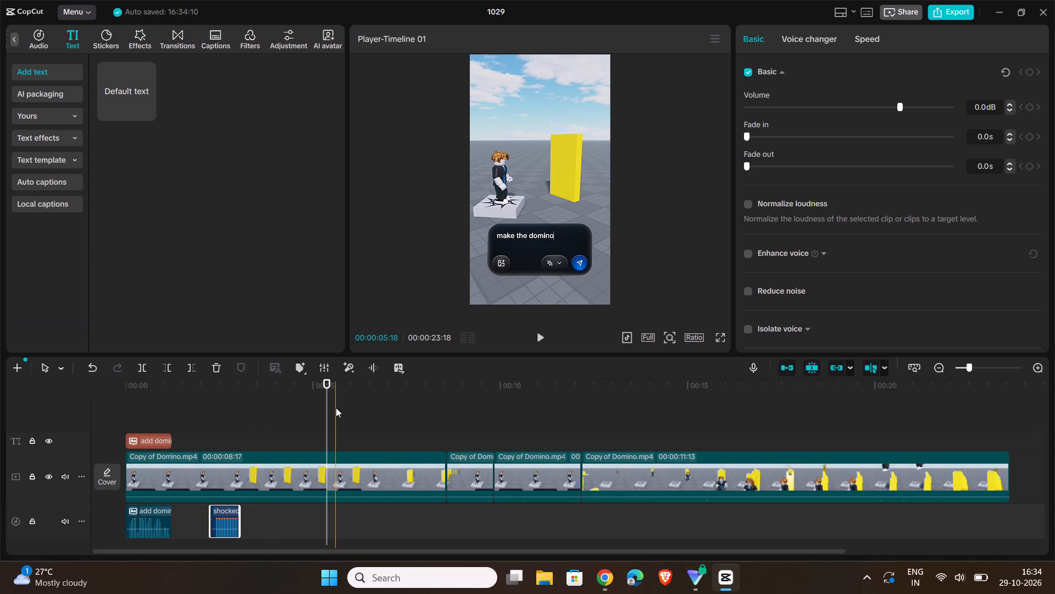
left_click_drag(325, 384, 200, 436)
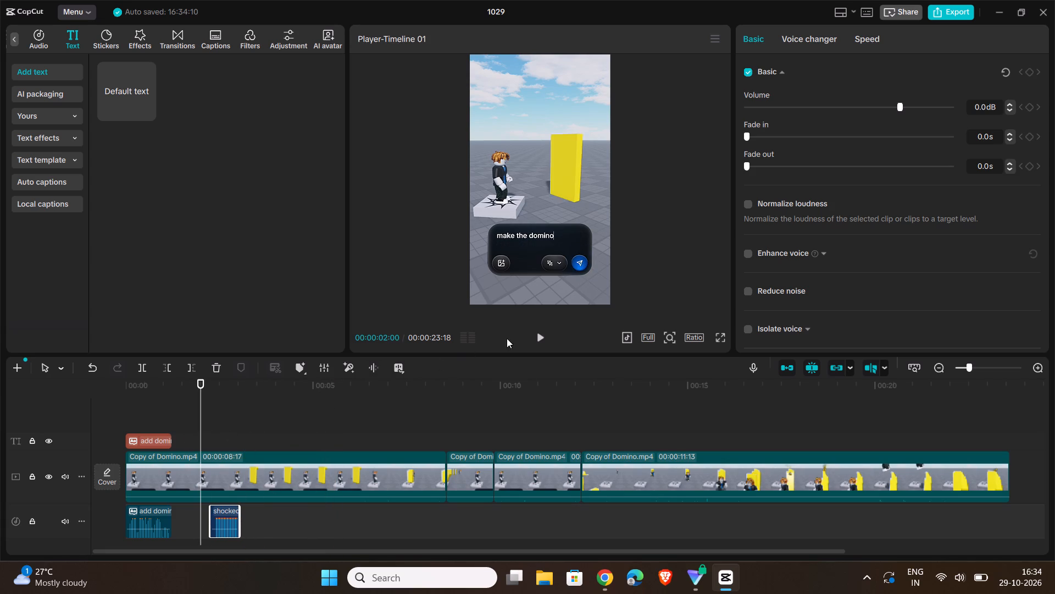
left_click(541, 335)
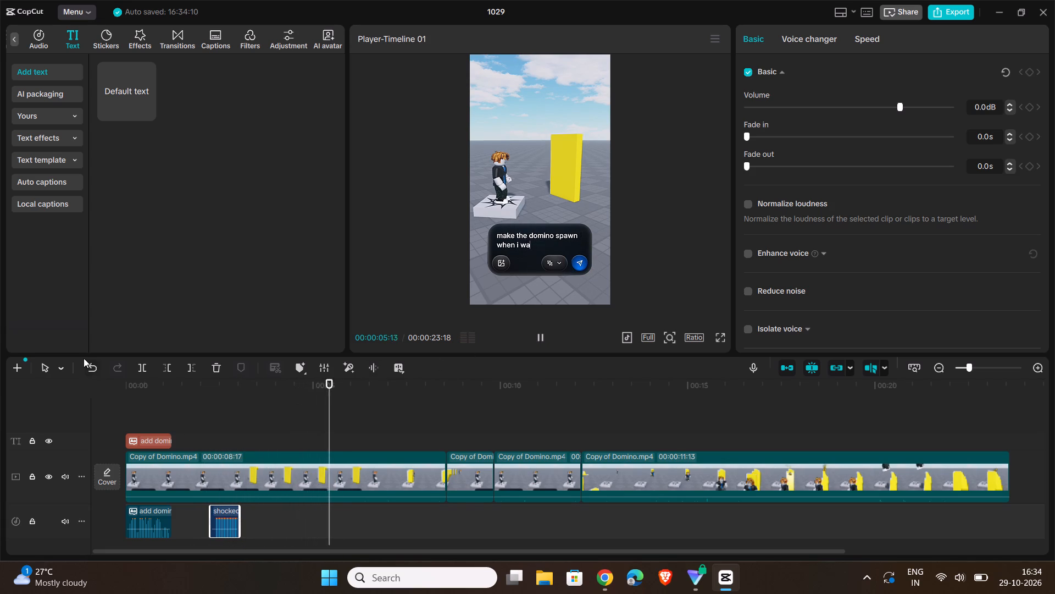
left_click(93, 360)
Play back and scrub the section from about 00:00:02 to 00:00:06 to check when the second prompt is typed in the footage.
left_click_drag(352, 386, 226, 438)
left_click(532, 338)
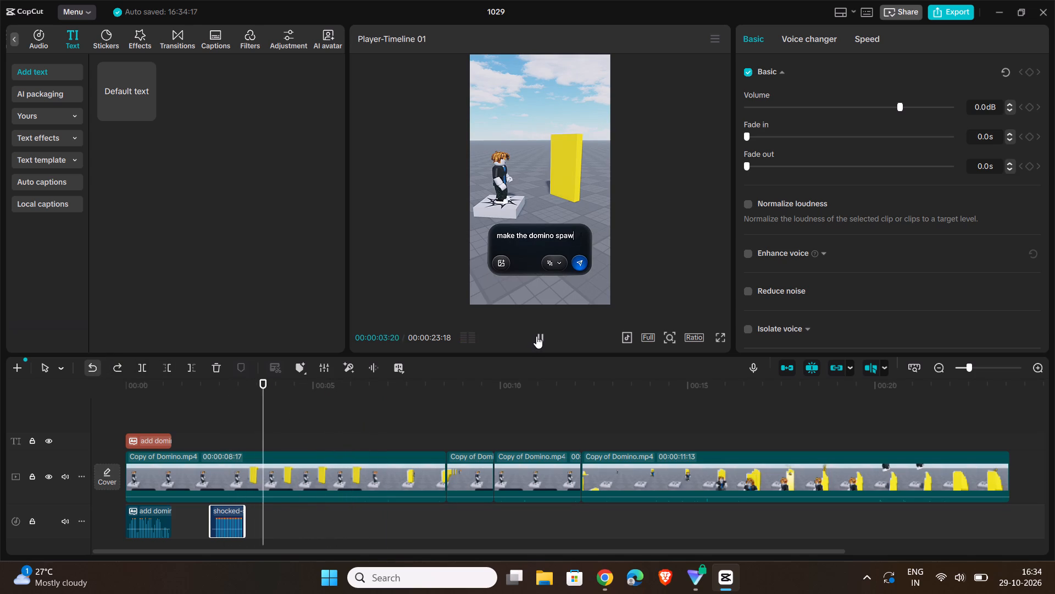
left_click_drag(338, 378, 191, 417)
left_click(540, 339)
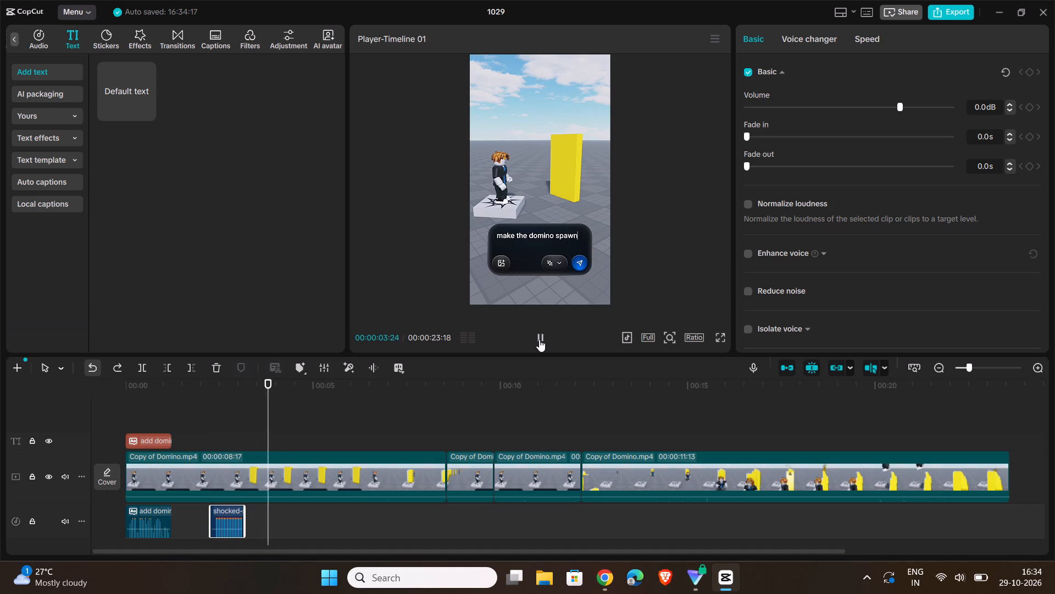
left_click(539, 339)
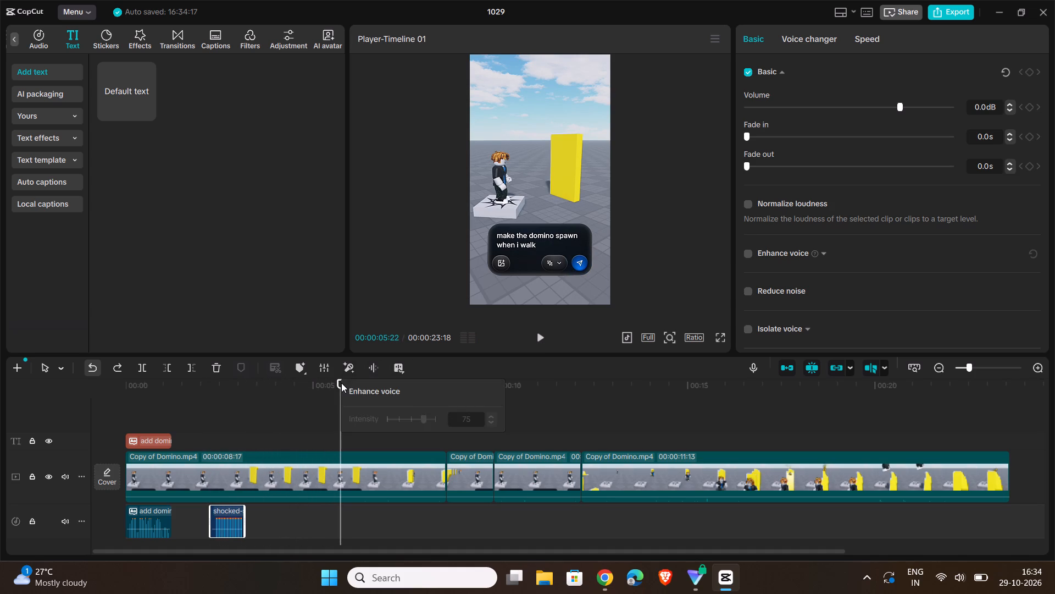
left_click_drag(341, 383, 310, 394)
left_click_drag(340, 382, 282, 406)
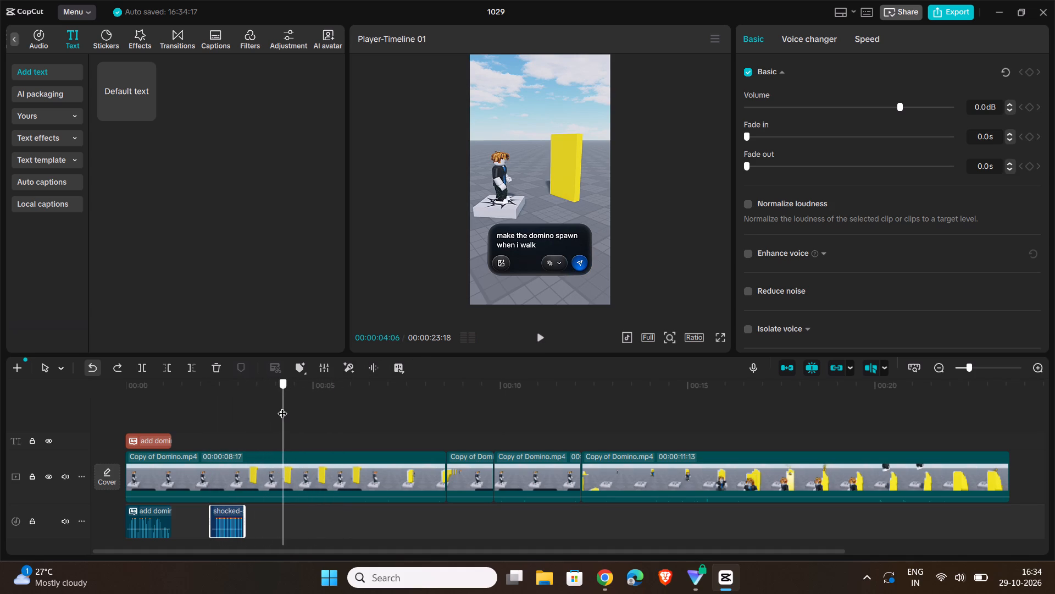
left_click_drag(282, 406, 336, 426)
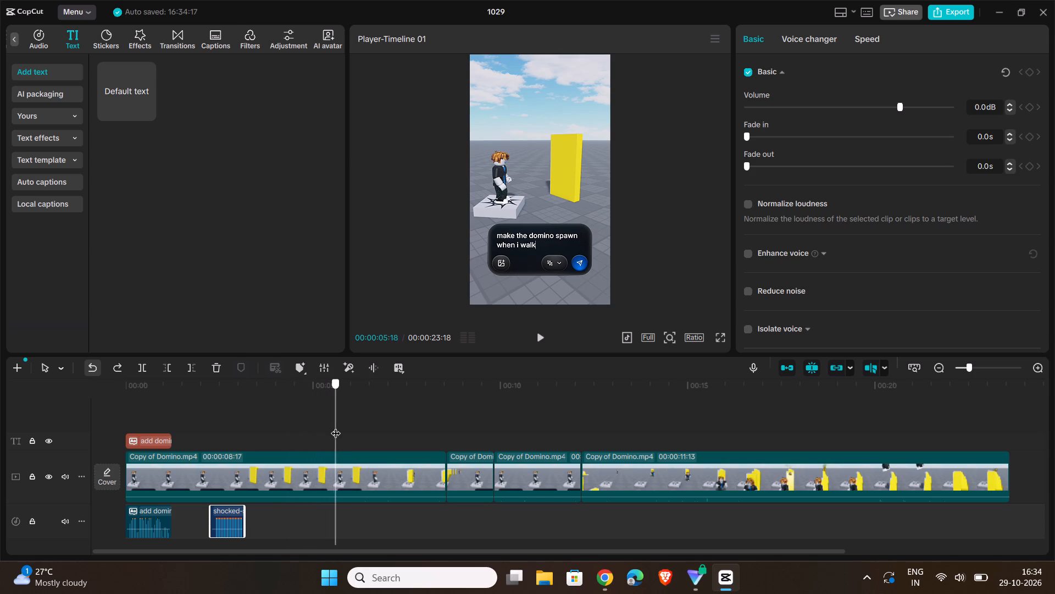
left_click_drag(336, 426, 341, 428)
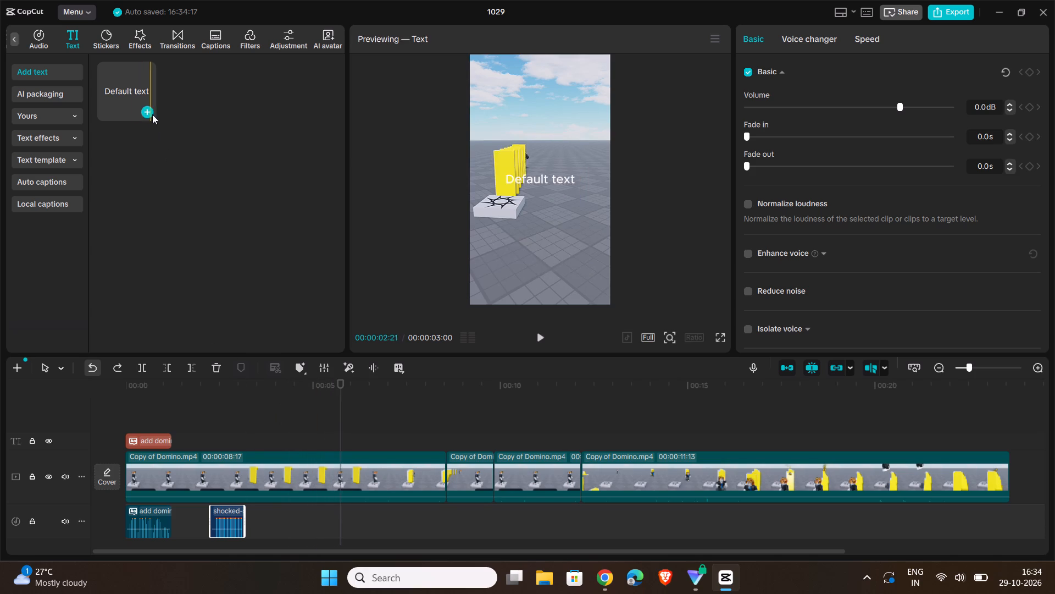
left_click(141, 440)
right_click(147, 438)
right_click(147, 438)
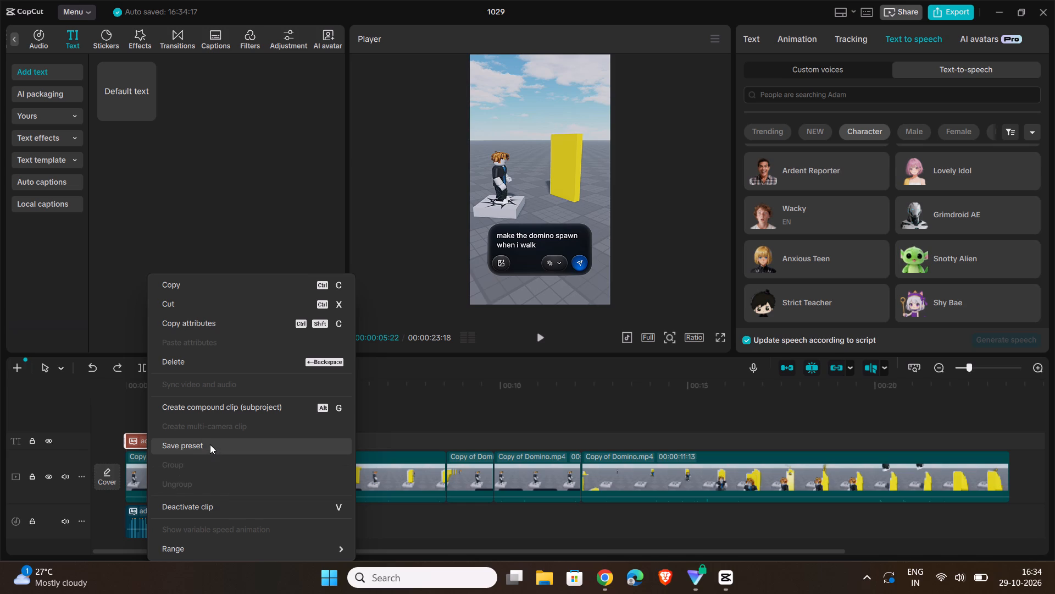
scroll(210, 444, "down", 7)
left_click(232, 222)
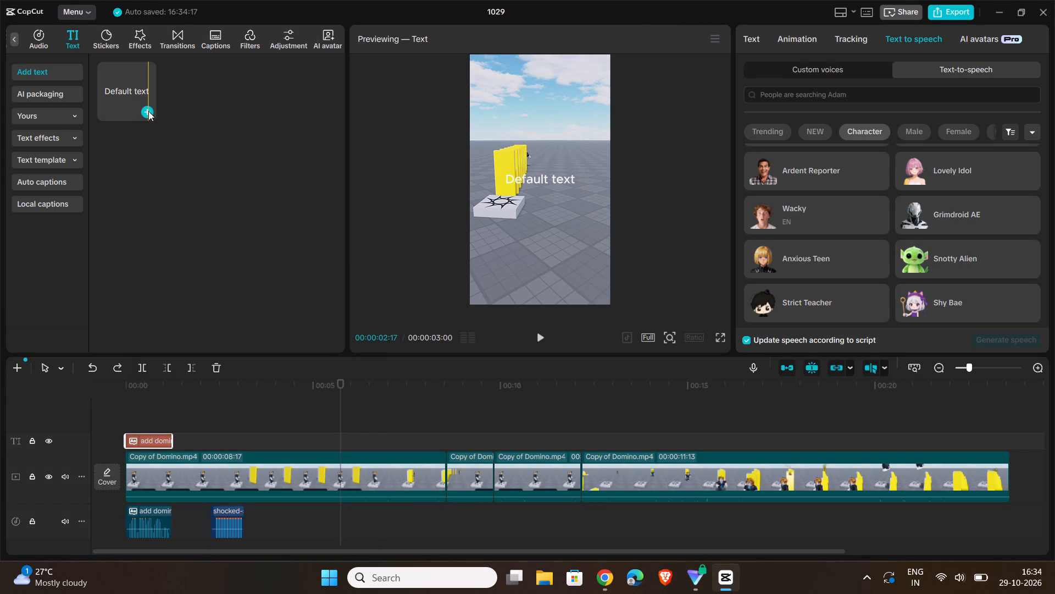
Add a default text clip starting at about 00:00:03 and set its text to "make the domino spawn when i walk".
left_click(148, 111)
left_click_drag(378, 439, 276, 443)
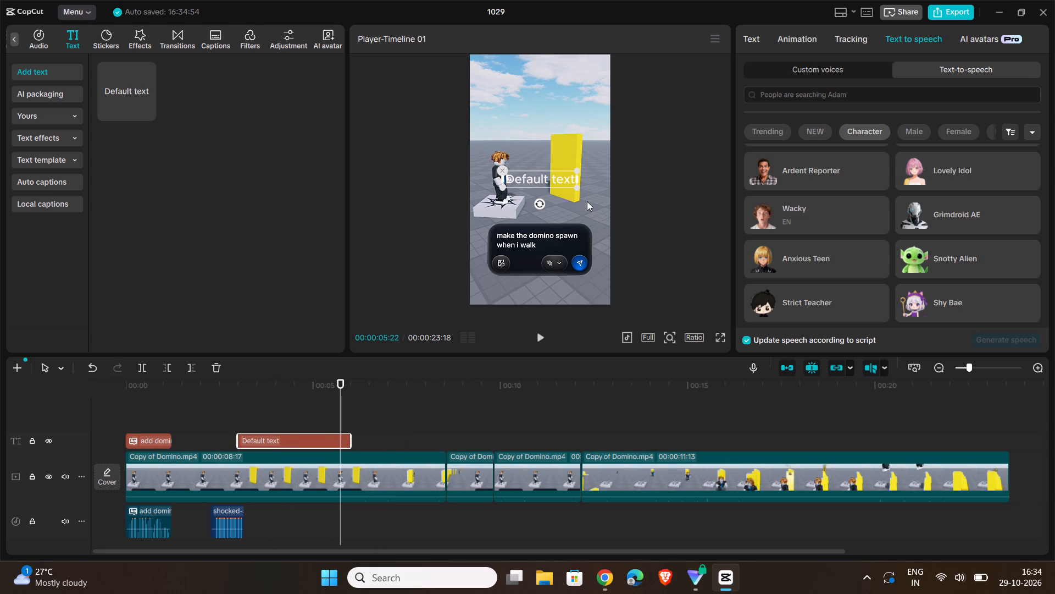
double_click(543, 180)
type("make")
key("space")
type("the")
key("space")
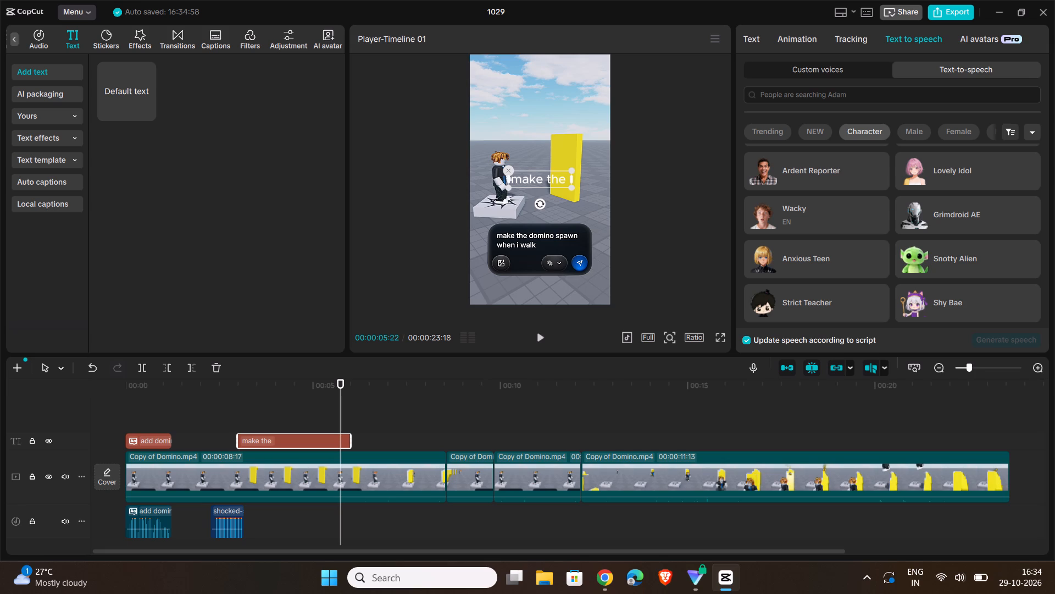
type("domino")
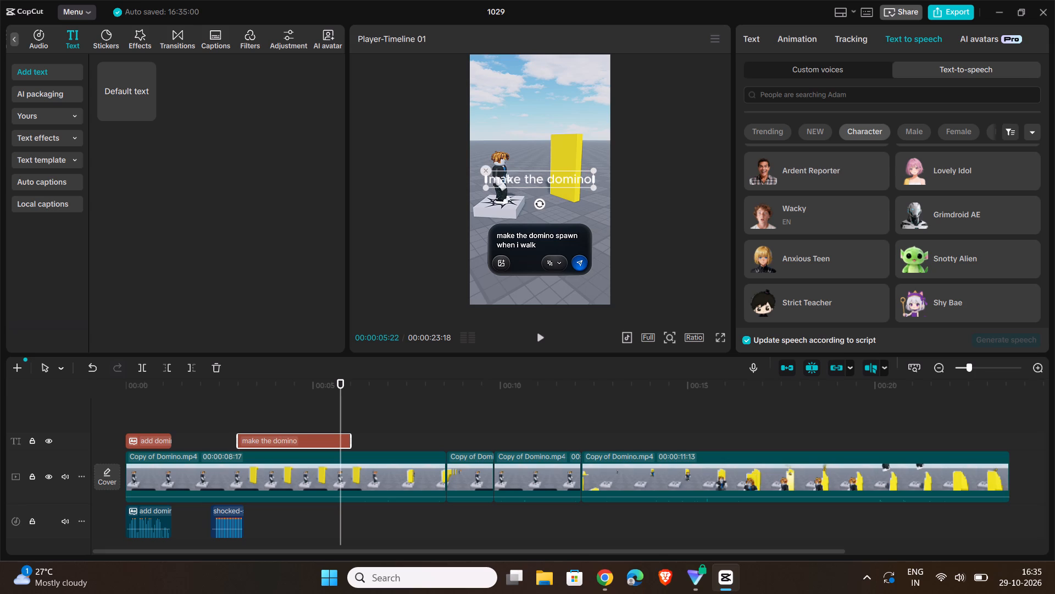
key("space")
type("sa")
key("BackSpace")
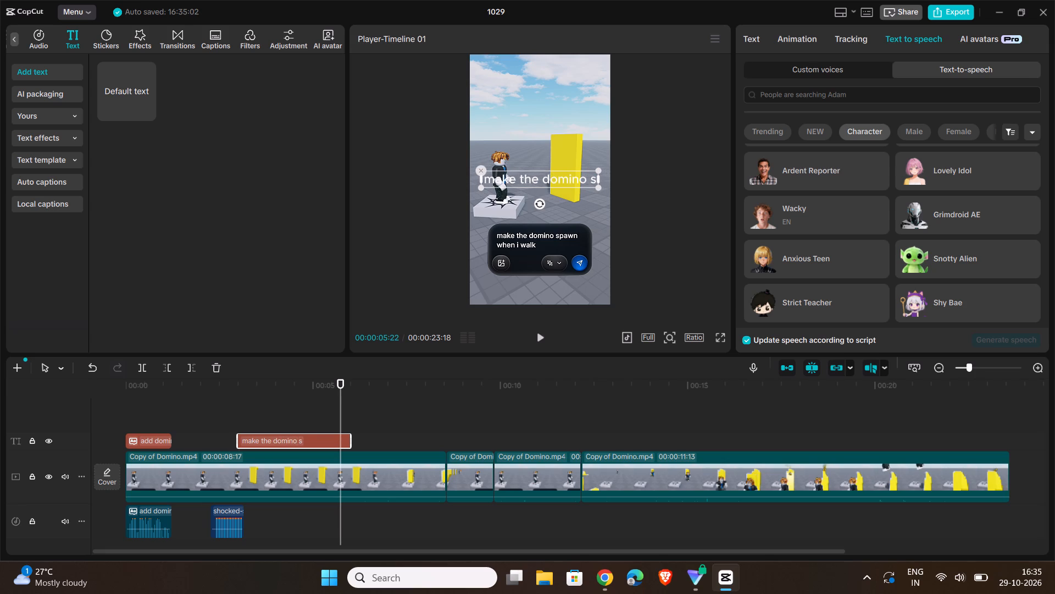
type("pawn when i walk")
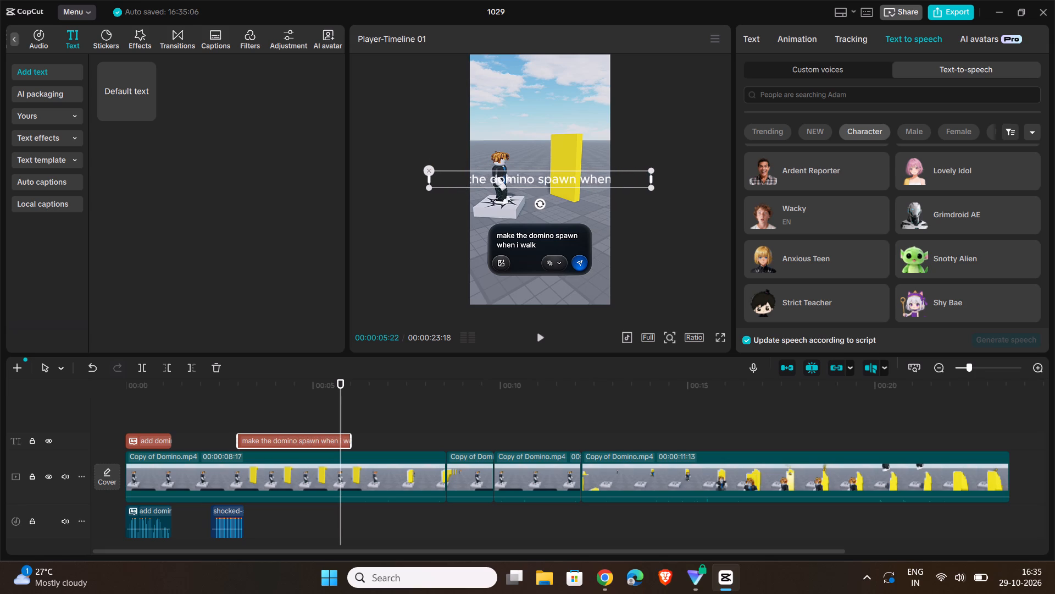
Wrap the "make the domino spawn when i walk" text onto two lines, shrink it and place it just above the prompt box.
left_click(650, 188)
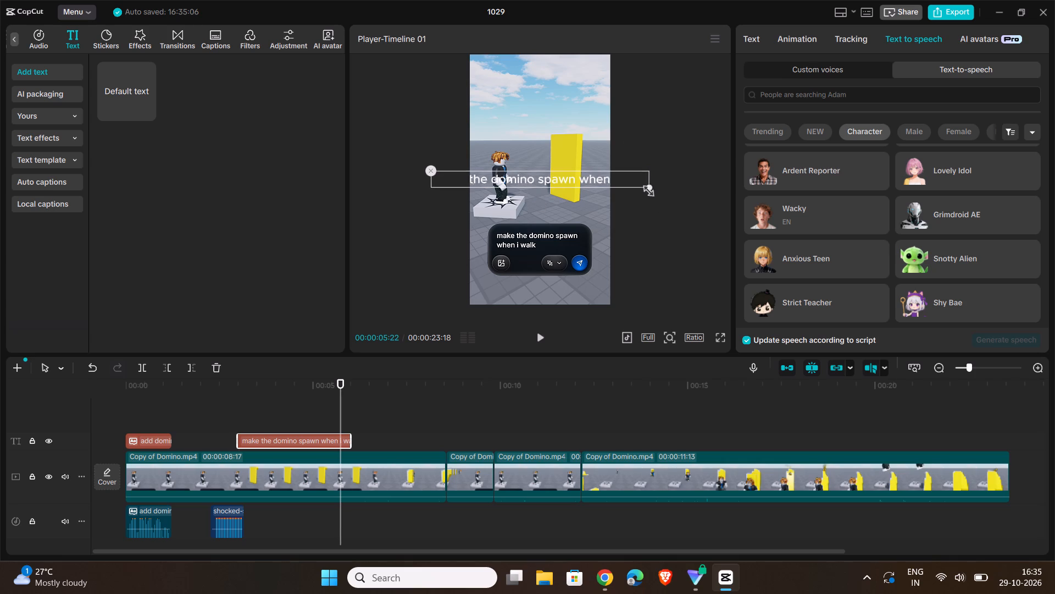
left_click(653, 182)
left_click(629, 180)
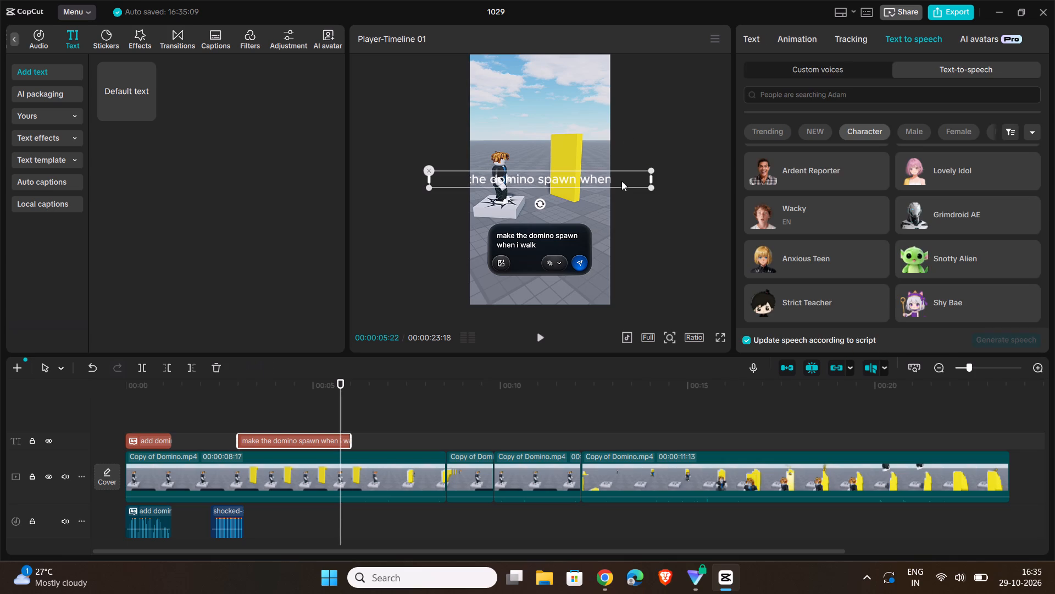
left_click_drag(652, 179, 569, 186)
left_click_drag(491, 188, 526, 226)
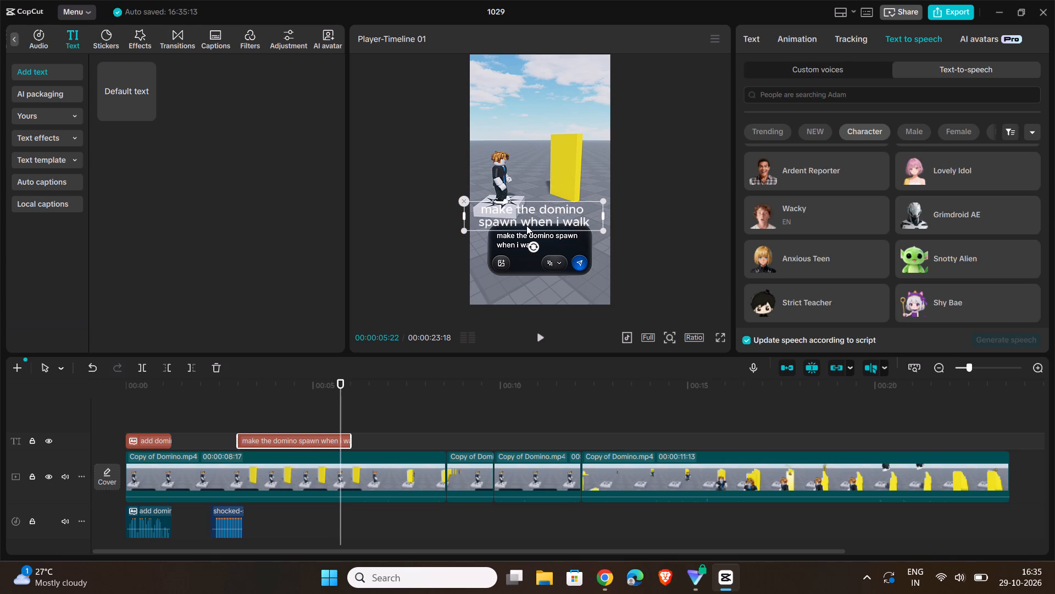
left_click_drag(526, 226, 530, 218)
left_click_drag(606, 222, 557, 207)
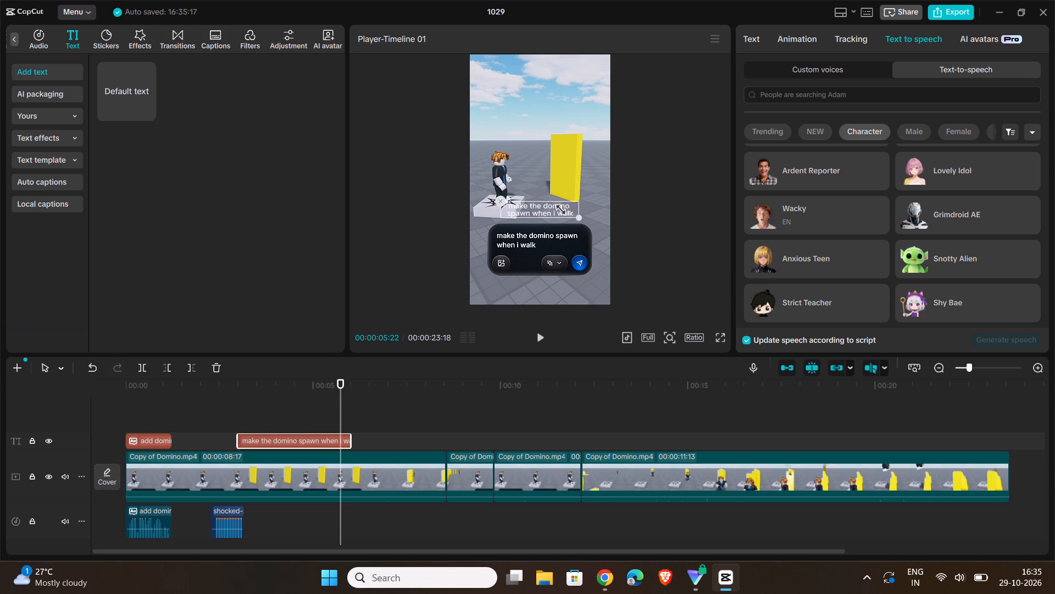
left_click_drag(557, 207, 548, 206)
left_click_drag(542, 212, 543, 218)
left_click_drag(575, 215, 576, 216)
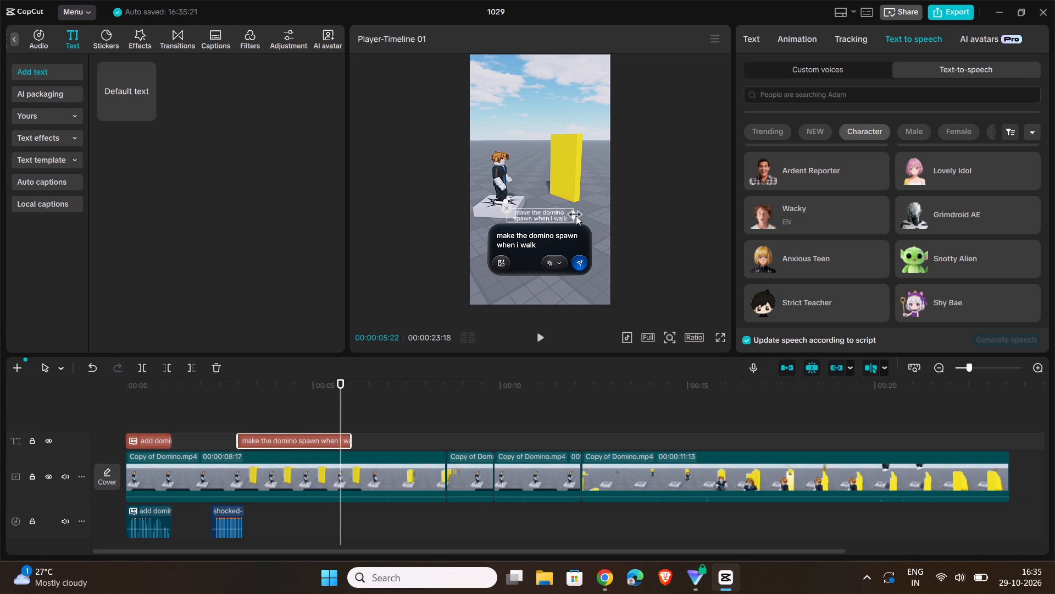
Widen the "make the domino spawn when i walk" text box so the text fits on one line above the prompt box.
left_click_drag(576, 216, 597, 218)
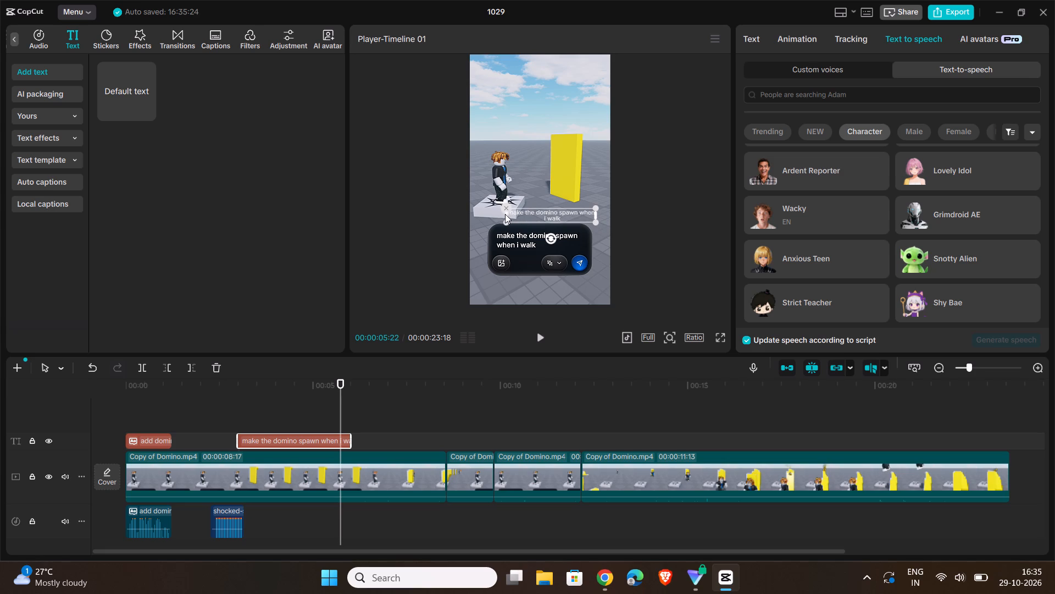
left_click_drag(506, 215, 484, 219)
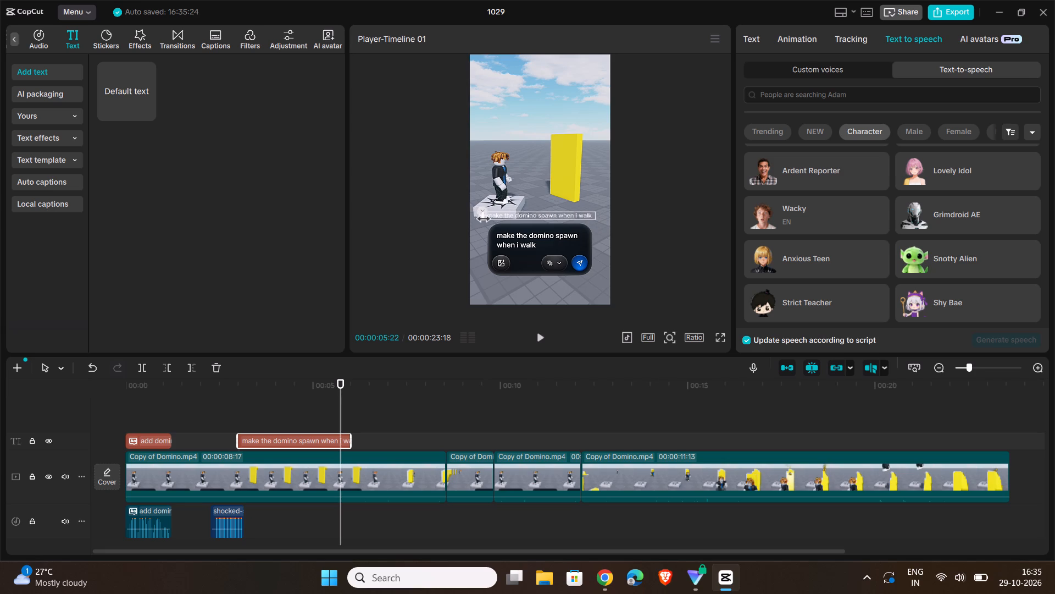
left_click_drag(484, 219, 487, 221)
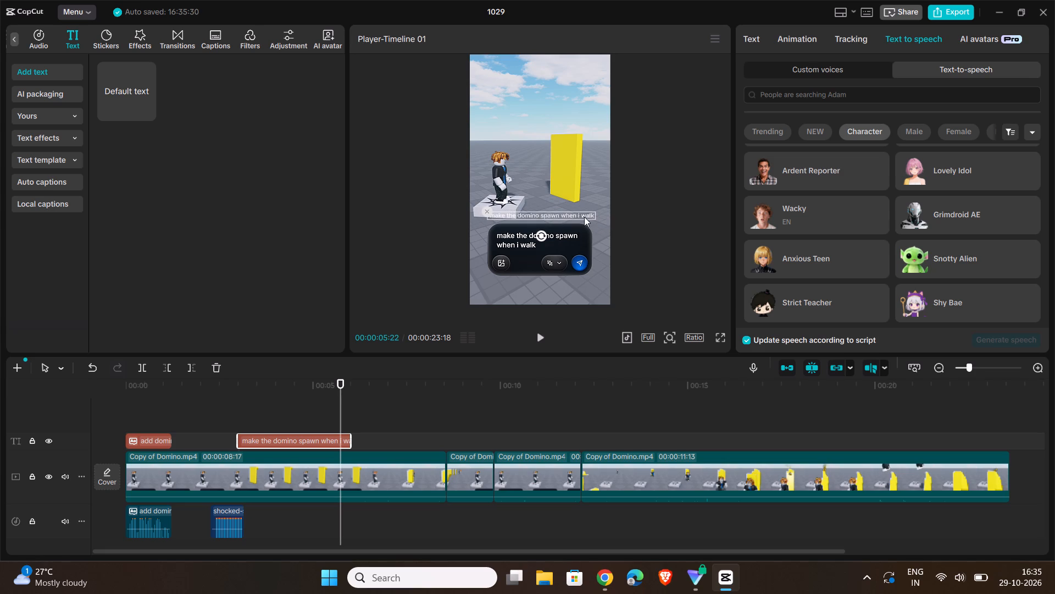
left_click(565, 212)
left_click(682, 216)
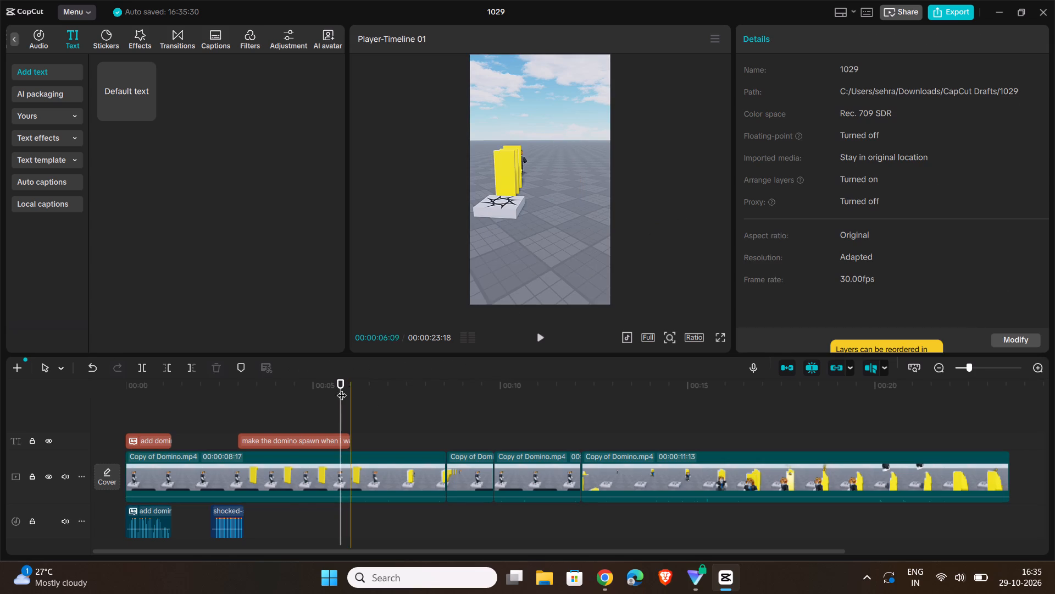
Play back from about 00:00:02 to 00:00:04:27 to check the new text against the prompt being typed in the footage.
left_click_drag(341, 383, 217, 417)
left_click(539, 339)
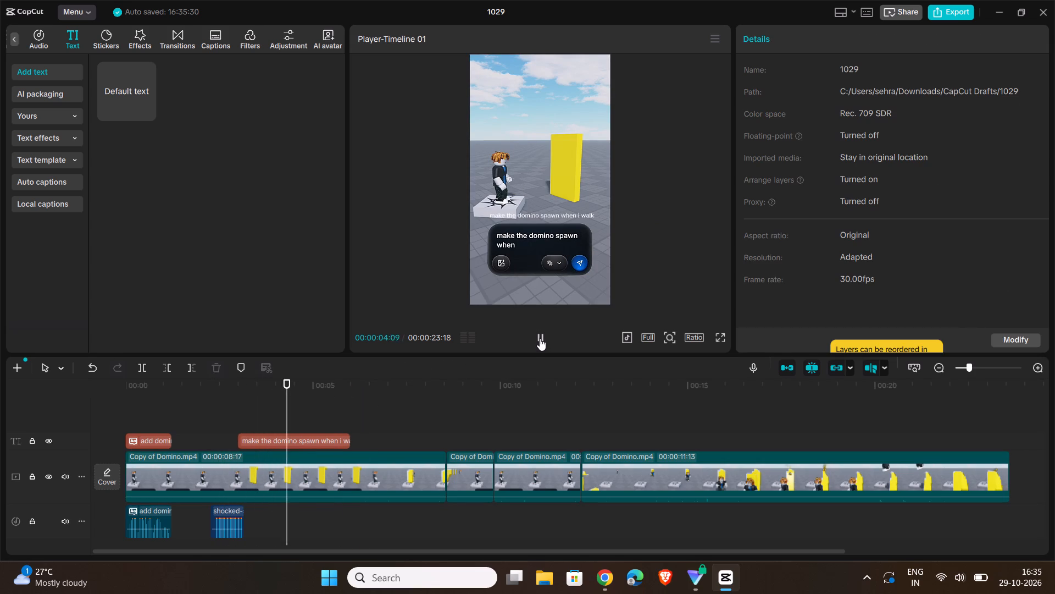
left_click(540, 338)
Move the "make the domino spawn when i walk" text down into the prompt box, below the typed prompt.
left_click(558, 214)
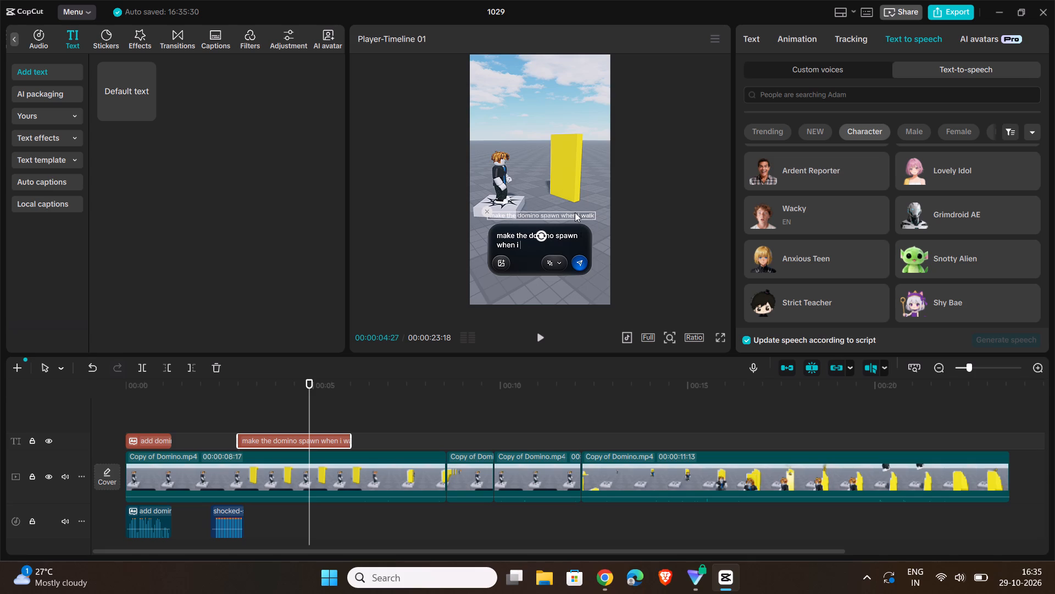
left_click(575, 212)
left_click_drag(591, 217, 601, 223)
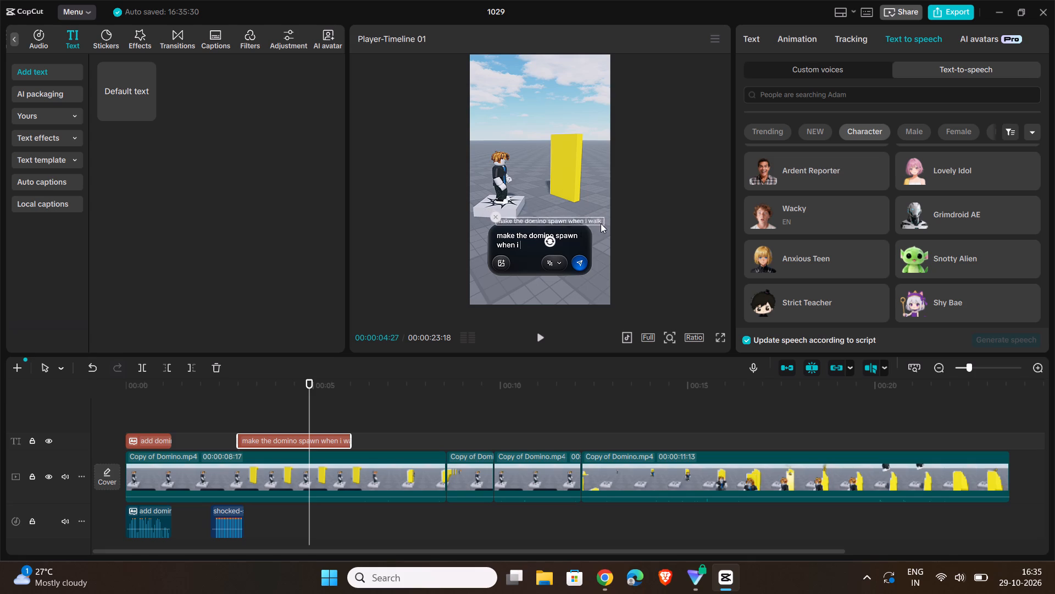
left_click_drag(601, 223, 585, 256)
double_click(564, 252)
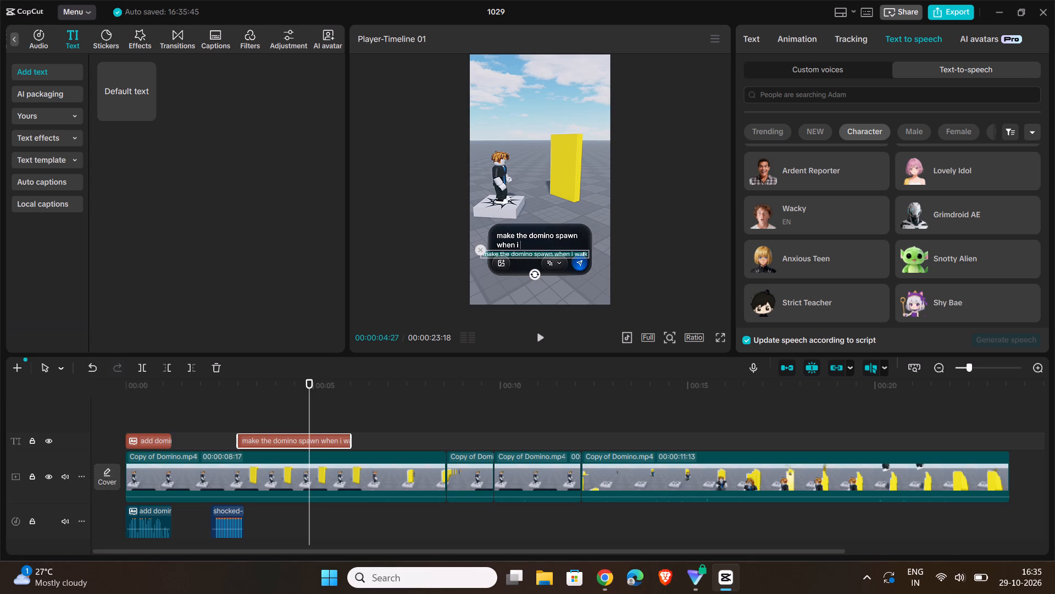
left_click(573, 252)
left_click(533, 272)
left_click(533, 272)
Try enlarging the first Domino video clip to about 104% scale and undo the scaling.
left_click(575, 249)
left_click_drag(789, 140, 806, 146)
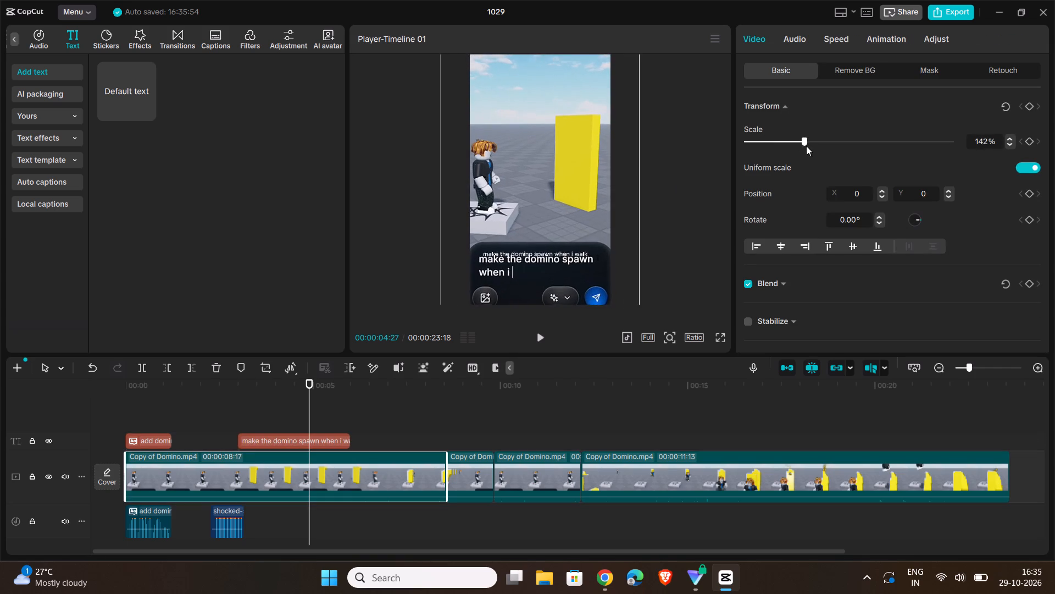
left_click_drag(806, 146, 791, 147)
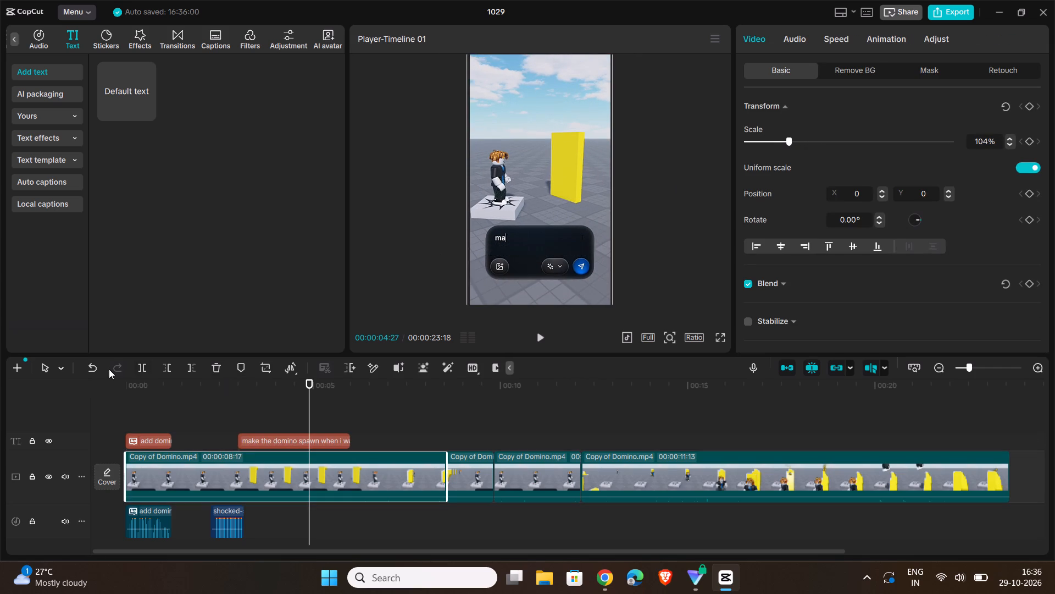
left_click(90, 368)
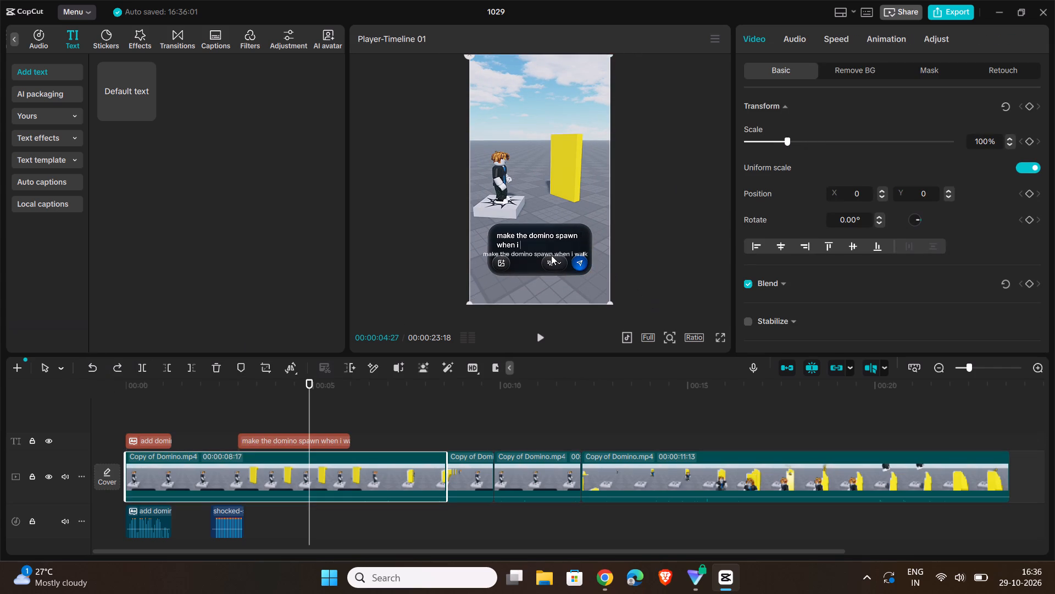
Shrink the "make the domino spawn when i walk" text to font size 5.
left_click(551, 255)
left_click(289, 443)
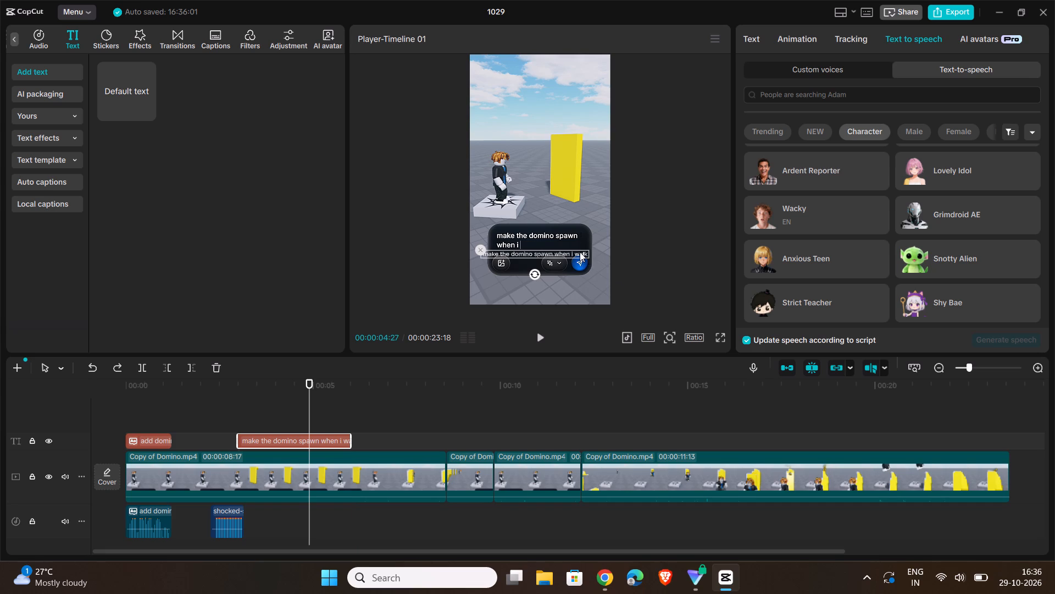
left_click(757, 36)
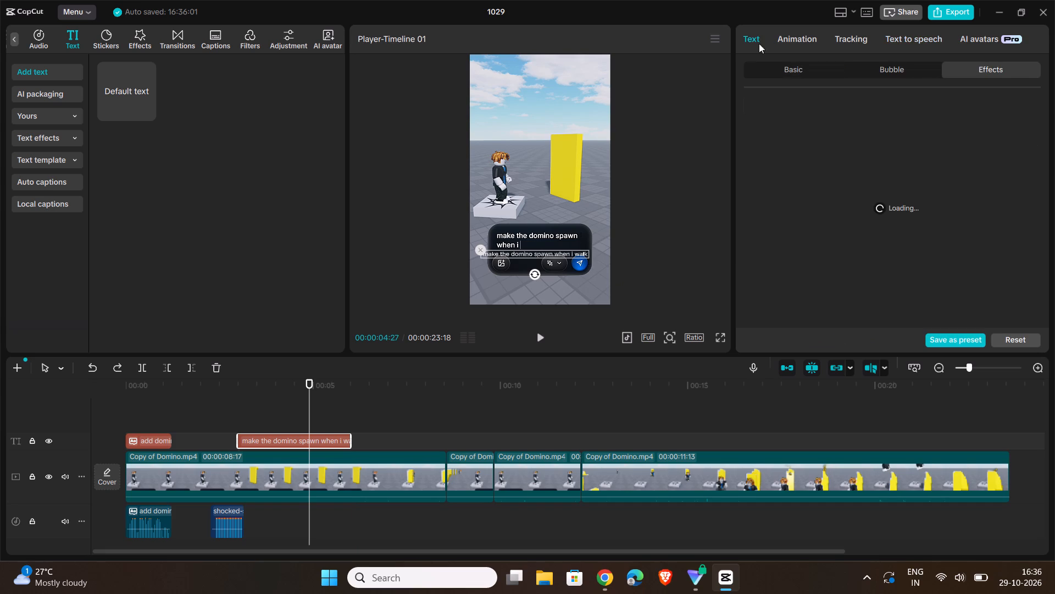
left_click(805, 71)
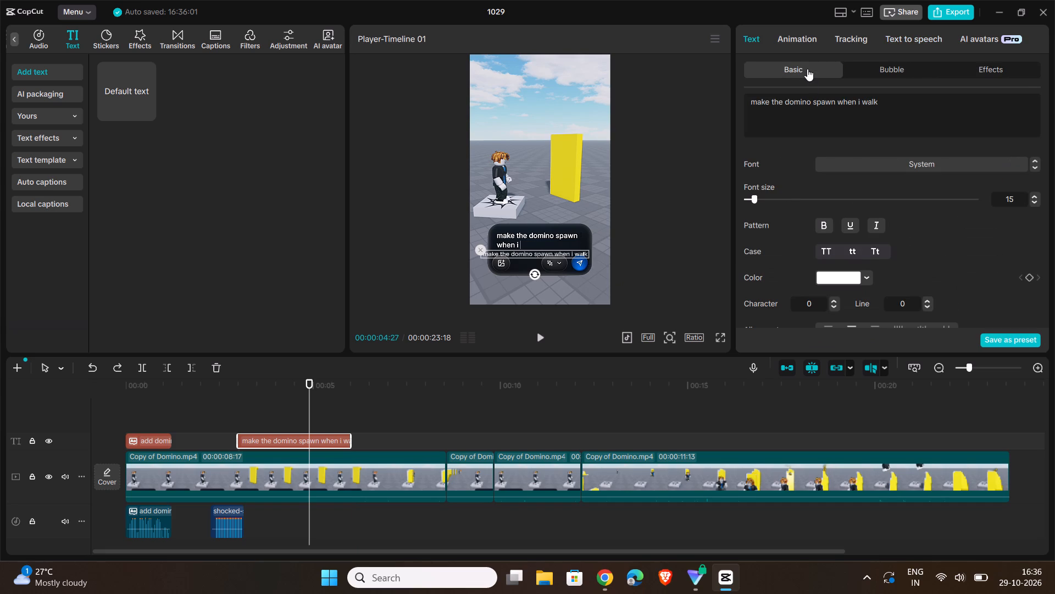
left_click_drag(753, 202, 767, 204)
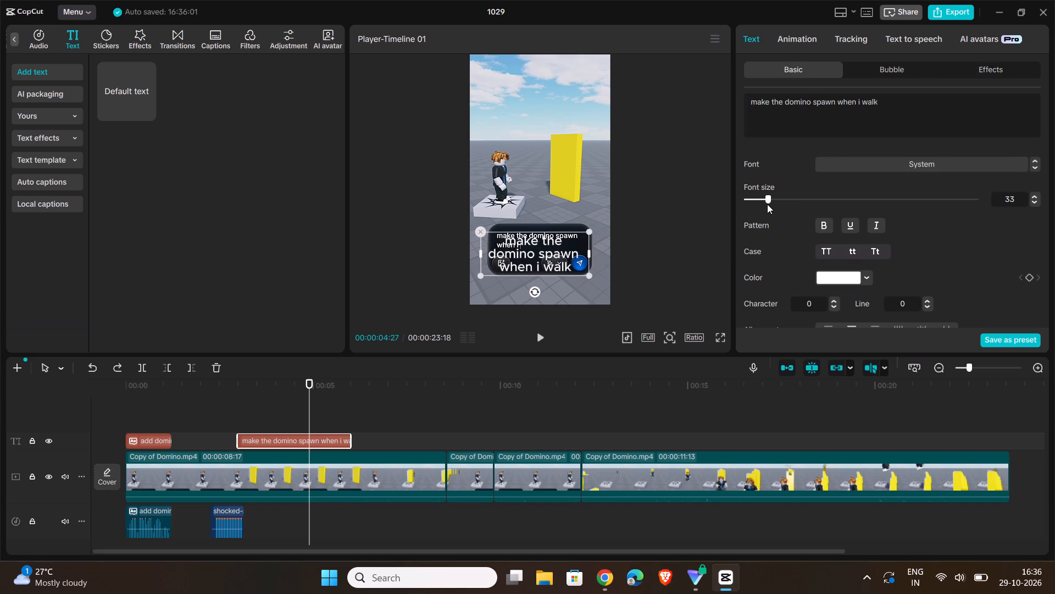
left_click_drag(767, 204, 736, 208)
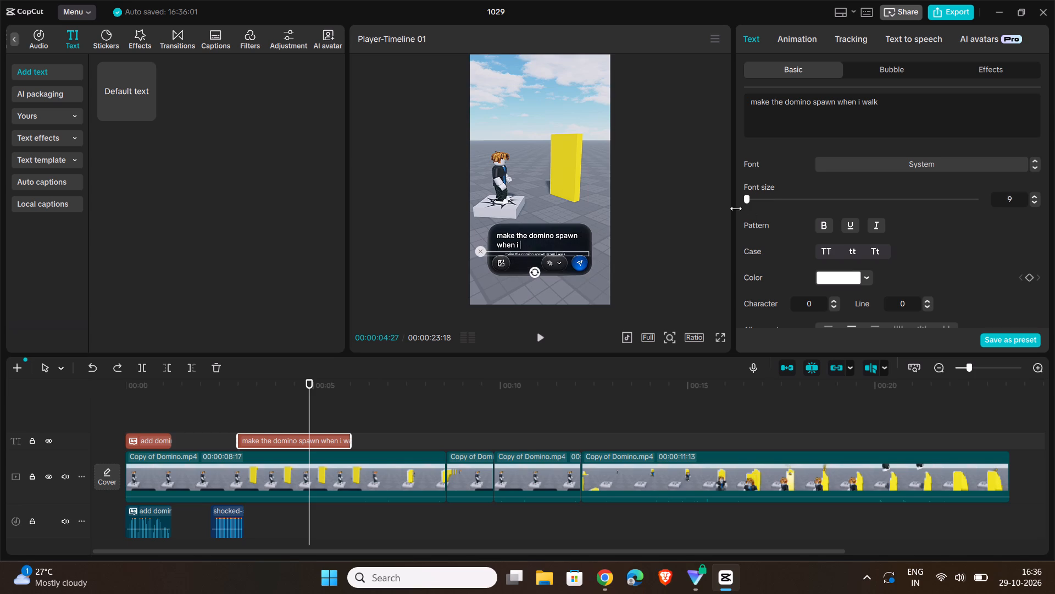
left_click_drag(736, 208, 718, 210)
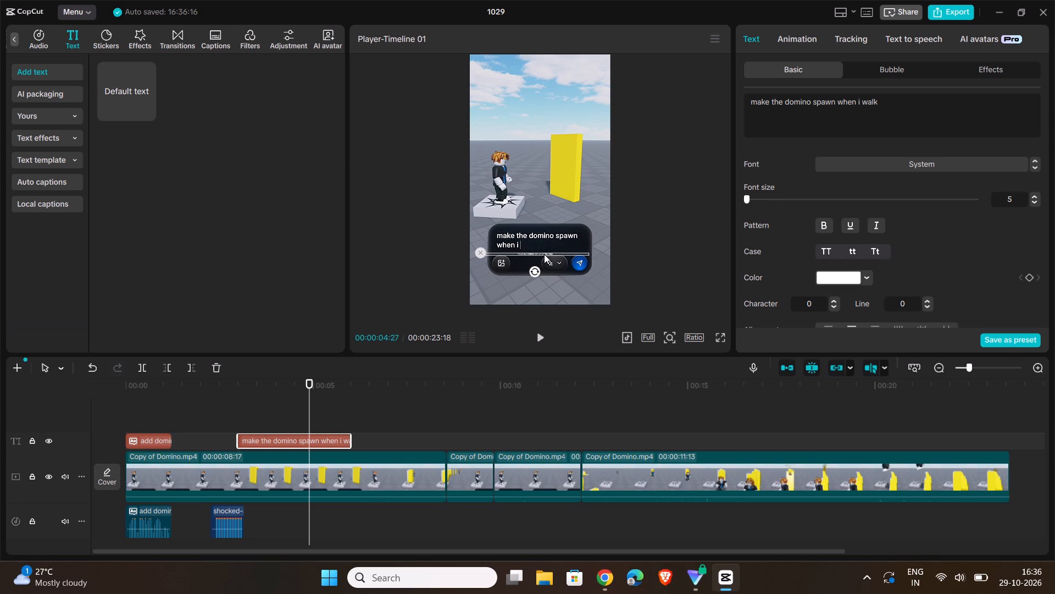
Move the tiny "make the domino spawn when i walk" text down to the bottom edge of the frame, centred horizontally.
left_click_drag(544, 254, 547, 302)
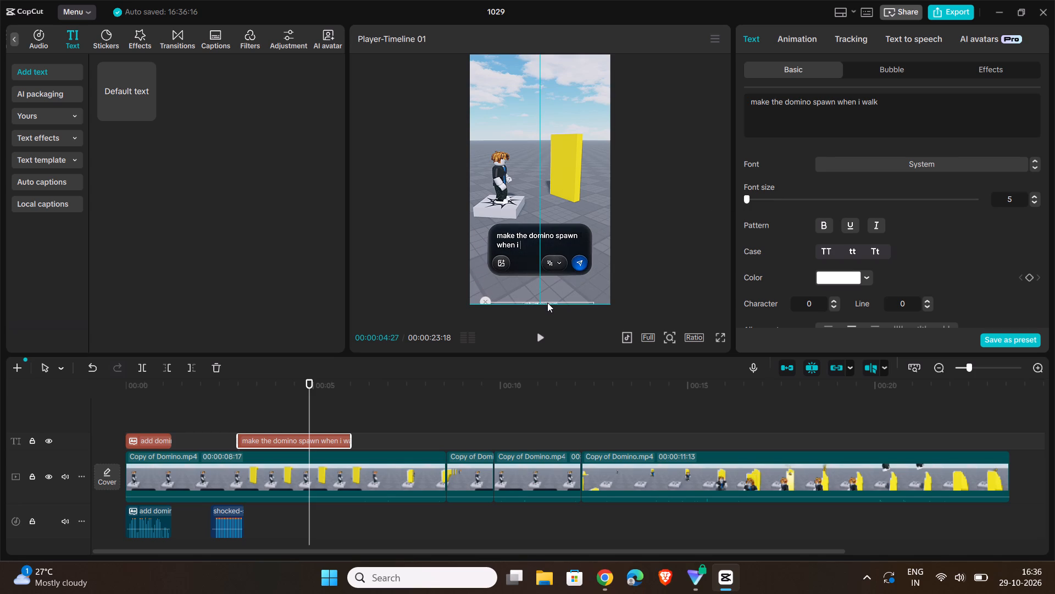
left_click_drag(547, 302, 547, 302)
left_click_drag(547, 302, 550, 299)
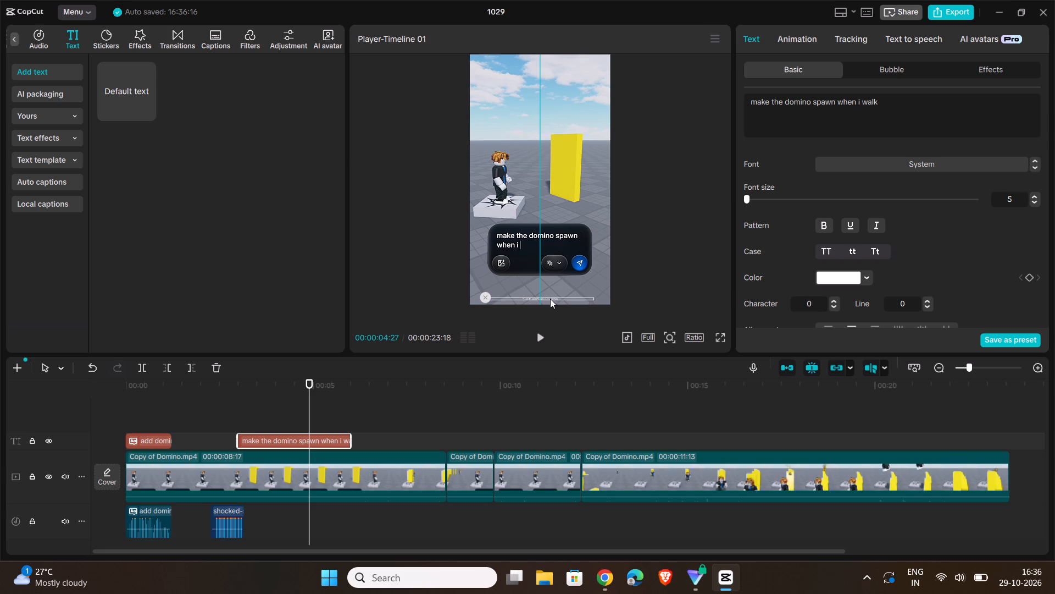
left_click_drag(550, 299, 549, 301)
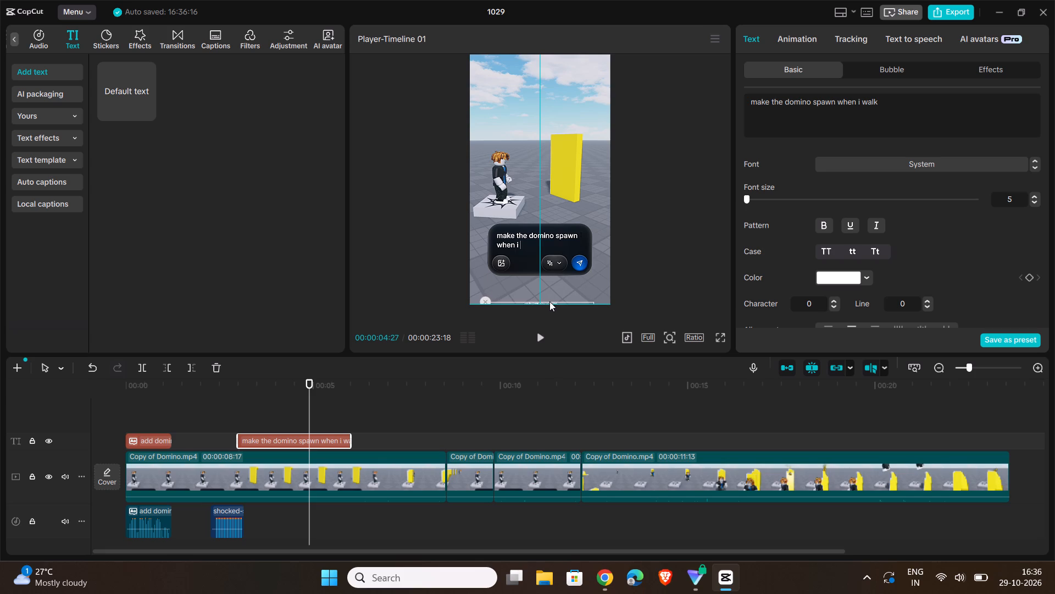
left_click_drag(549, 301, 551, 302)
left_click(381, 257)
Shift the "make the domino spawn when i walk" text clip earlier so it starts at 00:00:02:14, where the prompt typing begins.
left_click_drag(311, 382, 188, 425)
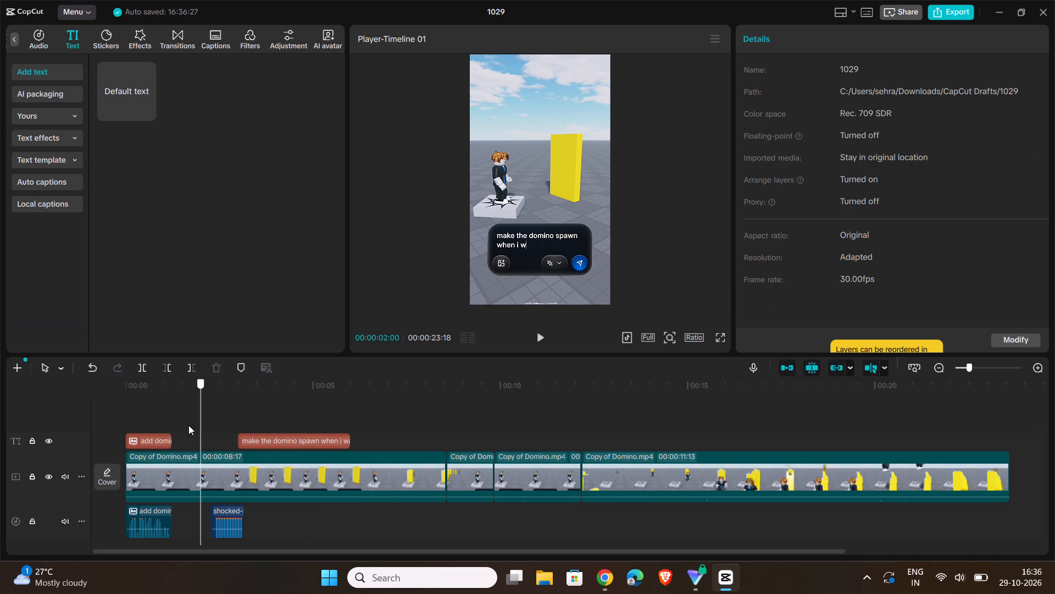
left_click_drag(188, 425, 210, 425)
left_click(540, 337)
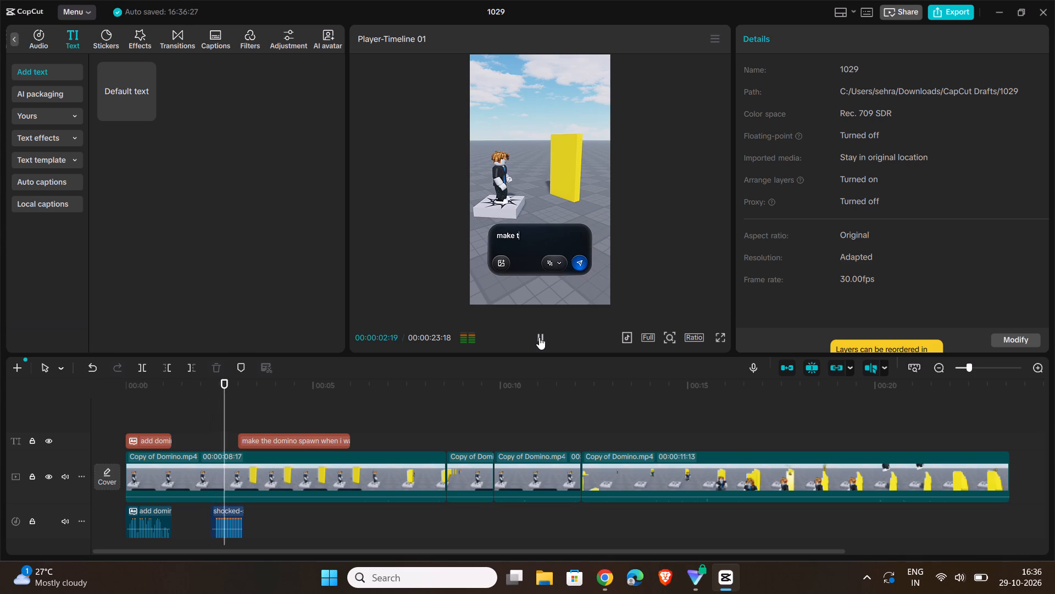
left_click(539, 337)
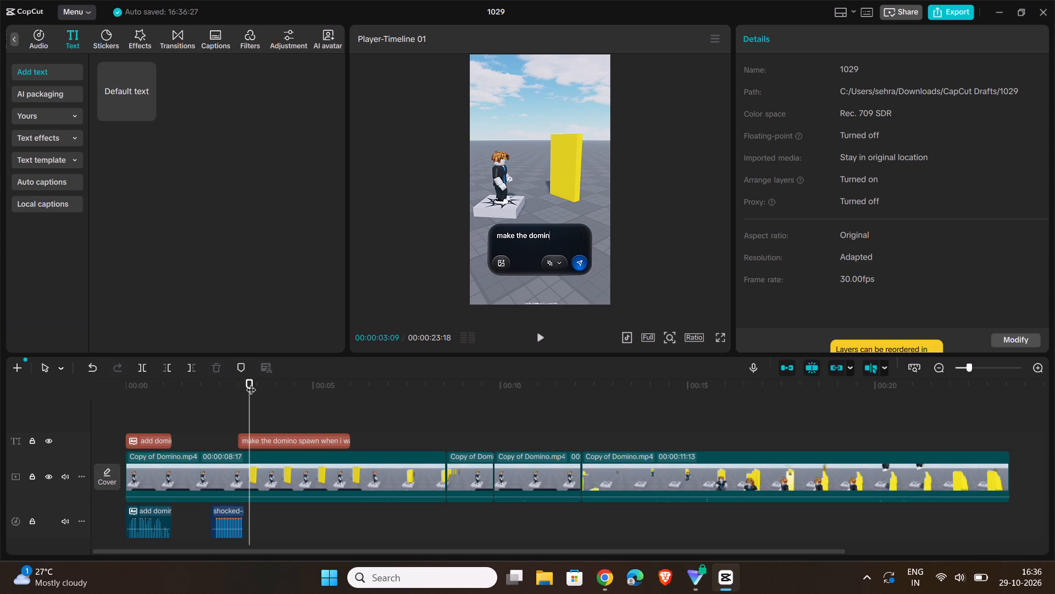
left_click_drag(251, 383, 220, 388)
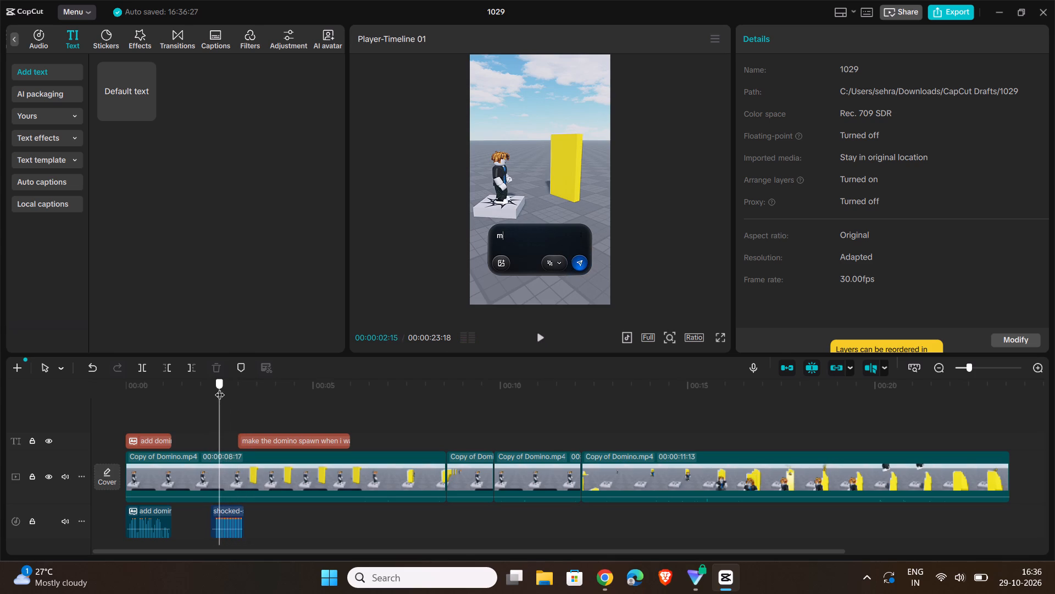
left_click_drag(220, 388, 216, 389)
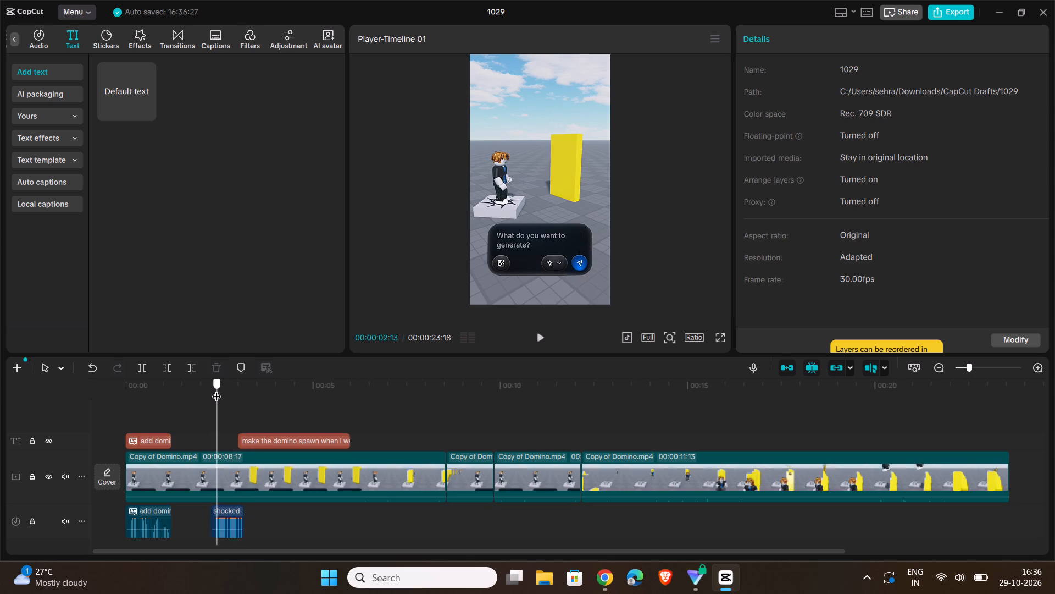
left_click_drag(216, 389, 219, 390)
left_click_drag(272, 439, 255, 441)
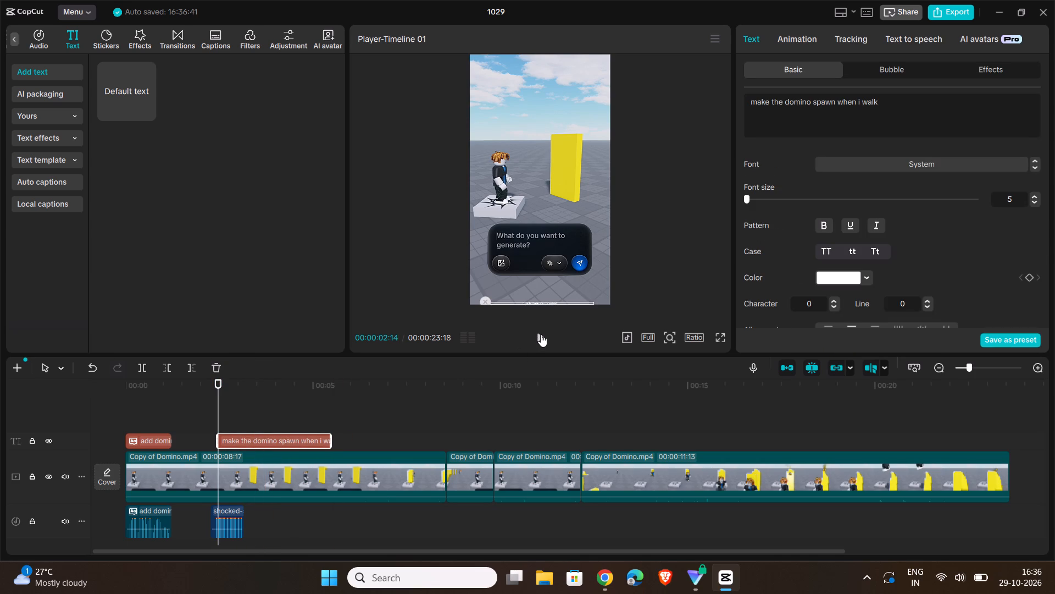
Play back the typing and shift the "make the domino spawn when i walk" text clip slightly later to end at about 00:00:05:18.
left_click(541, 334)
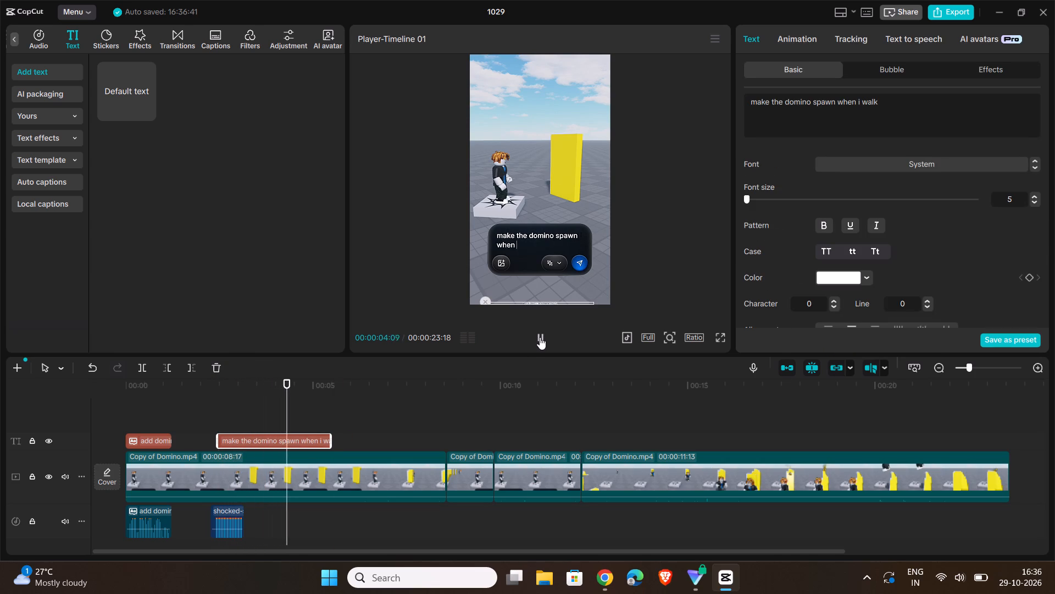
left_click(540, 337)
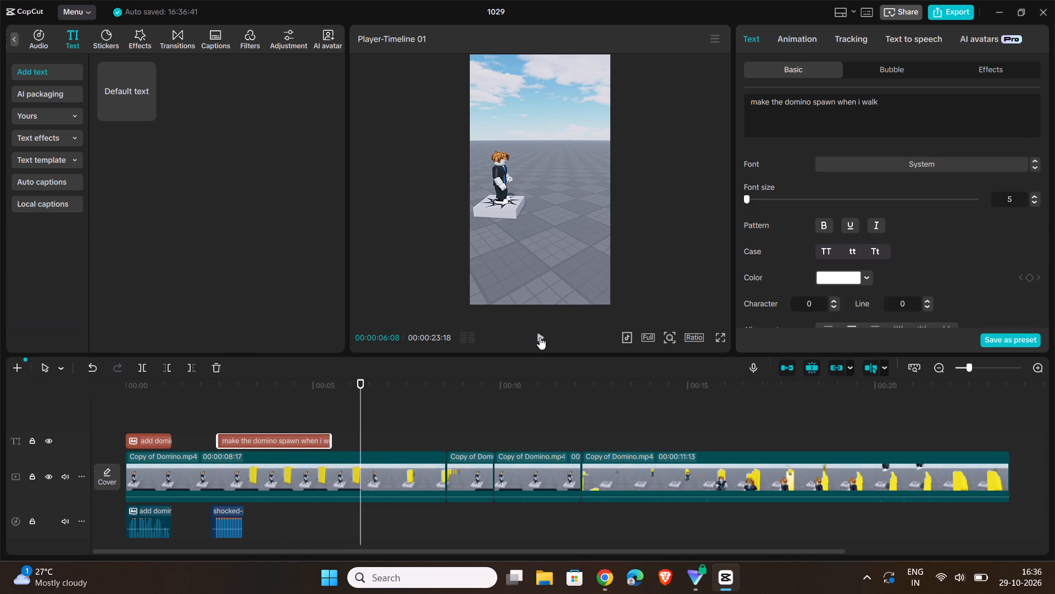
left_click_drag(358, 384, 331, 392)
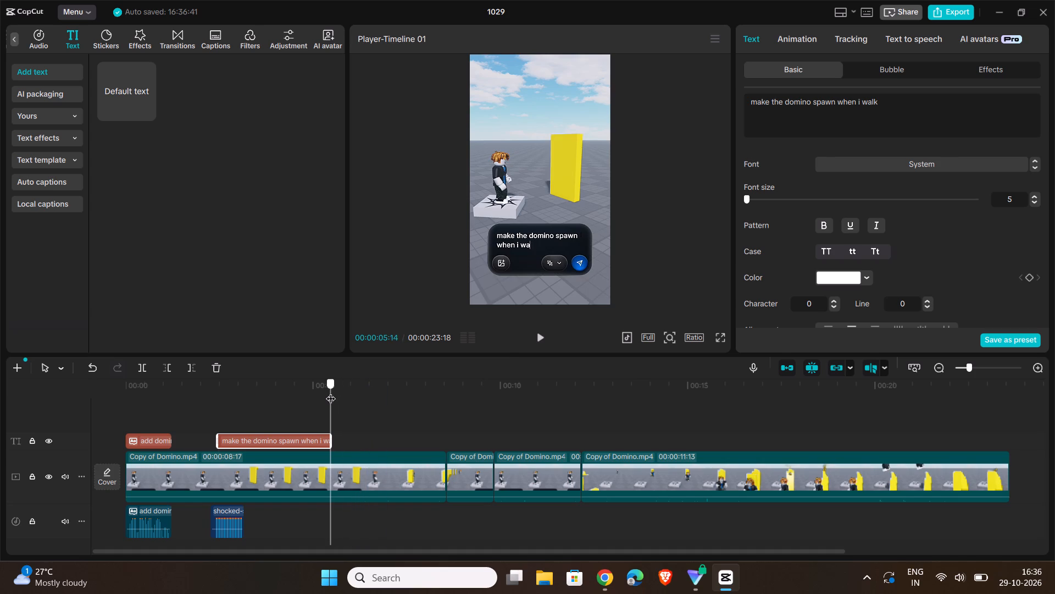
left_click_drag(331, 392, 335, 393)
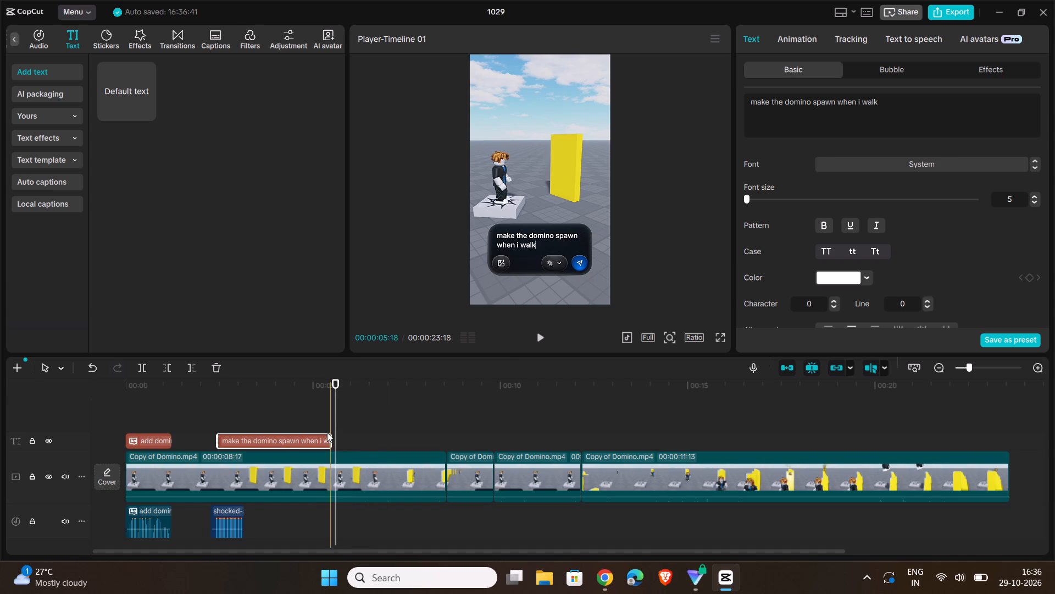
left_click_drag(280, 439, 287, 439)
Select the Wacky text-to-speech voice for the "make the domino spawn when i walk" text.
left_click_drag(334, 383, 209, 415)
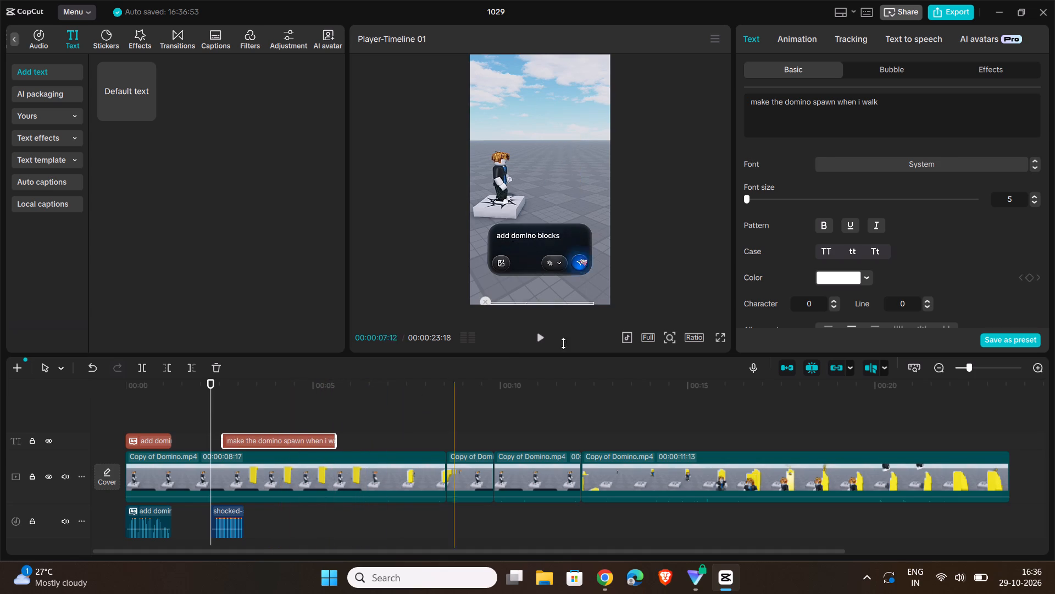
left_click(903, 46)
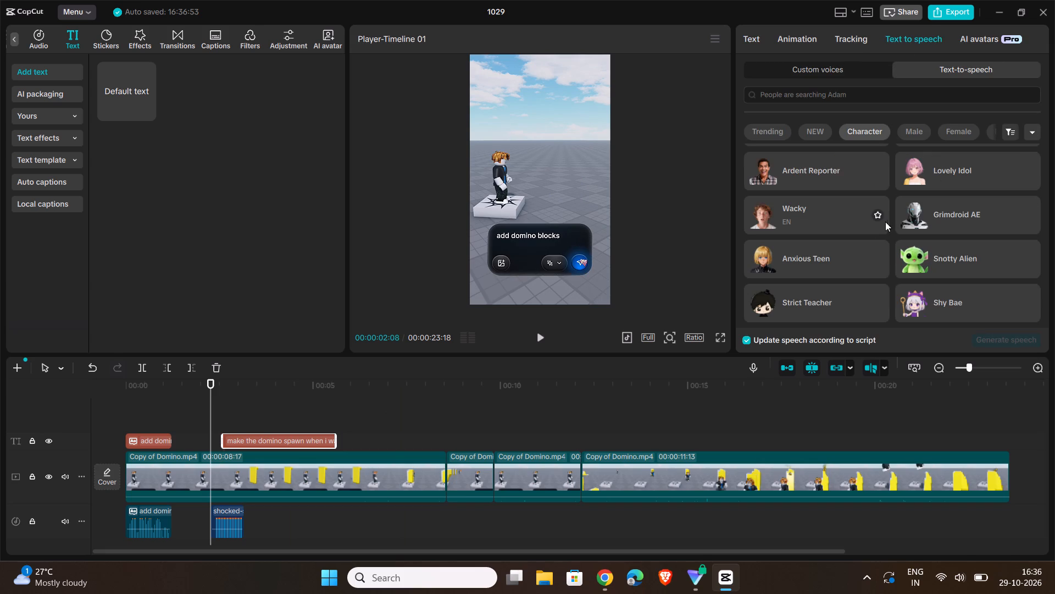
left_click(806, 169)
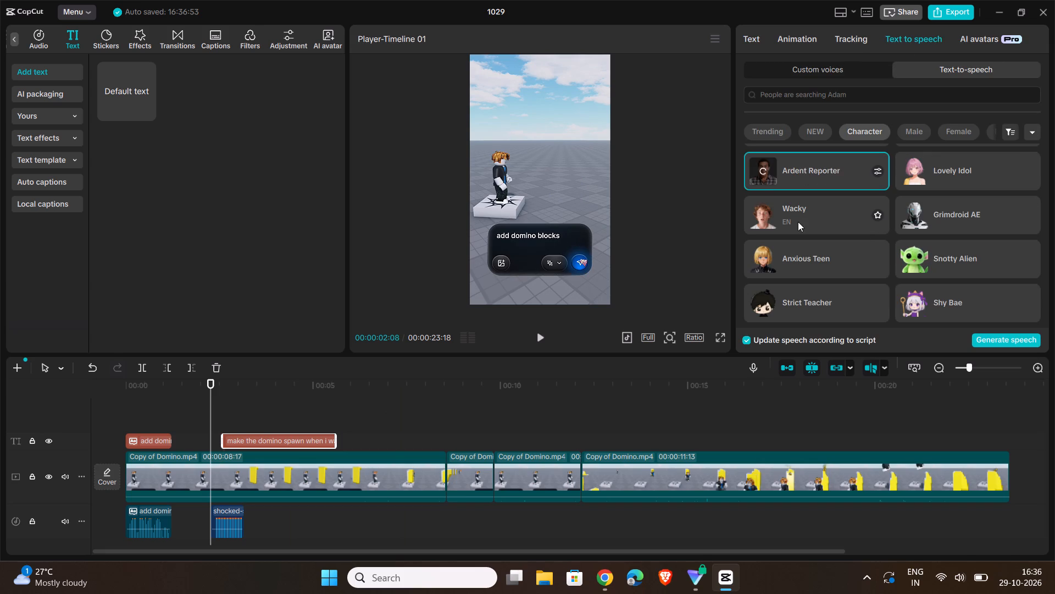
left_click(798, 223)
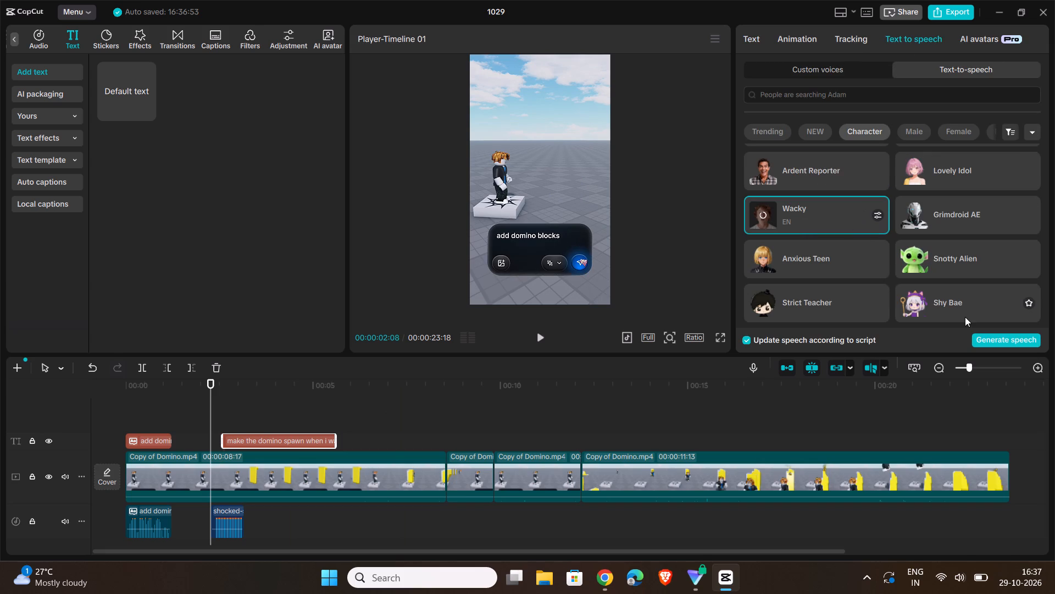
left_click(876, 214)
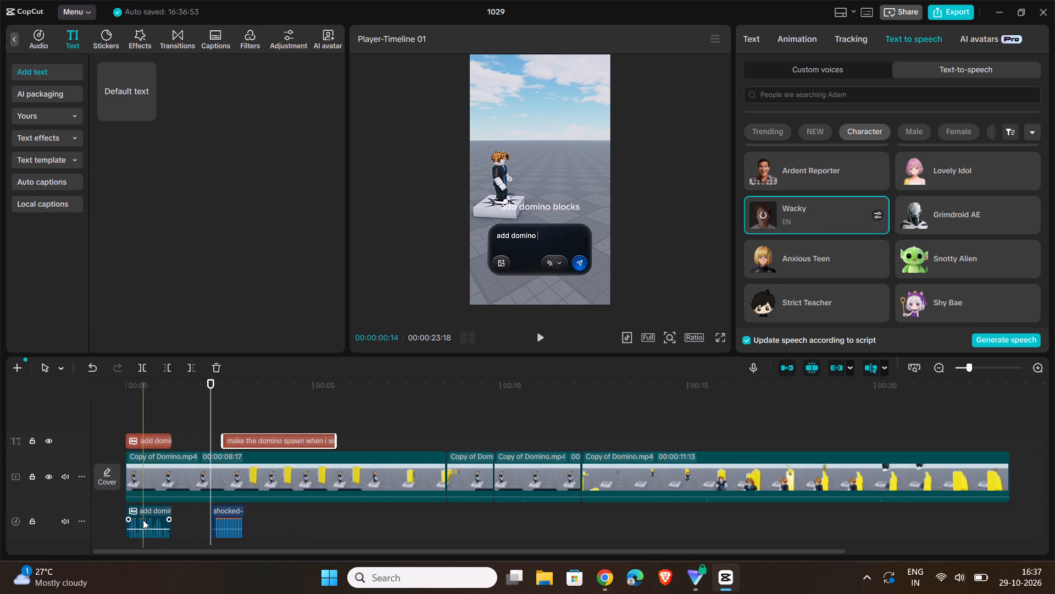
left_click(879, 215)
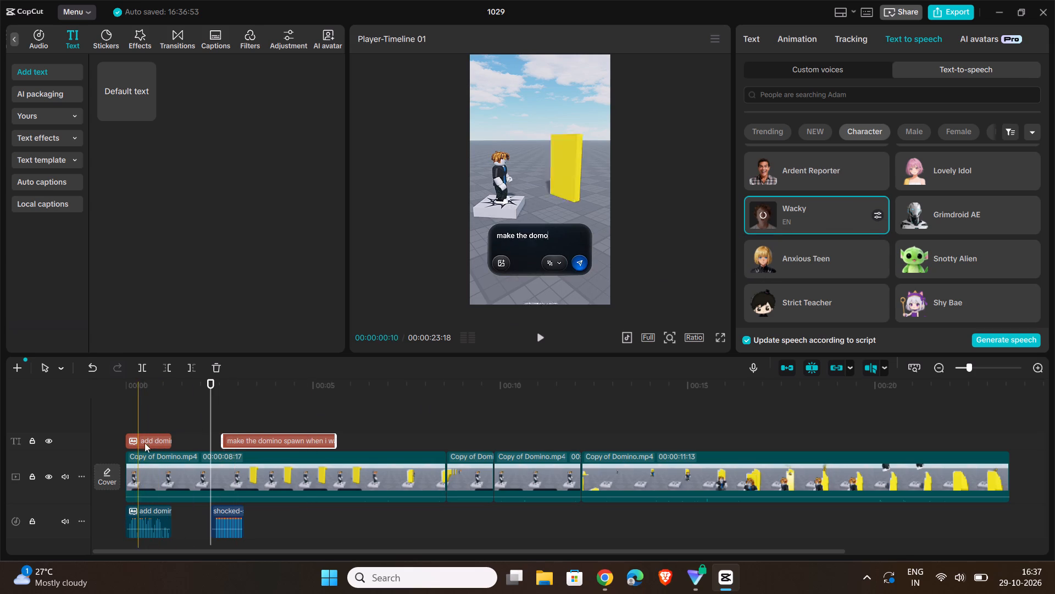
Check the speed setting used for the existing "add domino blocks" speech clip.
left_click(153, 439)
left_click(874, 217)
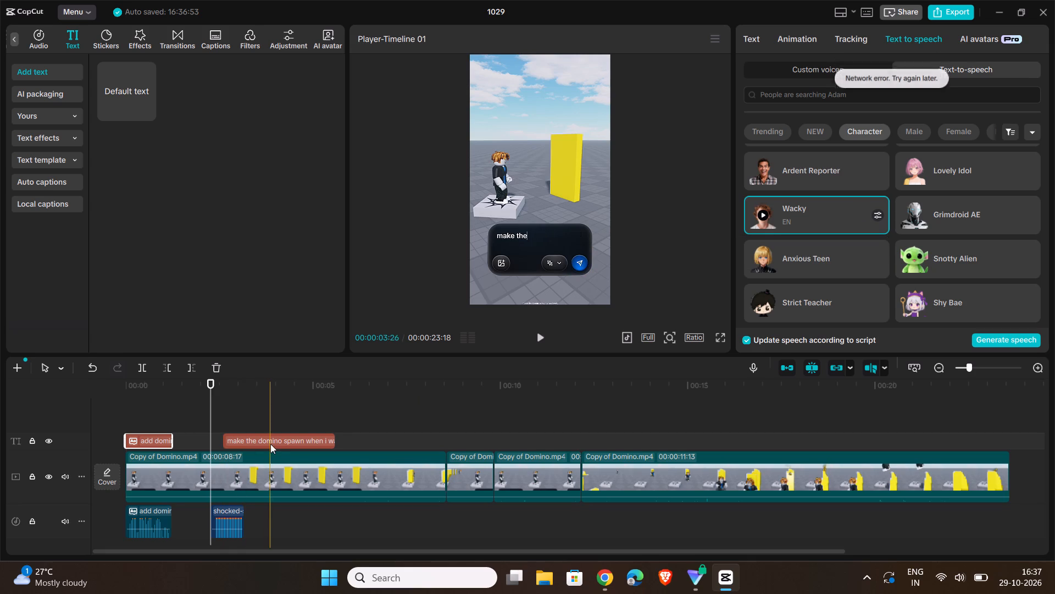
left_click(156, 515)
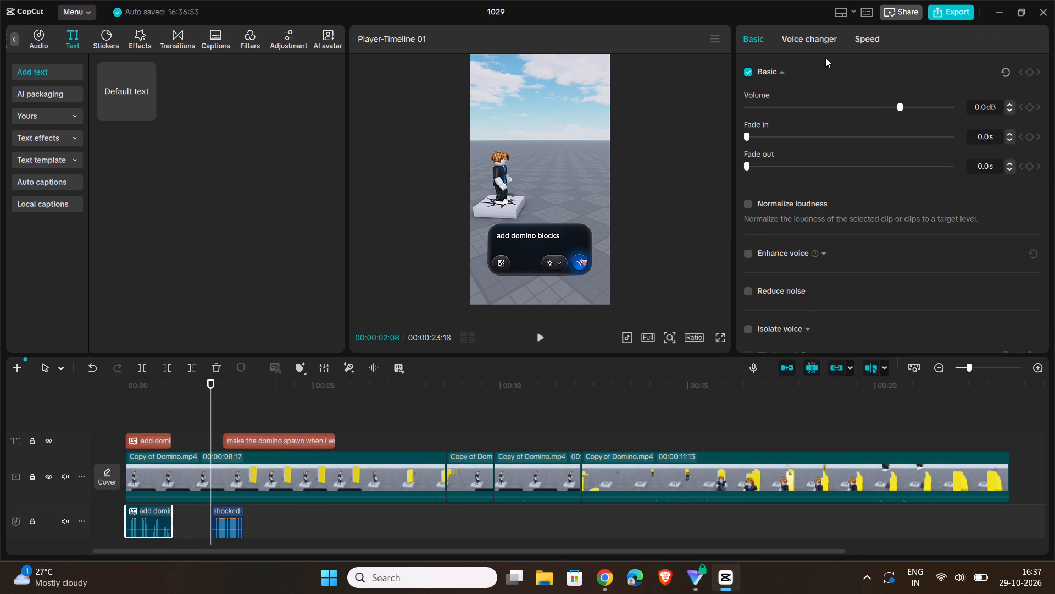
scroll(896, 114, "down", 4)
left_click(869, 38)
scroll(864, 119, "up", 7)
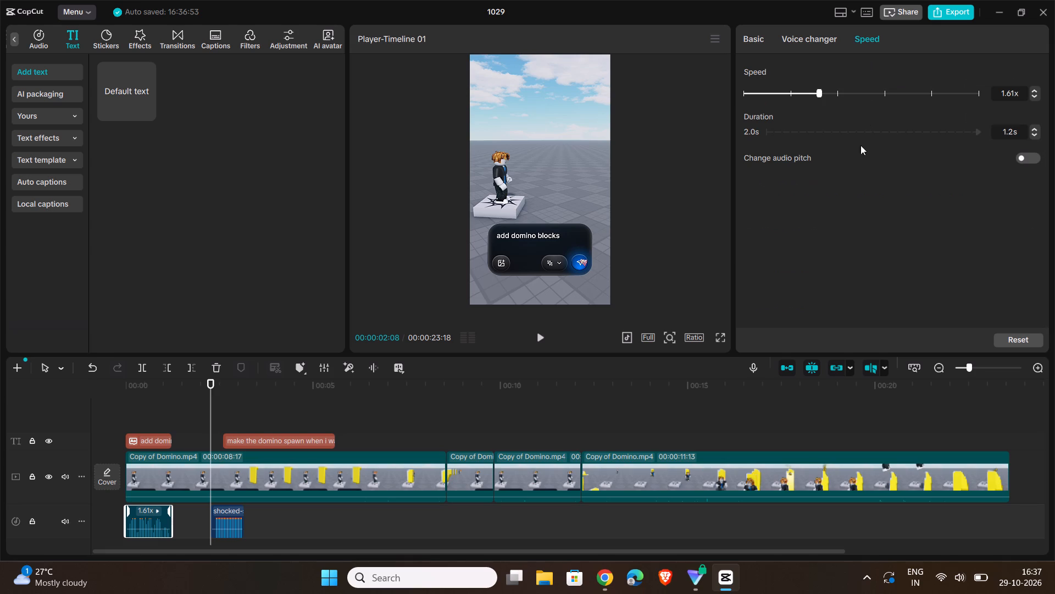
left_click(748, 40)
Try to generate speech for the "make the domino spawn when i walk" text with the Wacky voice at 1.61x speed.
left_click(287, 440)
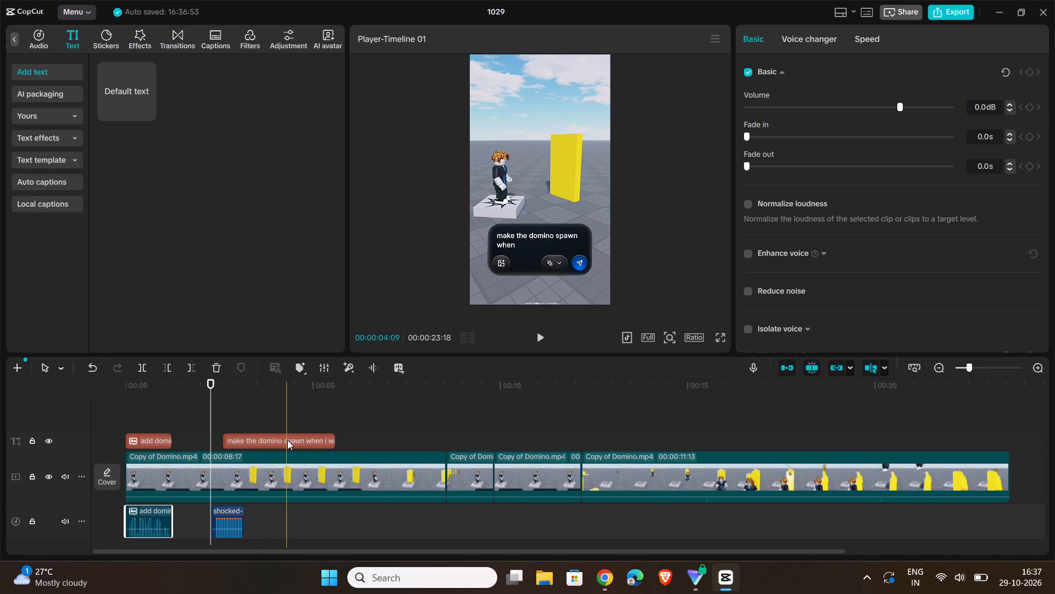
left_click(793, 215)
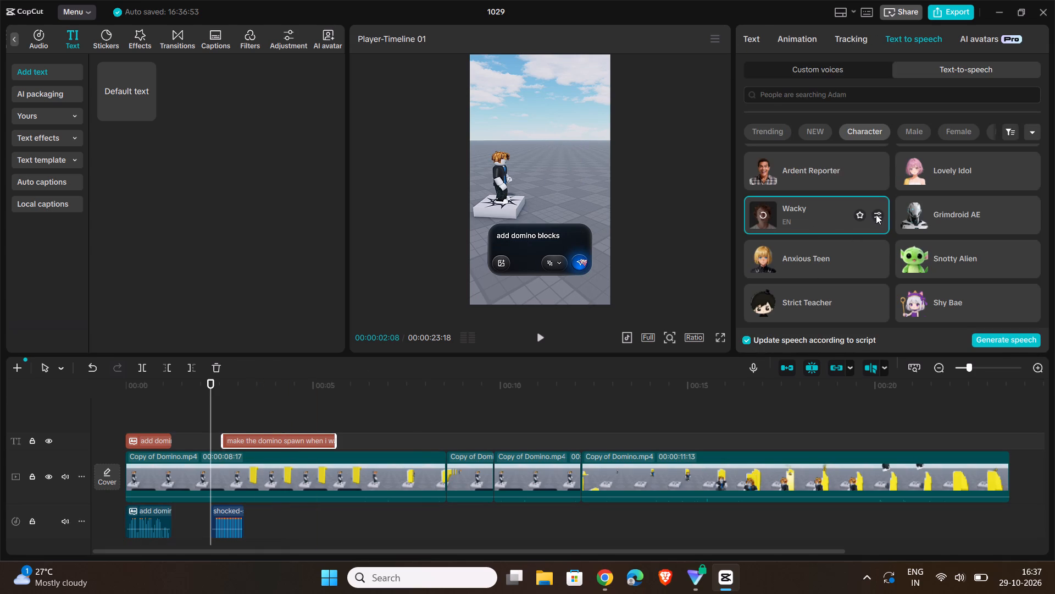
left_click(876, 214)
left_click_drag(743, 256, 764, 258)
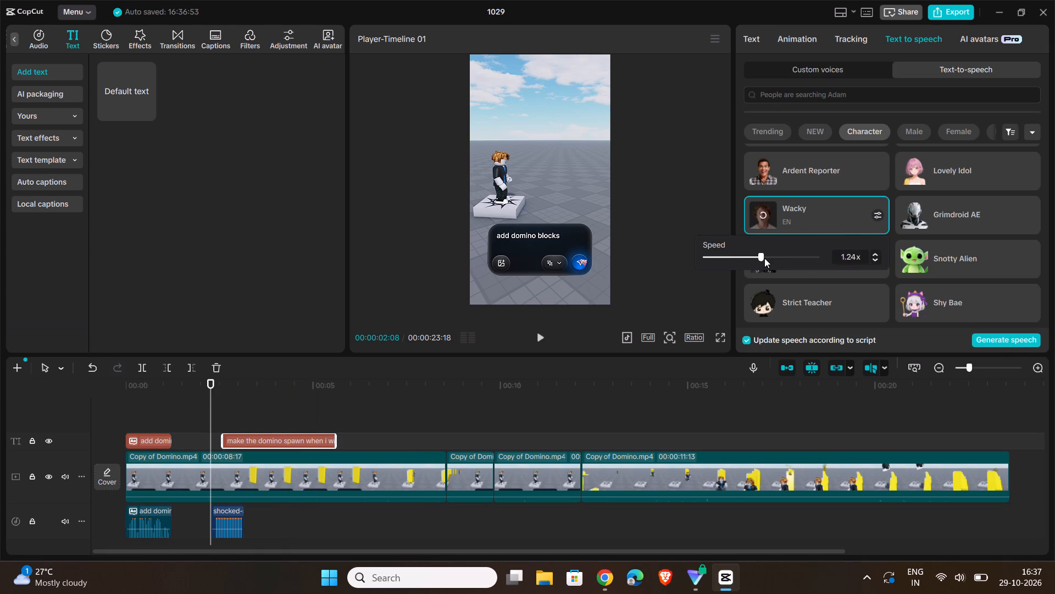
left_click_drag(764, 258, 788, 264)
left_click_drag(788, 264, 789, 265)
left_click(1002, 344)
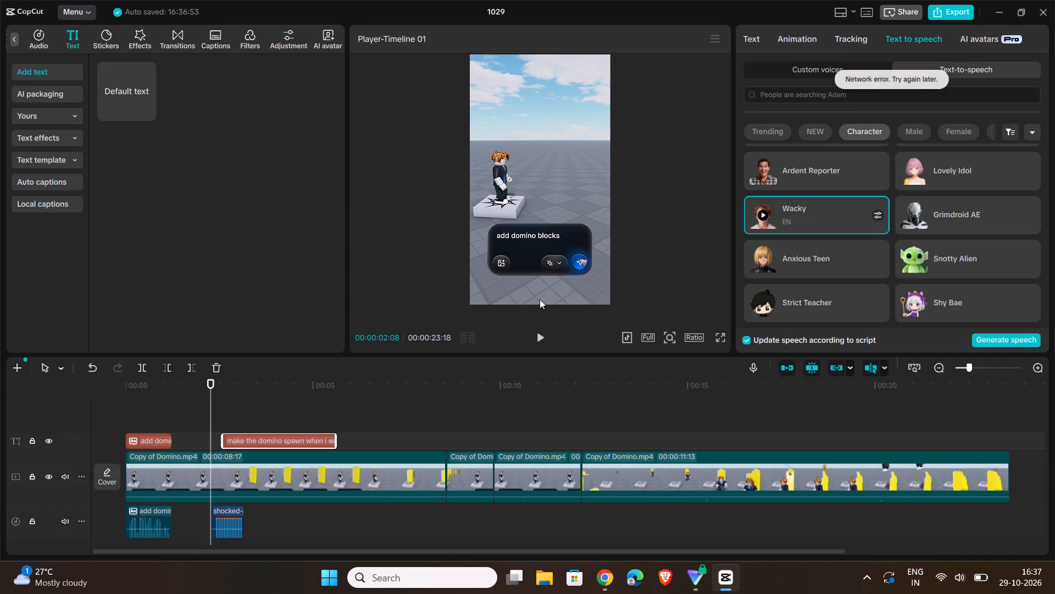
Play back the preview from about 00:00:02:08 to review the typing of the "make the domino spawn when i walk" prompt.
left_click(541, 339)
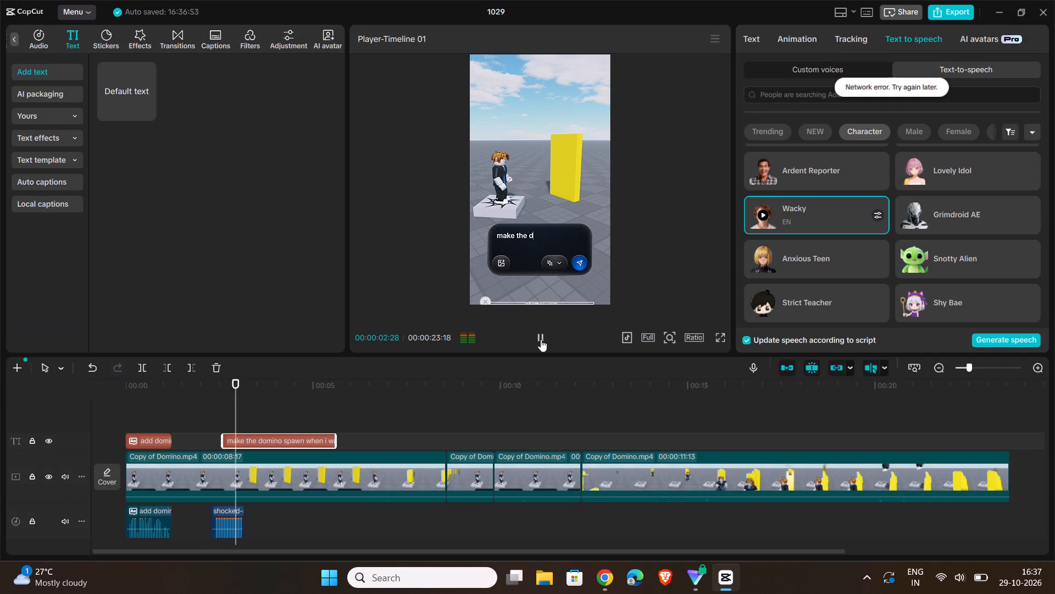
left_click(541, 339)
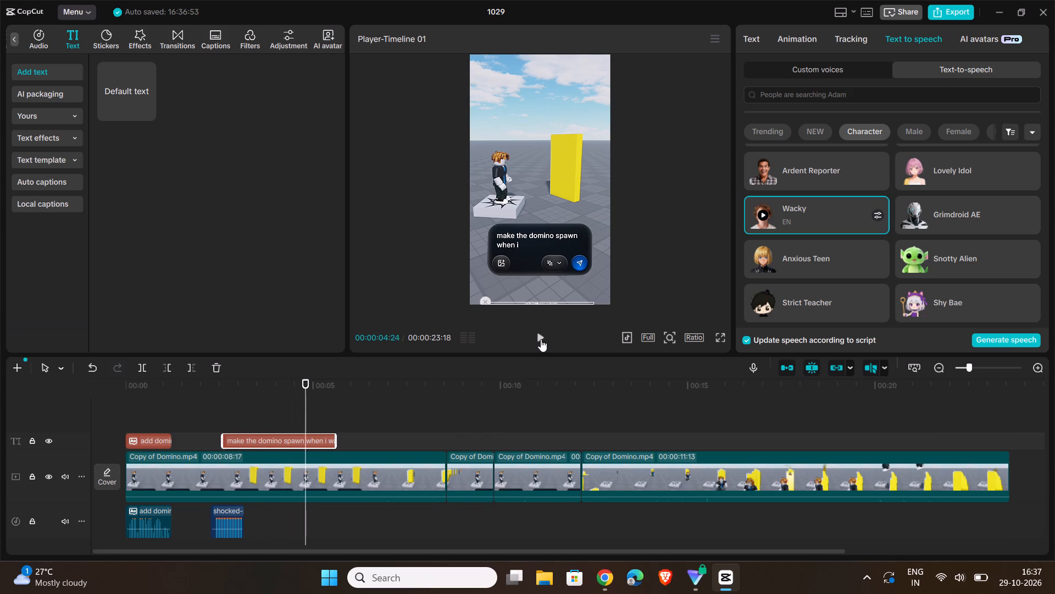
scroll(465, 477, "down", 7)
scroll(449, 474, "up", 7)
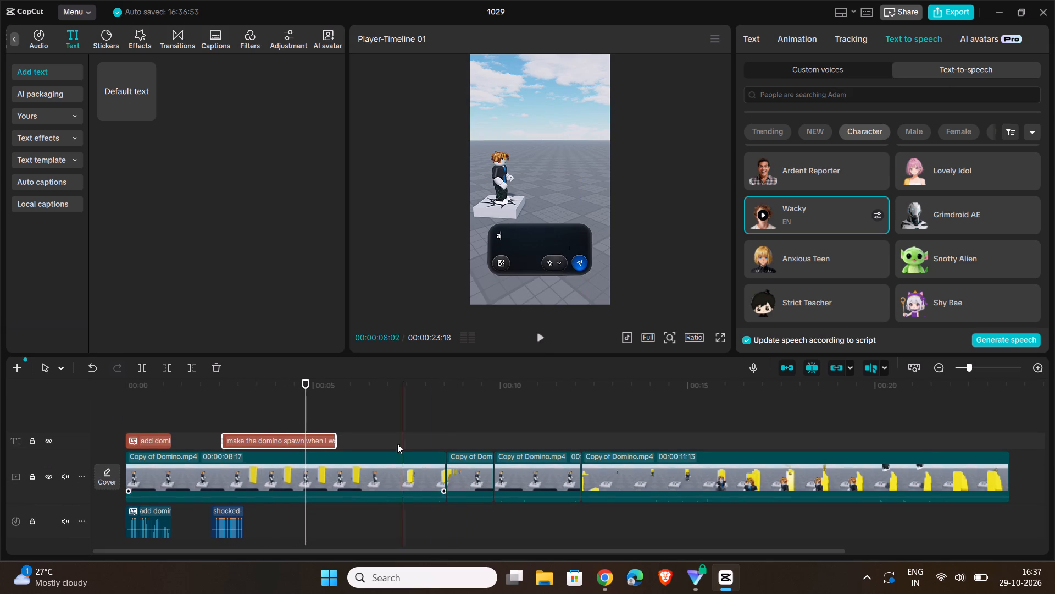
left_click_drag(304, 379, 213, 408)
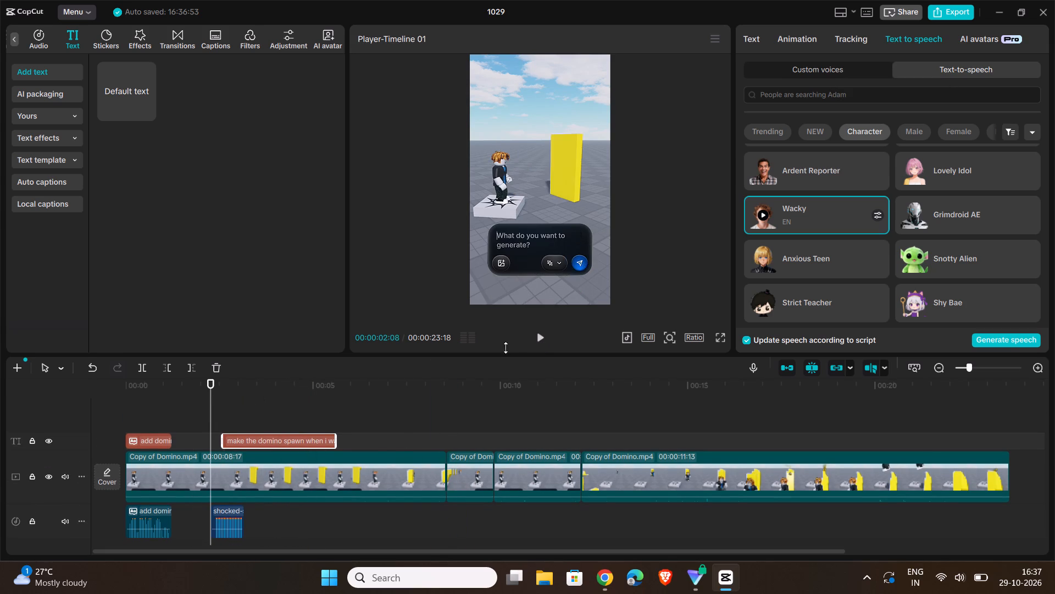
left_click(538, 335)
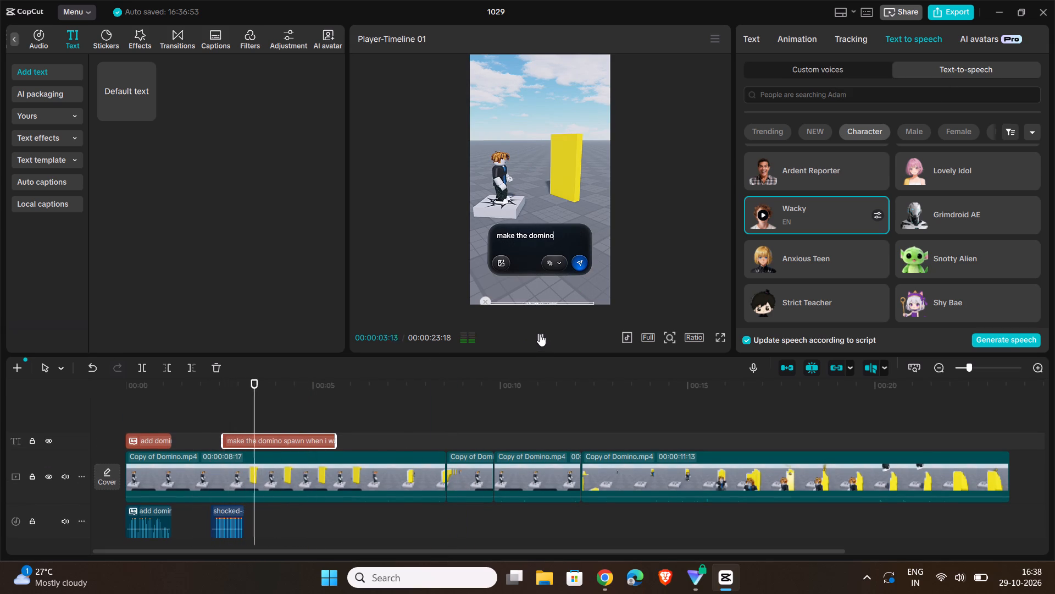
left_click(540, 334)
left_click(540, 334)
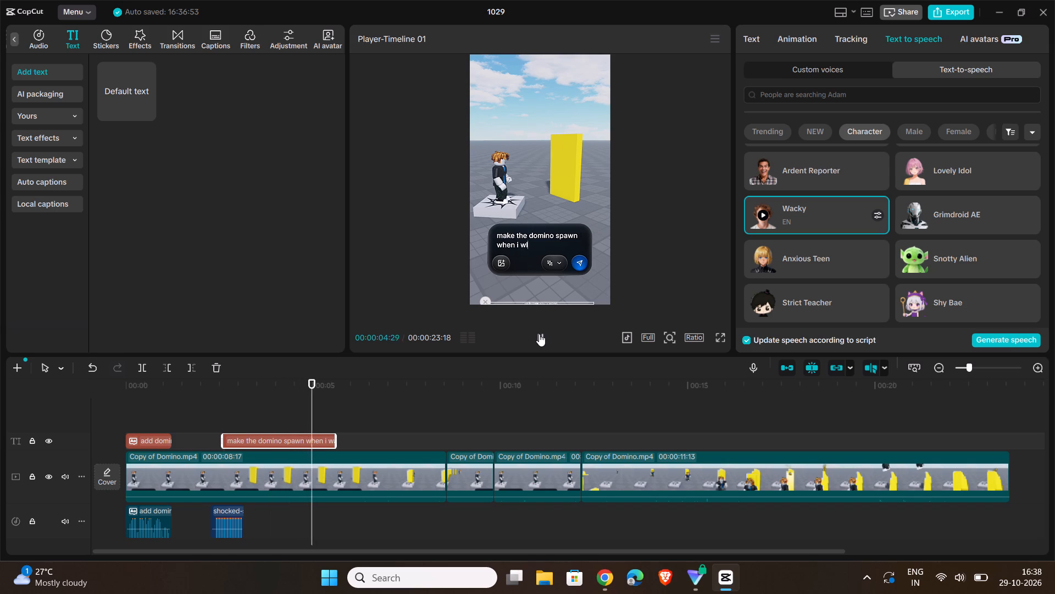
left_click(539, 334)
scroll(399, 458, "down", 7)
scroll(380, 472, "up", 8)
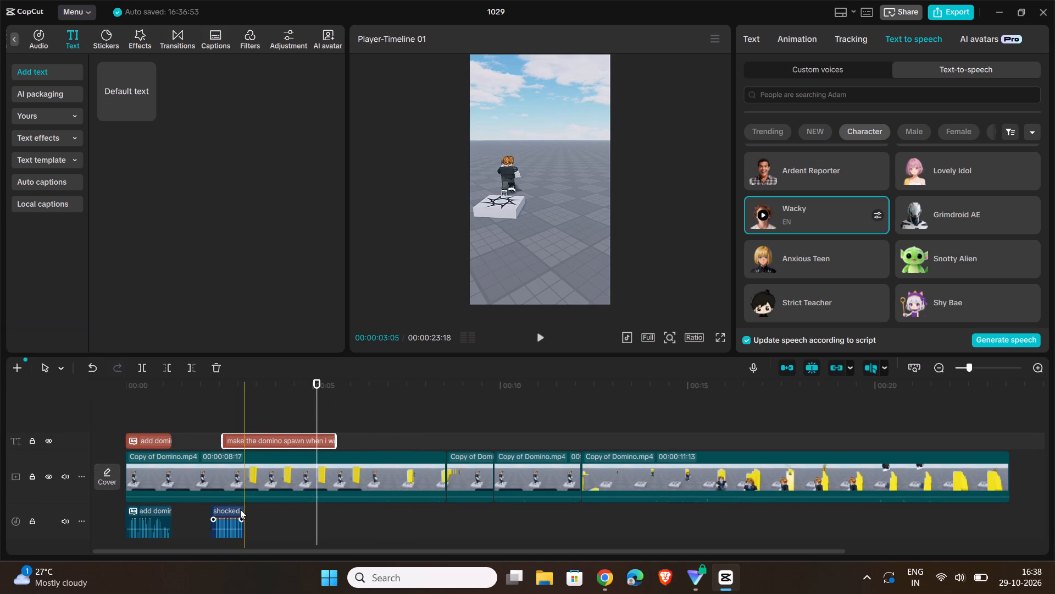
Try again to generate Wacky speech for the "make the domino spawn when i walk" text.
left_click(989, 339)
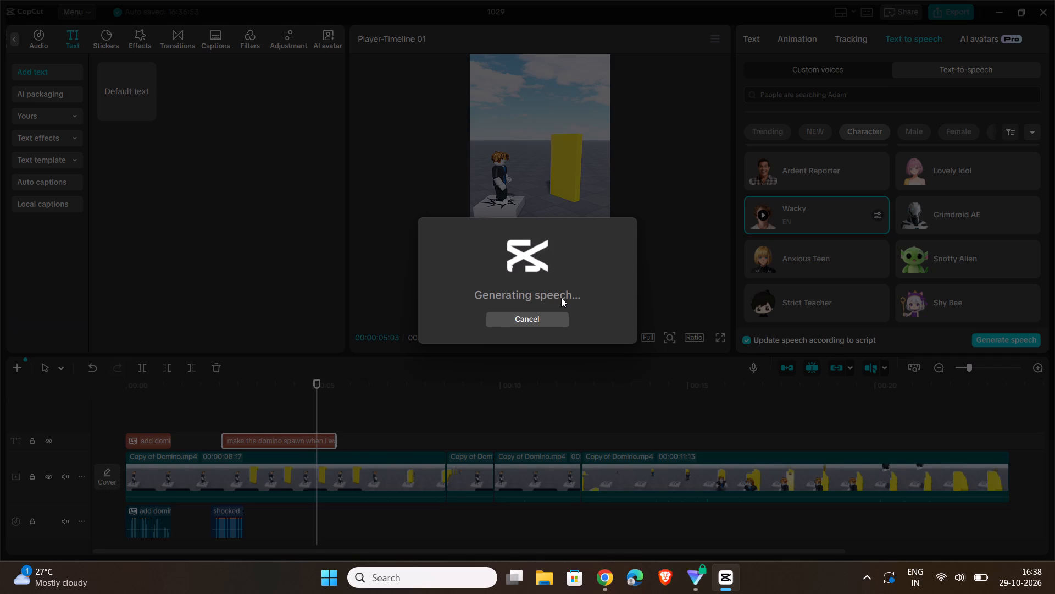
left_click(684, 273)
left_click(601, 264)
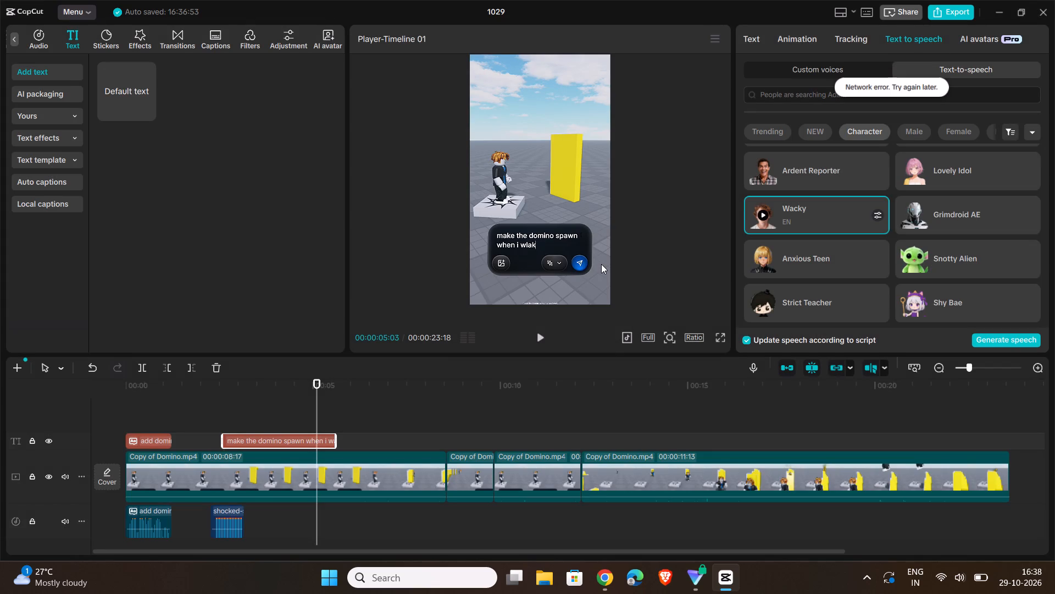
Close the 1029 project and exit CapCut completely.
left_click(1042, 4)
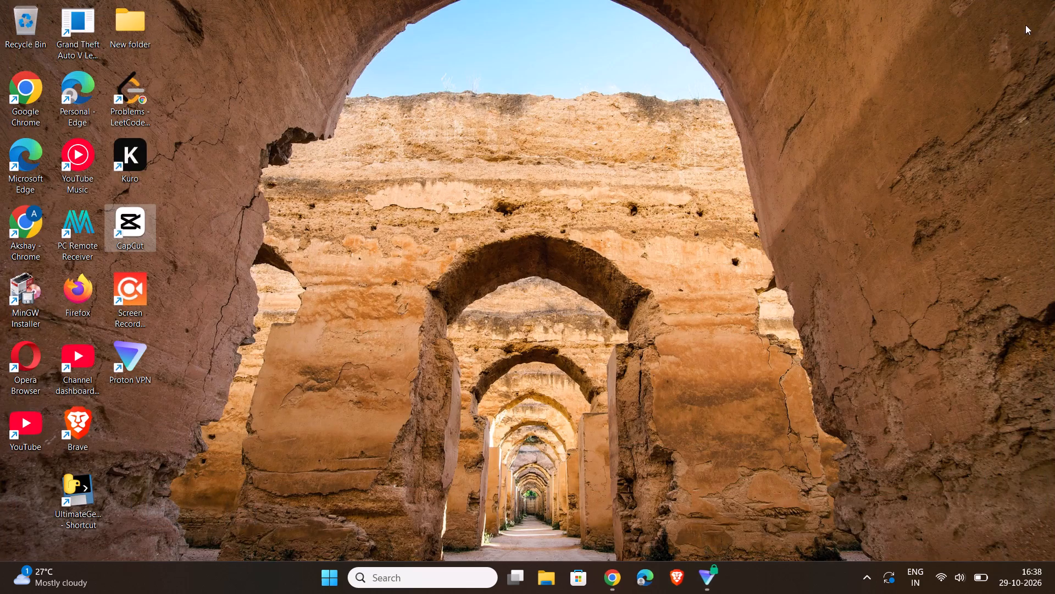
left_click(1029, 24)
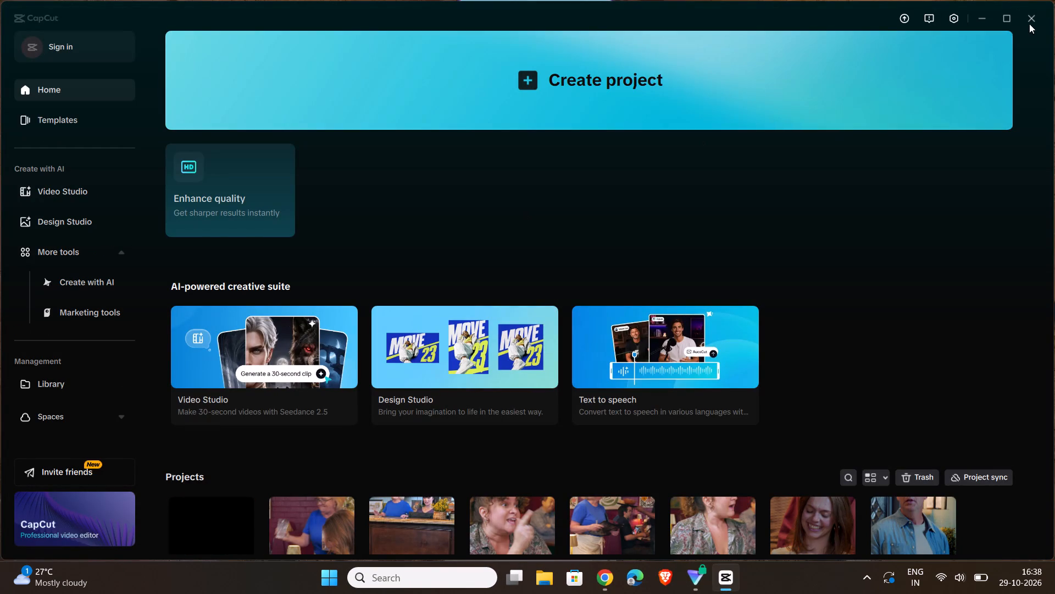
left_click(1035, 14)
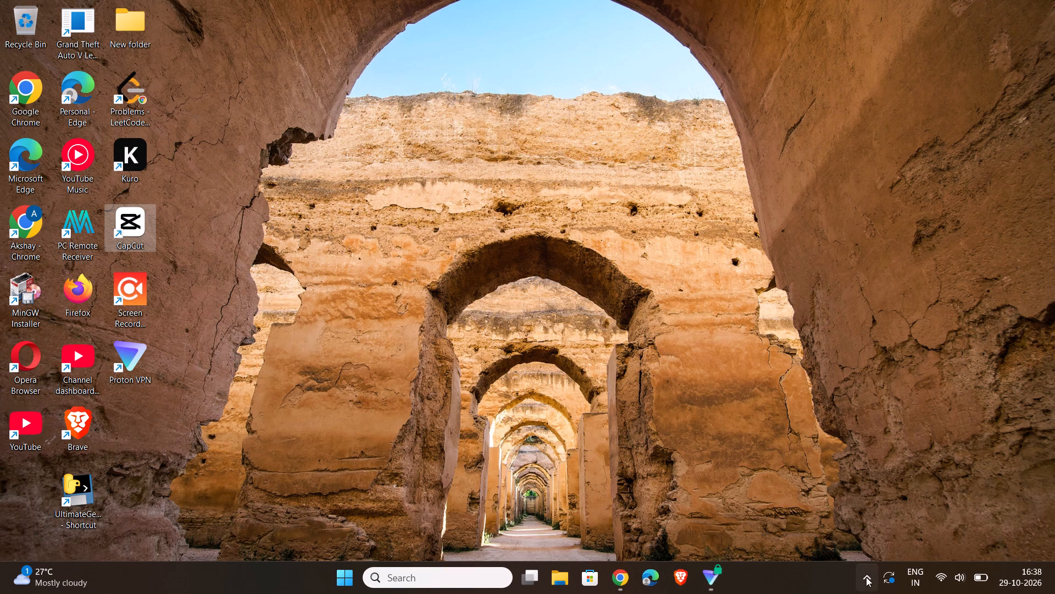
Switch to Proton VPN and change the connection to a different free server.
left_click(716, 581)
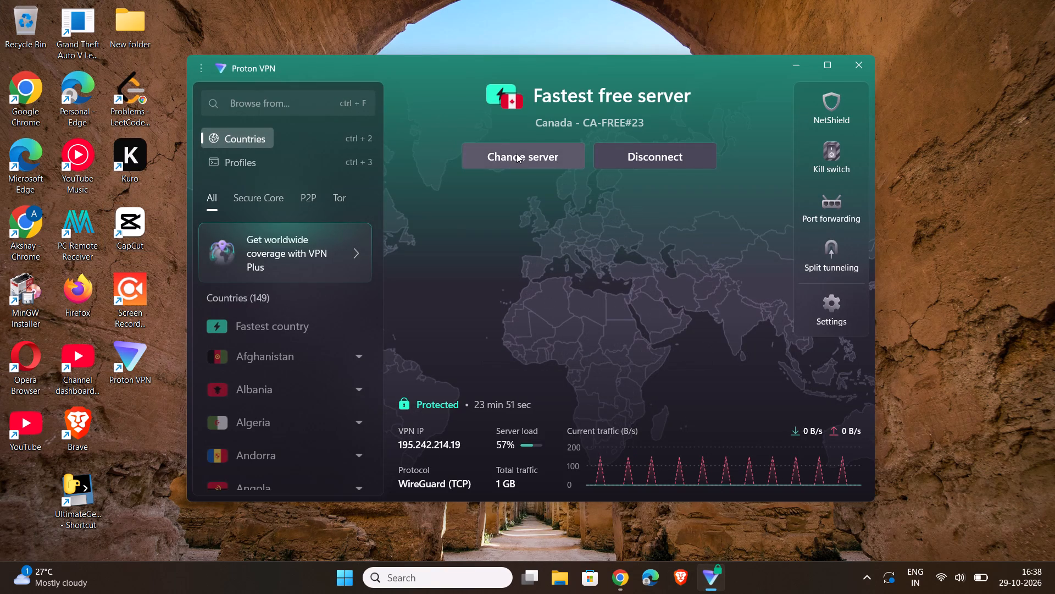
left_click(517, 153)
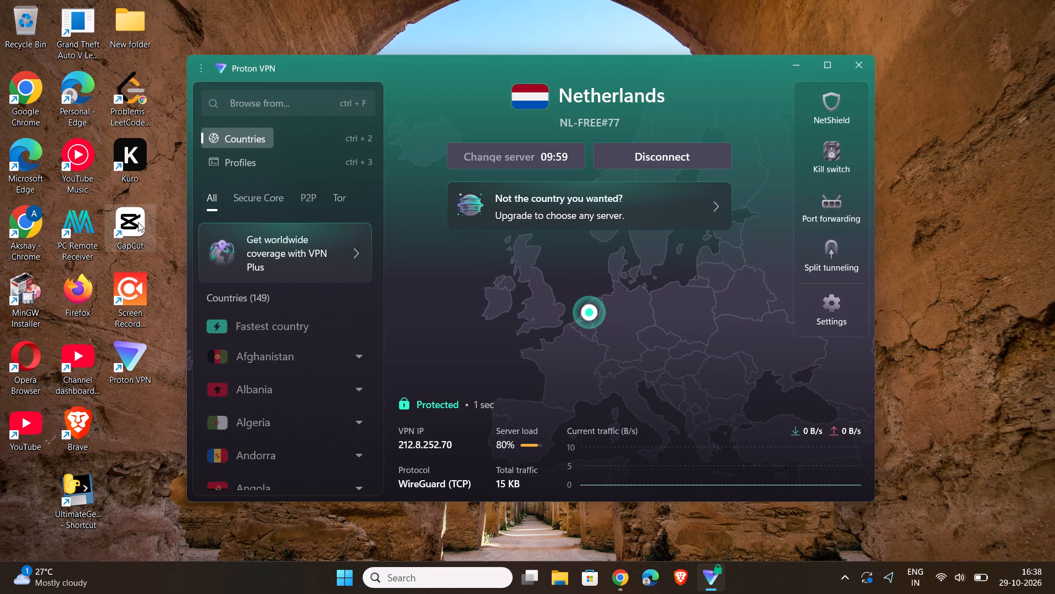
Relaunch CapCut and reopen the 1029 project.
double_click(126, 219)
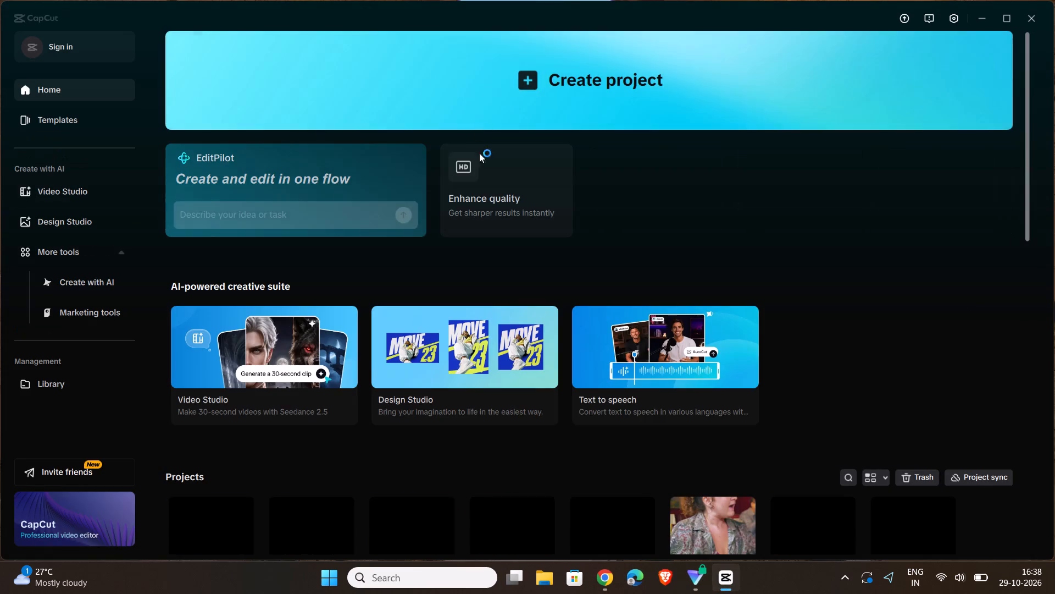
scroll(451, 232, "down", 4)
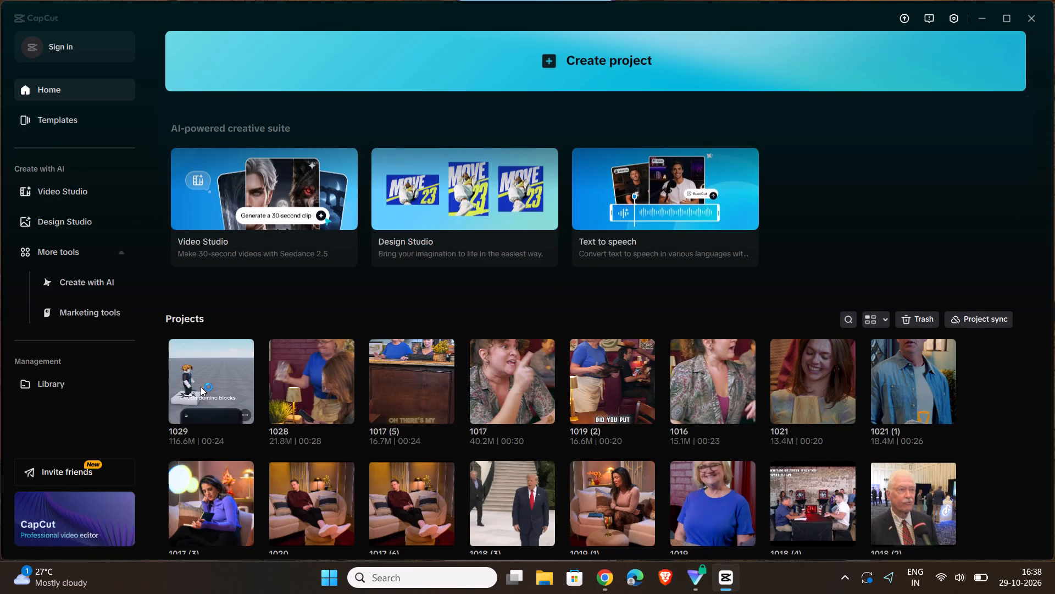
left_click(201, 387)
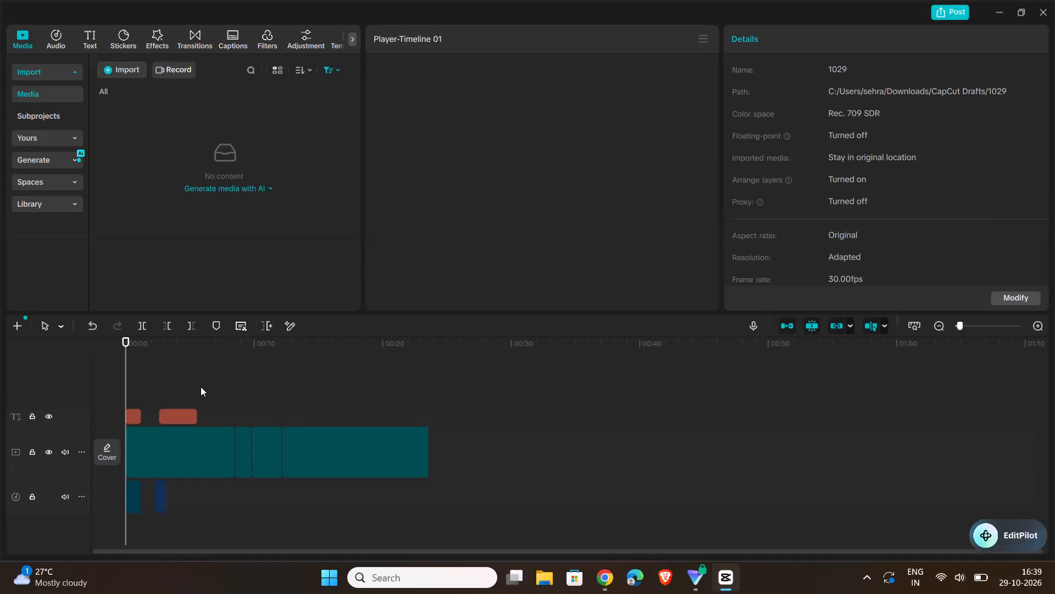
Open the text-to-speech voices for the "make the domino spawn when i walk" text and look over the trending ones.
left_click(177, 415)
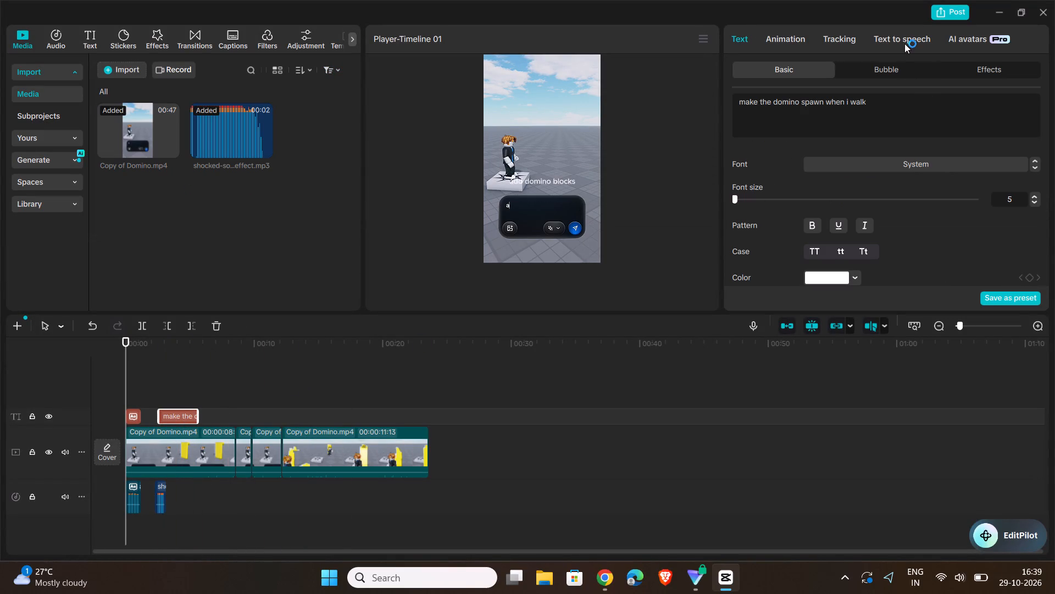
left_click(906, 38)
left_click_drag(959, 326, 978, 326)
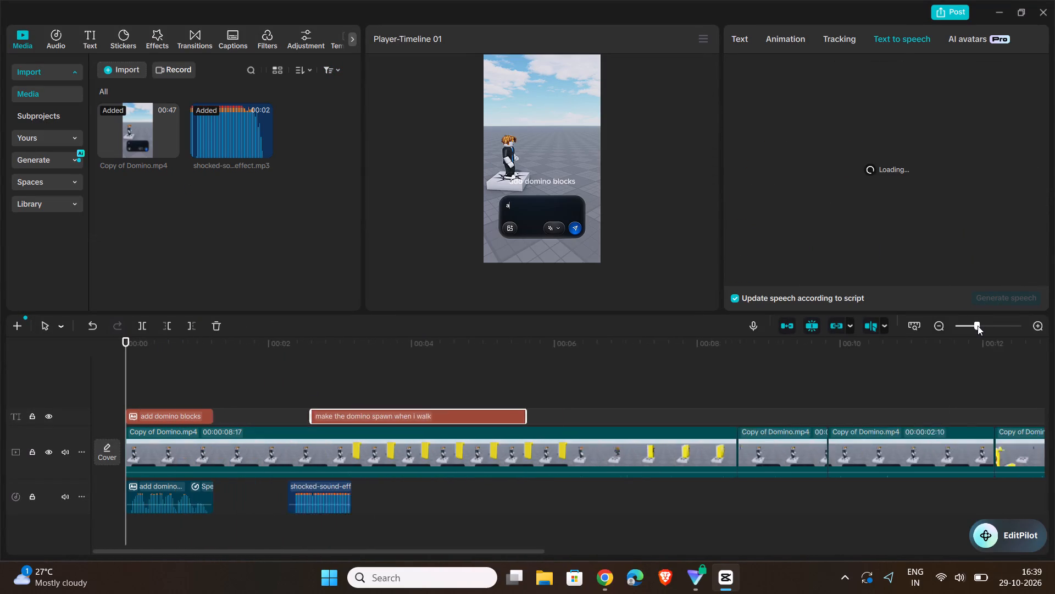
left_click_drag(978, 326, 969, 326)
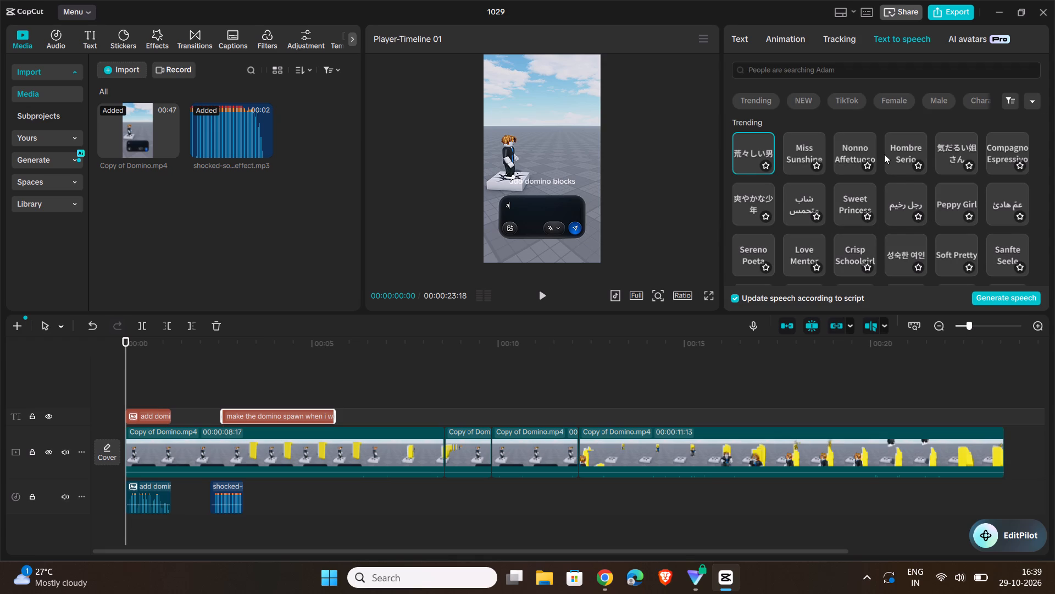
scroll(884, 154, "down", 6)
scroll(884, 136, "up", 18)
Examine the voice changer options for the "add domino blocks" speech clip and search its voice characters for "wacky".
left_click(137, 483)
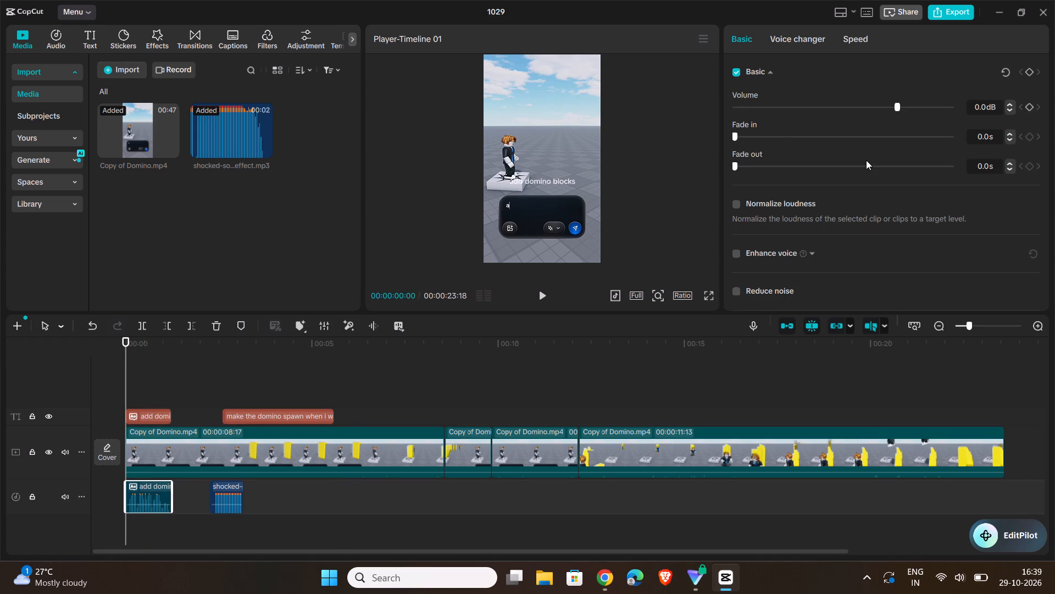
scroll(866, 160, "down", 7)
scroll(866, 160, "up", 13)
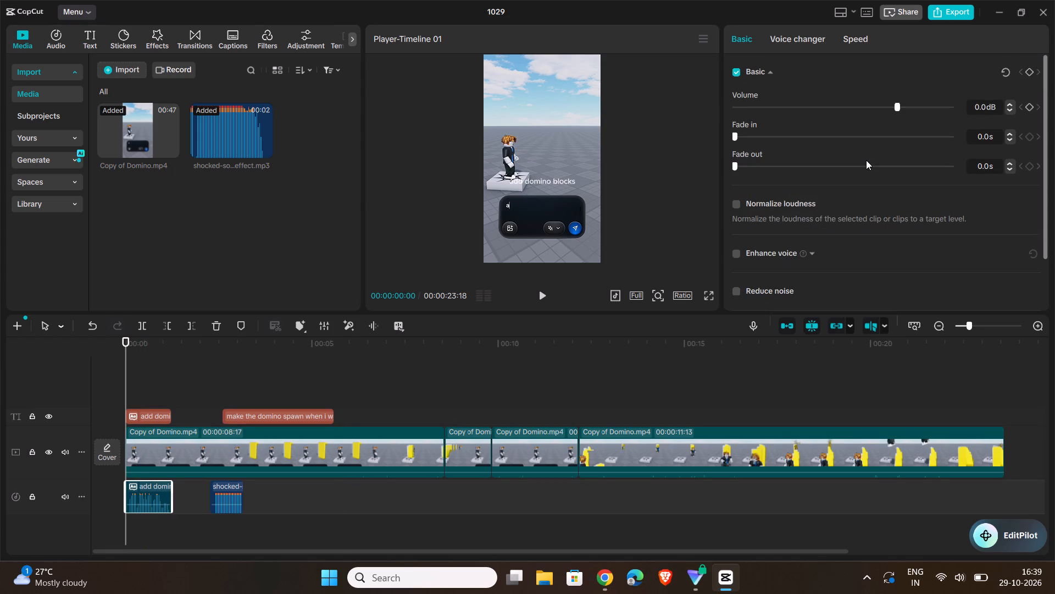
scroll(866, 160, "up", 3)
left_click(787, 34)
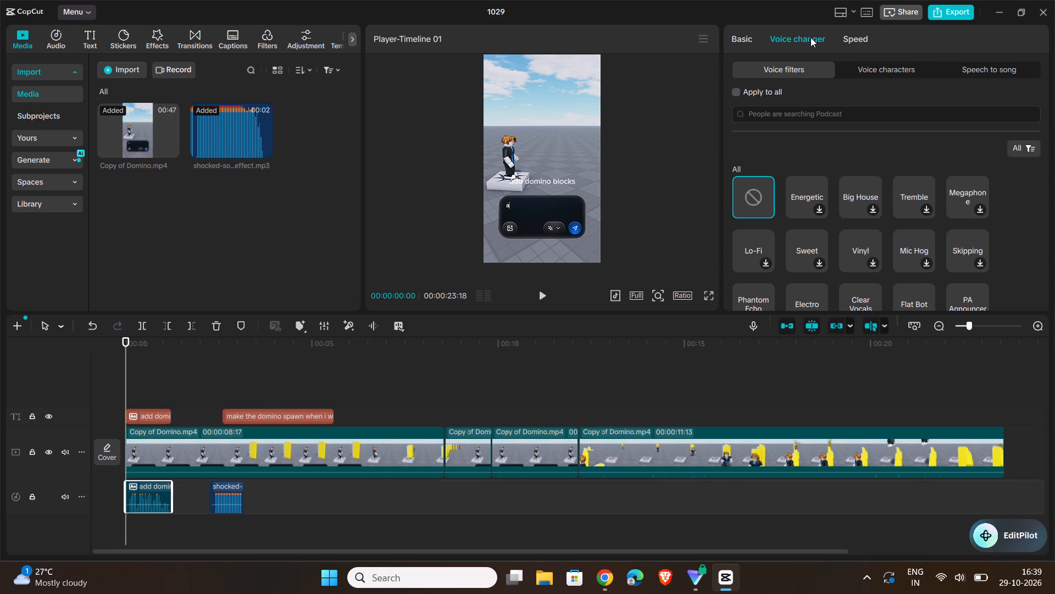
left_click(887, 76)
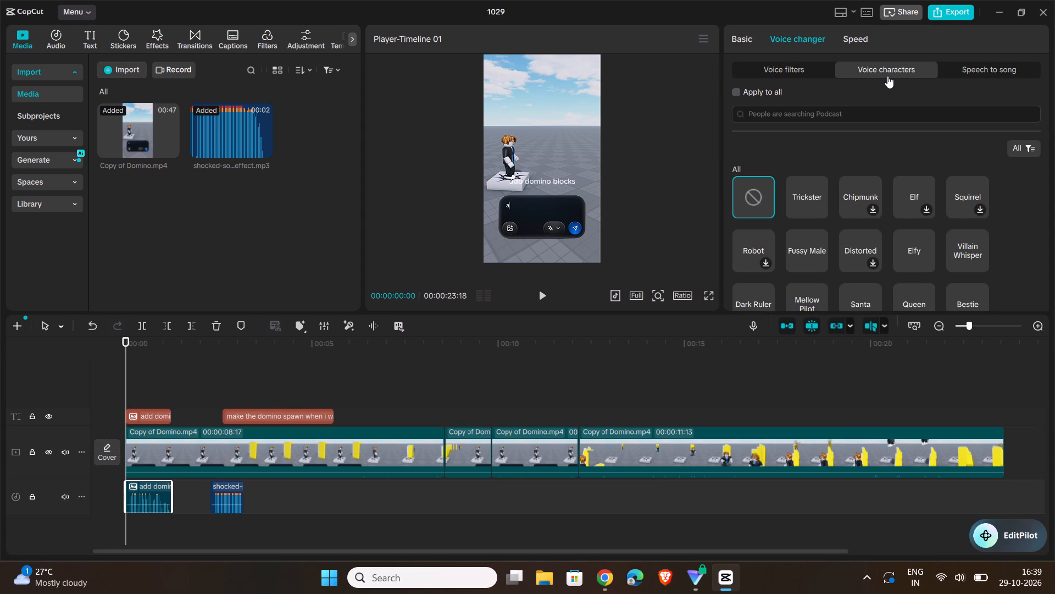
left_click(969, 65)
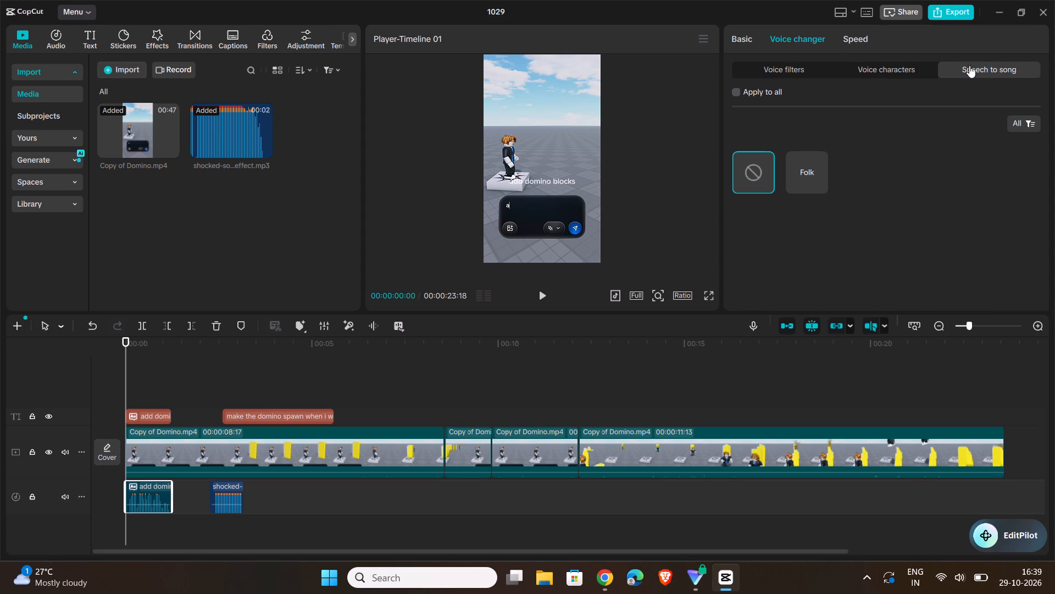
left_click(924, 68)
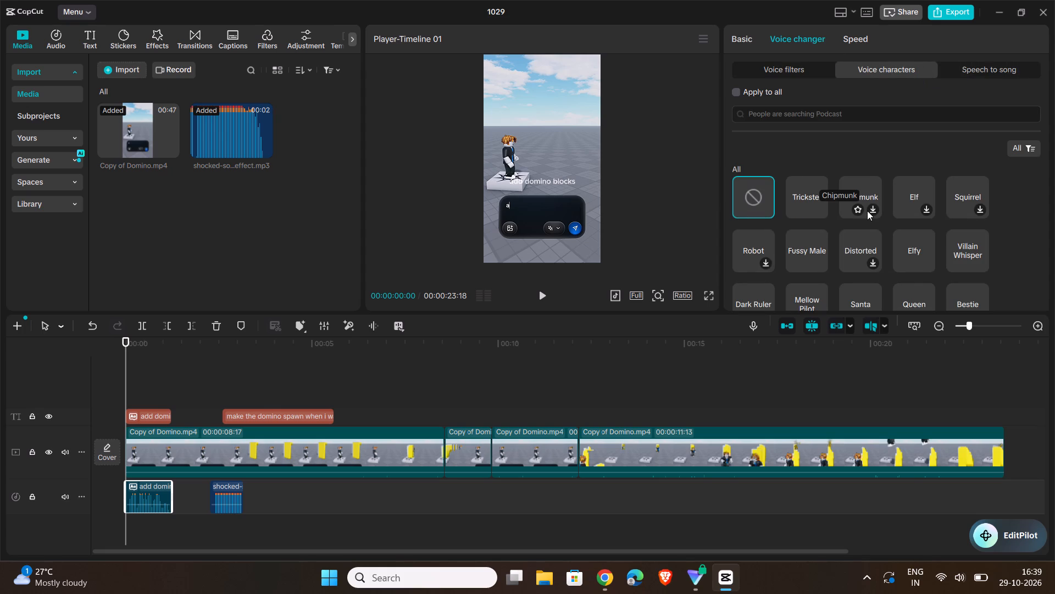
left_click(813, 112)
type("wacky")
key("Return")
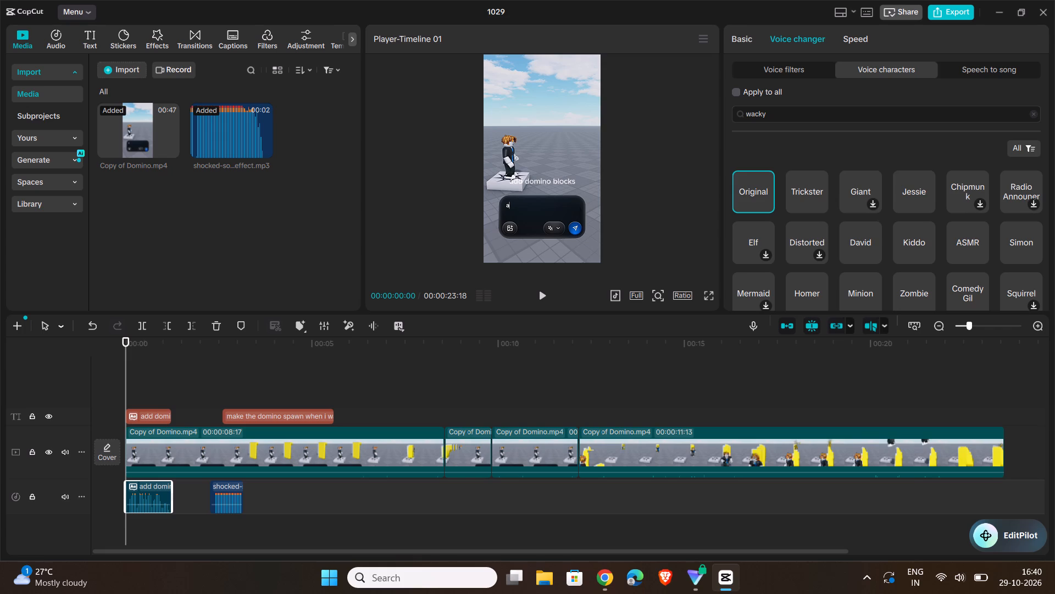
left_click(791, 67)
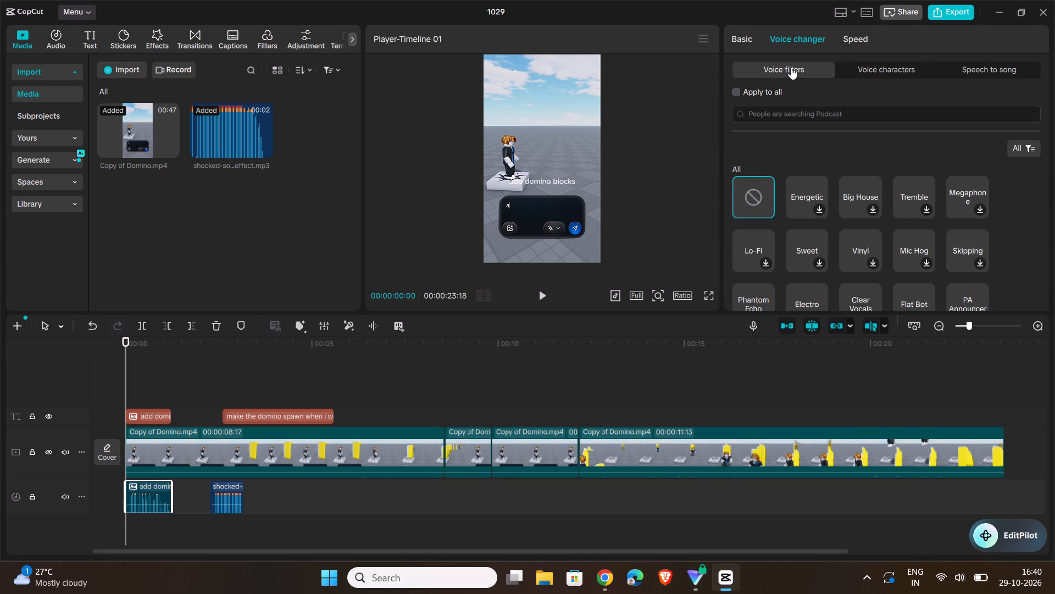
Try out several Male text-to-speech voices for the "make the domino spawn when i walk" text and generate its speech with Iconic Star.
left_click(273, 414)
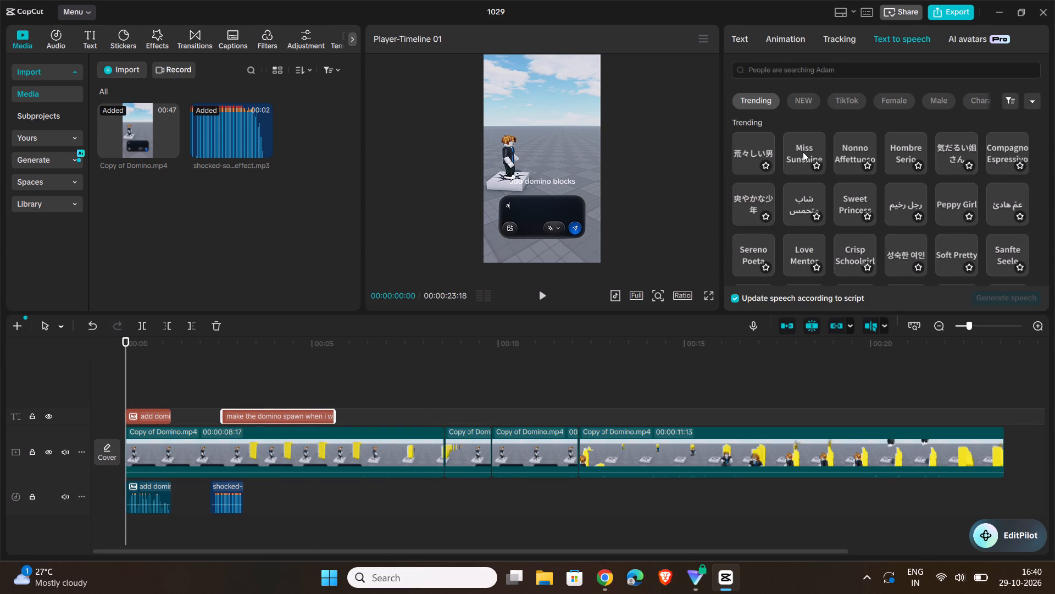
double_click(939, 97)
left_click(798, 202)
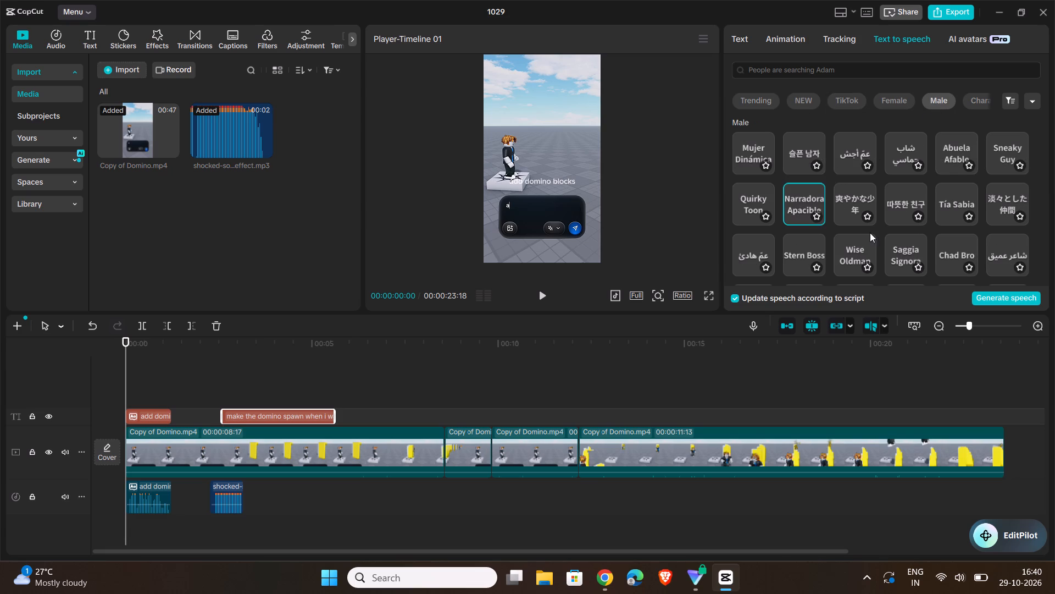
left_click(999, 155)
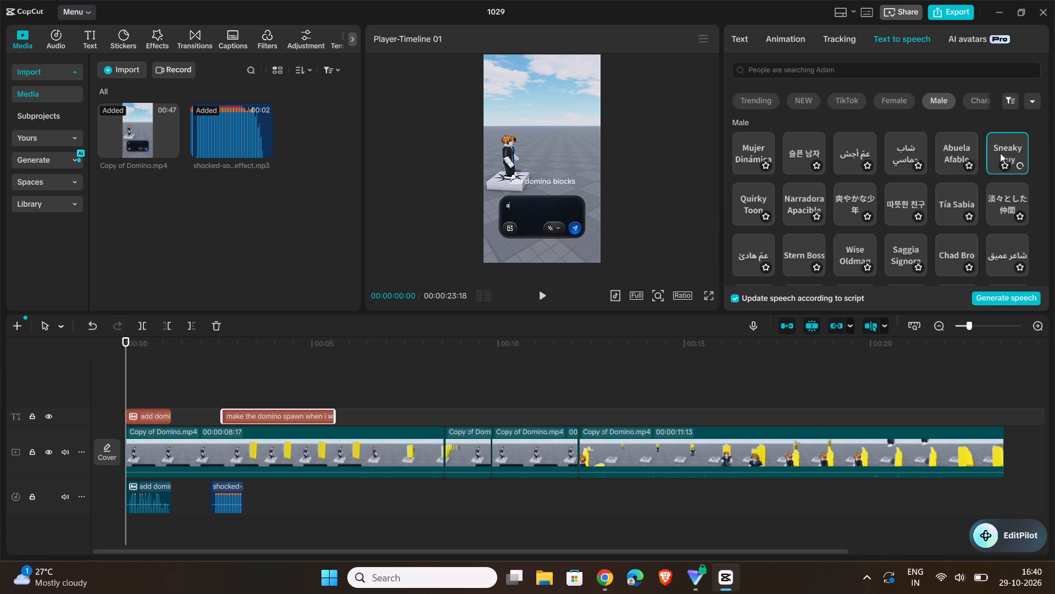
left_click(959, 149)
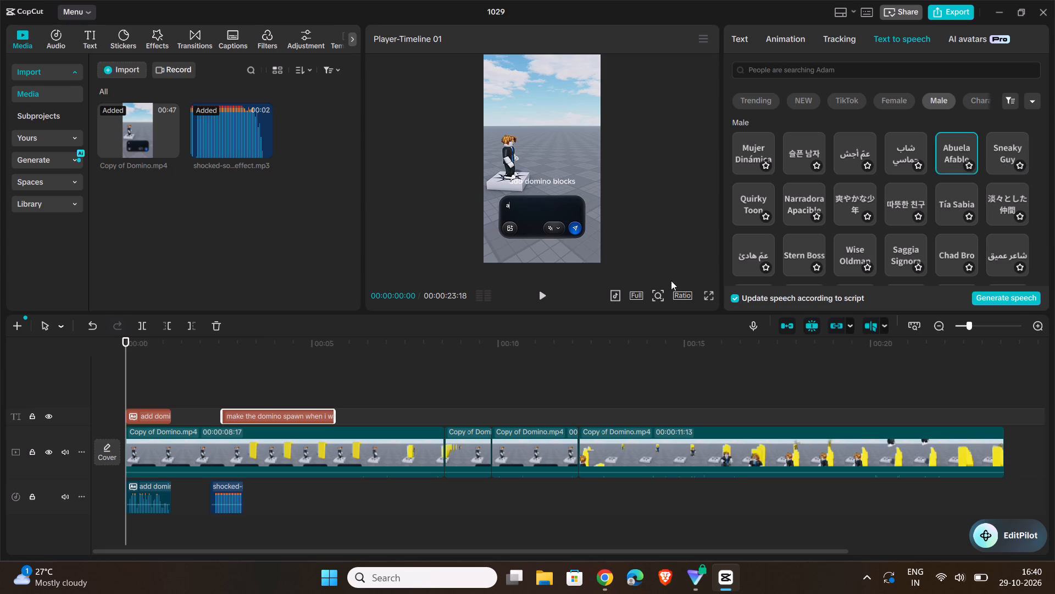
left_click(948, 256)
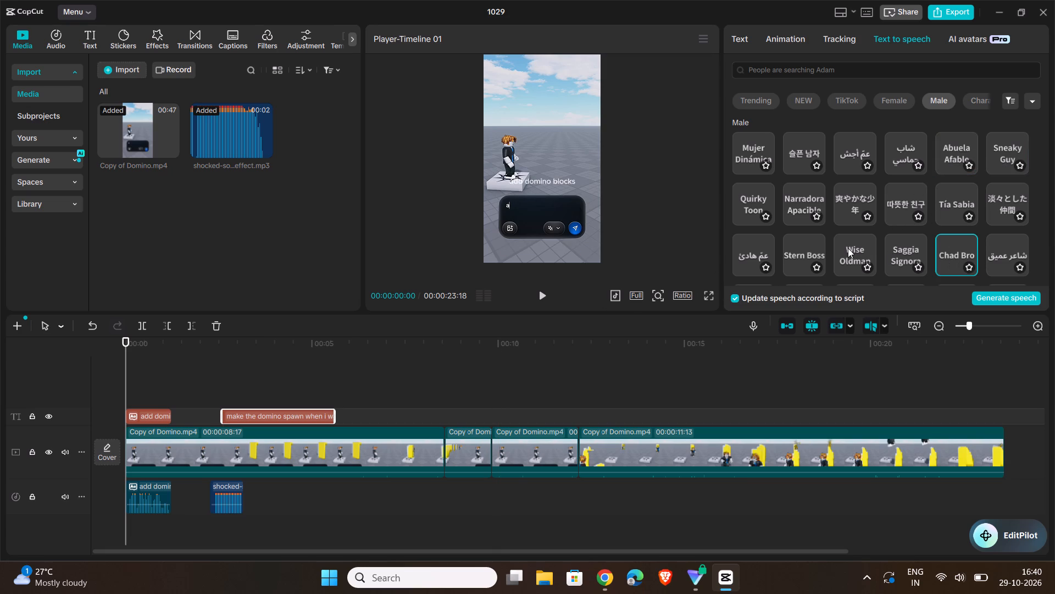
scroll(848, 248, "down", 3)
double_click(850, 224)
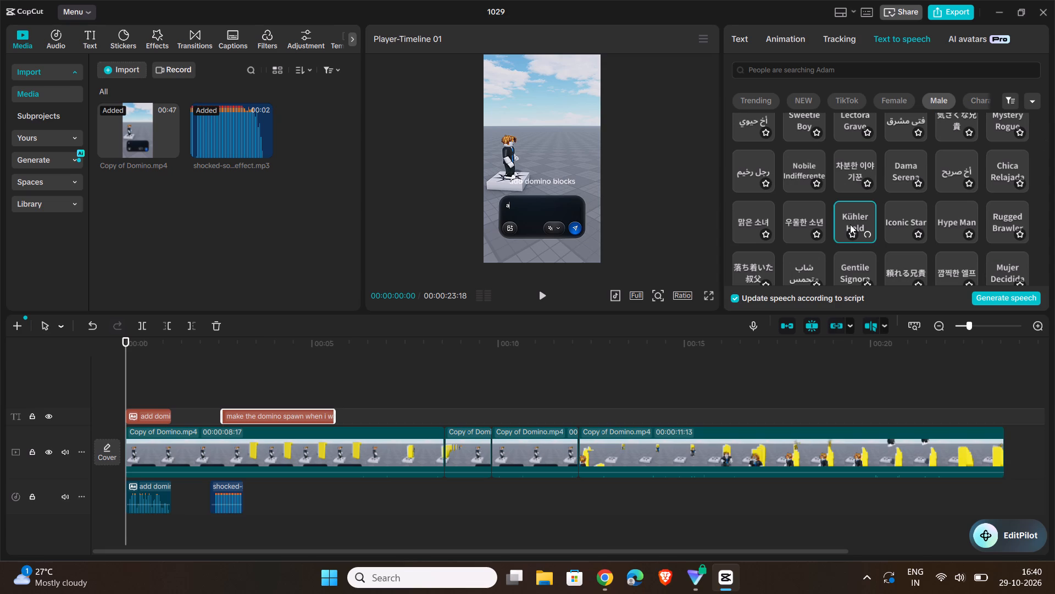
left_click(904, 216)
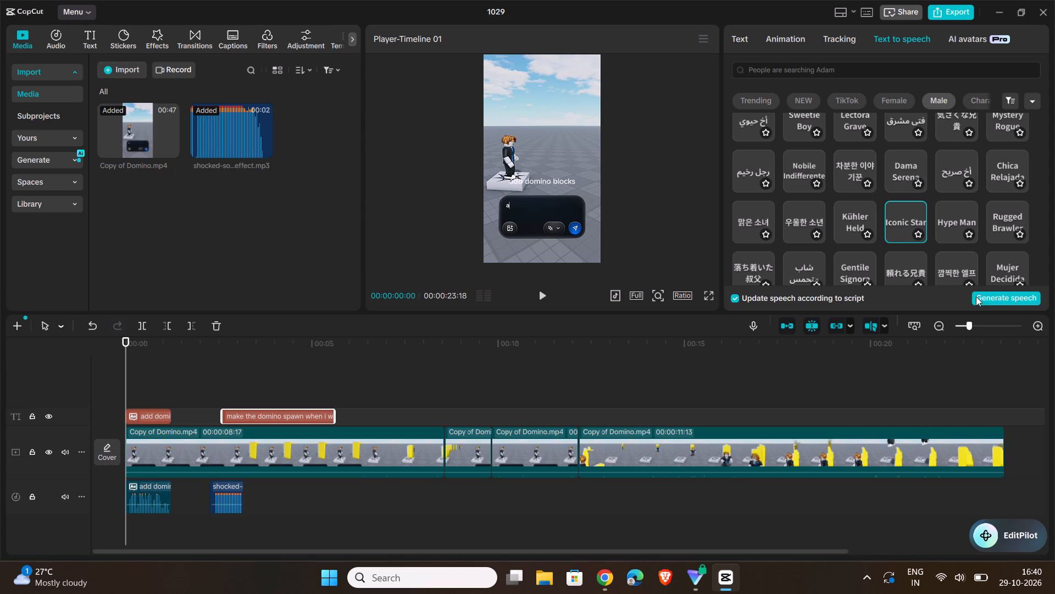
left_click(998, 298)
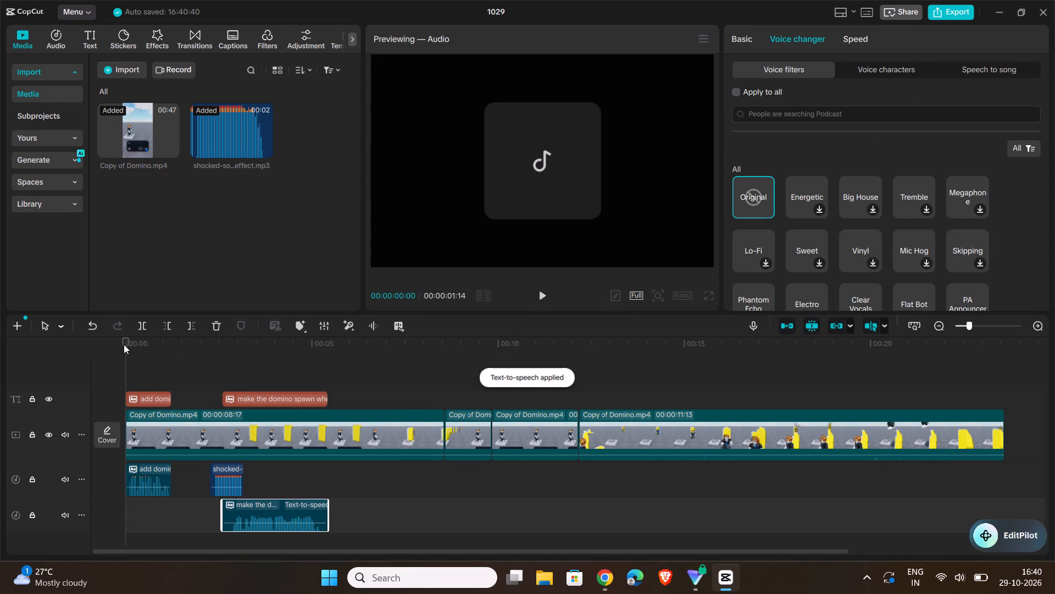
Play the timeline from the start through the new speech clip to check how it fits the footage.
left_click_drag(123, 345, 144, 346)
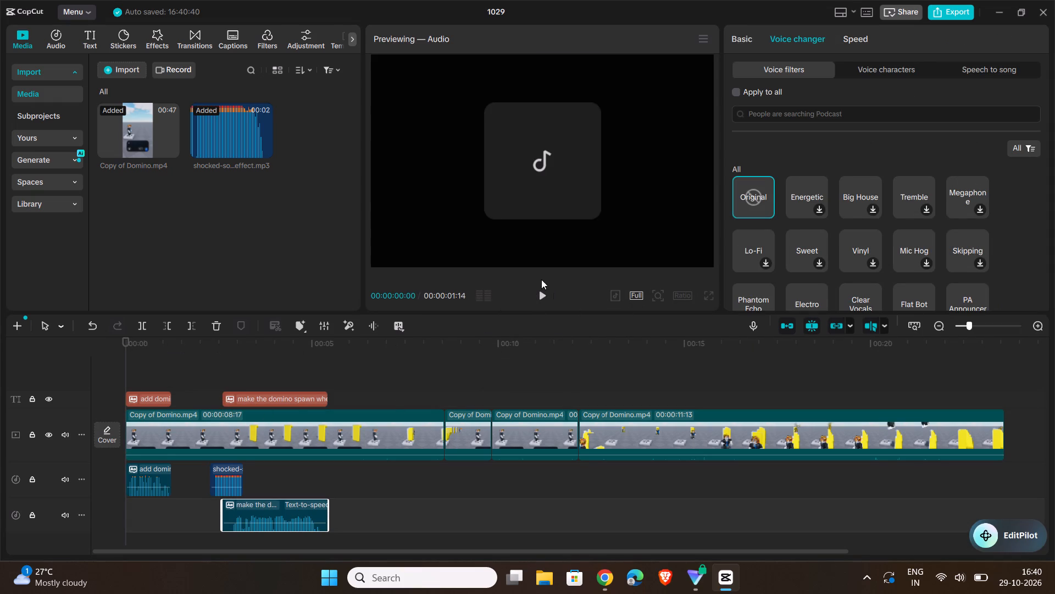
left_click(540, 294)
left_click(540, 294)
left_click(275, 398)
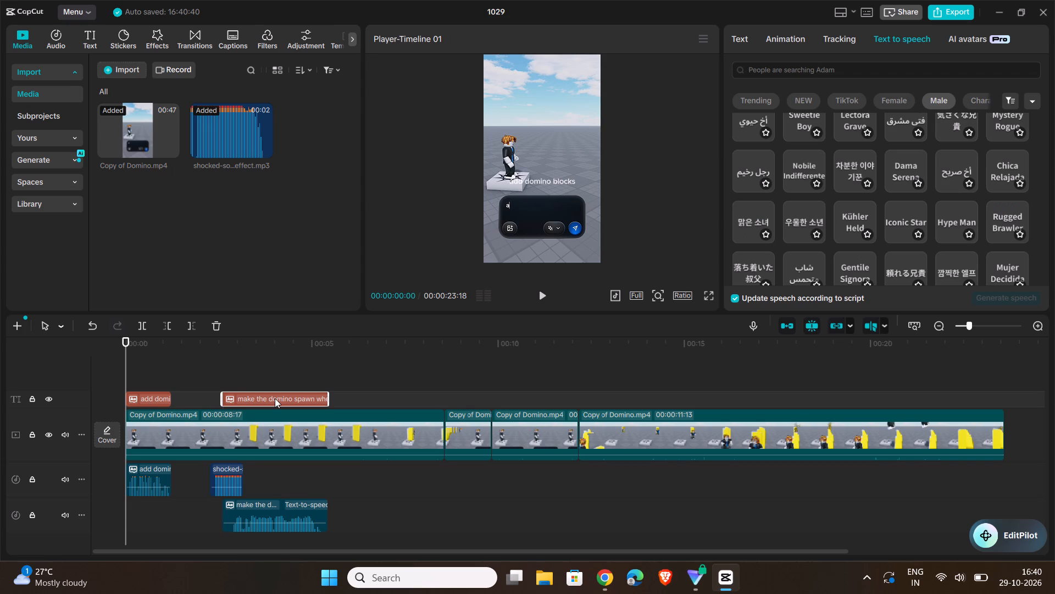
left_click(541, 289)
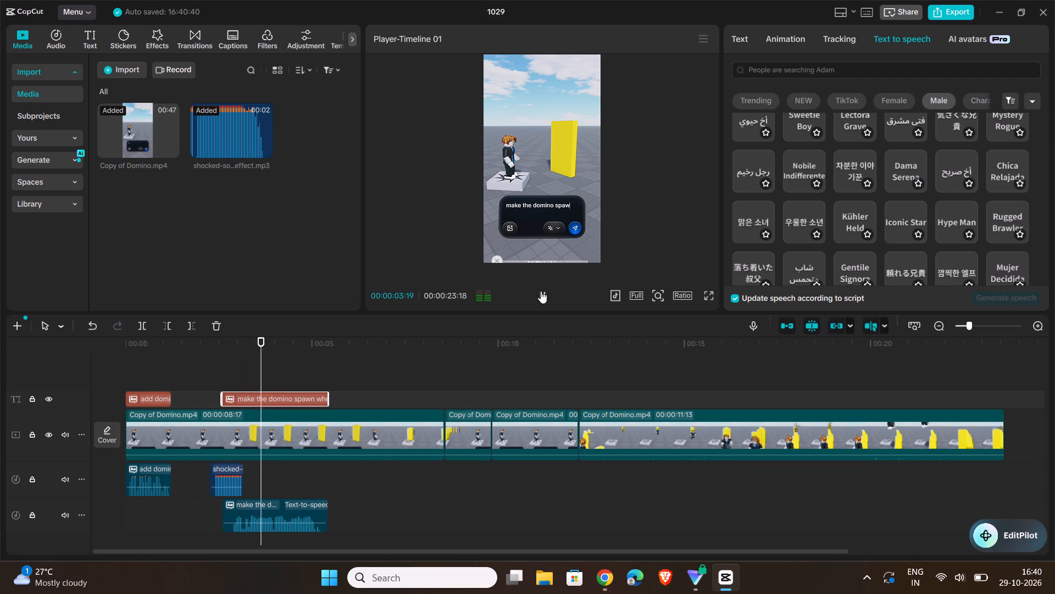
left_click(541, 291)
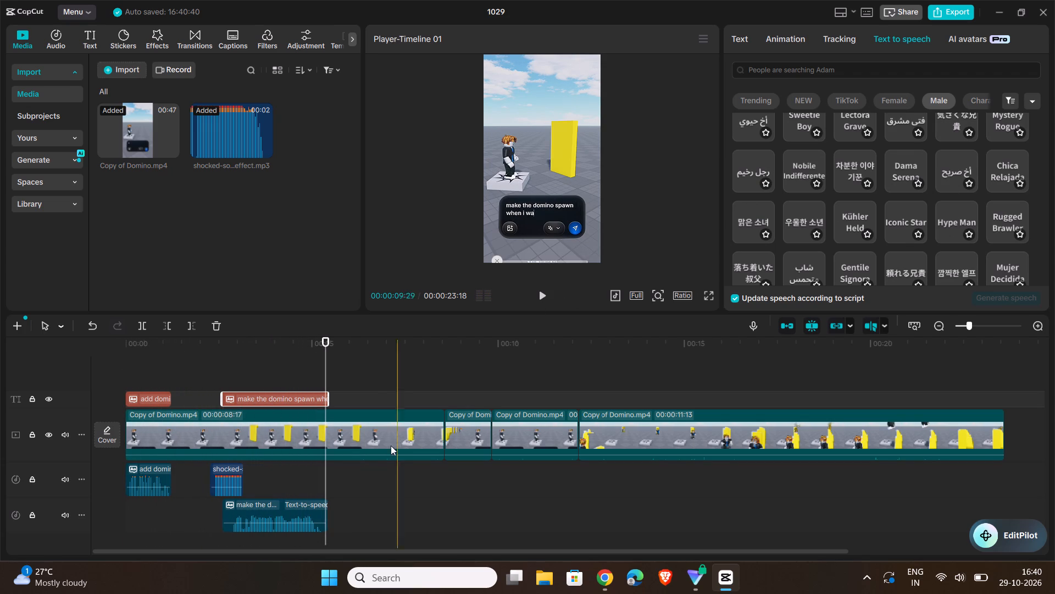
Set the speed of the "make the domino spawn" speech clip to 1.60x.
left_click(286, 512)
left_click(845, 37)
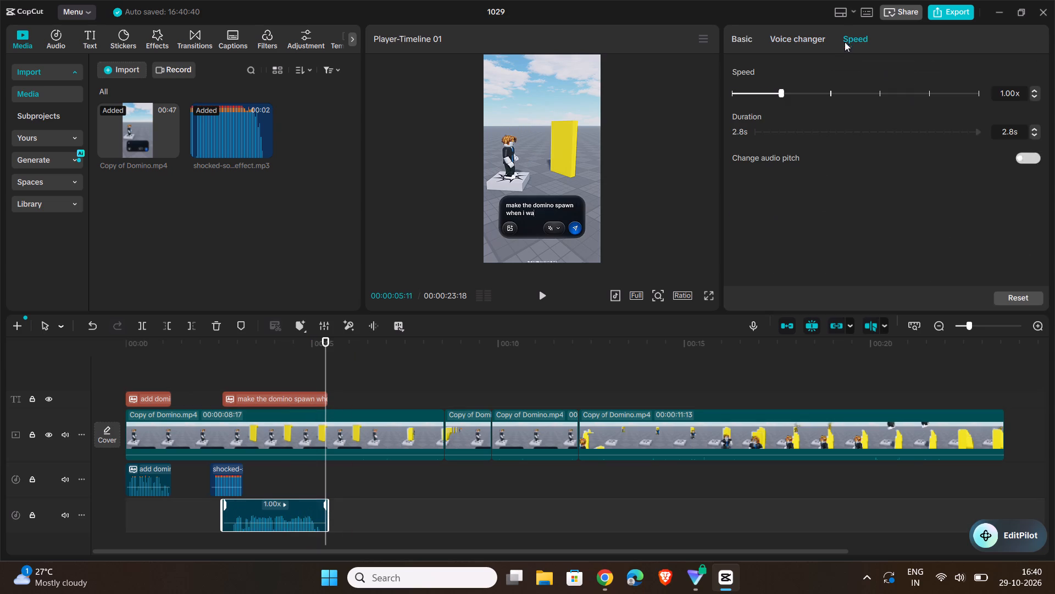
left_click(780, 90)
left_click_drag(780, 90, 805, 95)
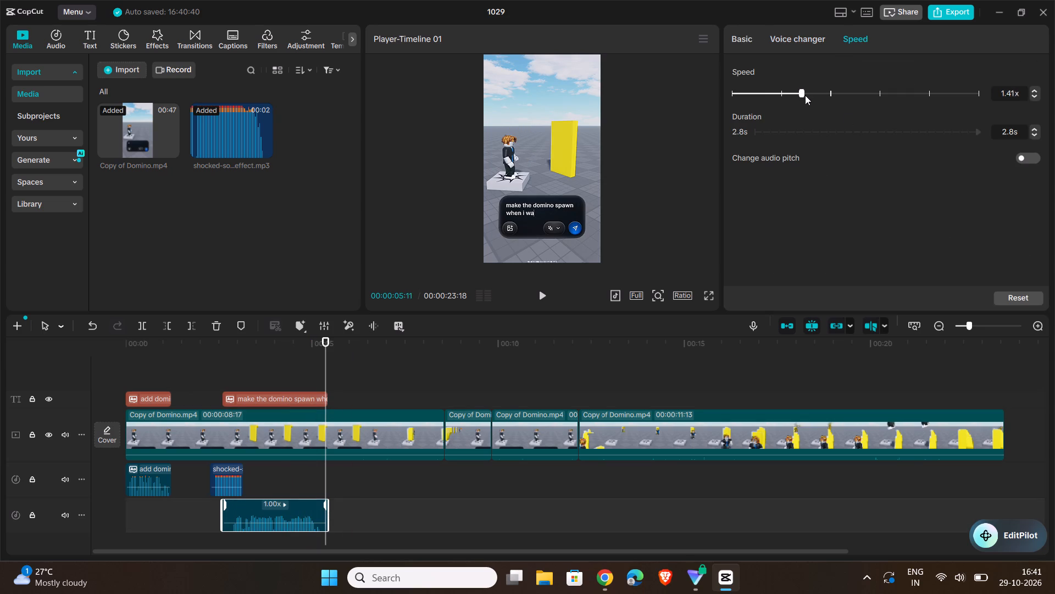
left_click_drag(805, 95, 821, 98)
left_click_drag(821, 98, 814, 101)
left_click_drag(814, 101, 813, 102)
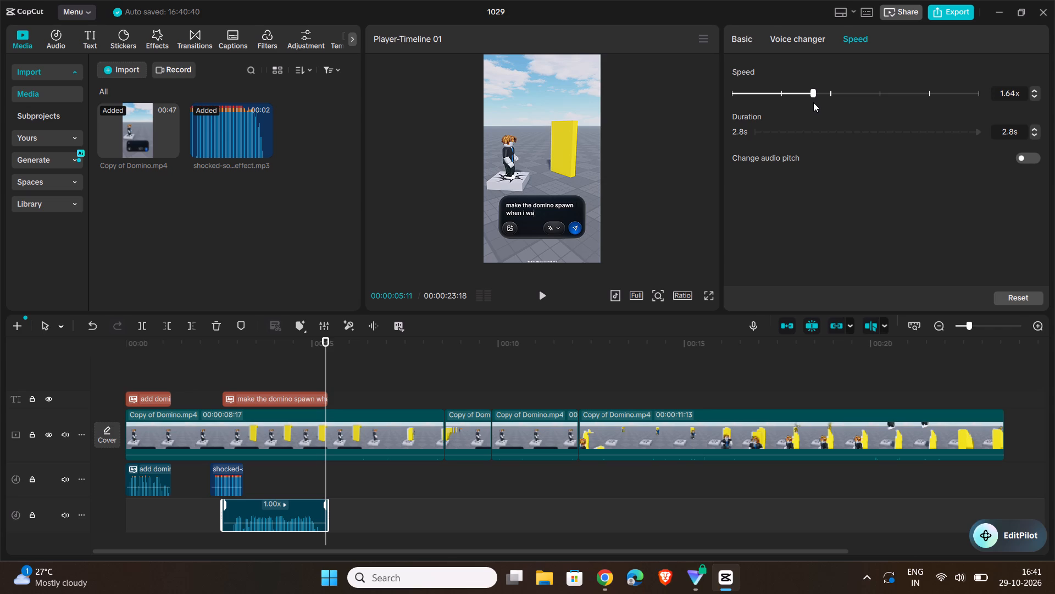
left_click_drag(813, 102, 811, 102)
Play and scrub through the sped-up speech section to compare its timing with the prompt typing in the footage.
left_click_drag(329, 340, 206, 384)
left_click(537, 291)
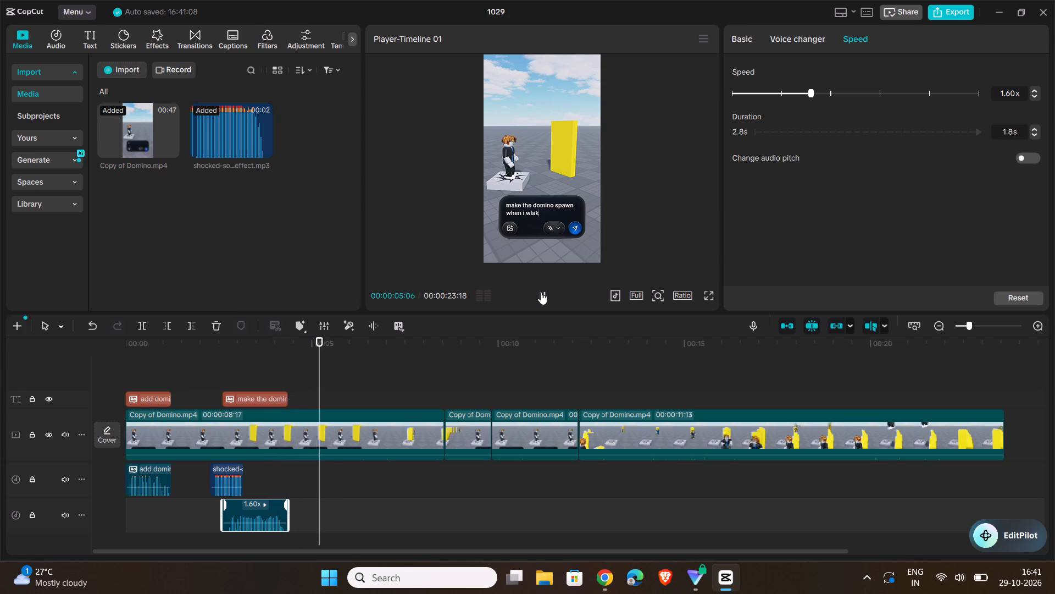
left_click(541, 292)
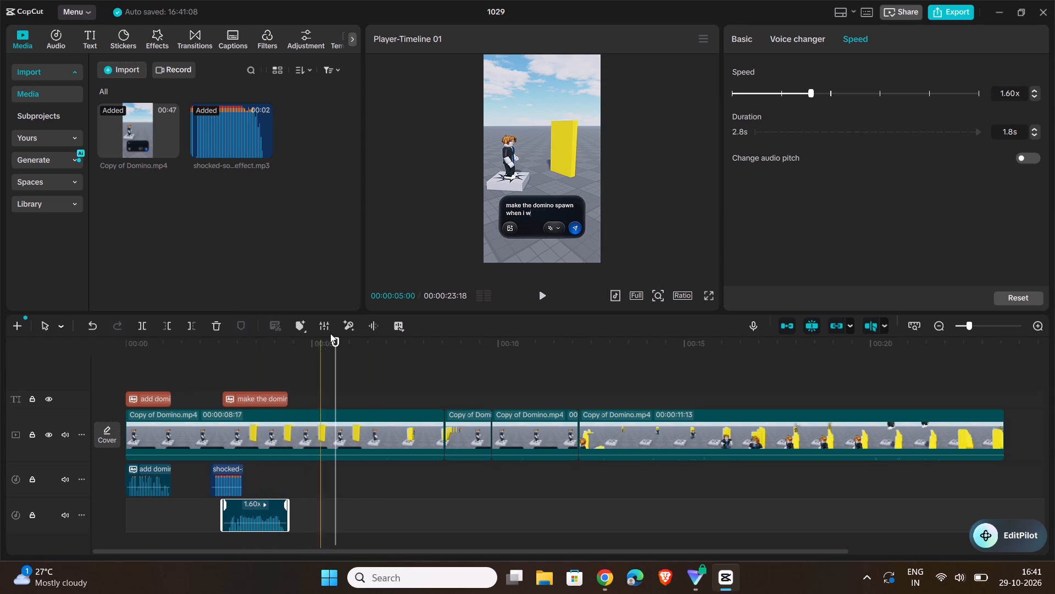
left_click_drag(334, 341, 273, 356)
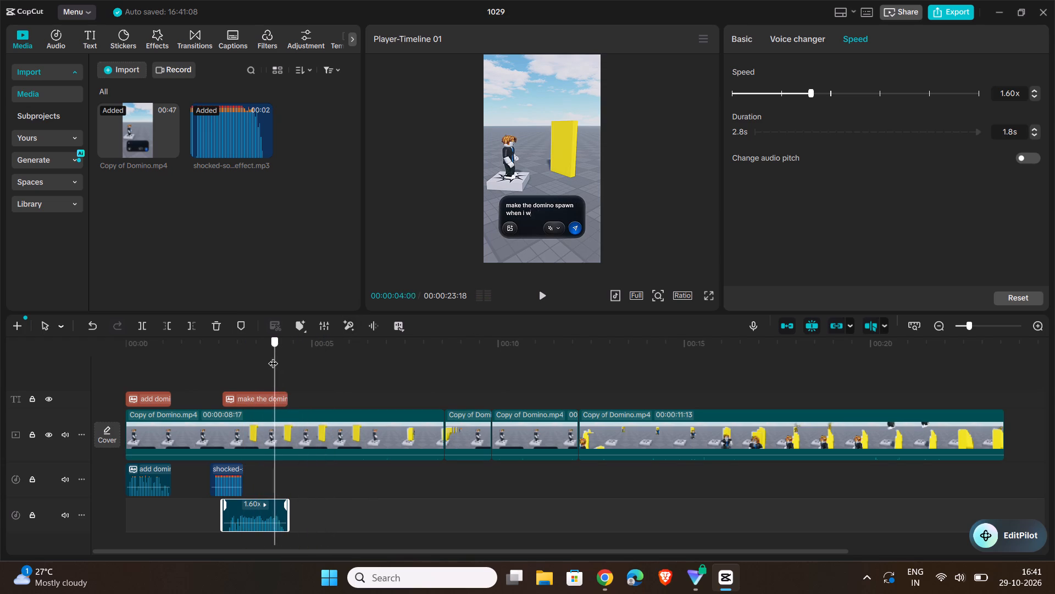
left_click_drag(273, 356, 197, 360)
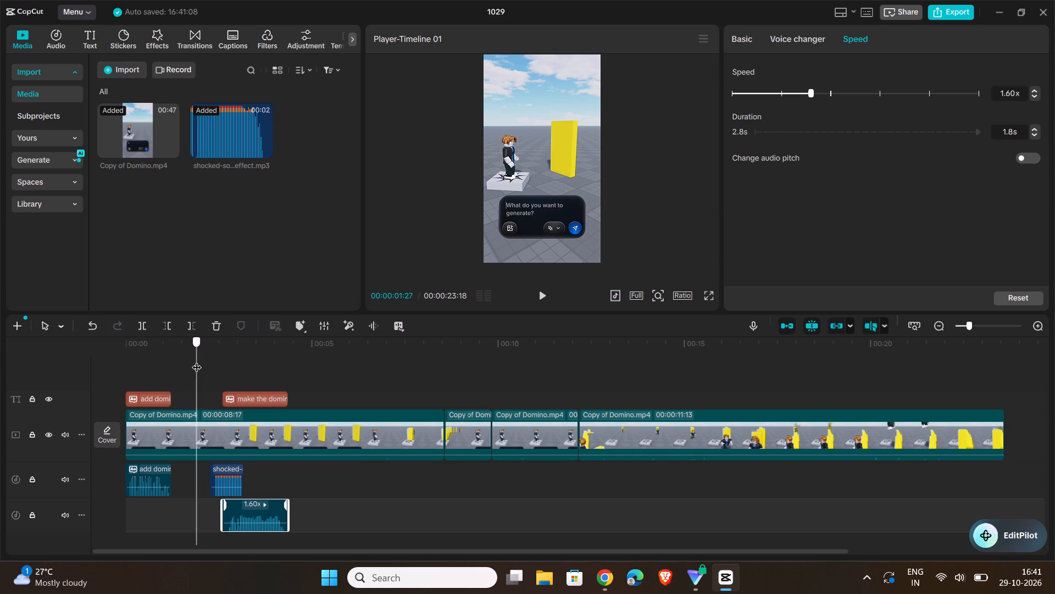
left_click_drag(197, 360, 263, 369)
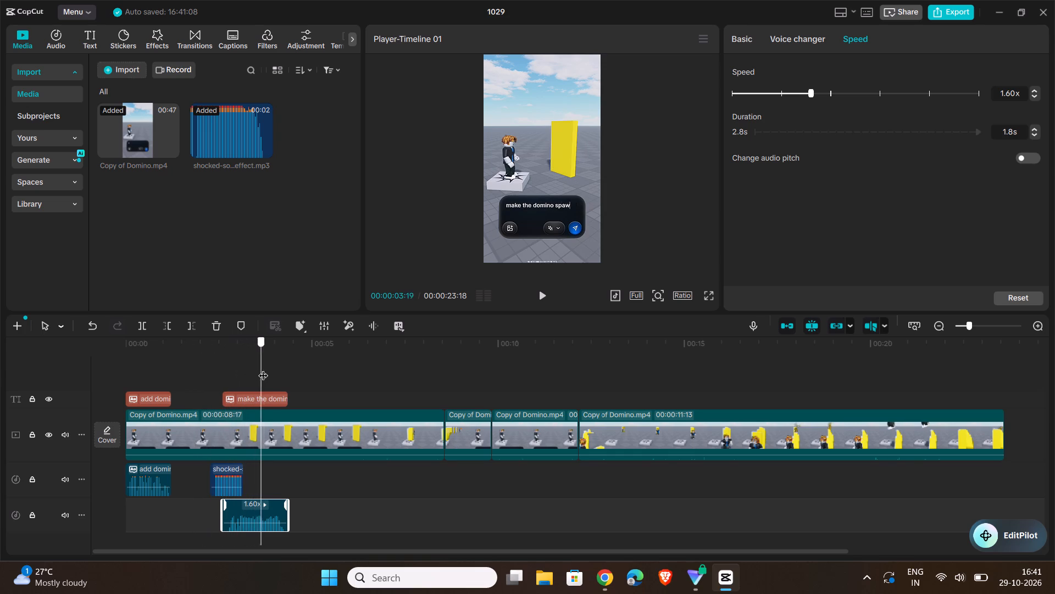
left_click_drag(263, 369, 304, 374)
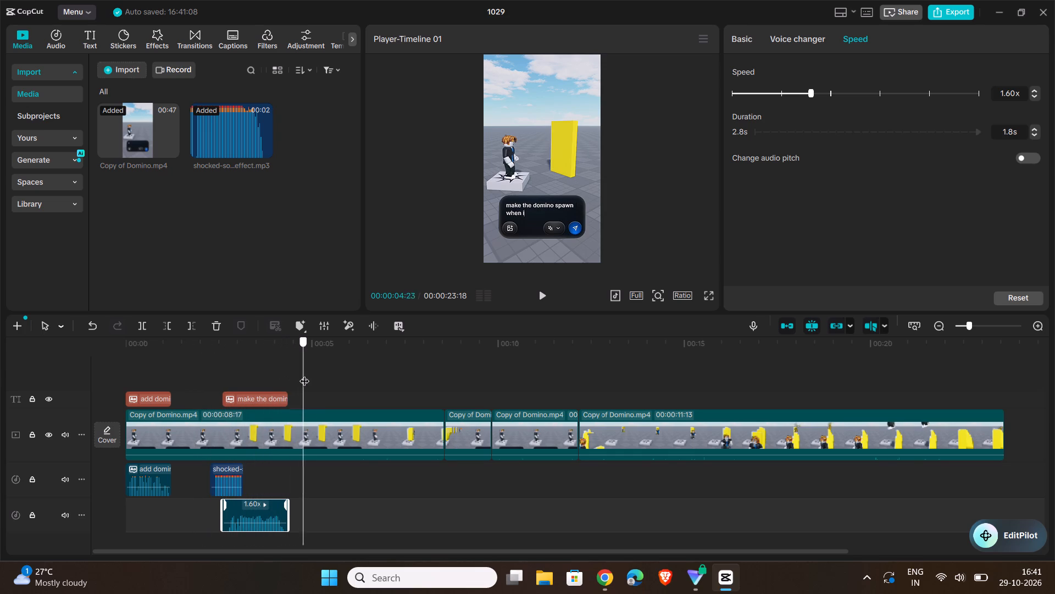
left_click_drag(304, 374, 338, 377)
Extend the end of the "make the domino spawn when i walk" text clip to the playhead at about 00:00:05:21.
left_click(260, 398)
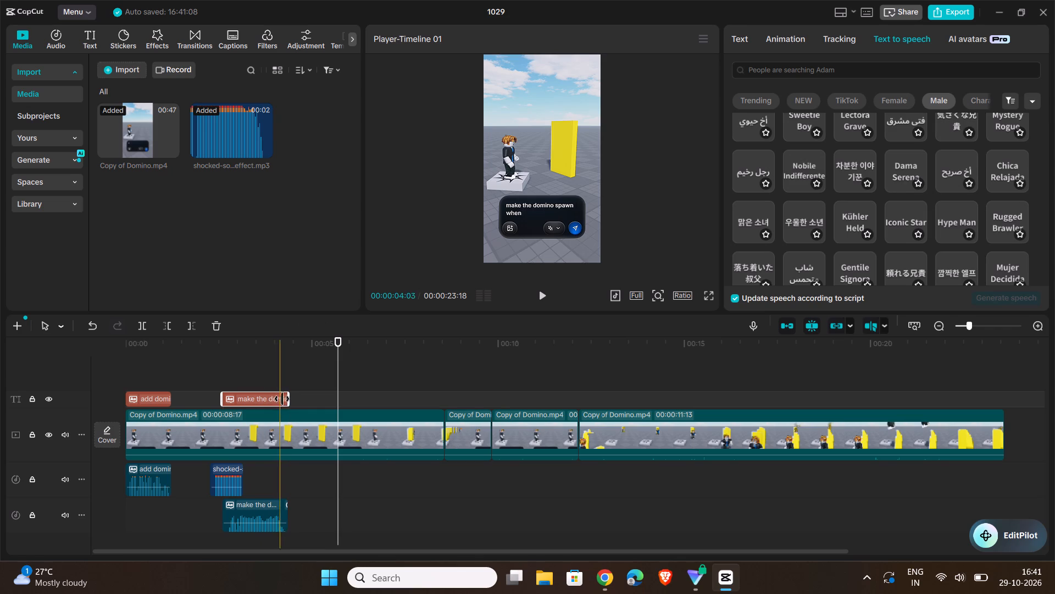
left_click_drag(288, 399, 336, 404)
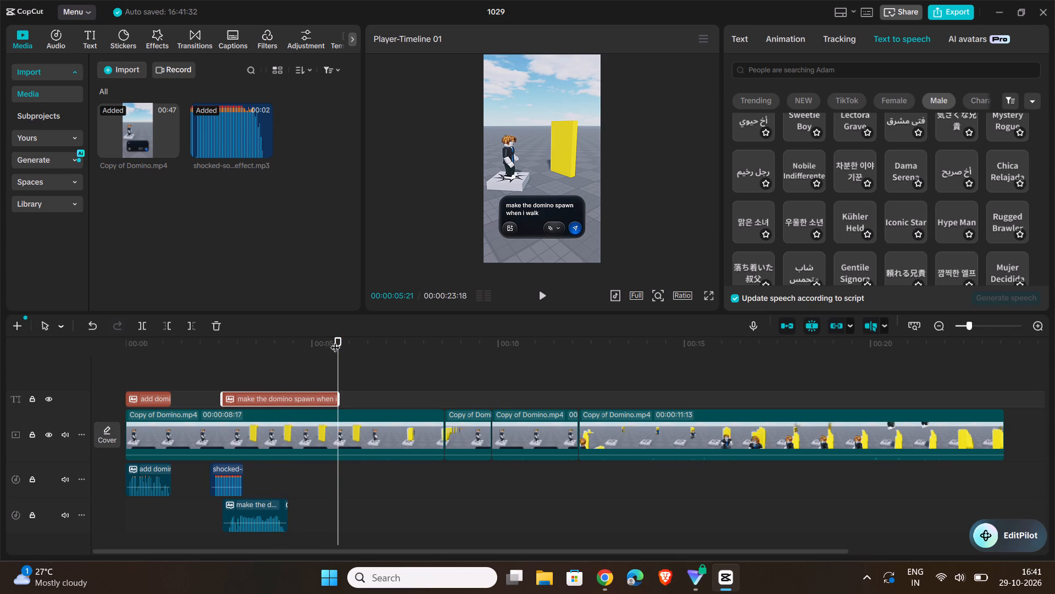
Set the speed of the "make the domino spawn" speech clip to 1.39x.
left_click_drag(339, 344, 266, 361)
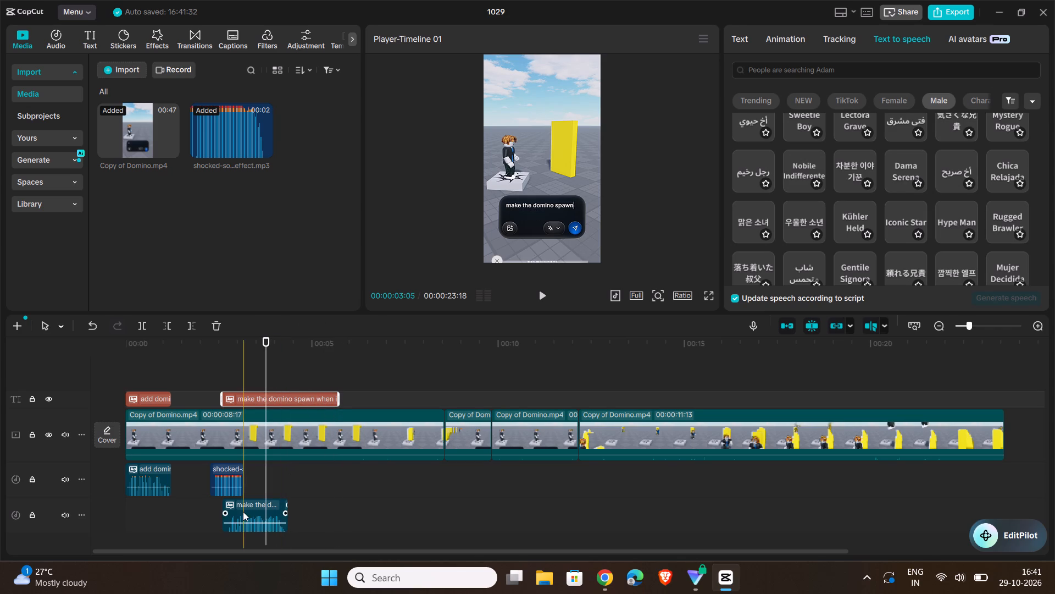
left_click(243, 512)
left_click_drag(808, 92, 804, 92)
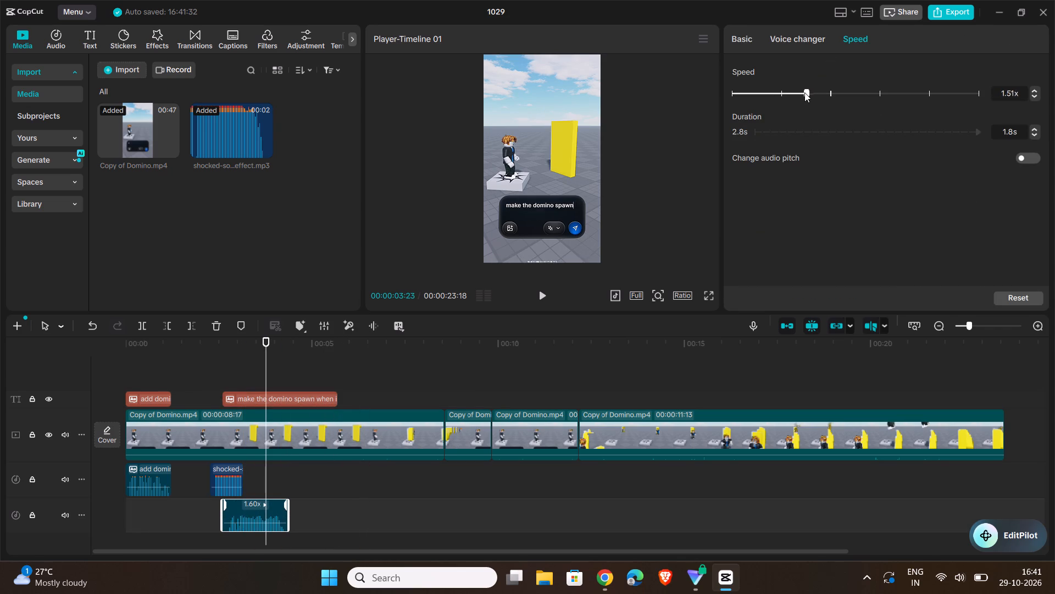
left_click_drag(804, 92, 801, 92)
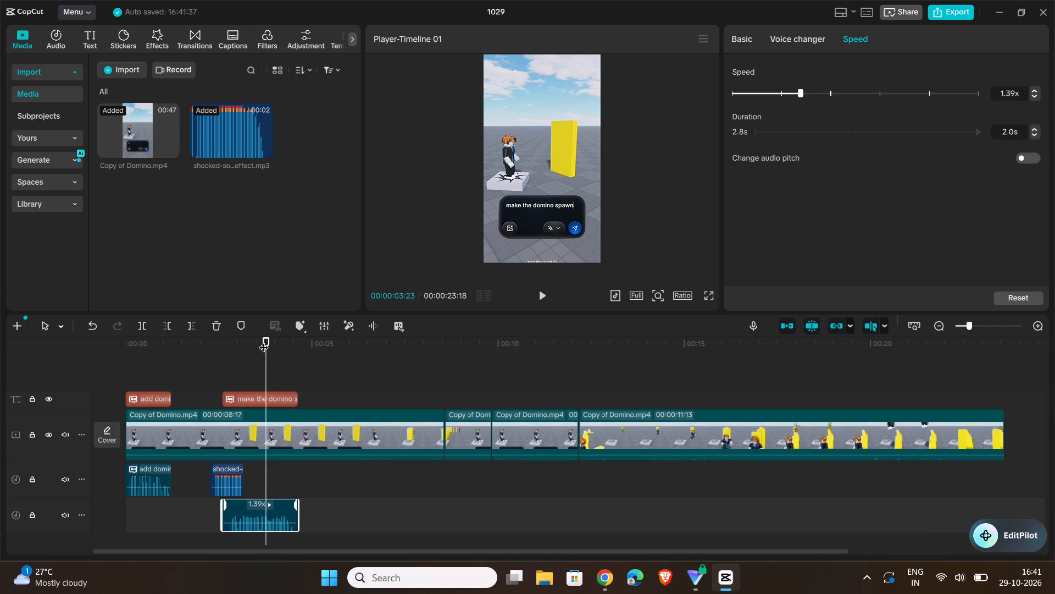
Play back the retimed speech section to check its timing, and return the playhead to the start of that speech clip.
left_click_drag(266, 339, 201, 352)
left_click(541, 293)
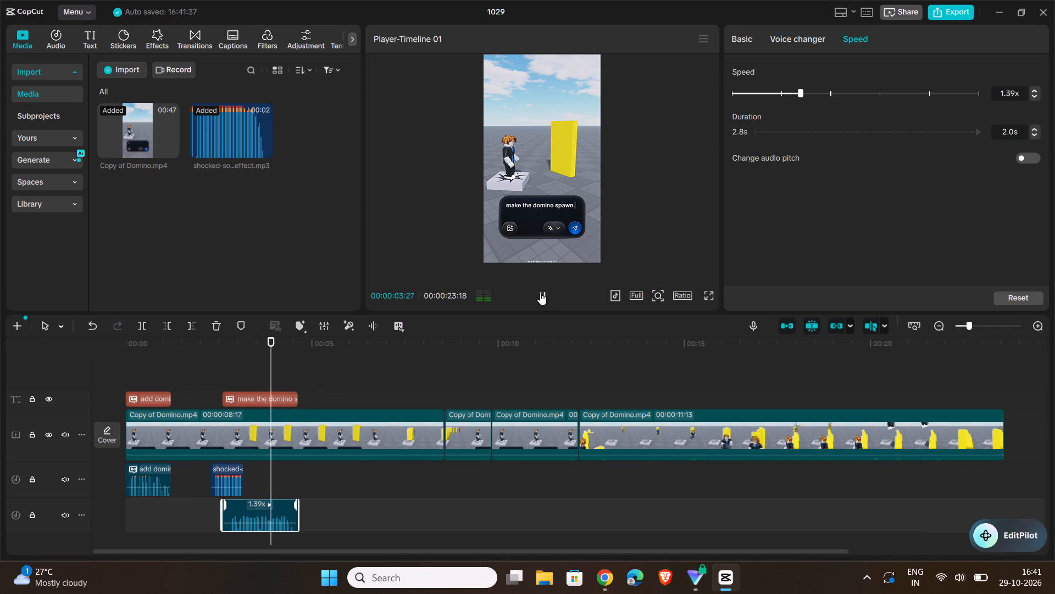
left_click(540, 293)
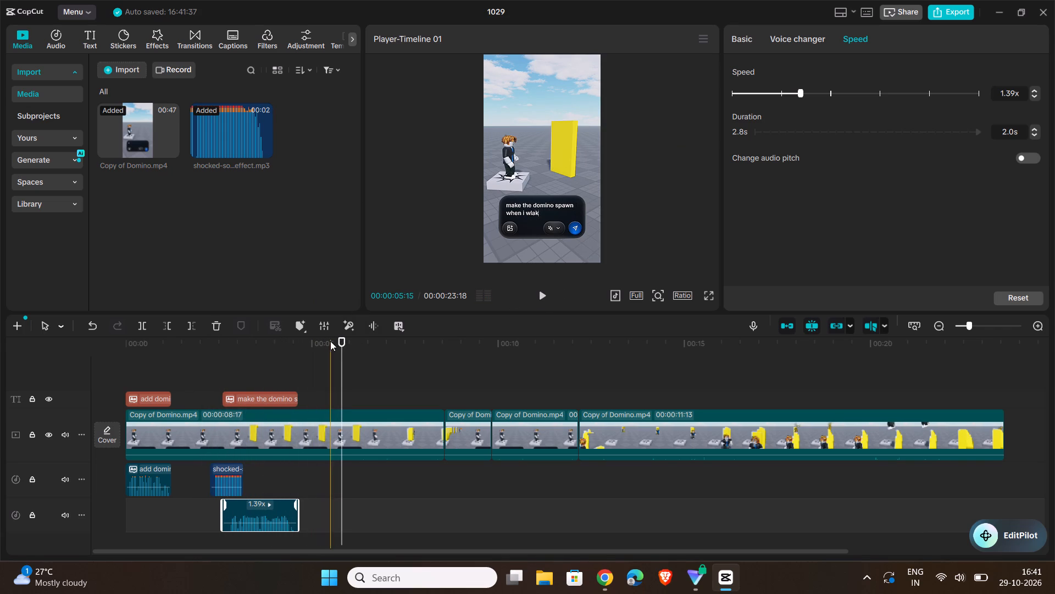
left_click_drag(344, 339, 224, 365)
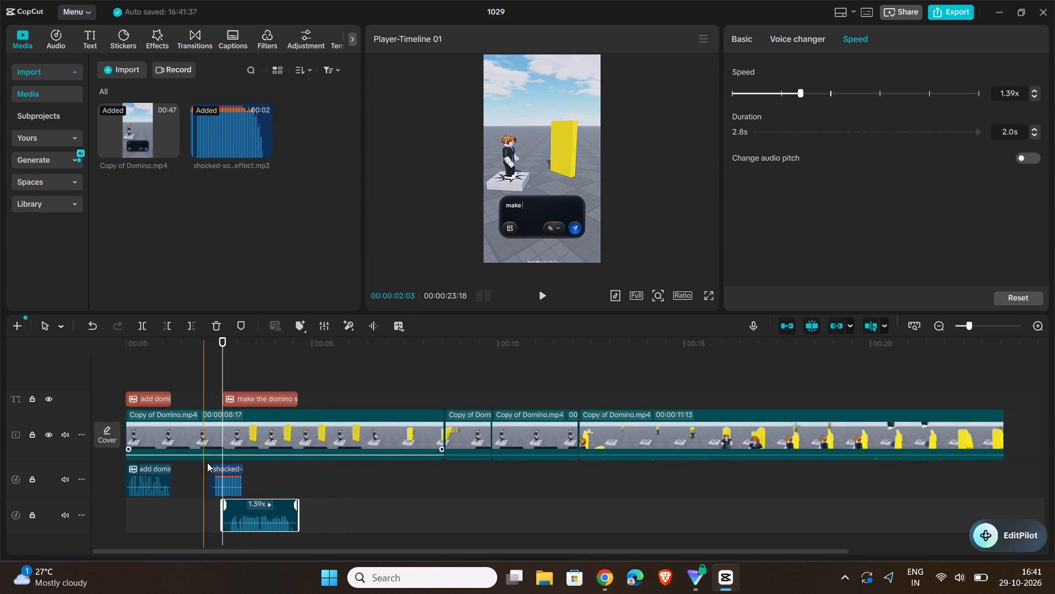
Move the shocked sound effect clip earlier so it sits right after the first "add domino" speech clip.
left_click(230, 477)
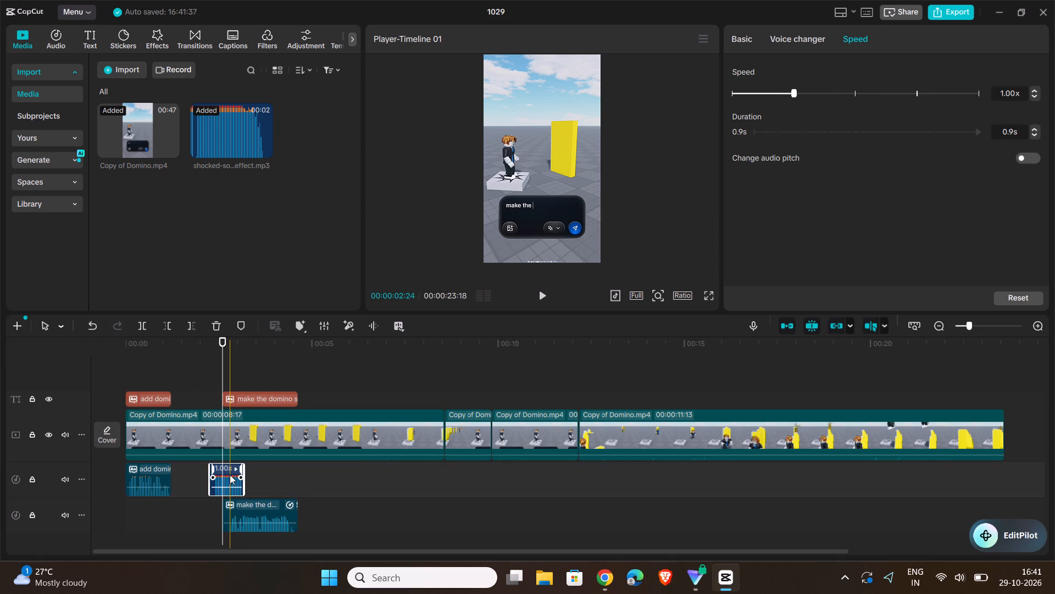
left_click_drag(230, 475, 195, 475)
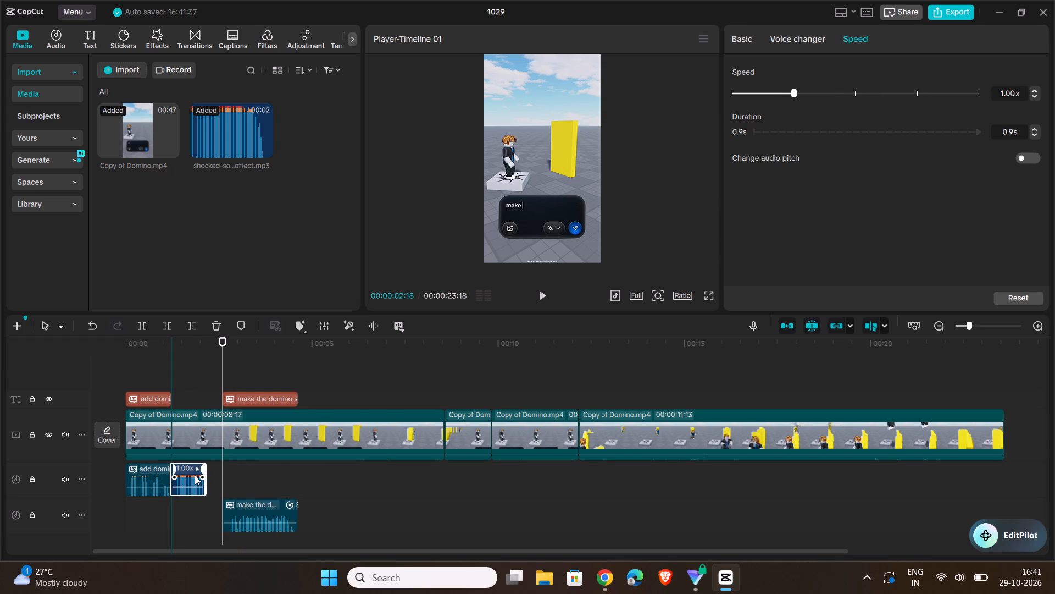
left_click_drag(195, 475, 193, 475)
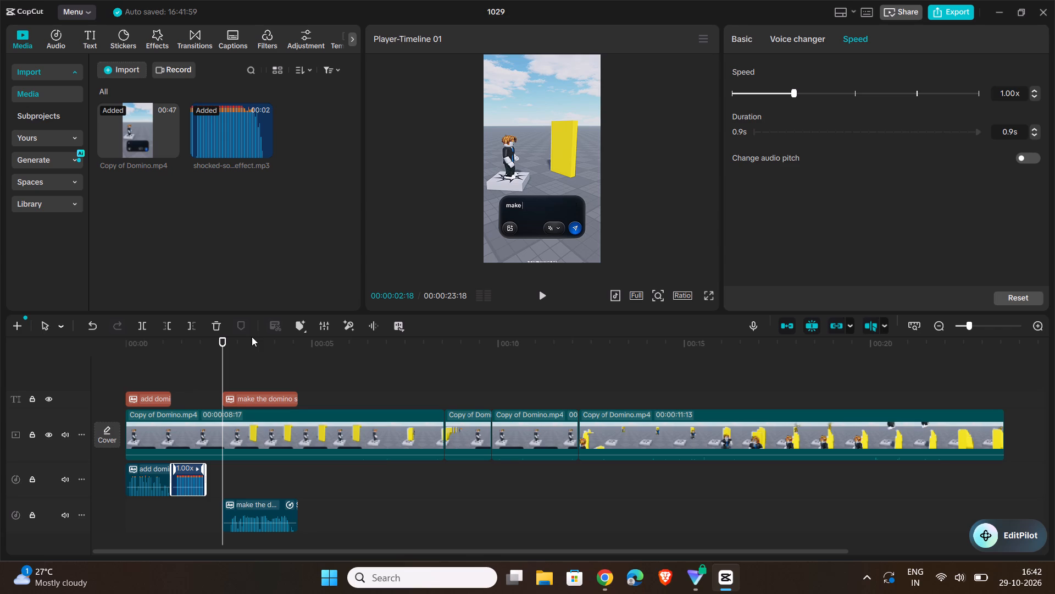
Split the first Domino video clip at 00:00:02:18 and at 00:00:05:27 to isolate the "make the domino spawn when i walk" prompt typing.
key("ctrl+b")
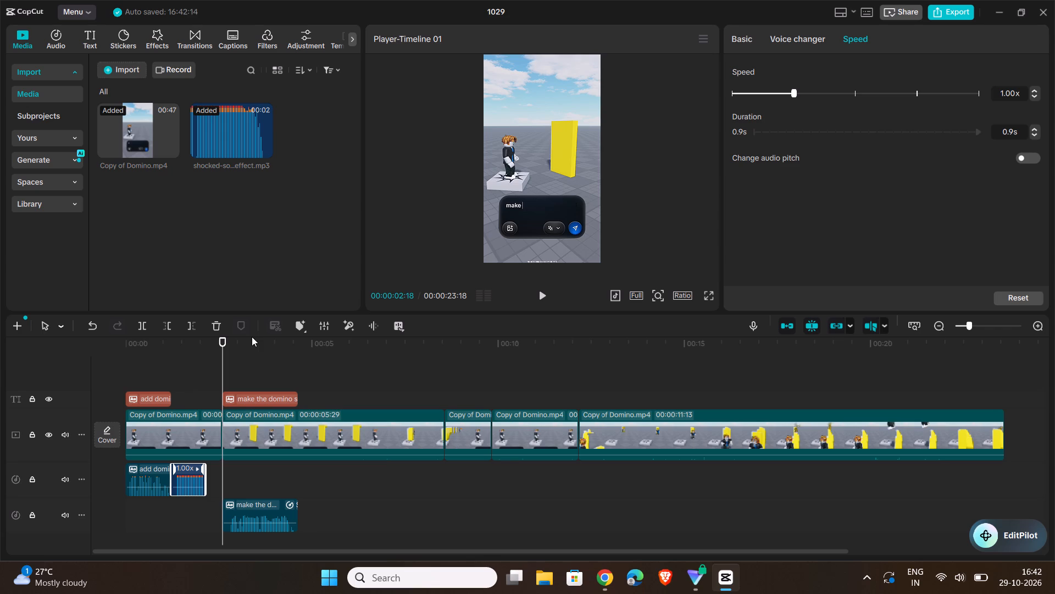
left_click(542, 295)
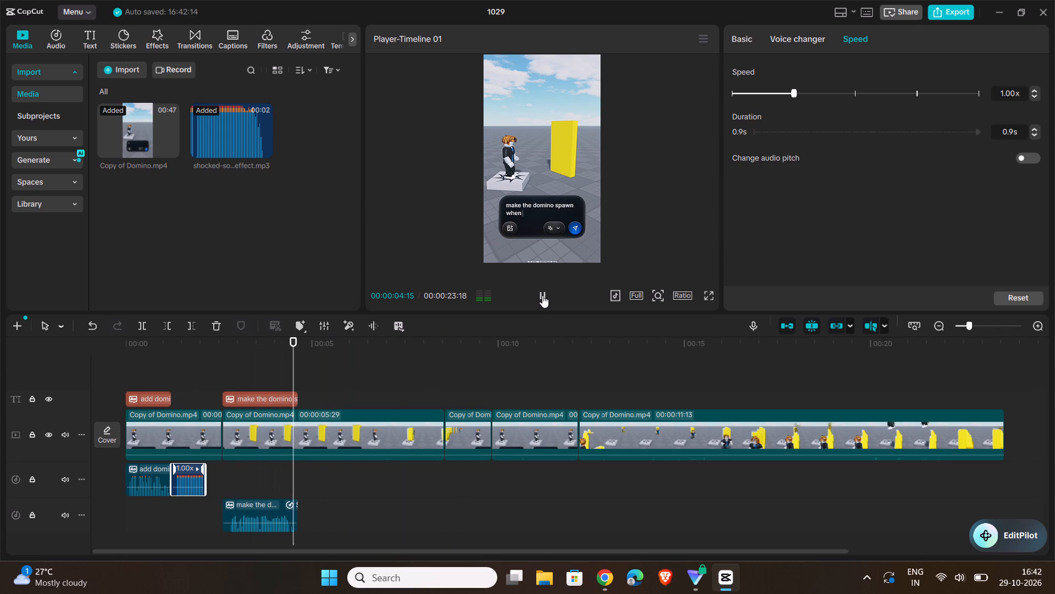
left_click(542, 295)
left_click(542, 295)
left_click(542, 295)
double_click(542, 295)
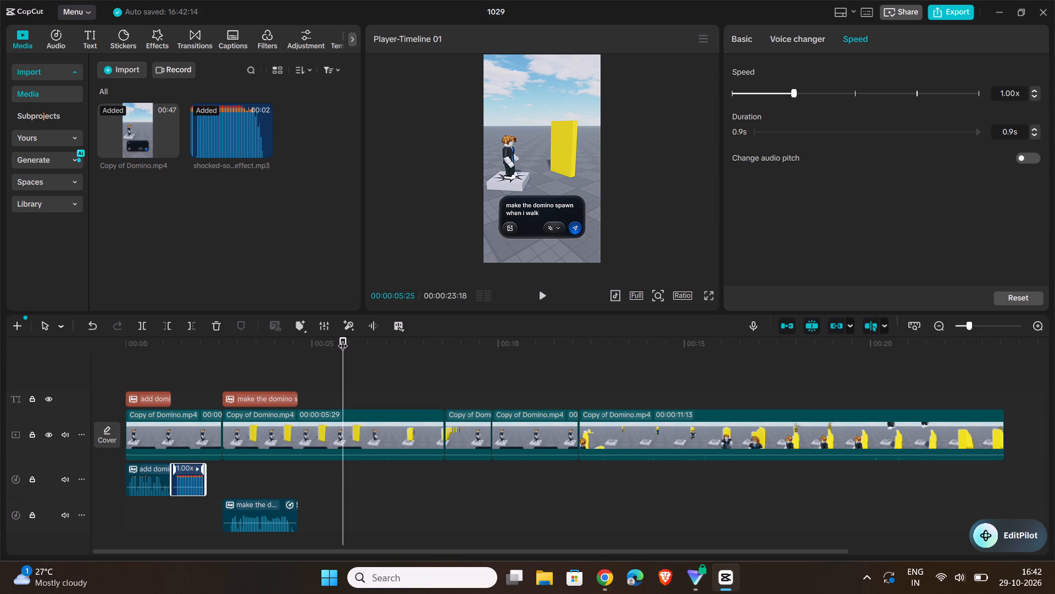
left_click(343, 339)
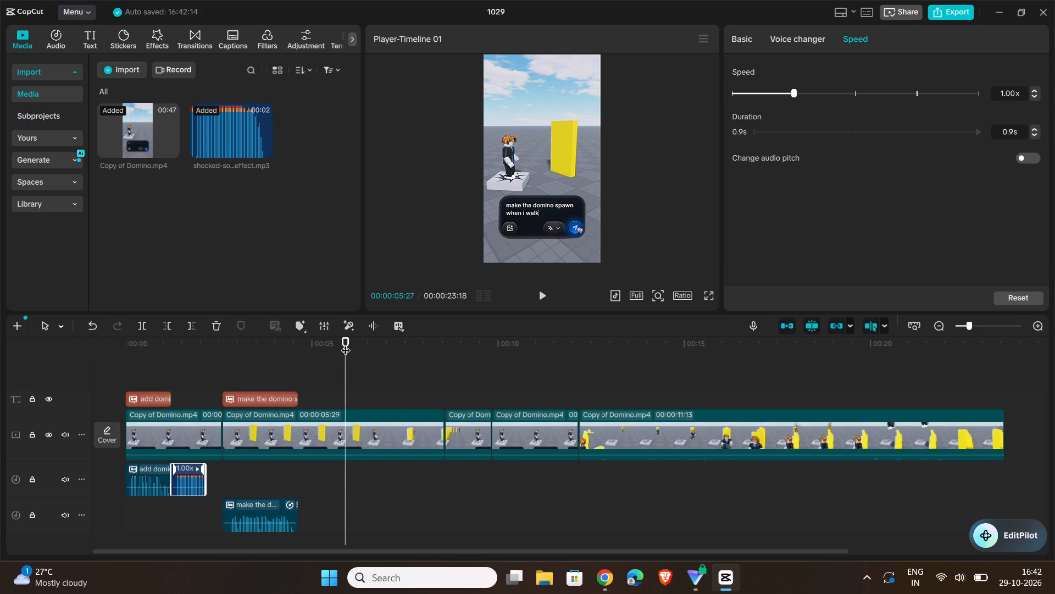
key("ctrl+b")
Set the speed of the isolated prompt-typing video segment to 1.50x.
left_click(290, 442)
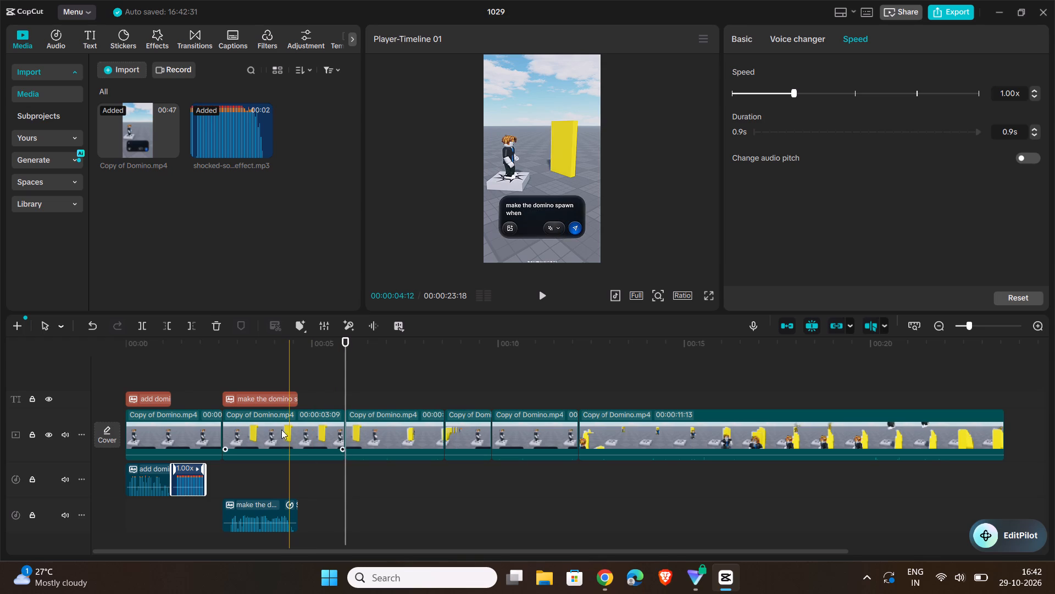
left_click(275, 424)
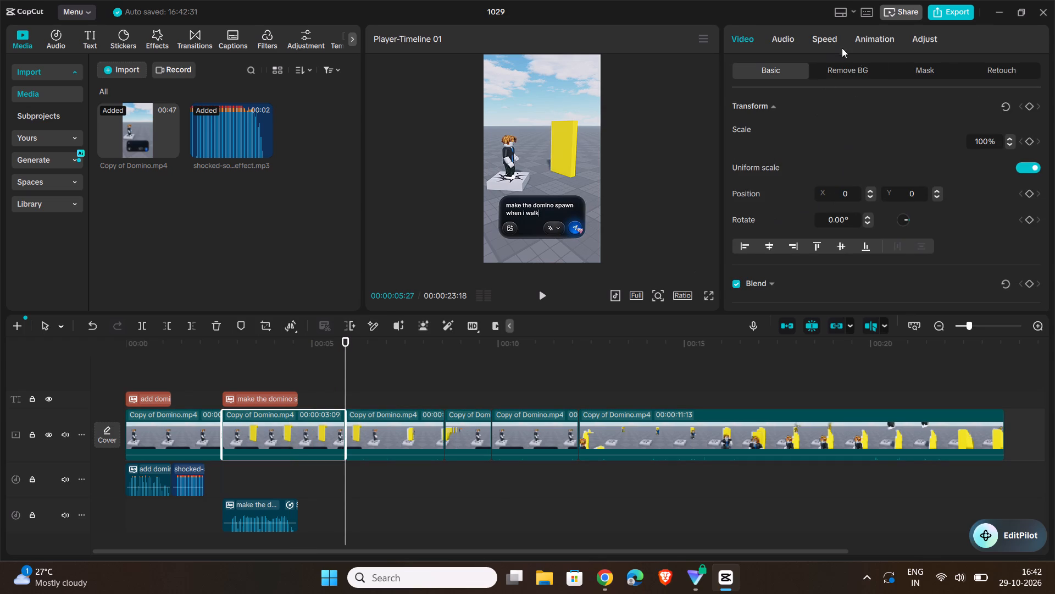
left_click(827, 38)
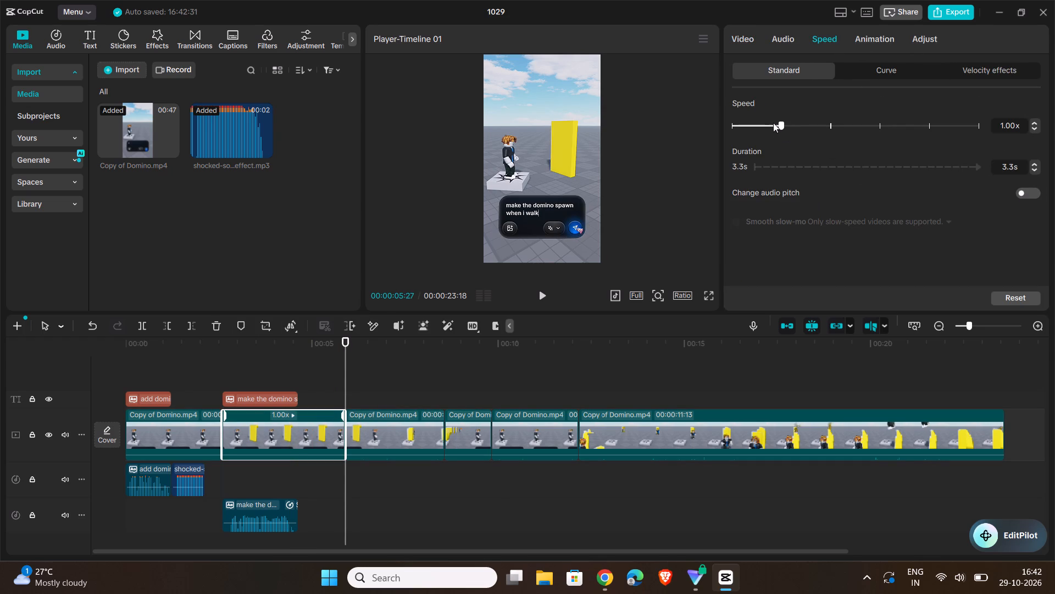
left_click_drag(781, 124, 791, 127)
left_click_drag(791, 127, 805, 131)
left_click_drag(805, 131, 806, 133)
Extend the end of the "make the domino spawn" text clip to match the end of its speech clip.
left_click_drag(344, 342, 237, 362)
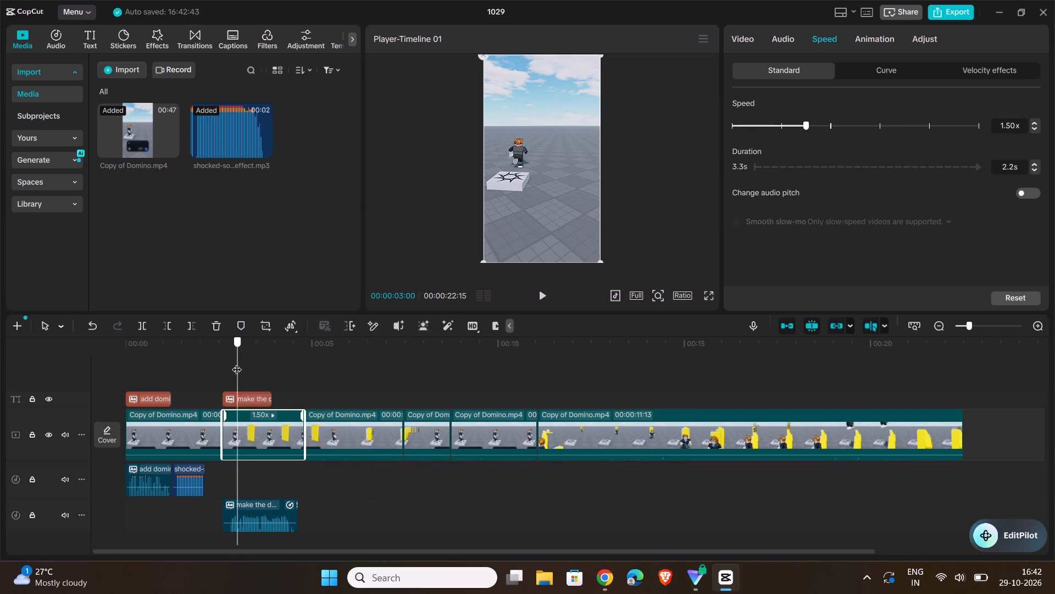
left_click_drag(237, 362, 223, 365)
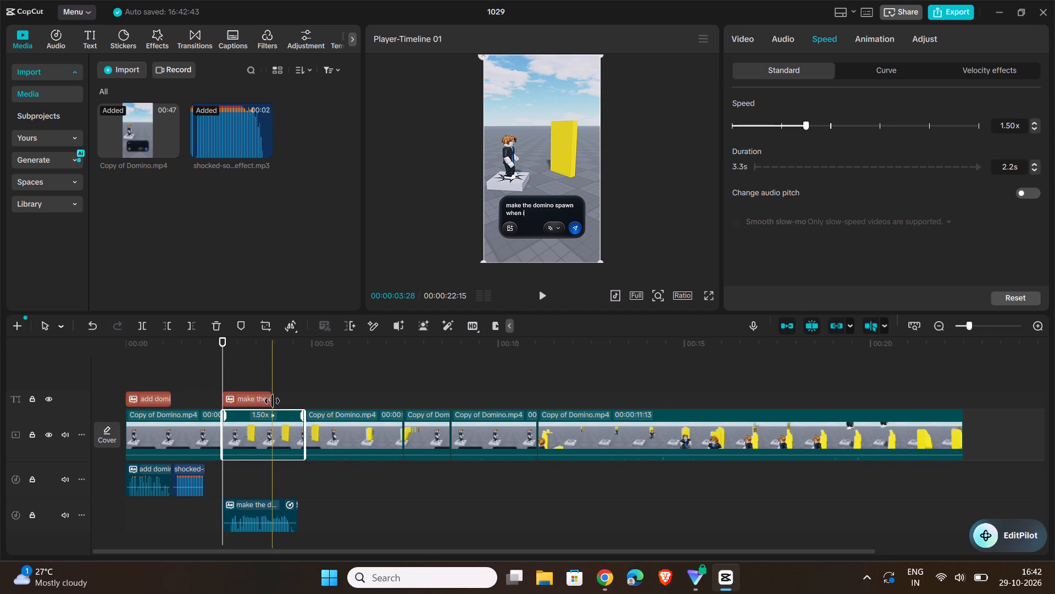
left_click_drag(270, 400, 296, 403)
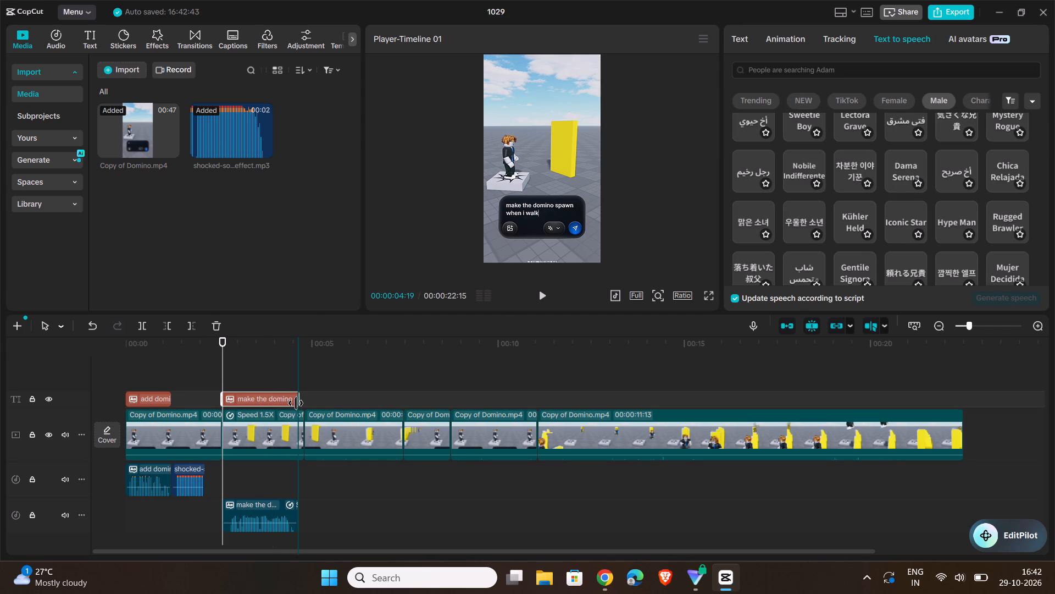
left_click_drag(296, 403, 301, 403)
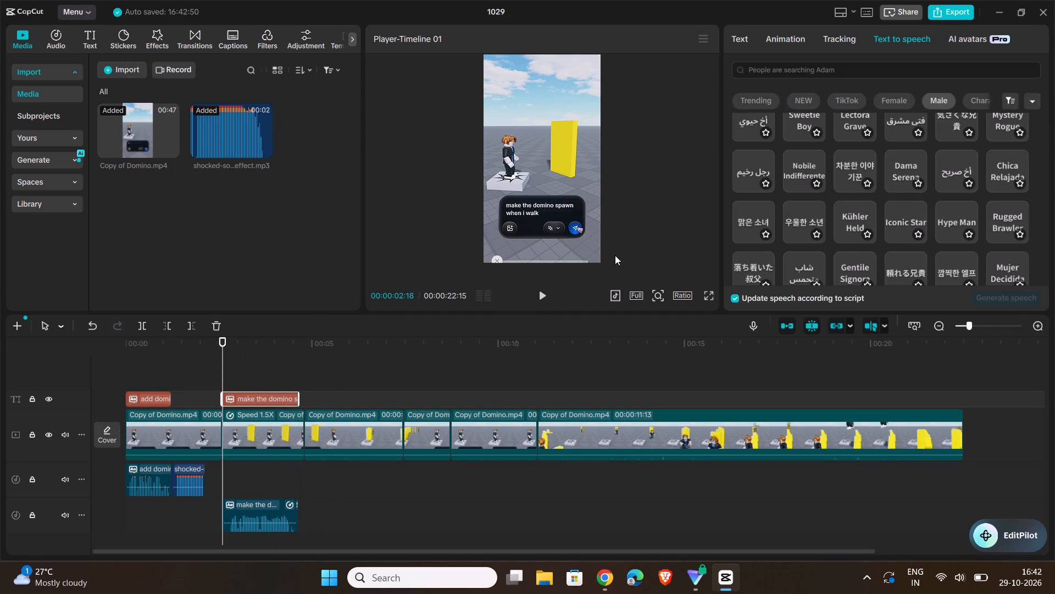
Play back from the retimed section and scrub through the following footage to locate the "add spawn button" prompt typing.
left_click(547, 294)
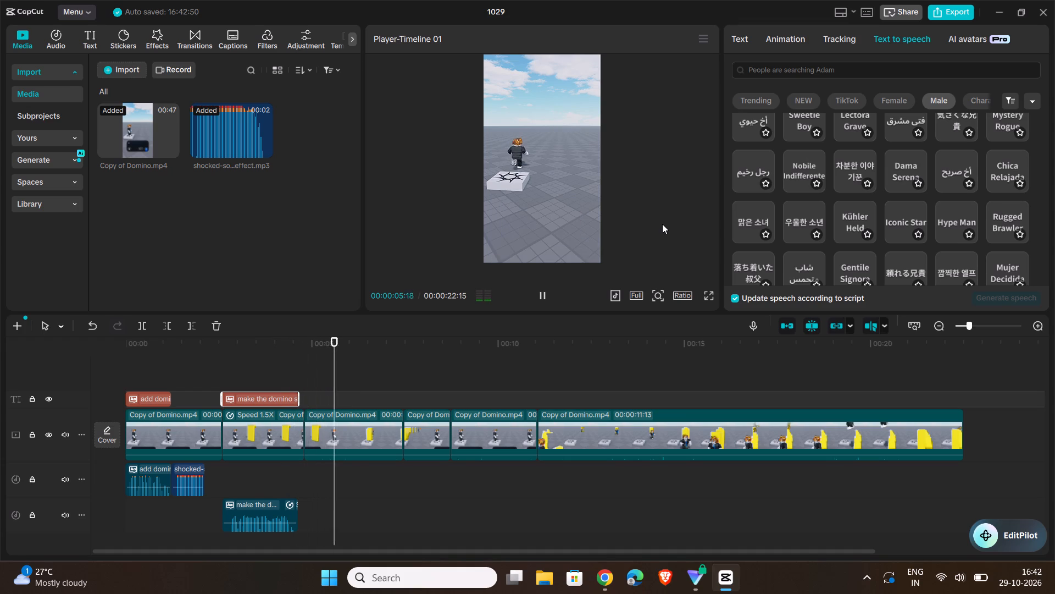
left_click(543, 293)
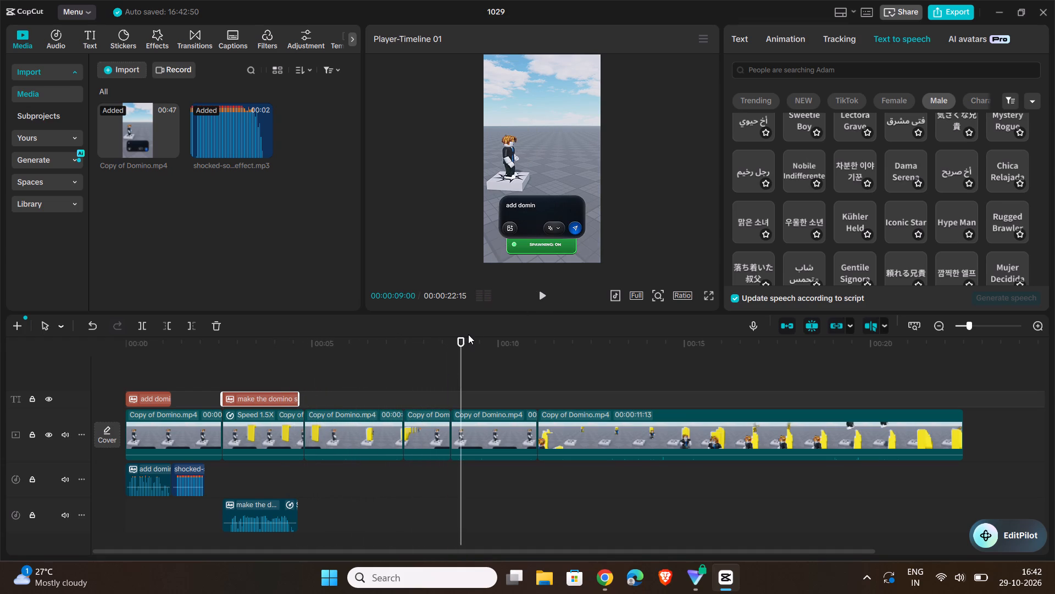
left_click_drag(459, 339, 433, 351)
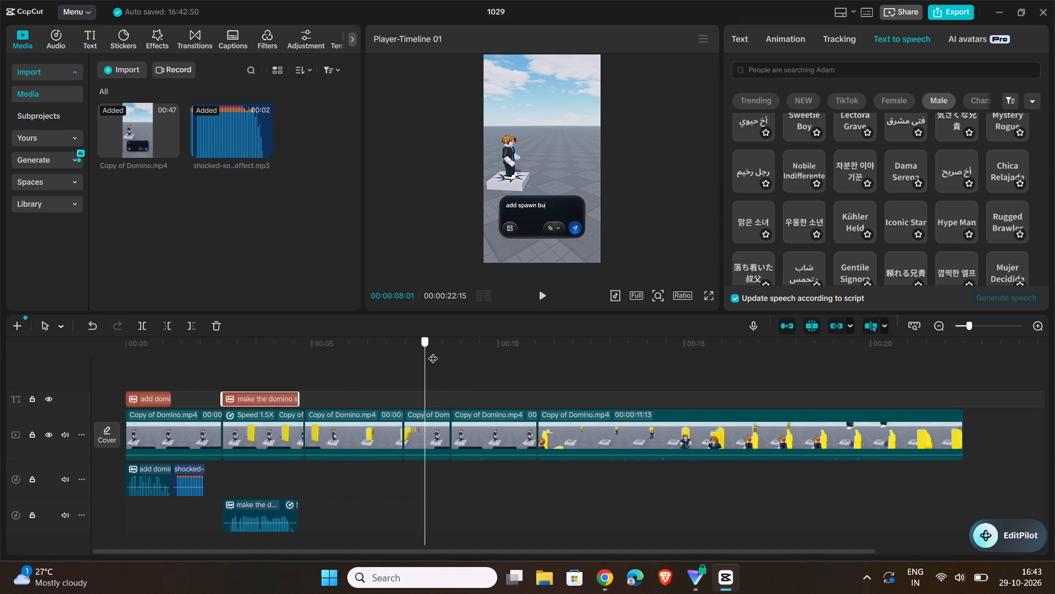
left_click_drag(433, 351, 543, 364)
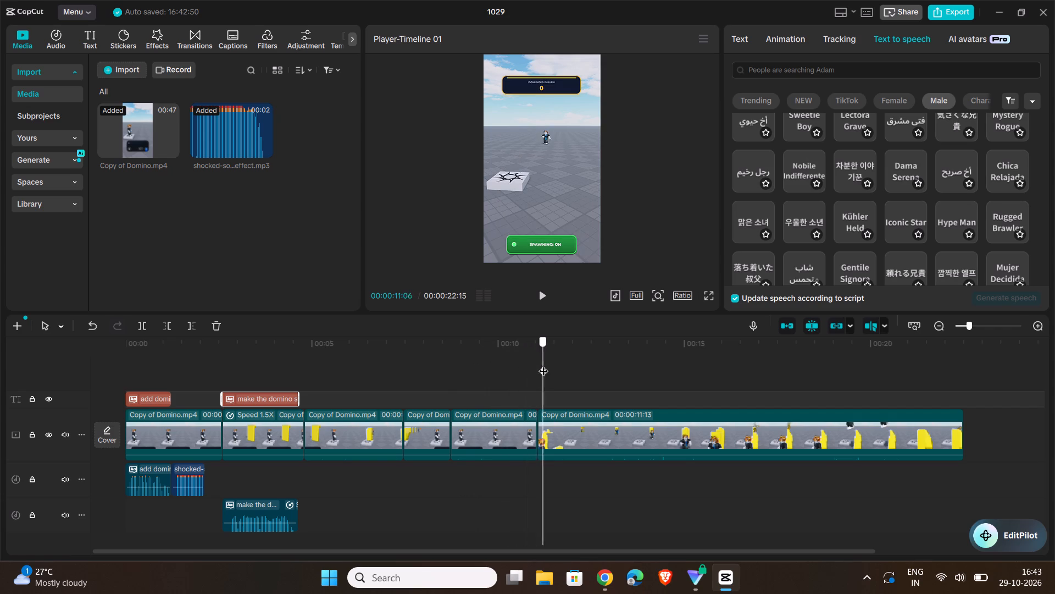
left_click_drag(543, 364, 428, 362)
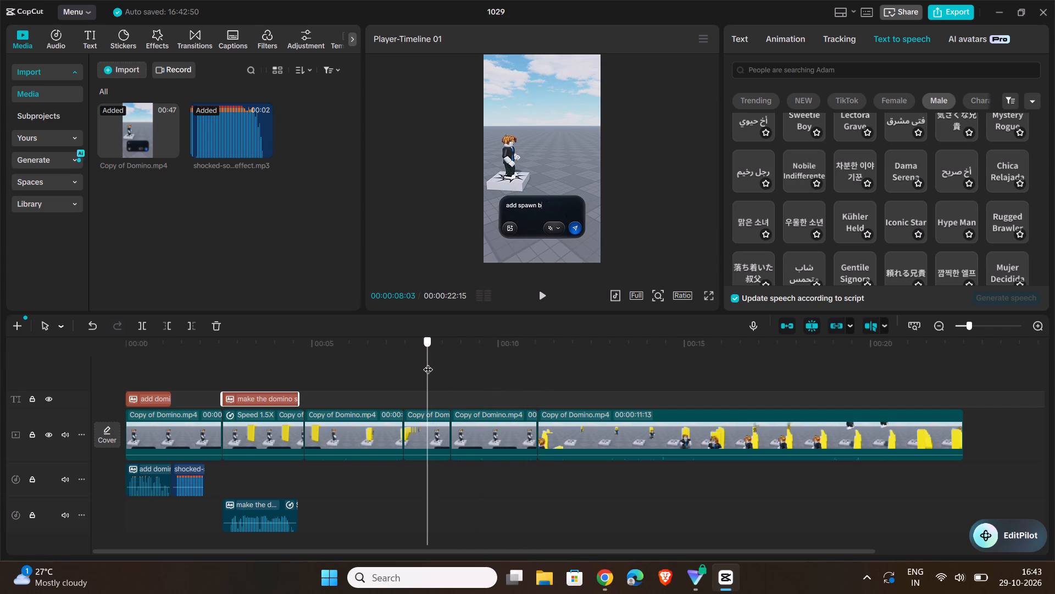
left_click_drag(428, 362, 433, 362)
left_click(436, 202)
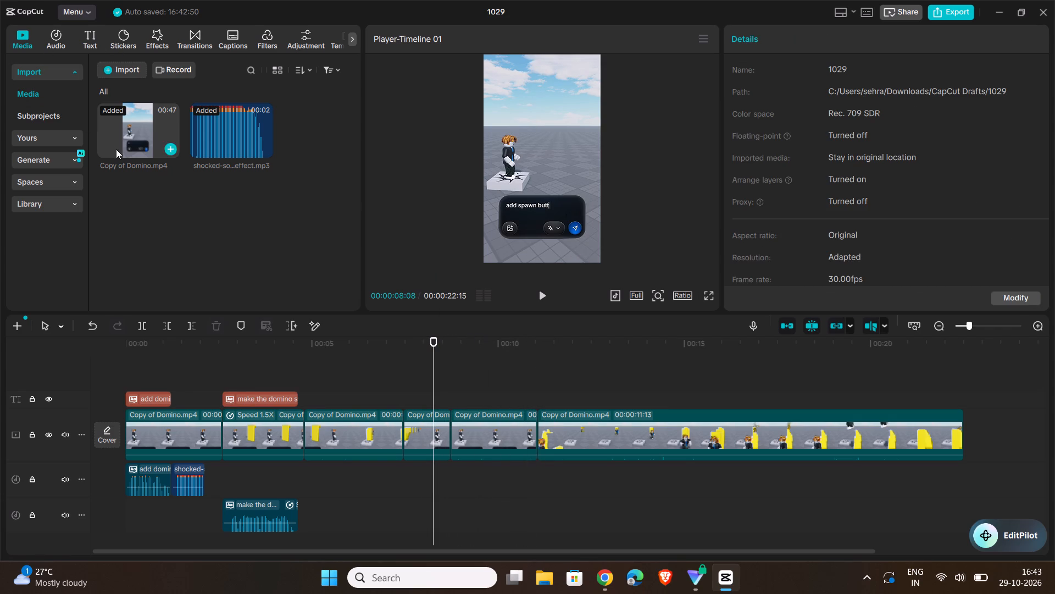
Add a default text clip at 00:00:07:14 and trim it to end just before the short video clip beneath it ends.
left_click(96, 40)
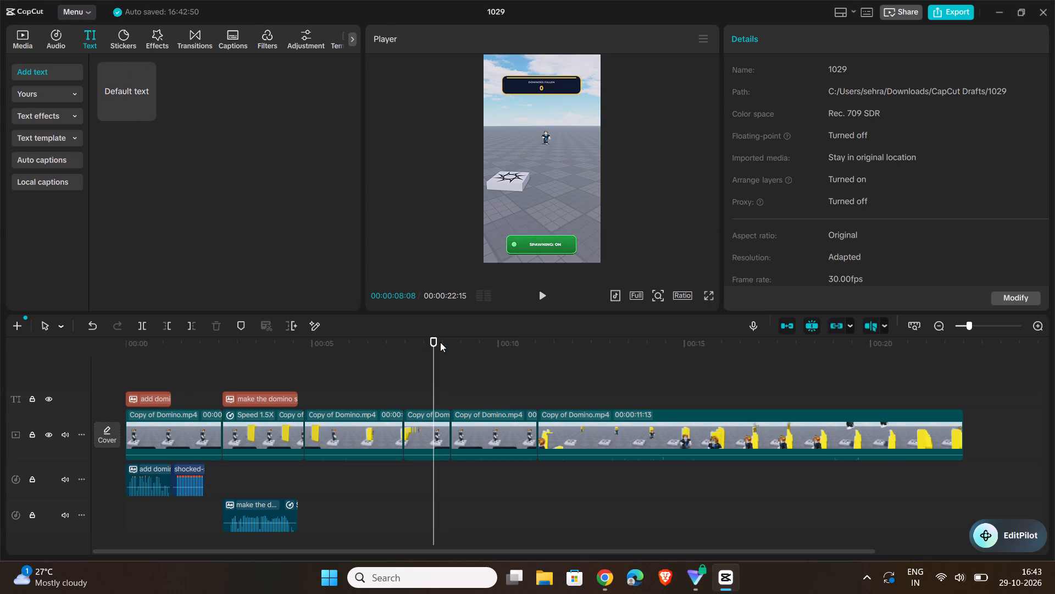
left_click_drag(432, 340, 400, 351)
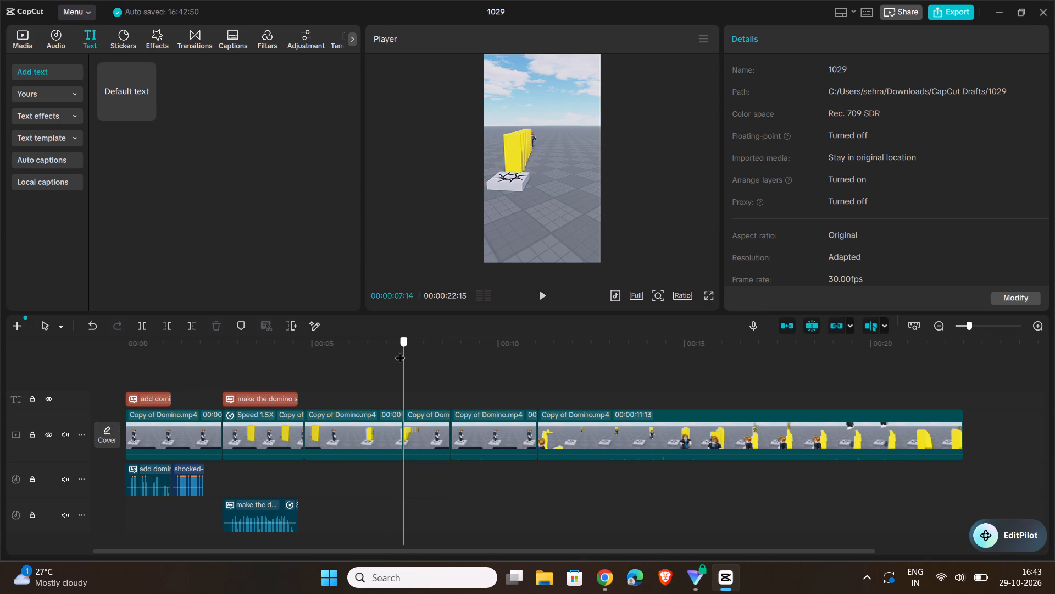
left_click_drag(400, 351, 402, 351)
left_click(146, 111)
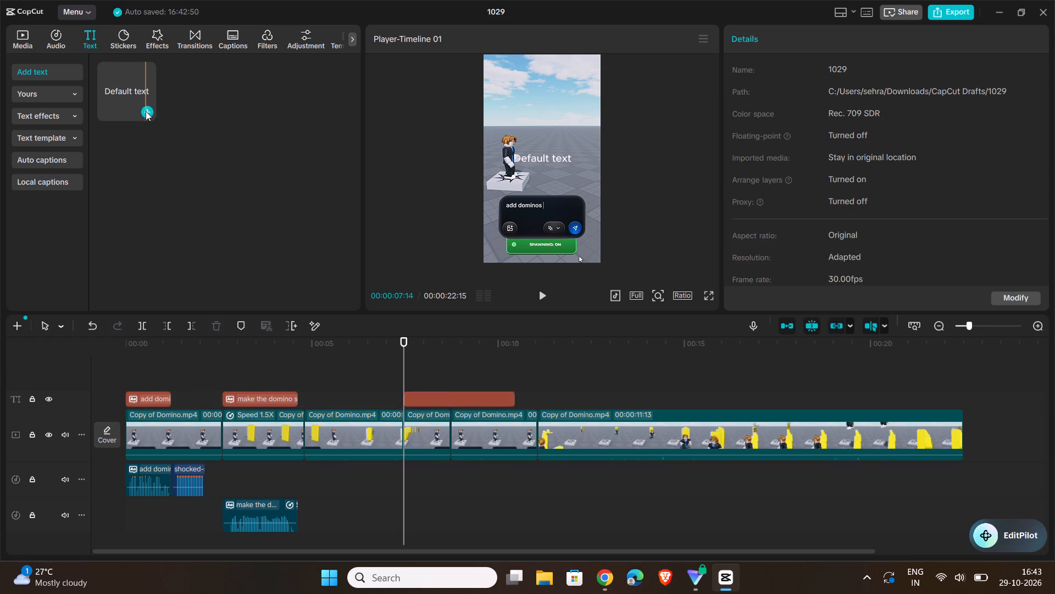
left_click_drag(515, 399, 443, 403)
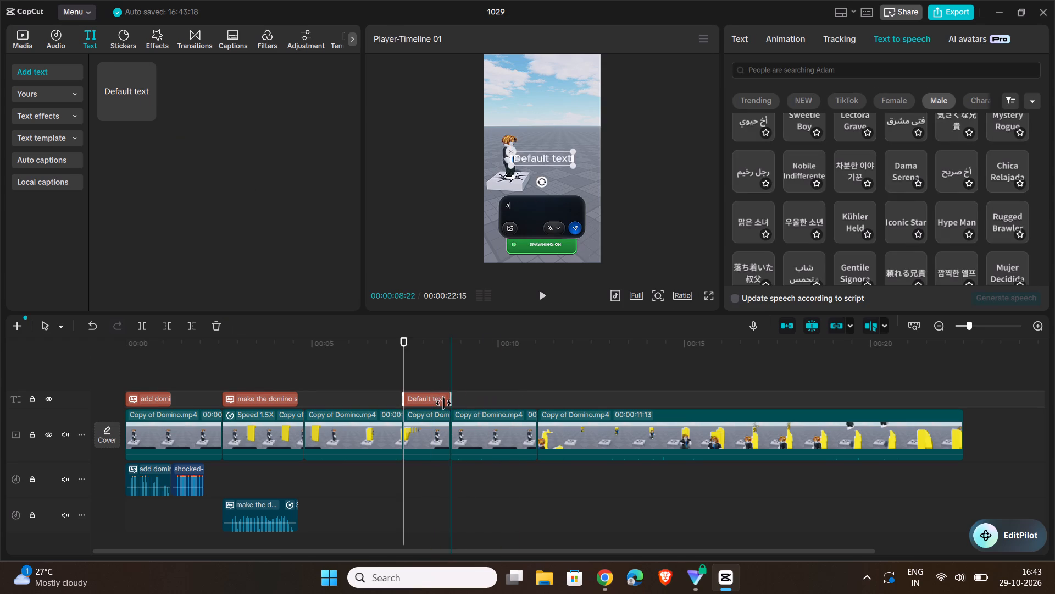
left_click_drag(443, 403, 442, 404)
Replace the new text overlay's content with "add spawn button", matching the prompt typed in the footage.
left_click_drag(404, 338, 440, 348)
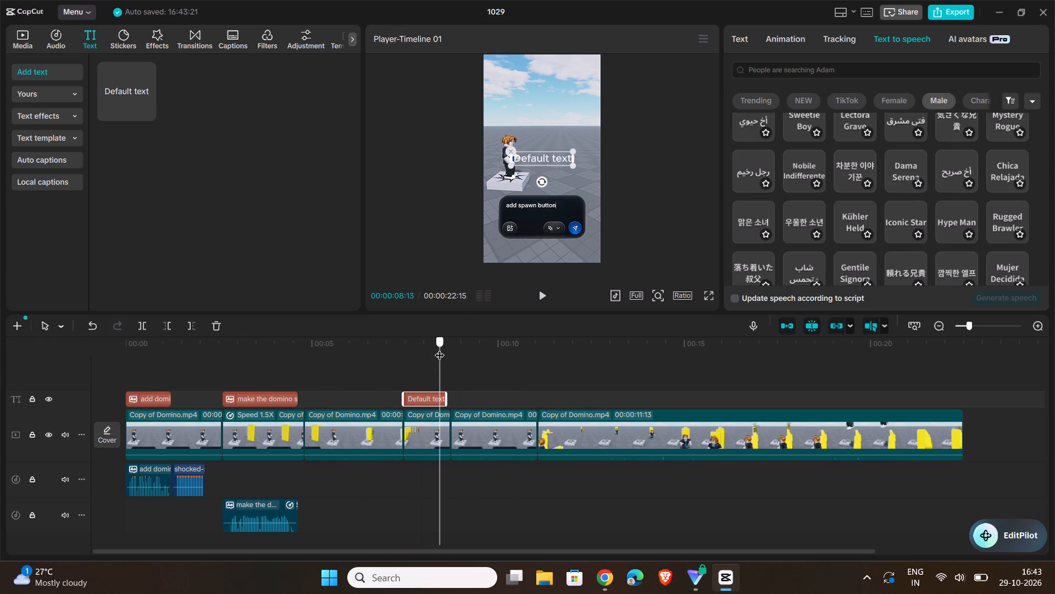
left_click_drag(440, 348, 441, 351)
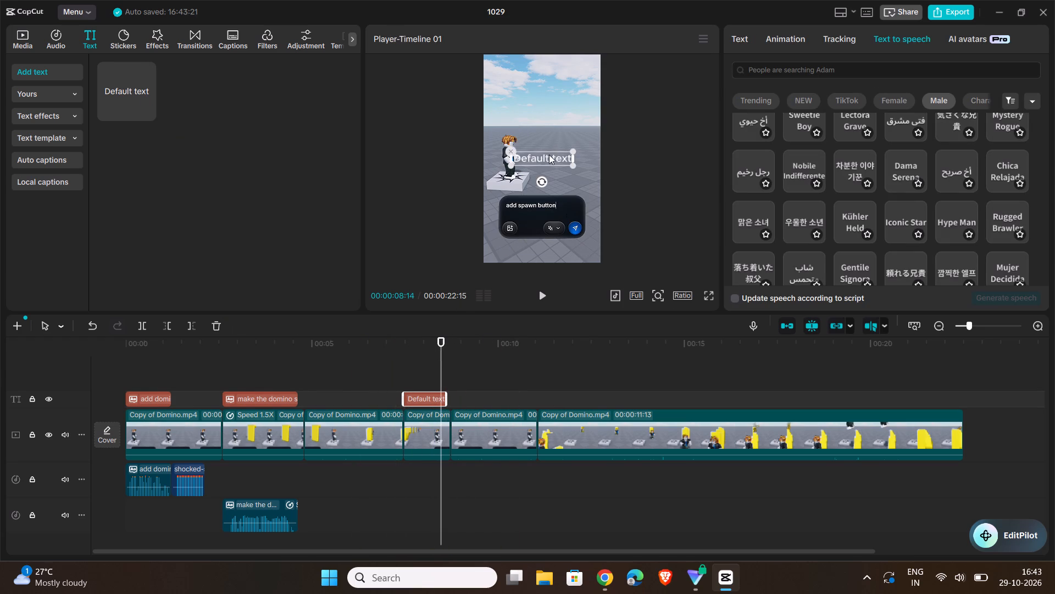
double_click(549, 155)
type("add spawn button")
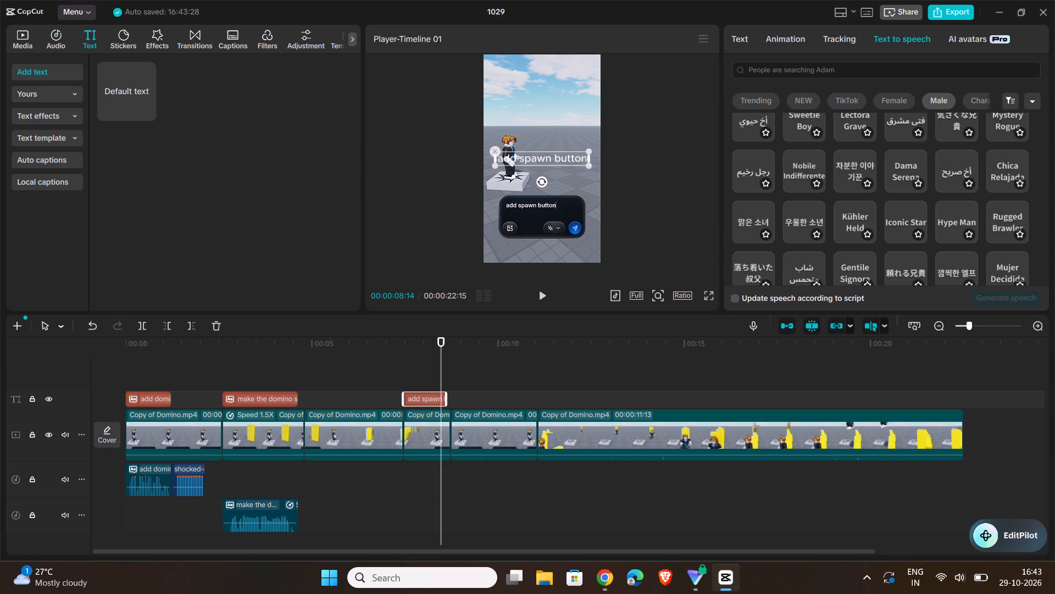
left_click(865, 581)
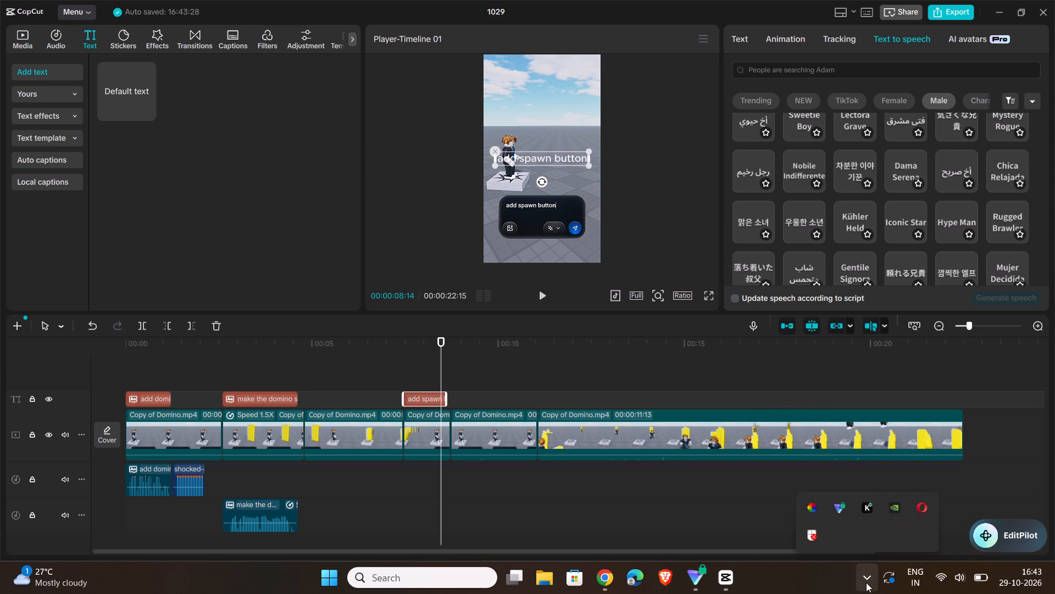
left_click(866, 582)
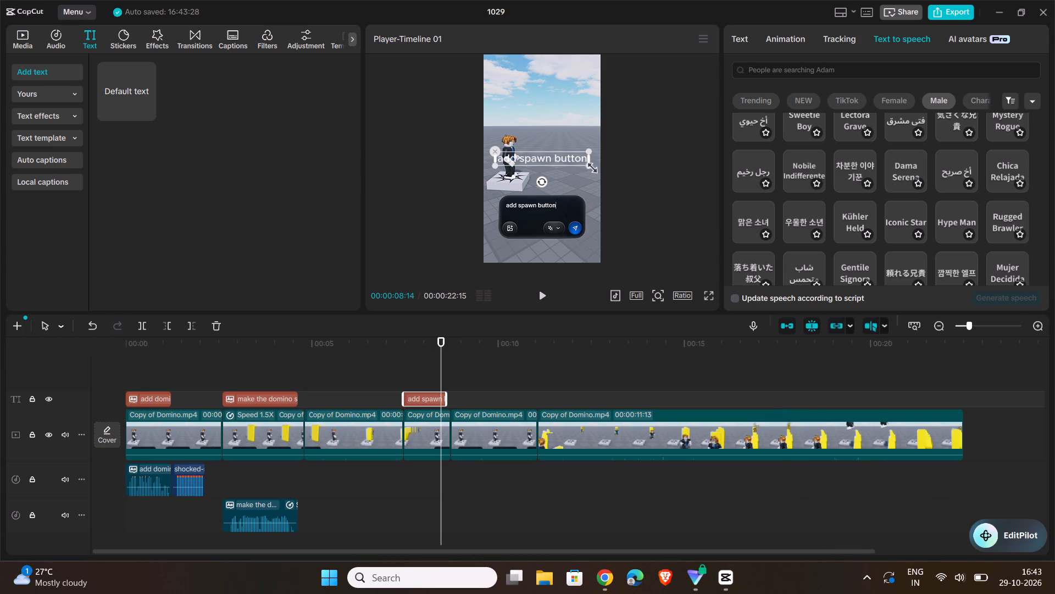
Set the font size of the "add spawn button" text to 5.
left_click(563, 154)
left_click(738, 36)
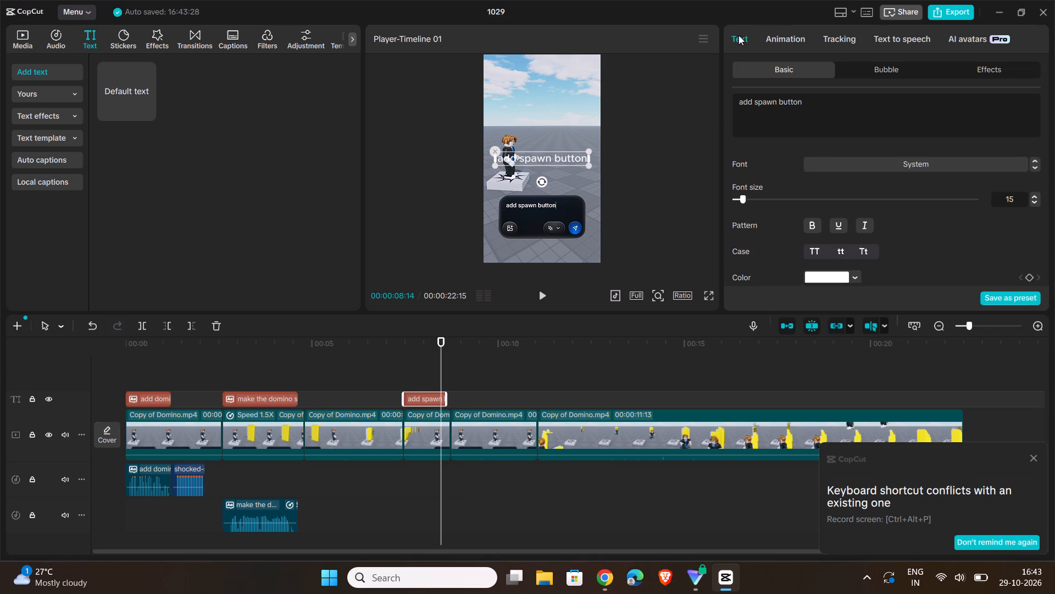
left_click_drag(744, 199, 648, 207)
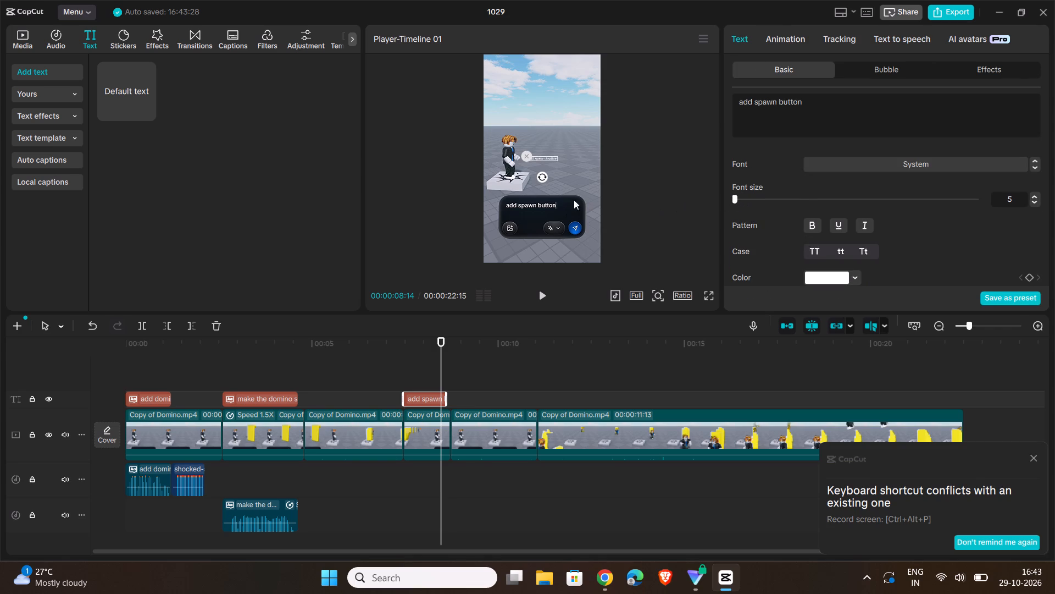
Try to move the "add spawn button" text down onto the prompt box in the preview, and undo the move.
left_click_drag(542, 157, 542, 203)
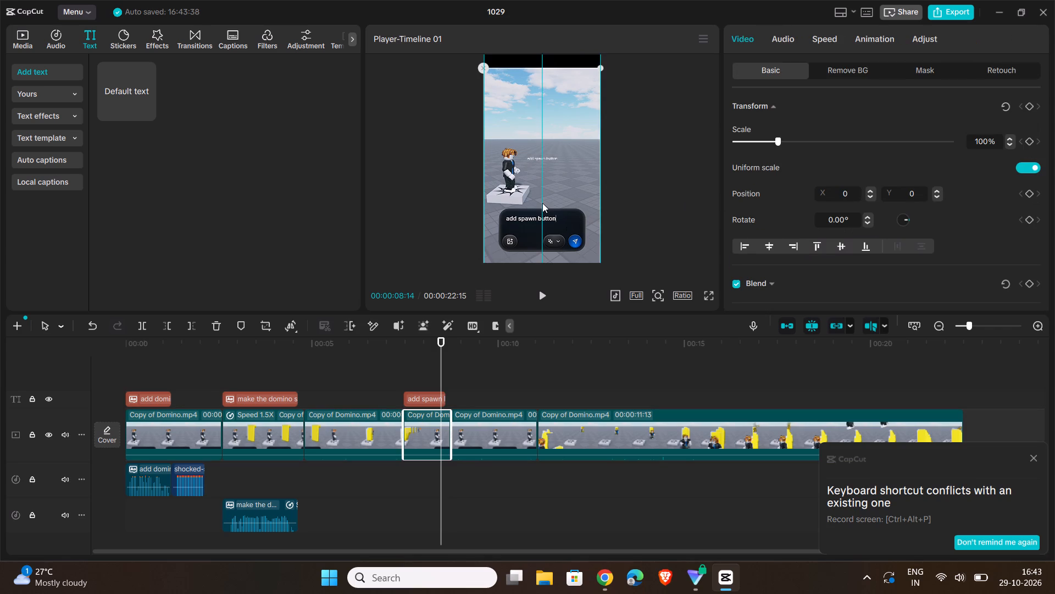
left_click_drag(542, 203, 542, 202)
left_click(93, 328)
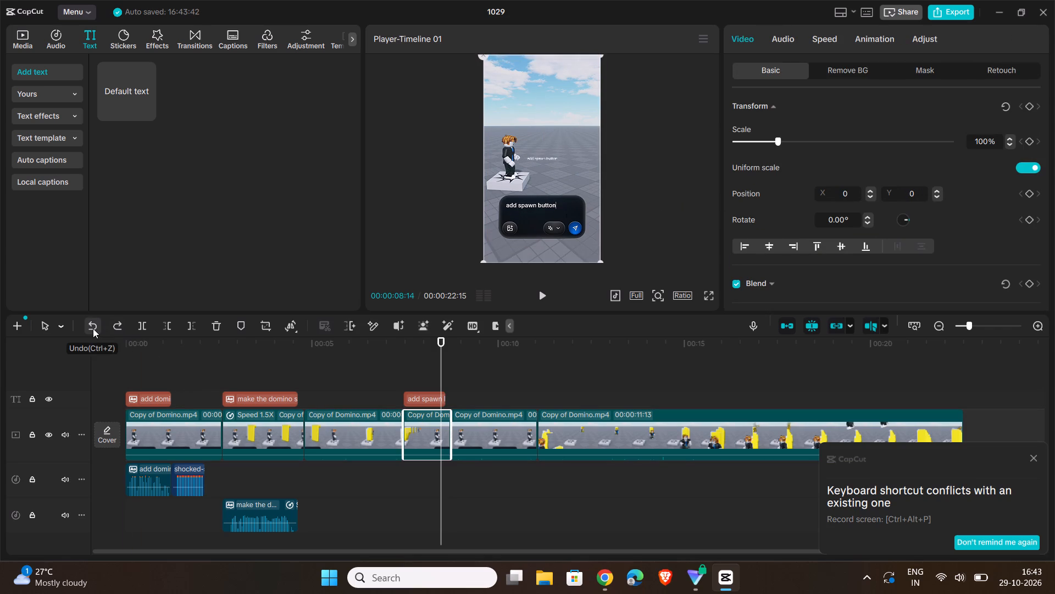
Move the "add spawn button" text down to the bottom edge of the video frame, keeping it horizontally centred.
left_click(537, 158)
left_click_drag(542, 157, 545, 164)
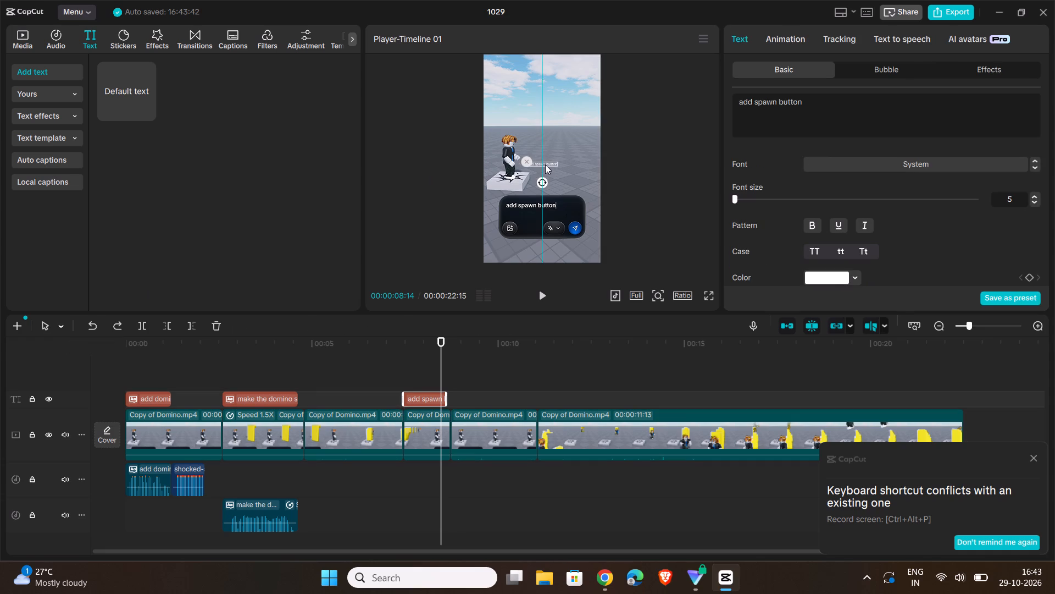
left_click_drag(545, 164, 538, 260)
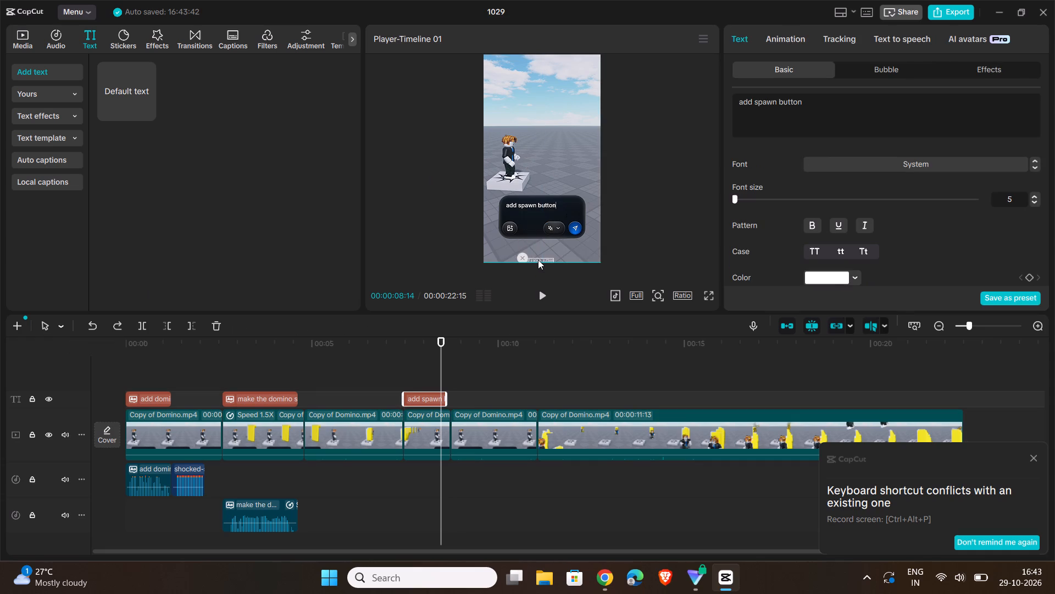
left_click_drag(538, 260, 541, 260)
left_click(667, 193)
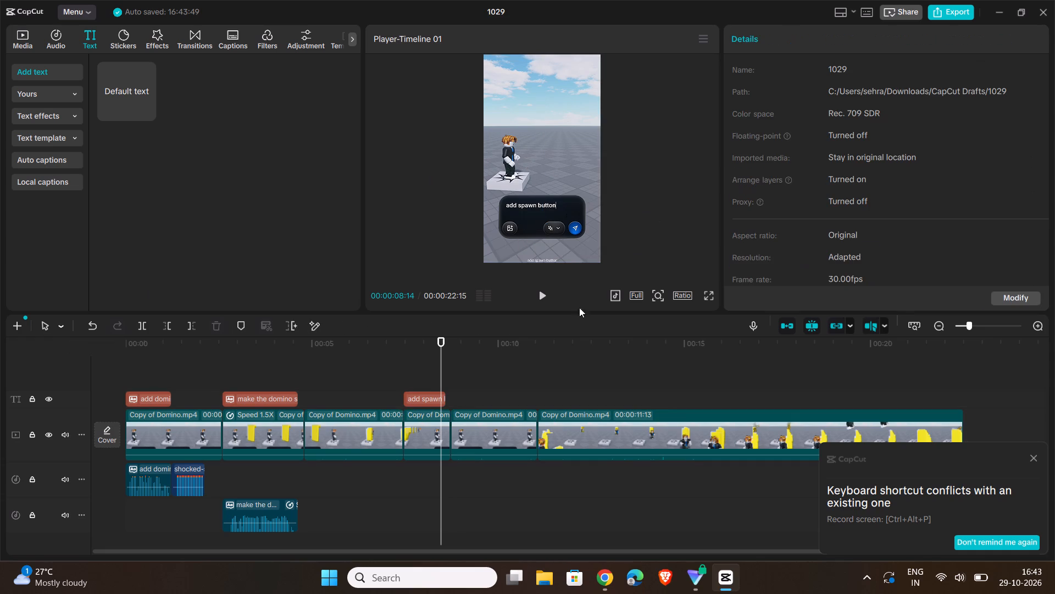
Add a default text clip at 00:00:08:22 and trim it to end together with the video clip beneath it.
left_click(542, 293)
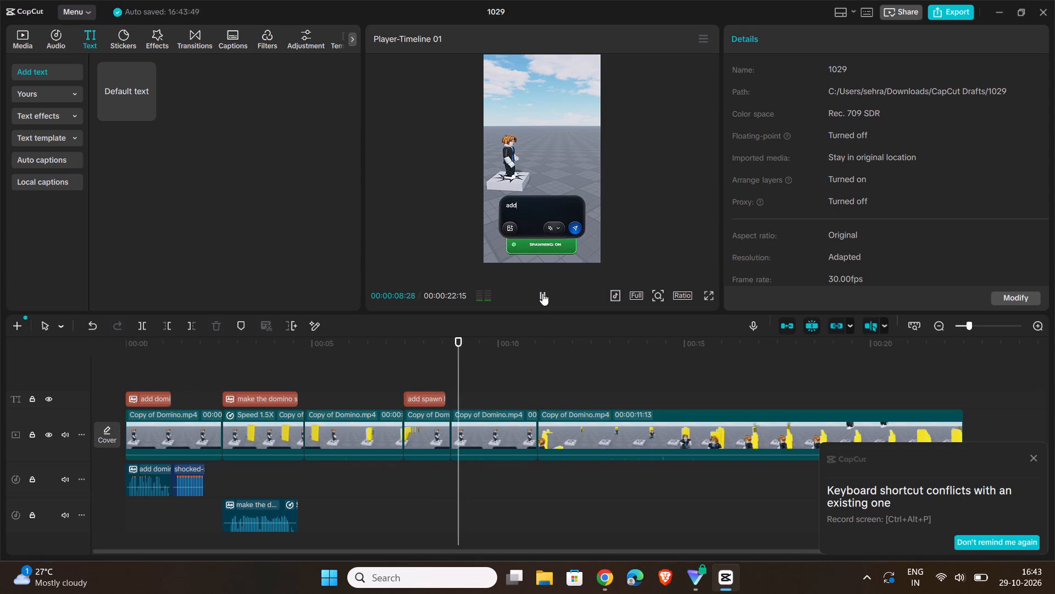
left_click(542, 293)
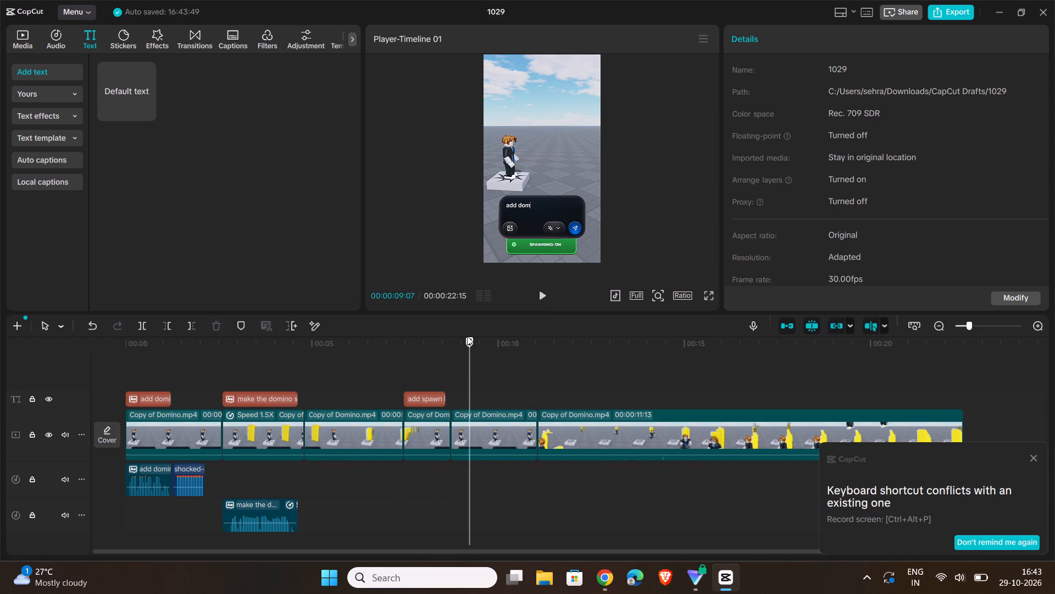
left_click_drag(469, 335, 454, 341)
left_click_drag(467, 343, 452, 345)
left_click(148, 111)
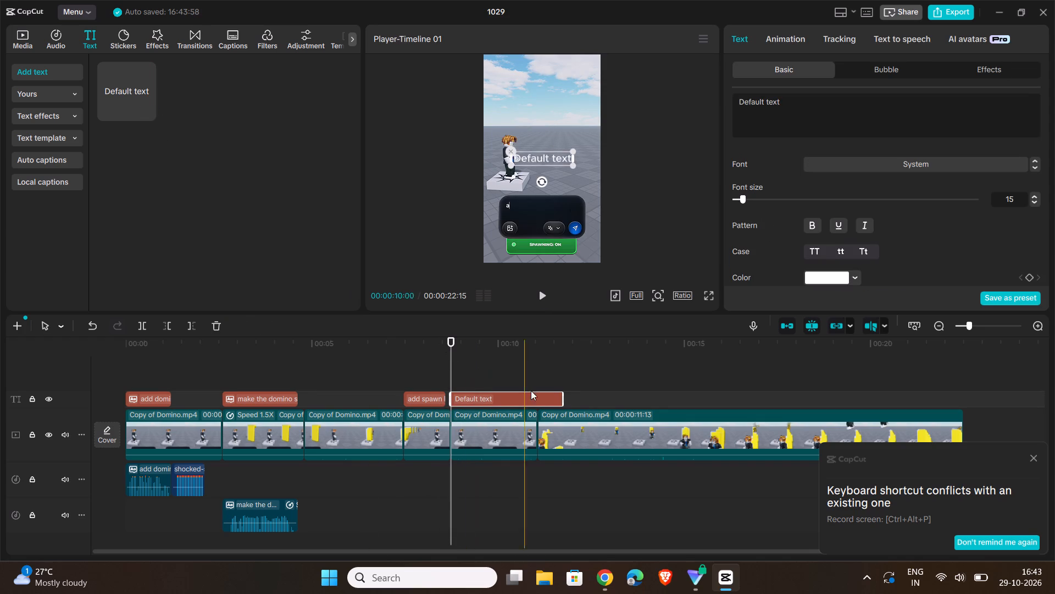
left_click_drag(562, 404, 531, 405)
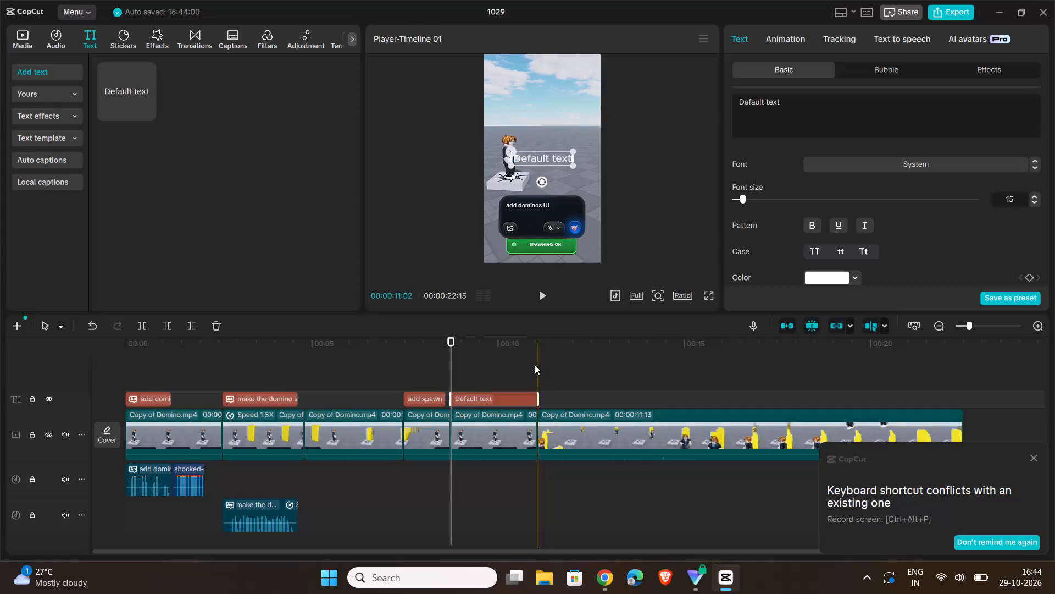
Set the speed of the video clip beneath the new default text to 1.40x.
left_click(541, 293)
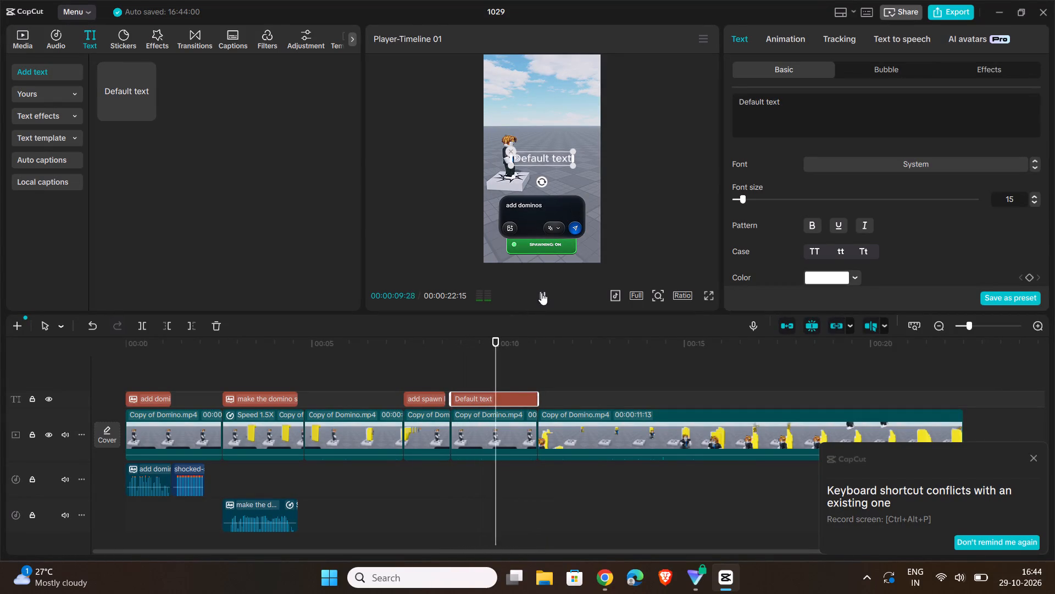
left_click(541, 293)
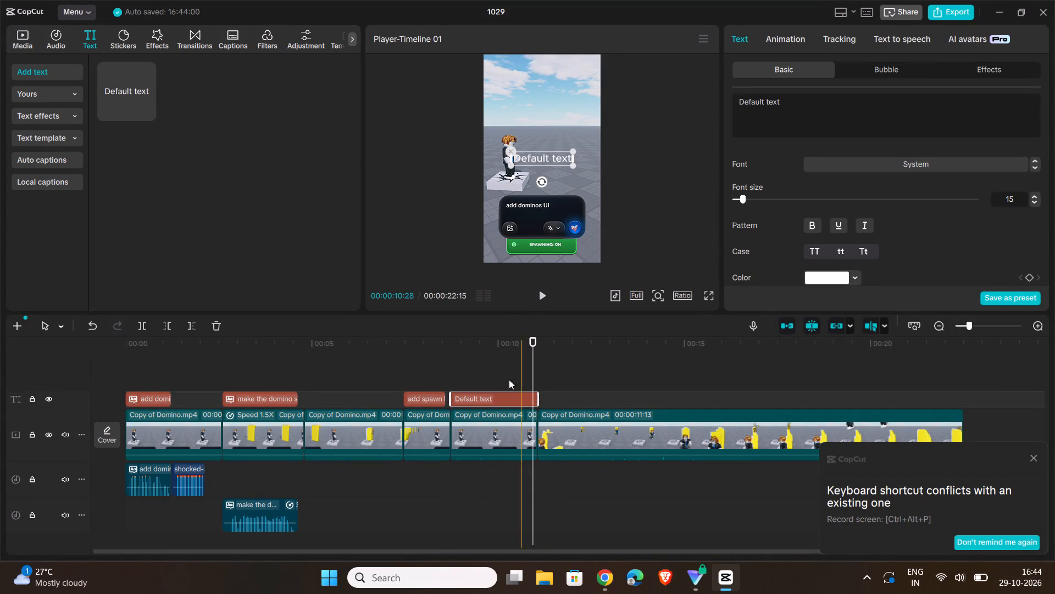
left_click(478, 439)
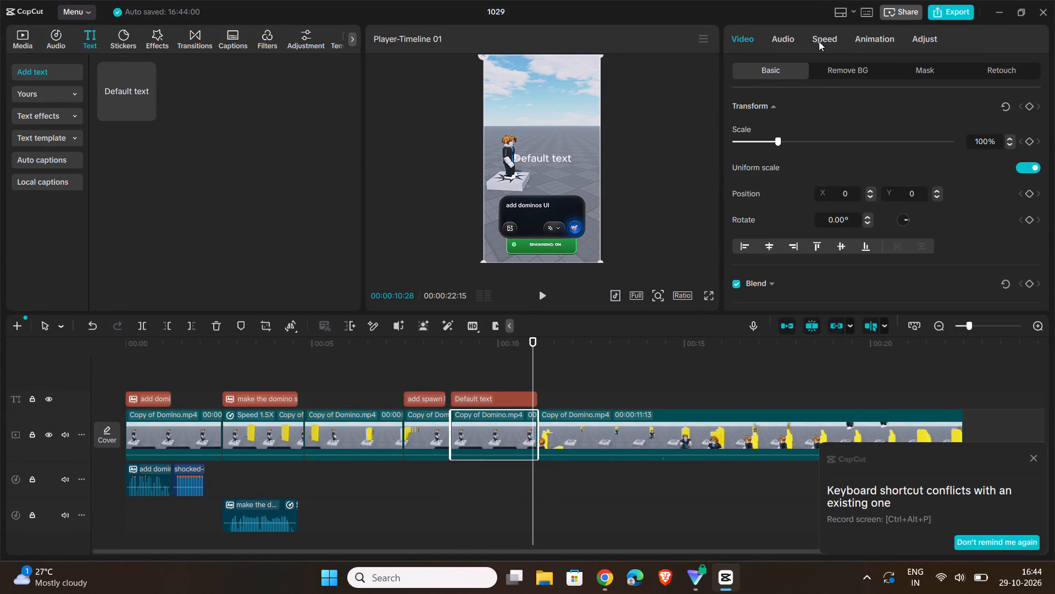
left_click(819, 40)
left_click_drag(780, 124, 799, 128)
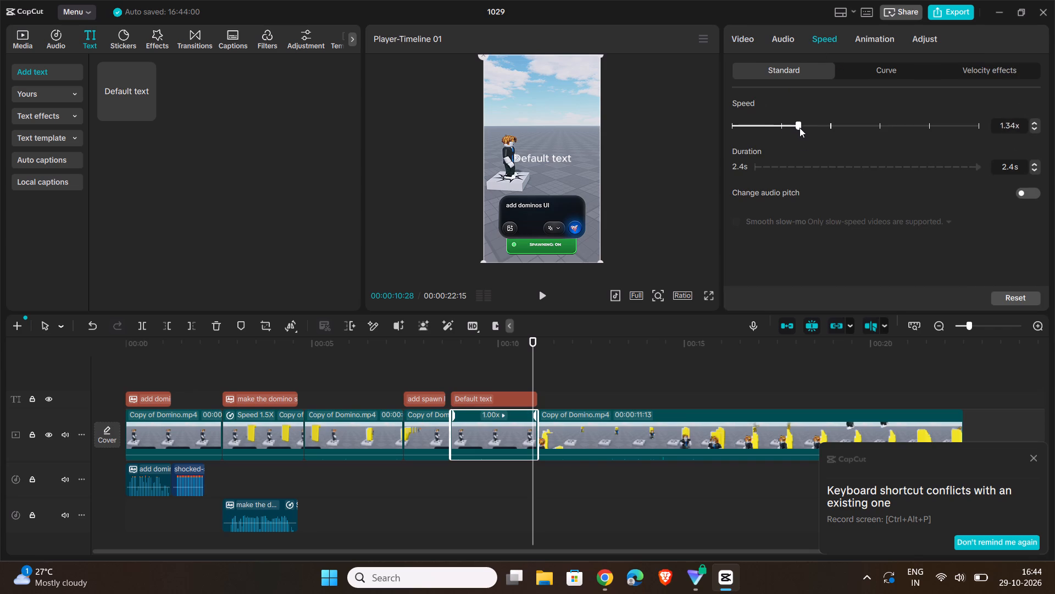
left_click_drag(799, 128, 801, 129)
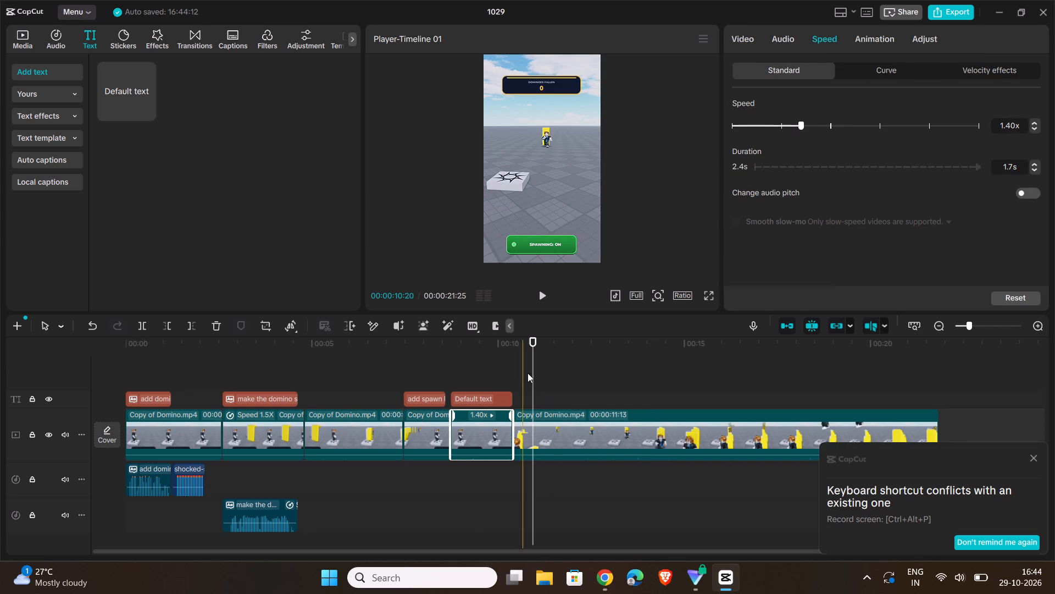
Replace the new default text overlay's content with "add a dominos UI".
left_click_drag(534, 342, 508, 349)
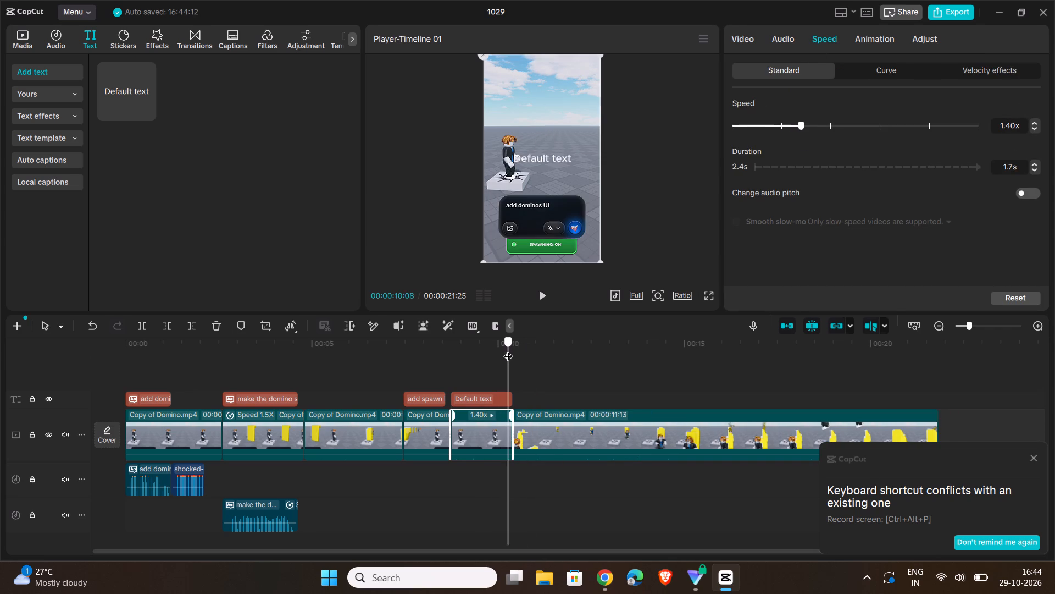
left_click_drag(508, 349, 450, 351)
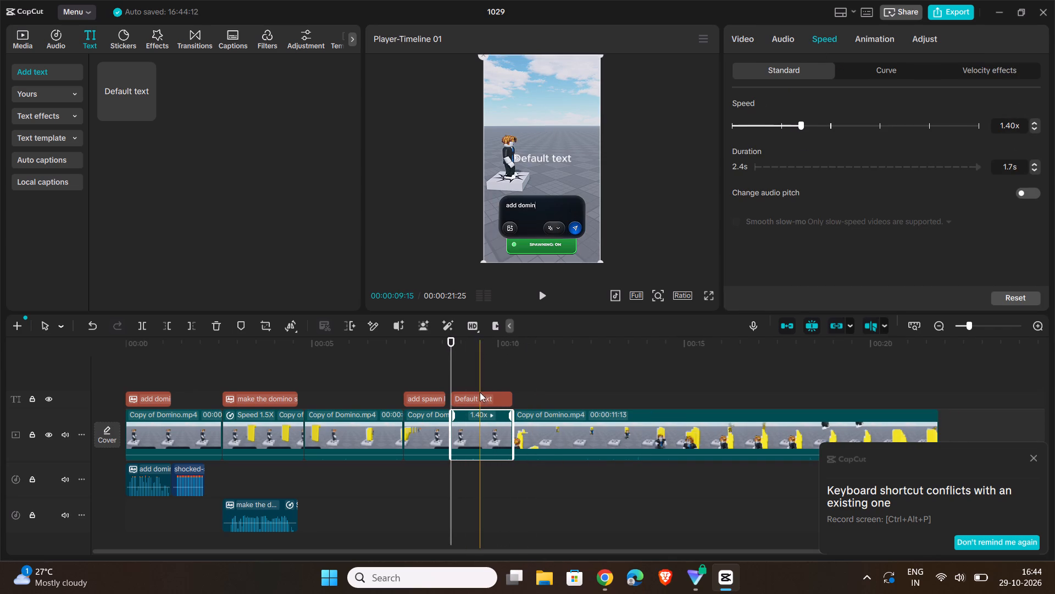
left_click(481, 403)
double_click(543, 156)
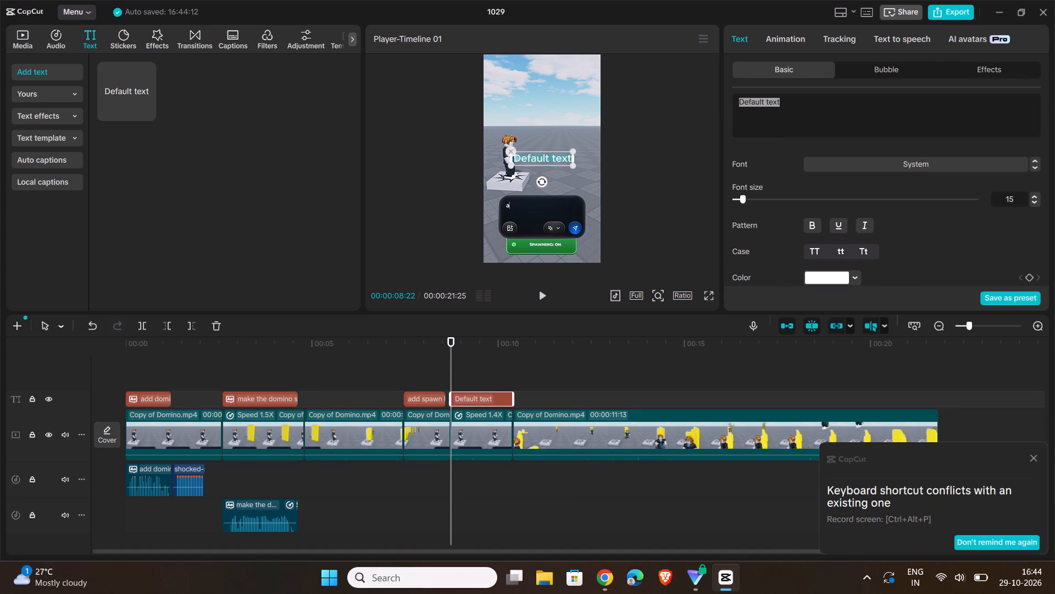
type("add a dominos")
key("space")
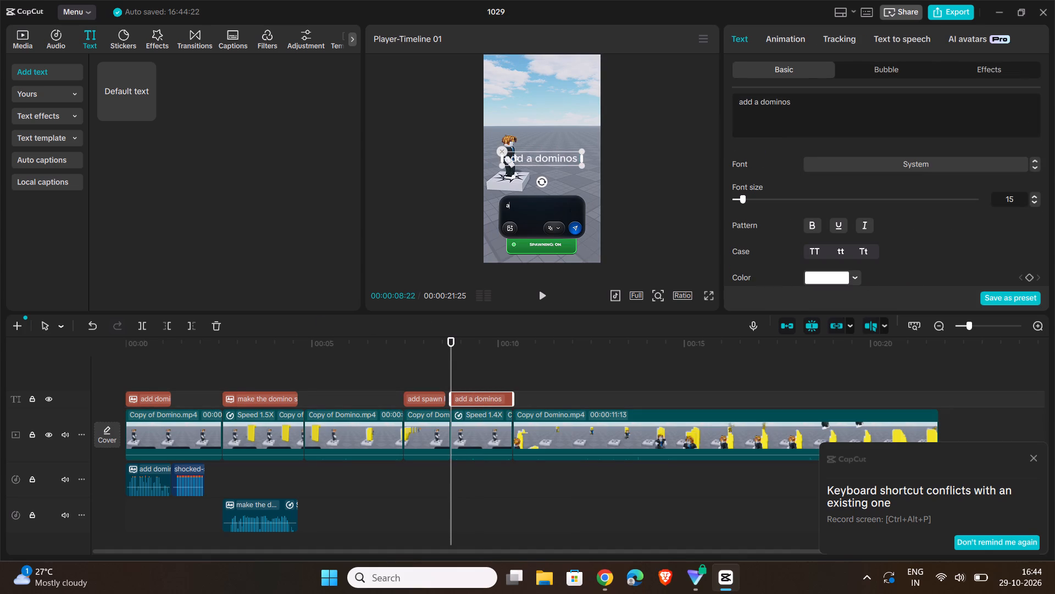
type("UI")
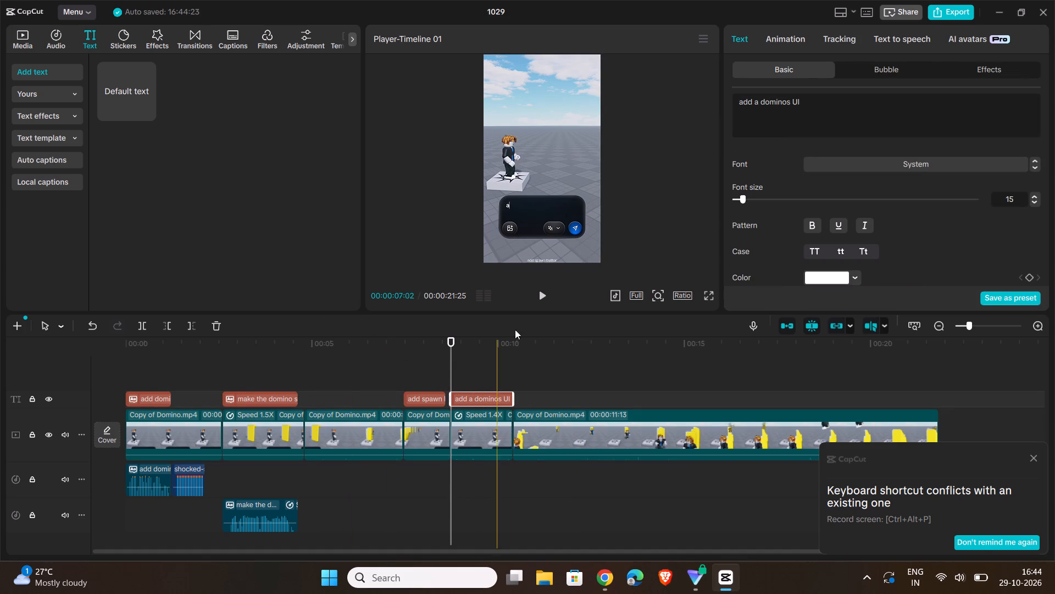
Play back the edit from the "add a dominos UI" text into the final Domino clip to review it.
left_click(543, 299)
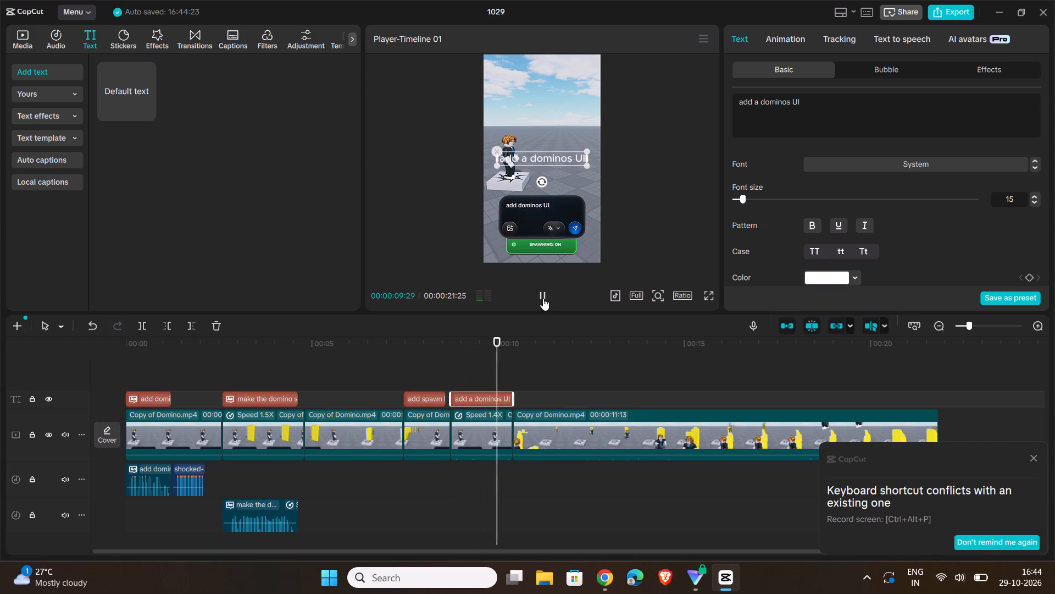
left_click(543, 298)
left_click(543, 298)
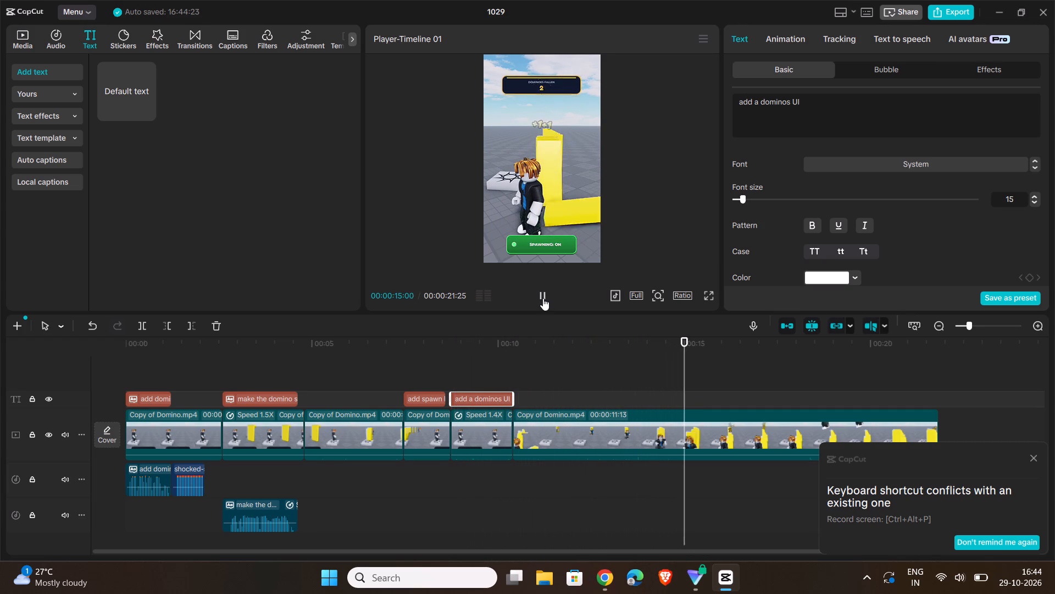
left_click(543, 298)
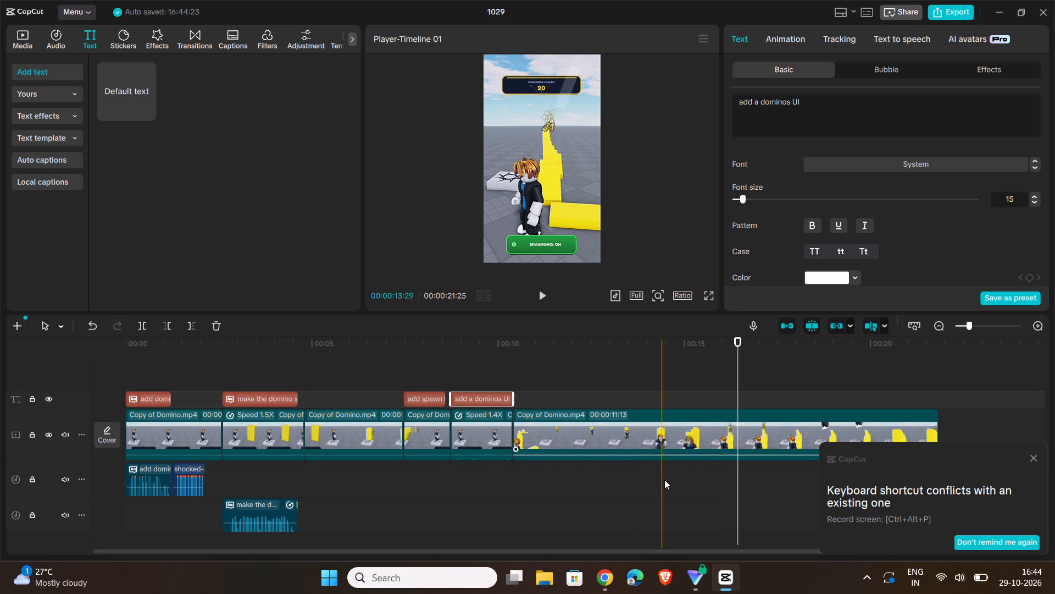
Switch to Chrome and preview Copy of fold5.mp4 in the Added This Week footage folder.
left_click(607, 587)
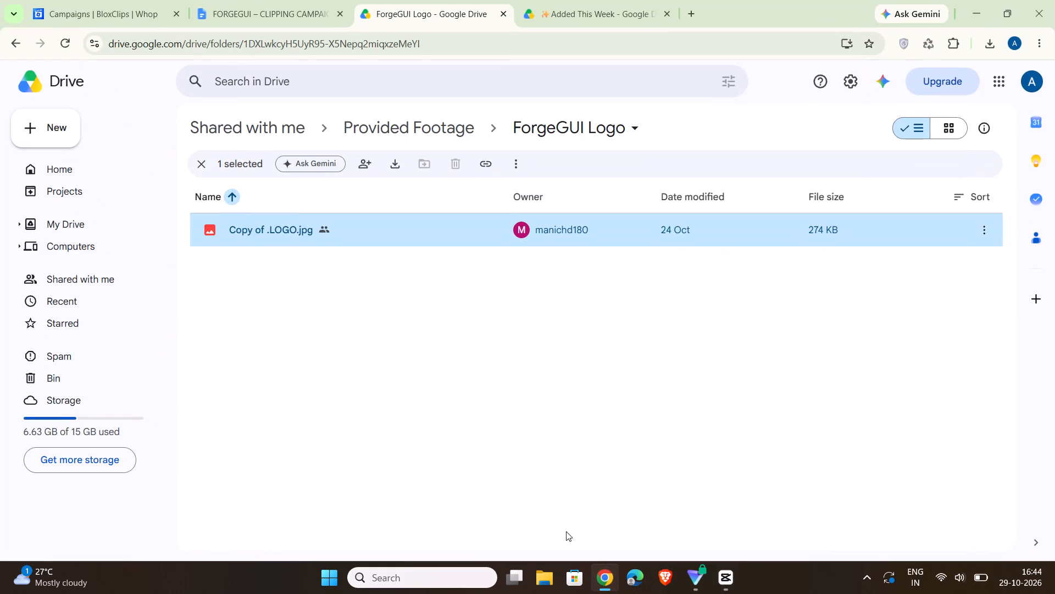
left_click(553, 0)
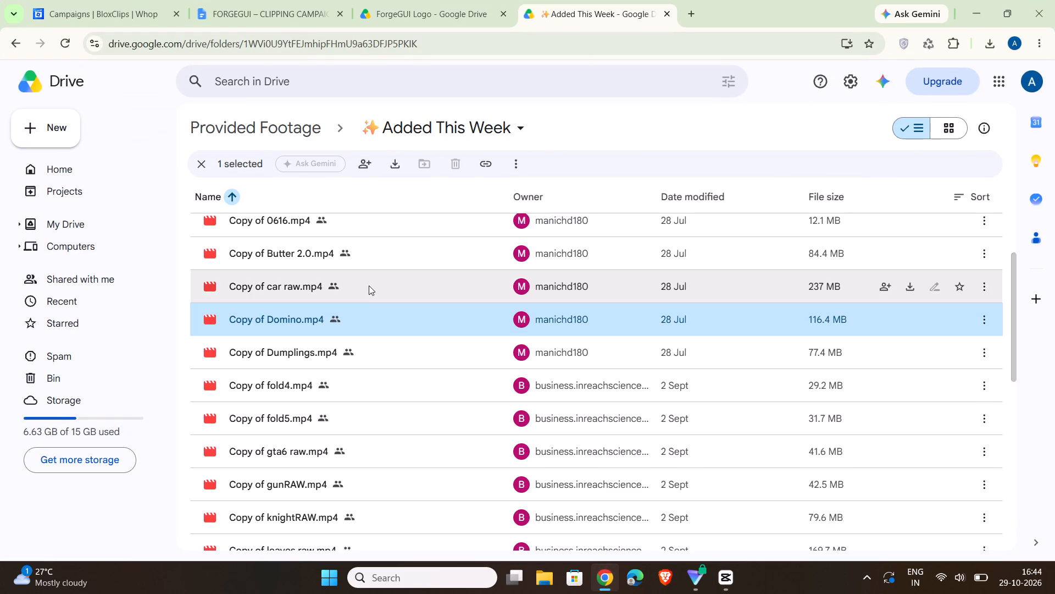
double_click(372, 416)
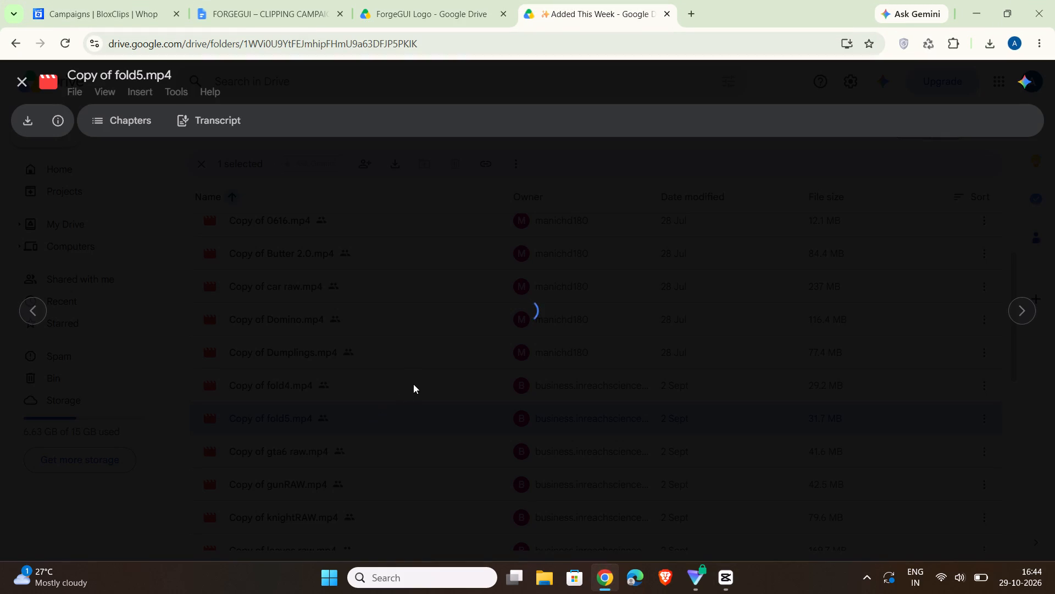
left_click(258, 480)
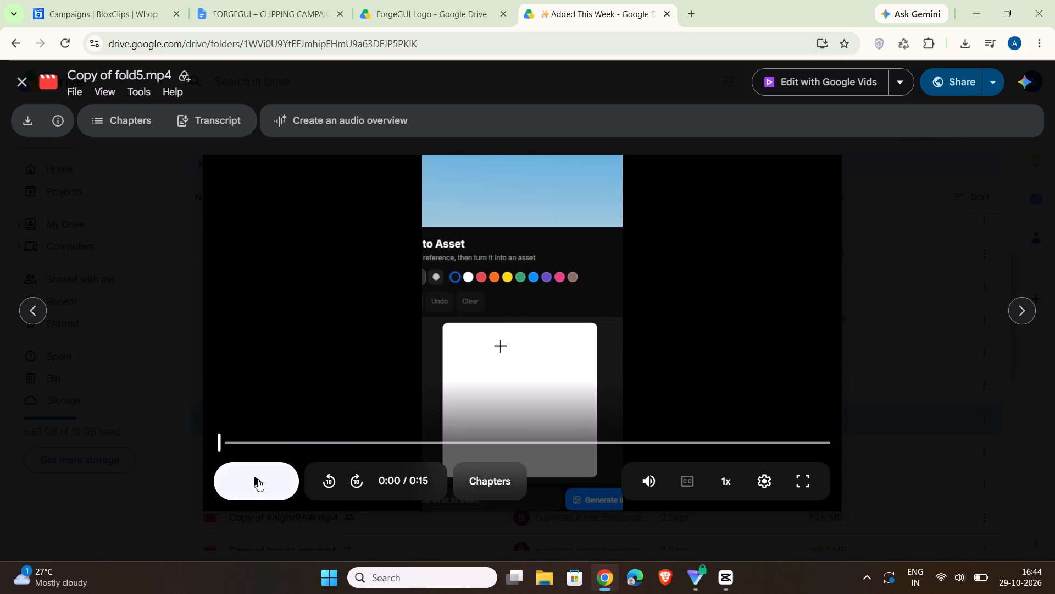
left_click(258, 479)
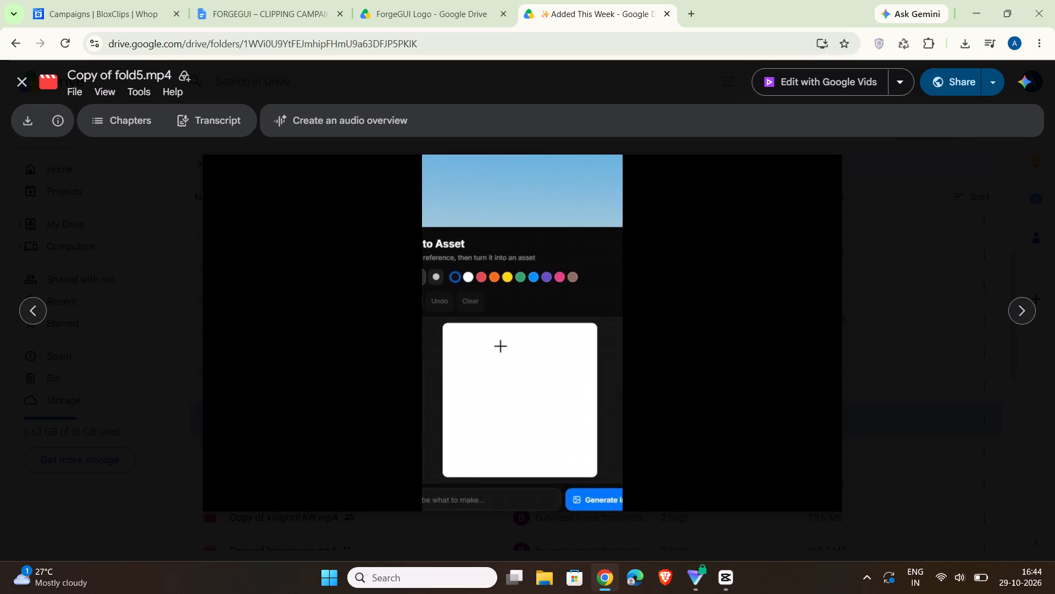
left_click(16, 82)
Preview the Copy of 22sdwas.mp4 and 0729.mp4 clips in the Added This Week folder.
scroll(464, 386, "down", 1)
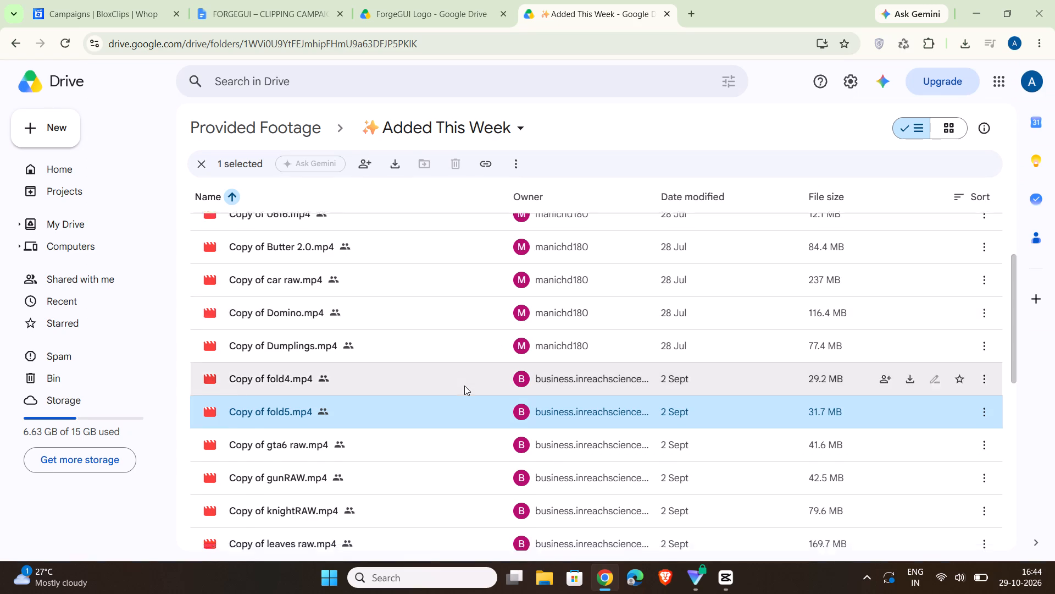
scroll(464, 386, "down", 2)
scroll(397, 358, "up", 14)
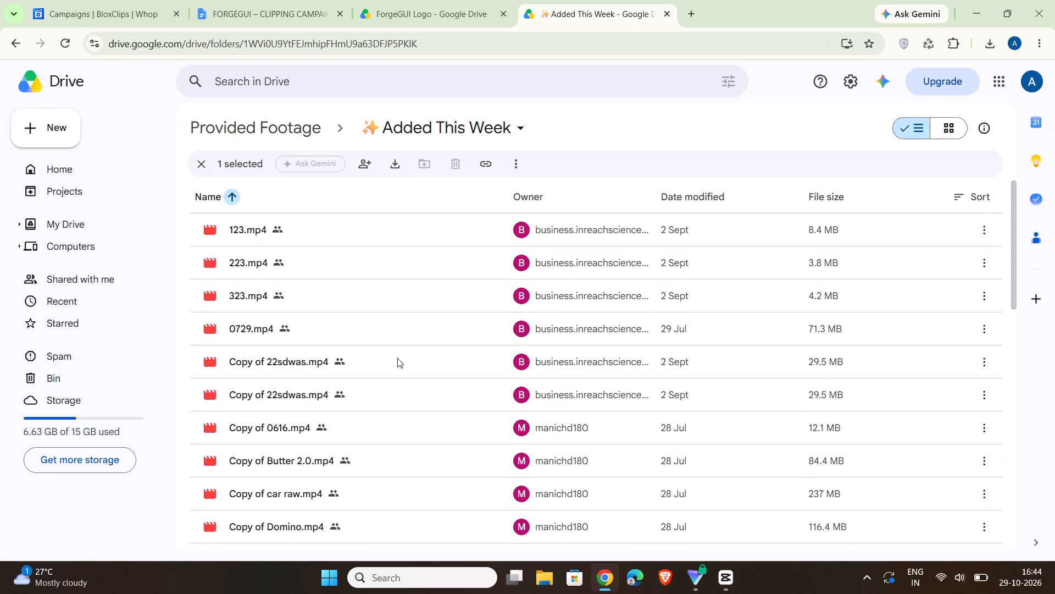
double_click(315, 370)
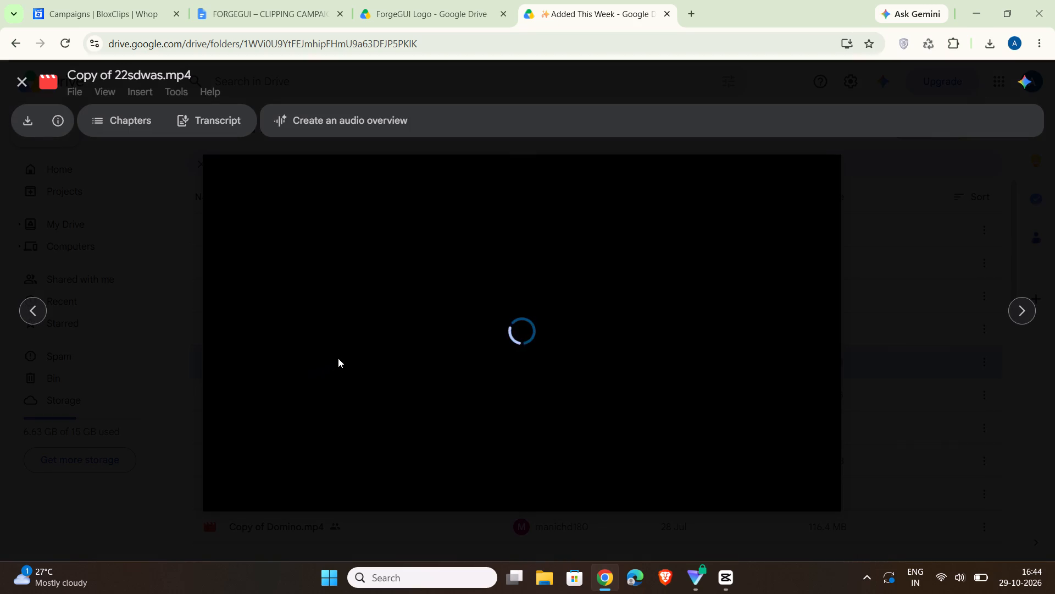
left_click(20, 80)
double_click(303, 326)
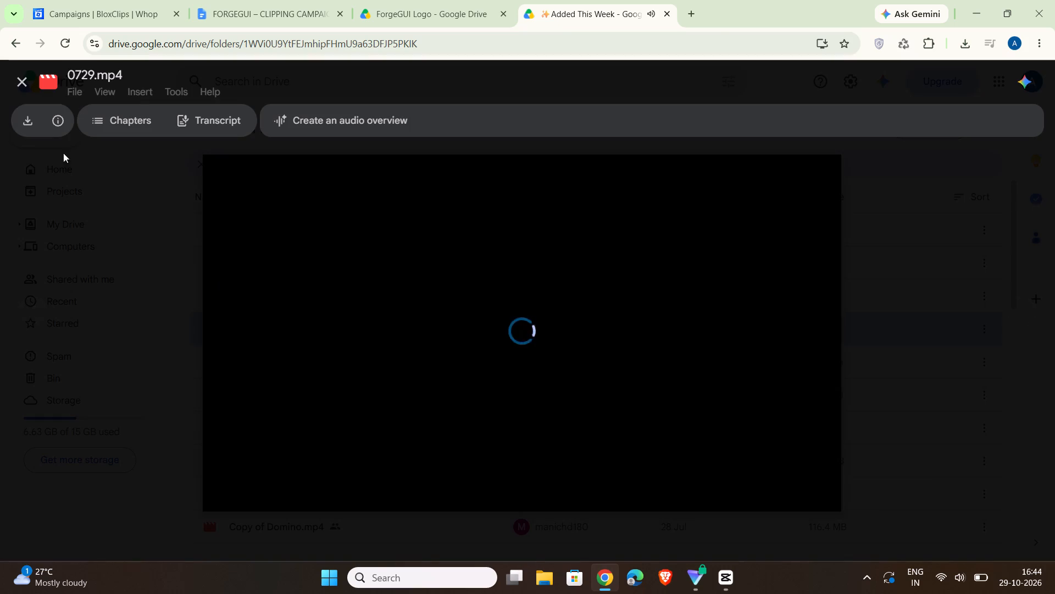
left_click(23, 80)
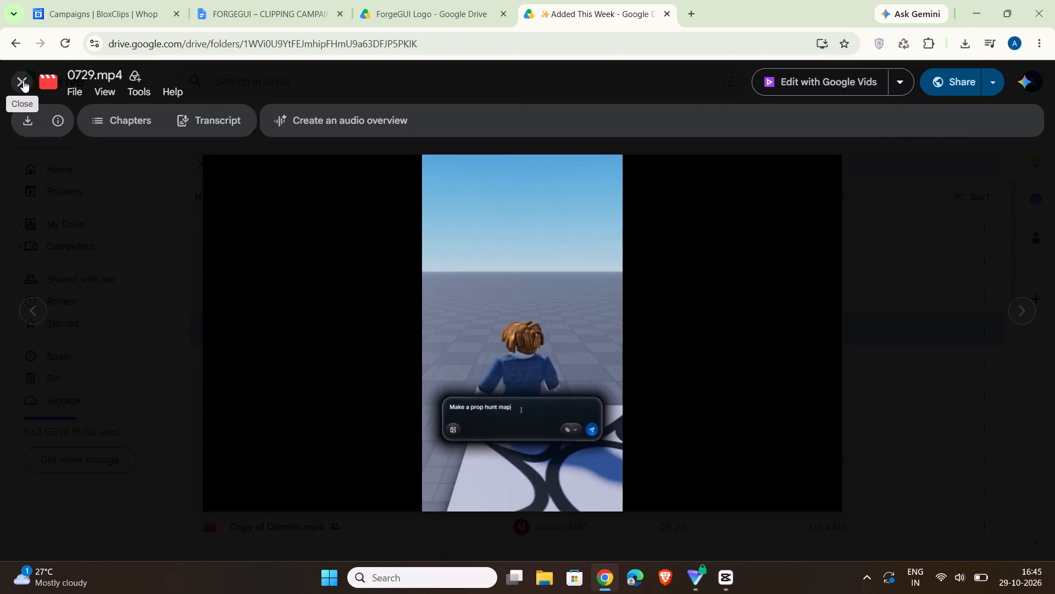
Preview the Copy of car raw.mp4 and Copy of Butter 2.0.mp4 clips in the same folder.
scroll(350, 354, "down", 3)
double_click(412, 283)
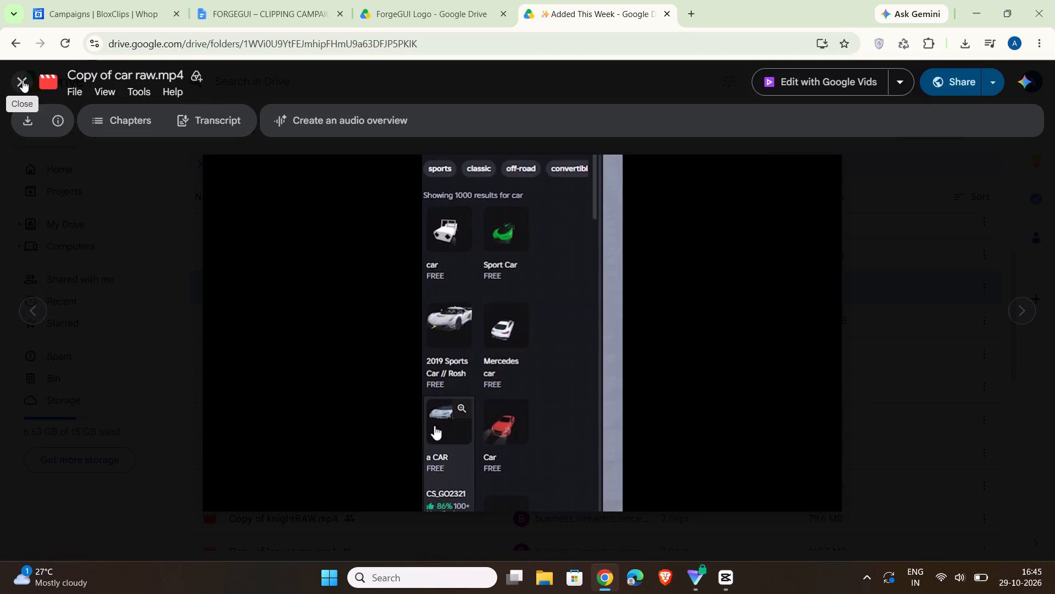
left_click(23, 80)
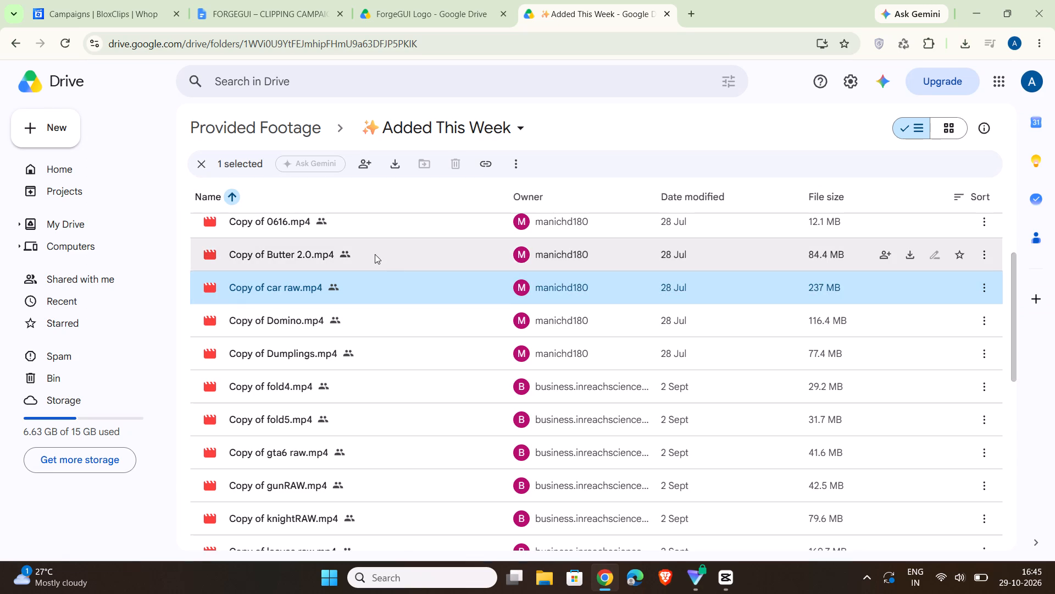
double_click(375, 254)
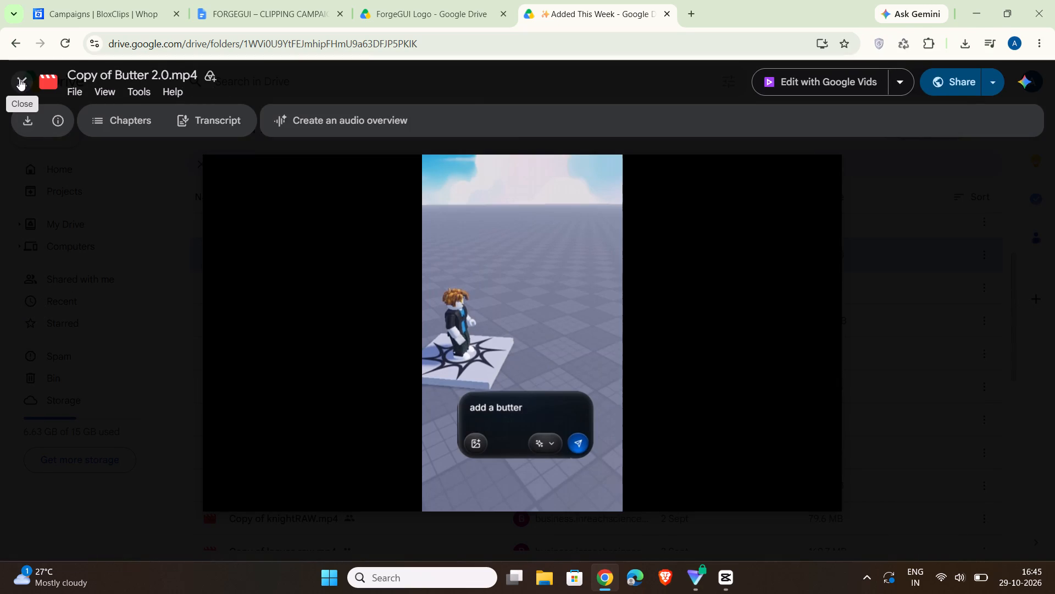
left_click(19, 79)
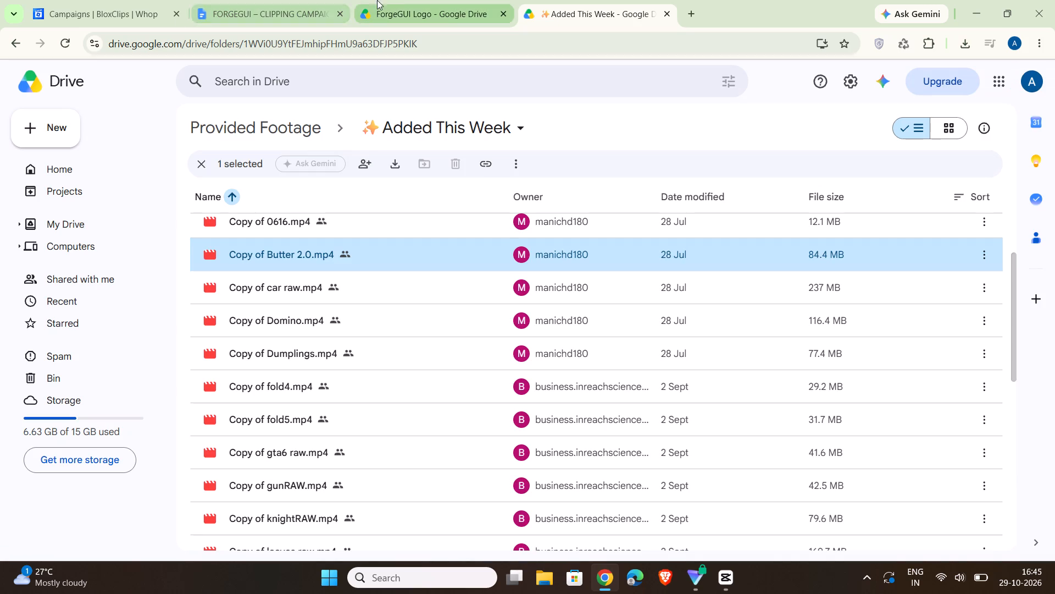
Look through the rest of the Added This Week file list for other raw footage clips.
scroll(423, 310, "up", 1)
scroll(392, 346, "up", 1)
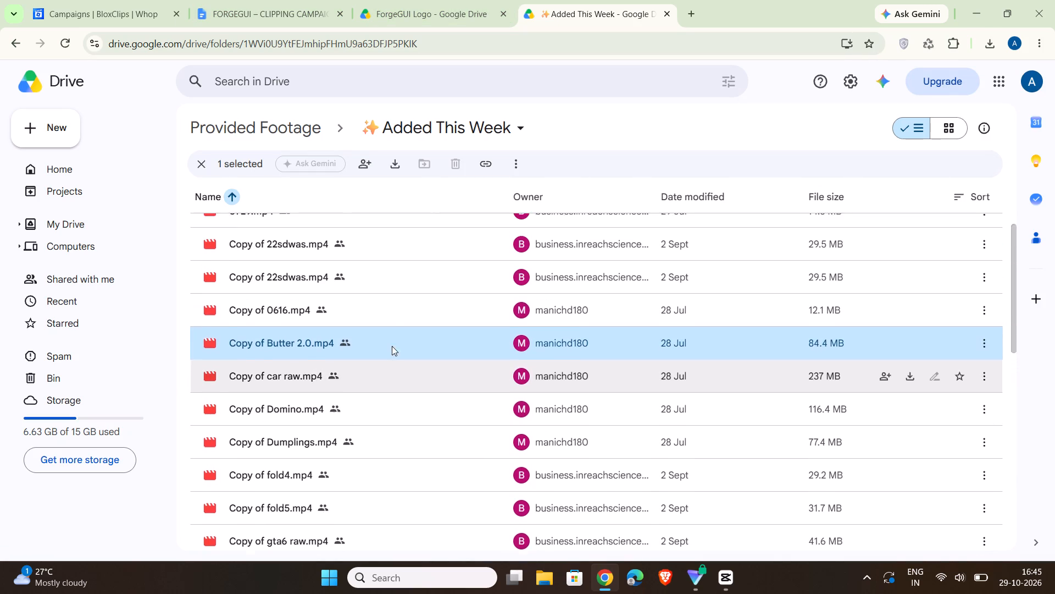
scroll(392, 346, "up", 1)
scroll(368, 339, "down", 7)
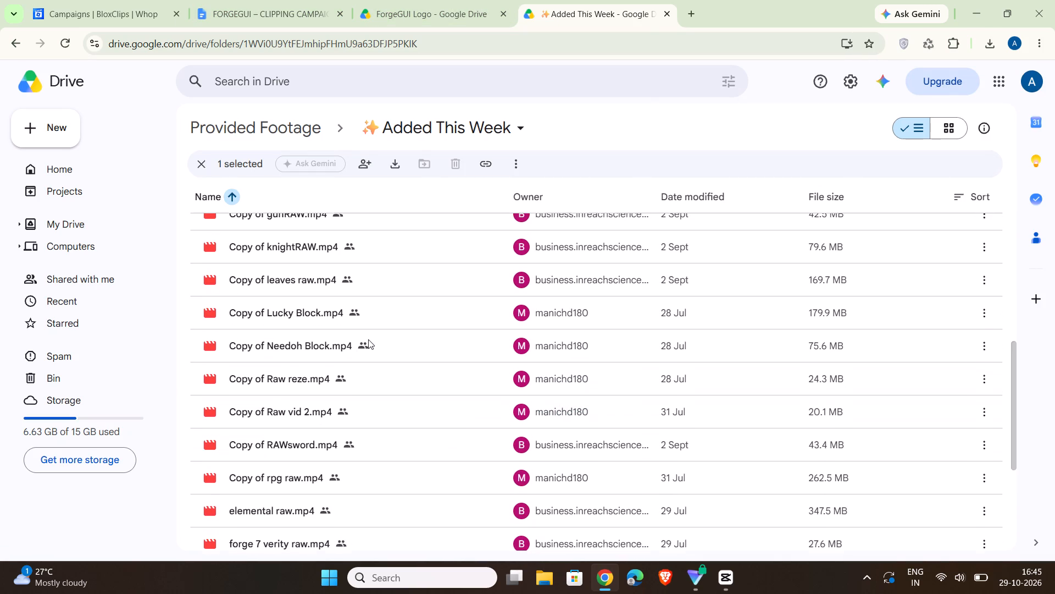
Preview the Copy of Needoh Block.mp4 and forge 7 verity raw.mp4 clips in the Added This Week folder.
triple_click(442, 342)
left_click(442, 342)
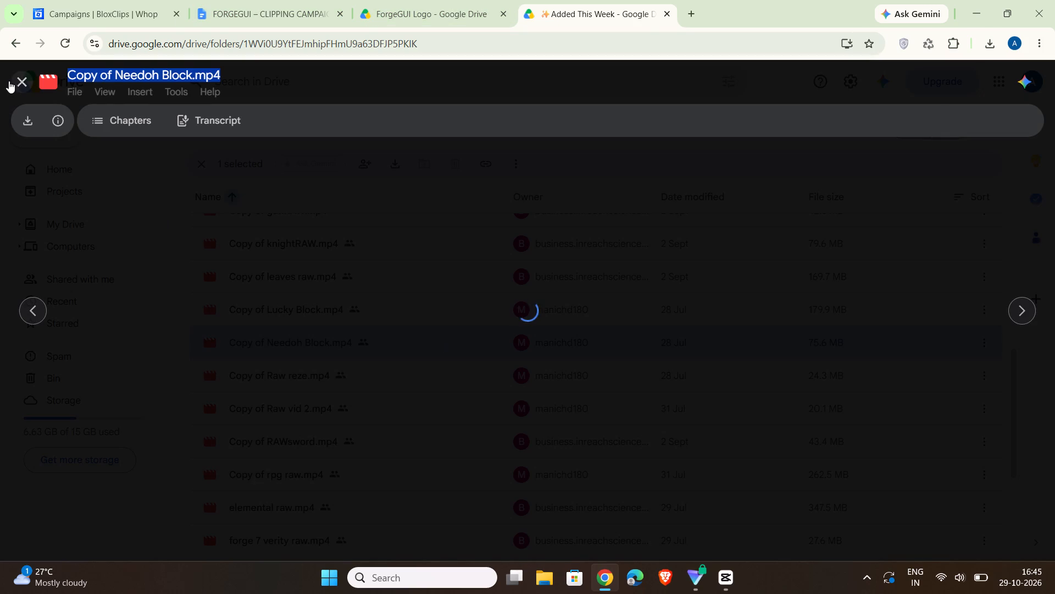
left_click(326, 222)
left_click(258, 480)
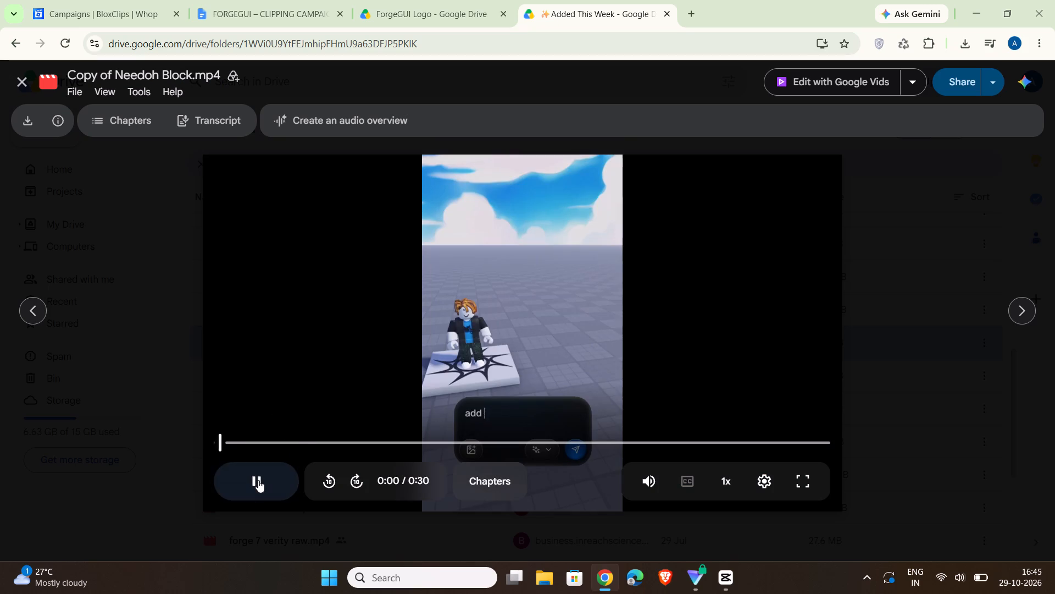
left_click(22, 79)
scroll(405, 411, "down", 3)
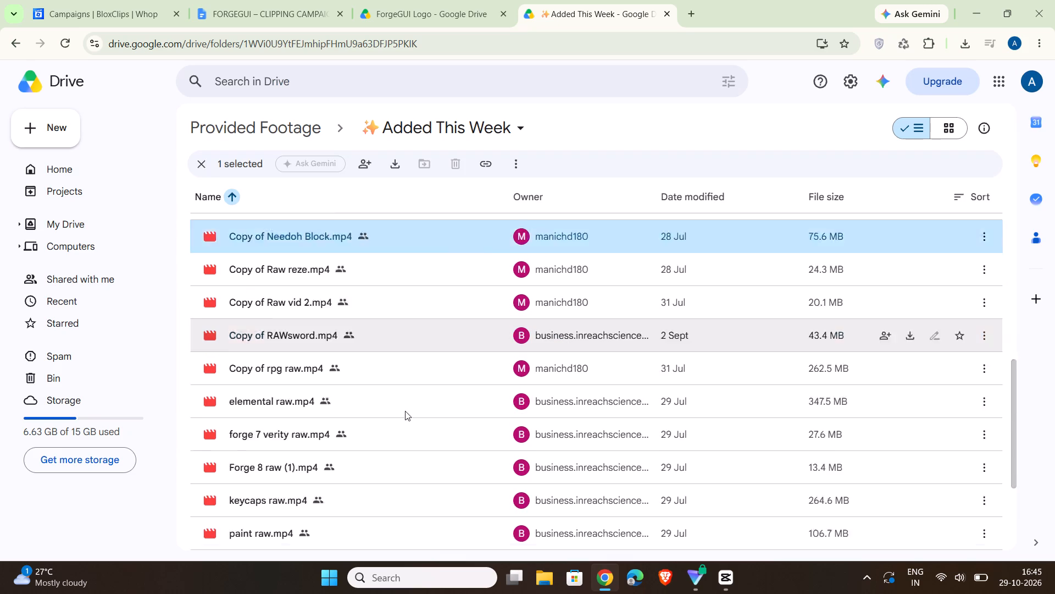
double_click(390, 332)
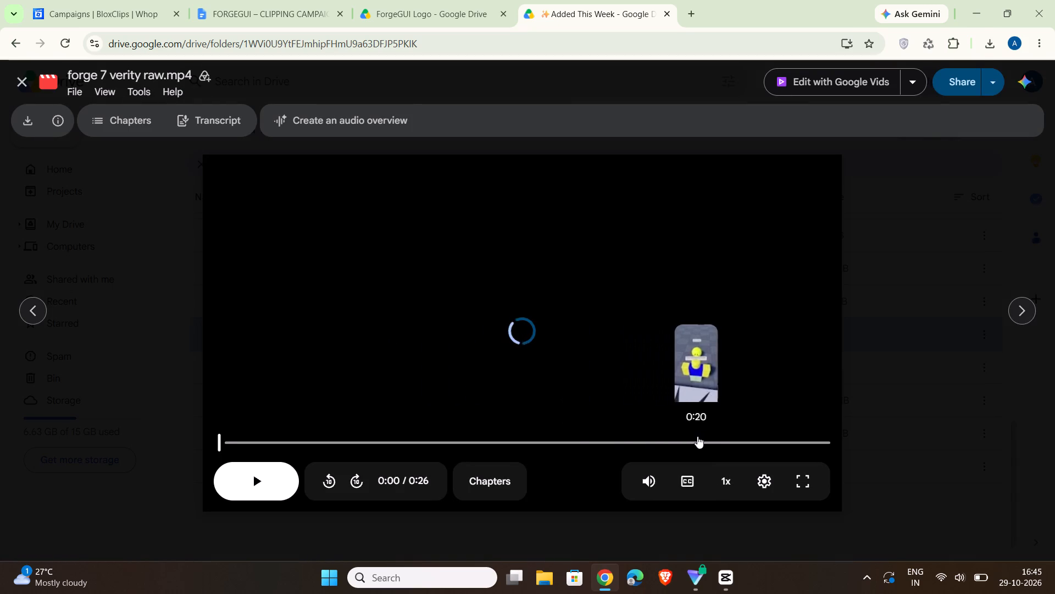
left_click(710, 439)
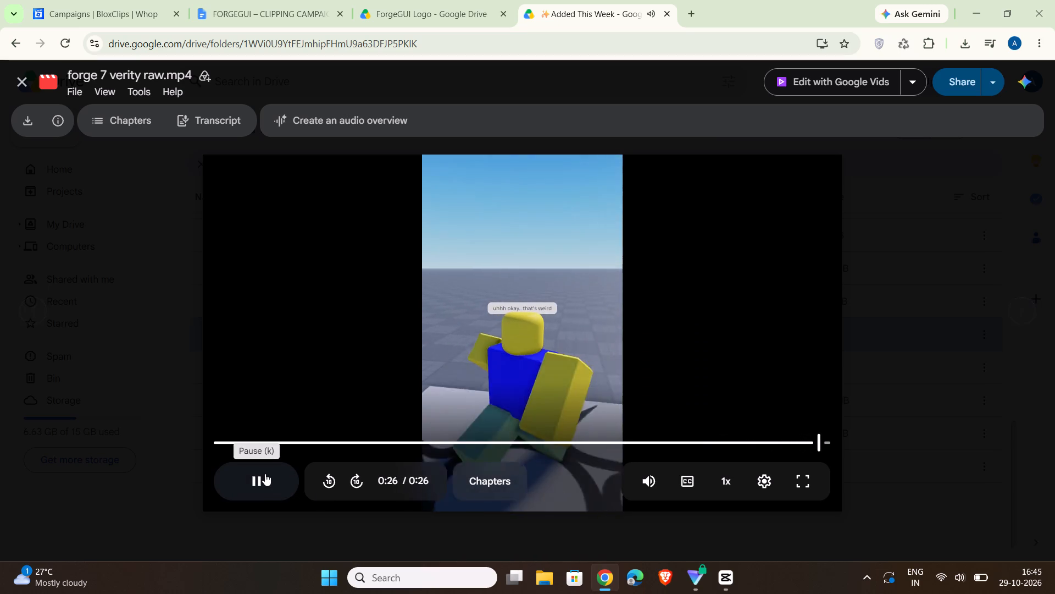
left_click(646, 441)
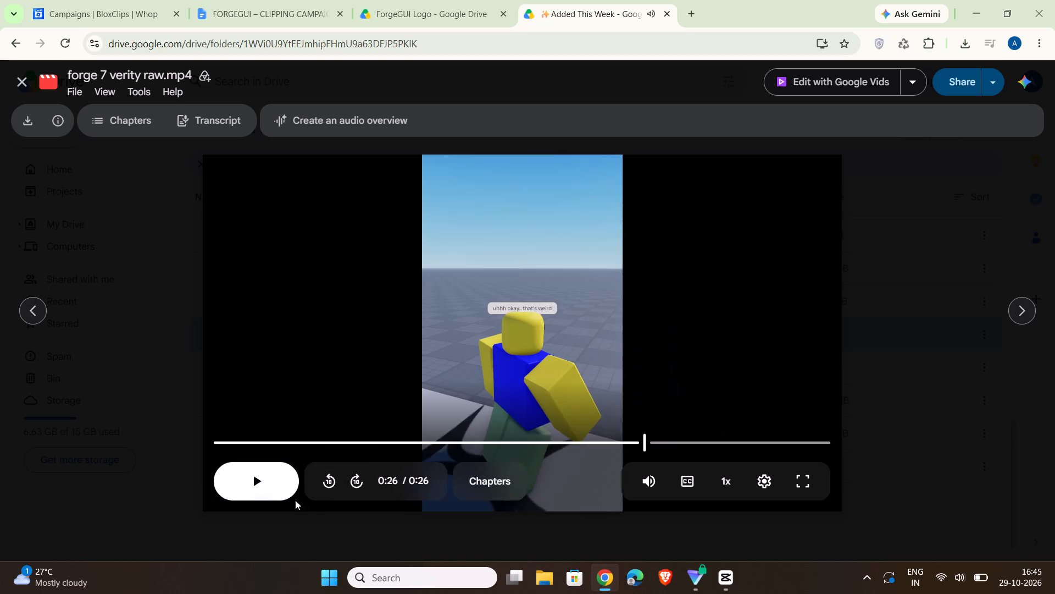
left_click(256, 489)
left_click(256, 486)
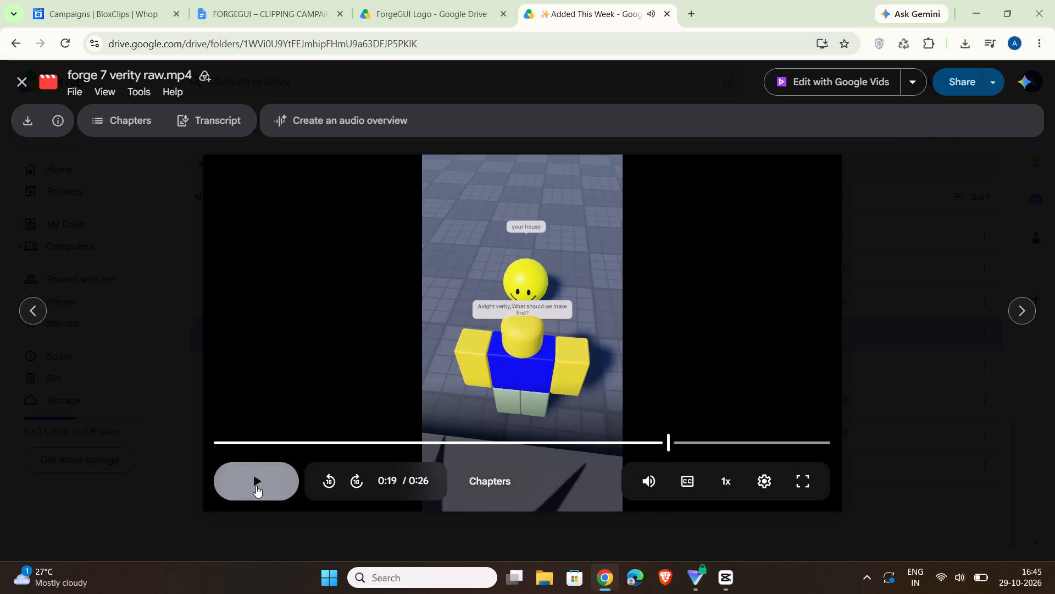
Open the Style 2 example TikTok link from Option A of the ForgeGUI clipping guide.
left_click(417, 0)
left_click(260, 0)
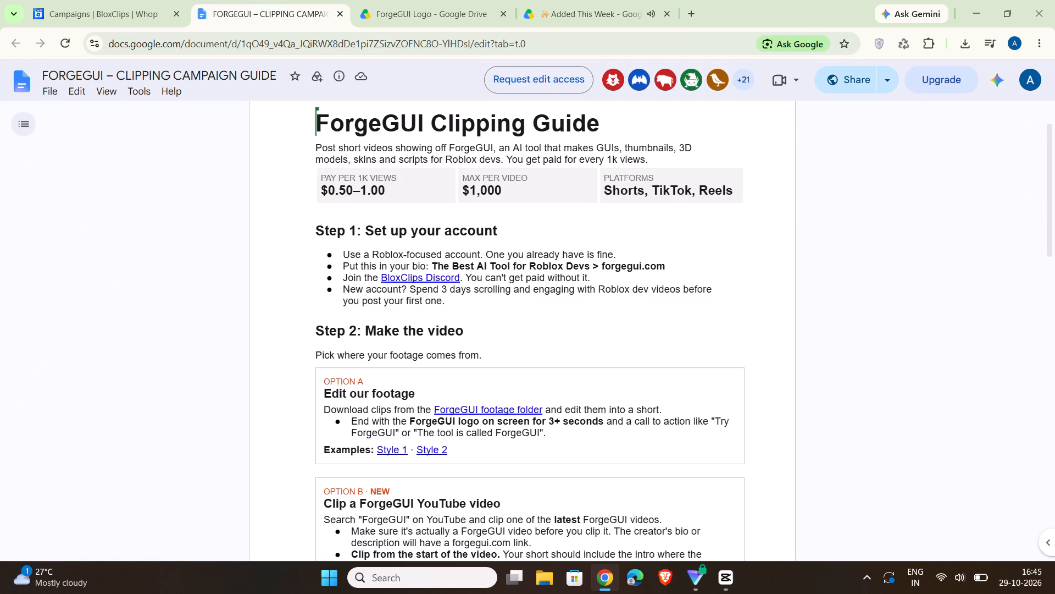
left_click(398, 448)
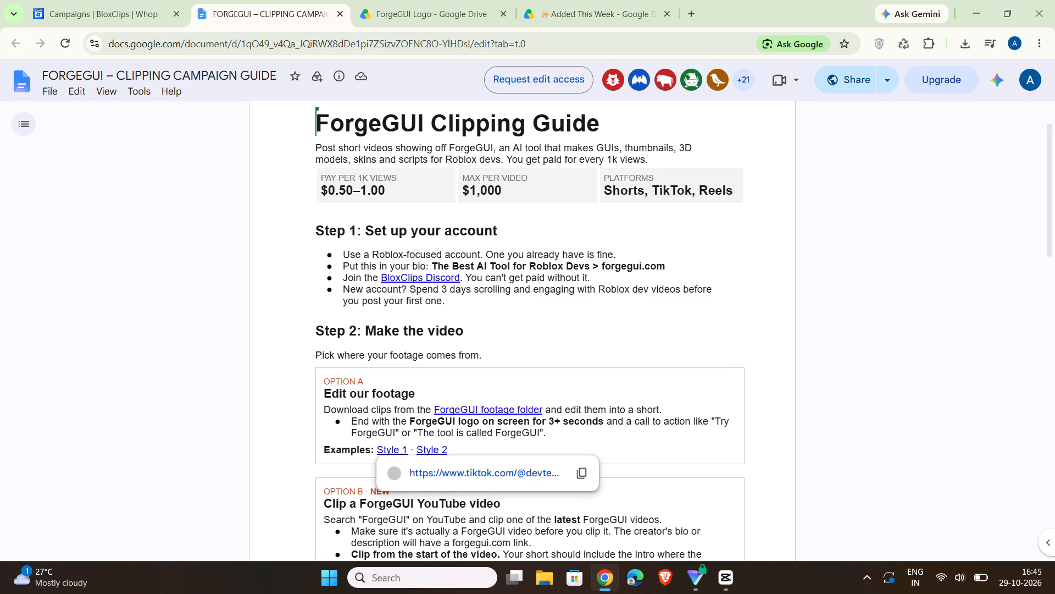
left_click(430, 448)
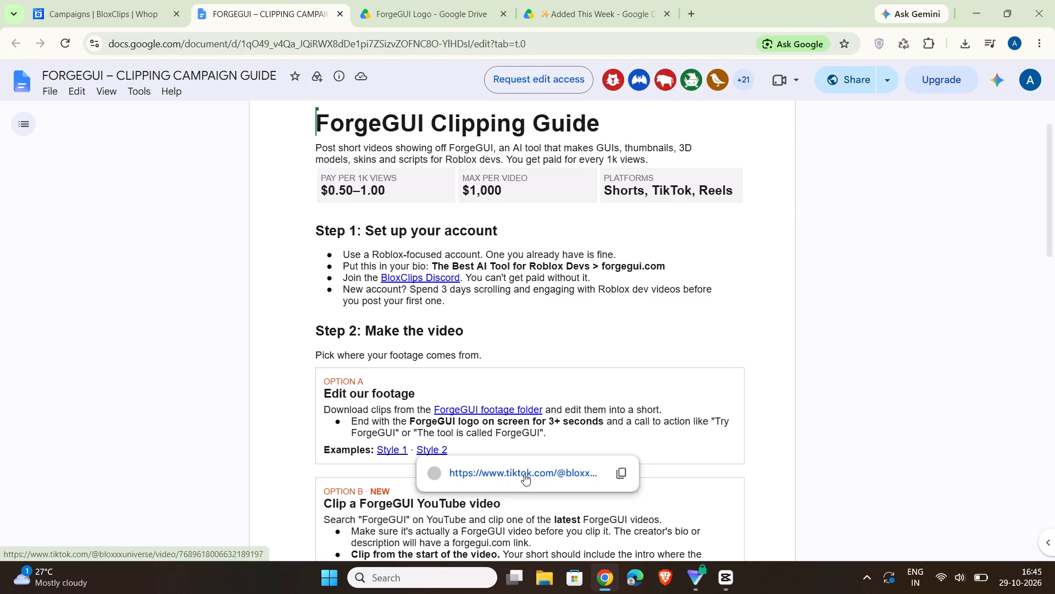
left_click(524, 474)
Turn on the VeePN connection through United States, Oregon, and close the loading TikTok page.
left_click(880, 48)
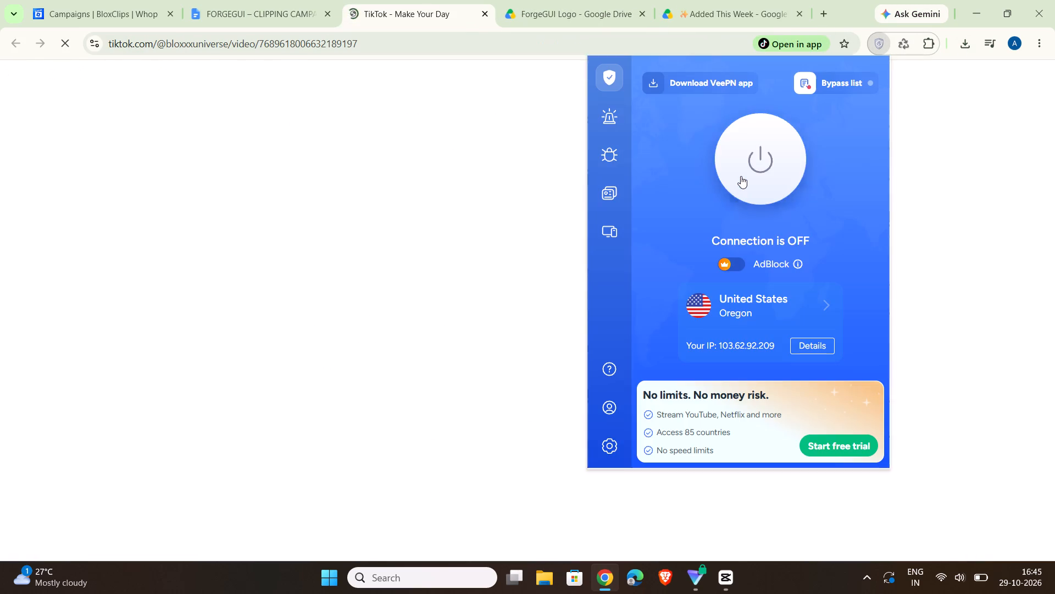
left_click(740, 174)
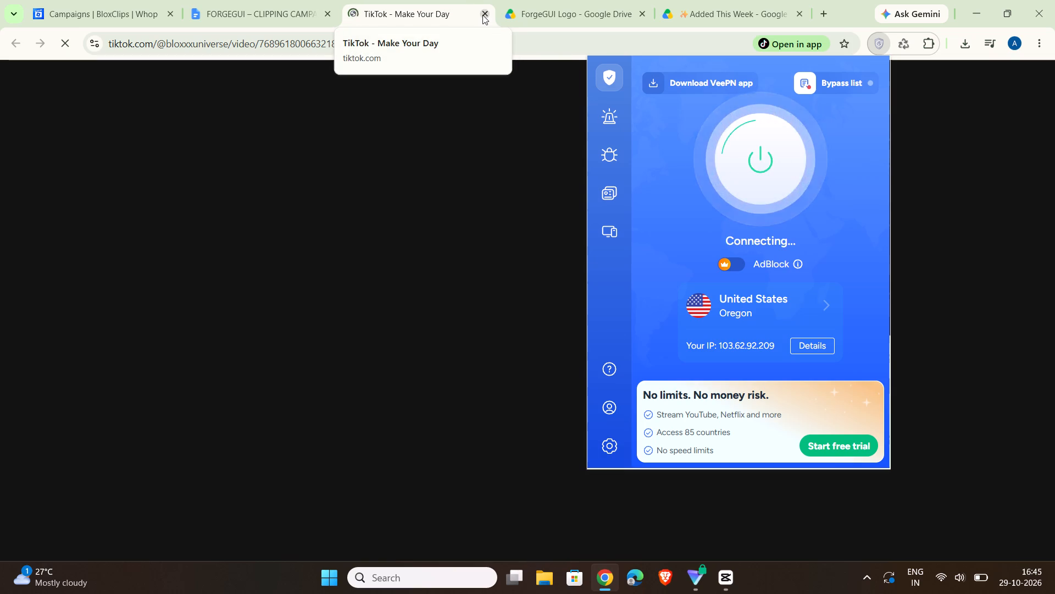
left_click(482, 15)
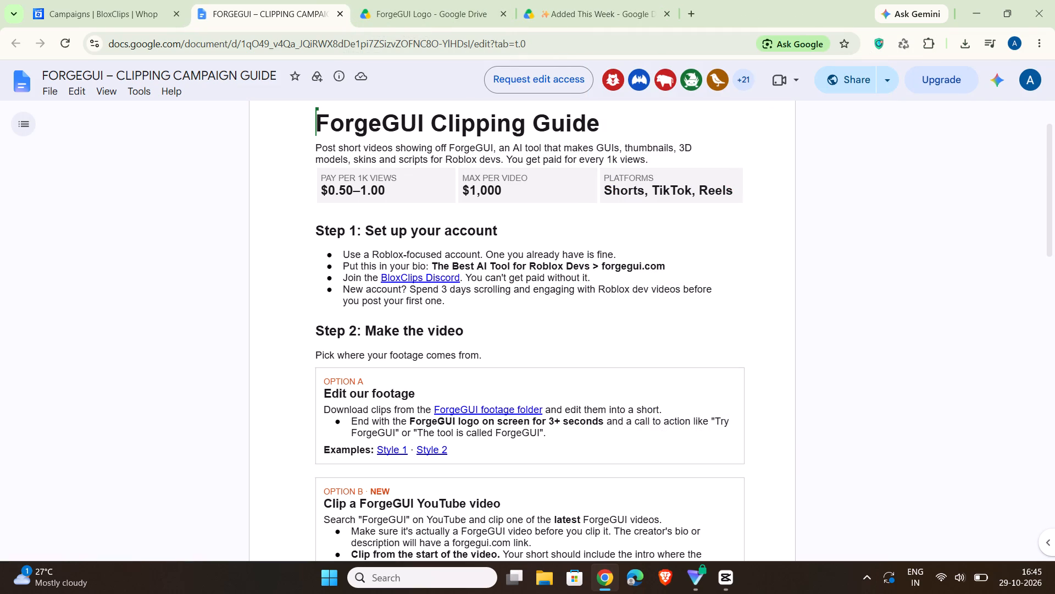
Watch the Style 1 example TikTok video linked in the clipping guide and close its page.
left_click(435, 451)
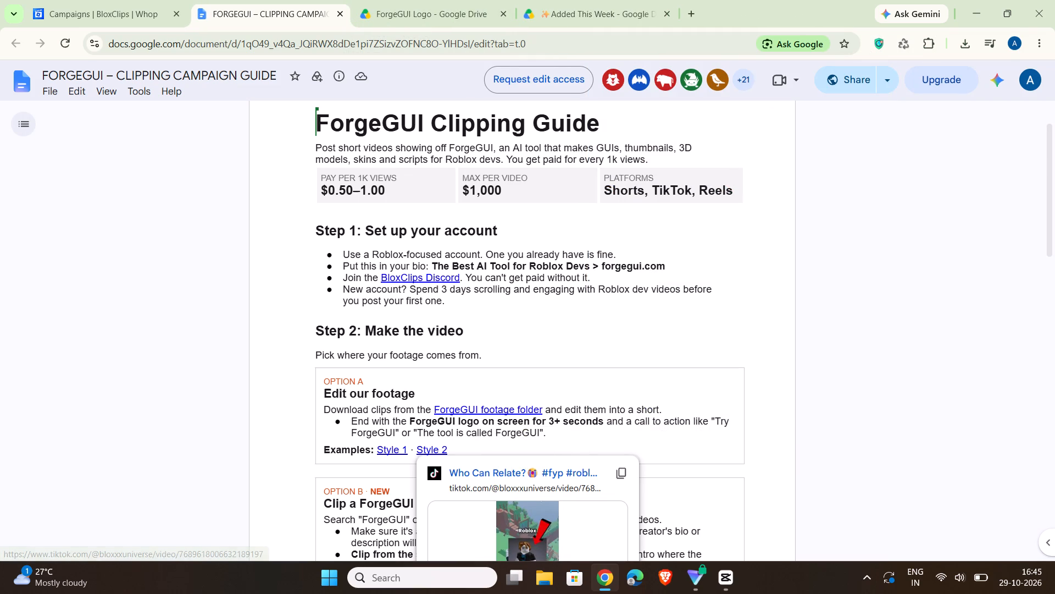
left_click(382, 453)
left_click(481, 470)
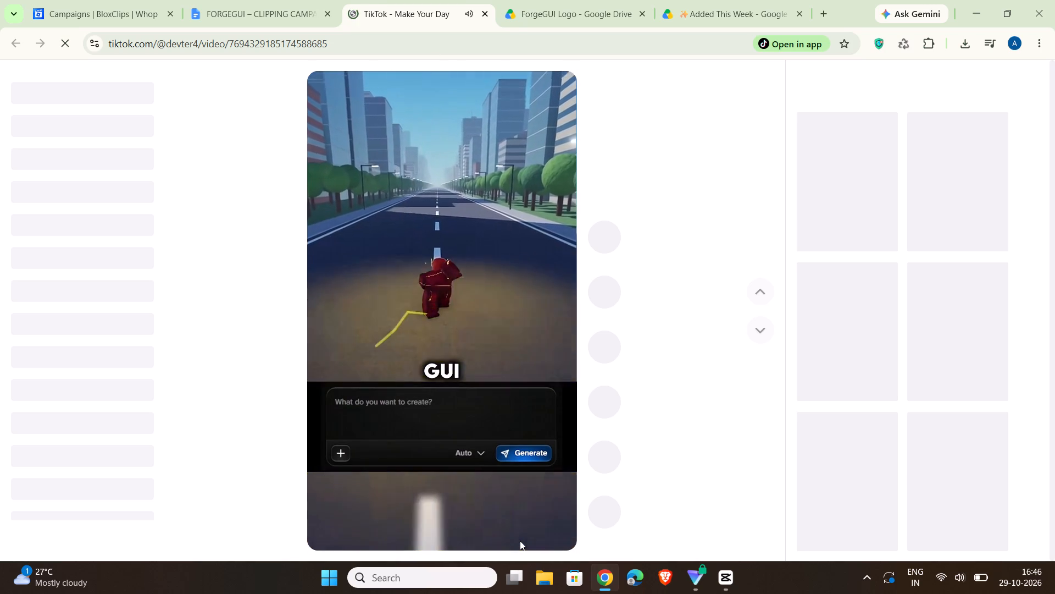
left_click(499, 434)
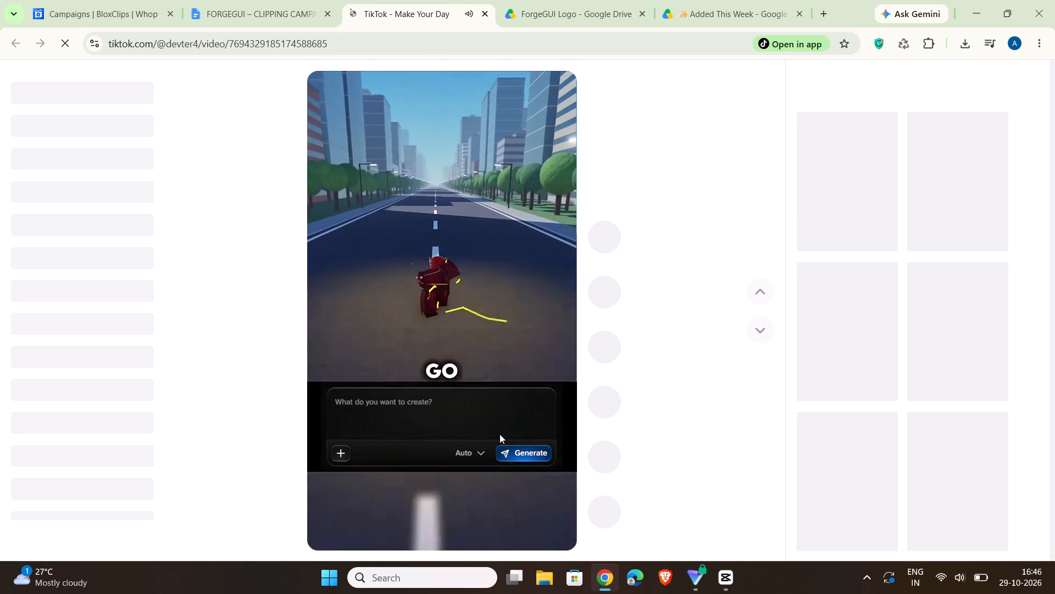
left_click(455, 322)
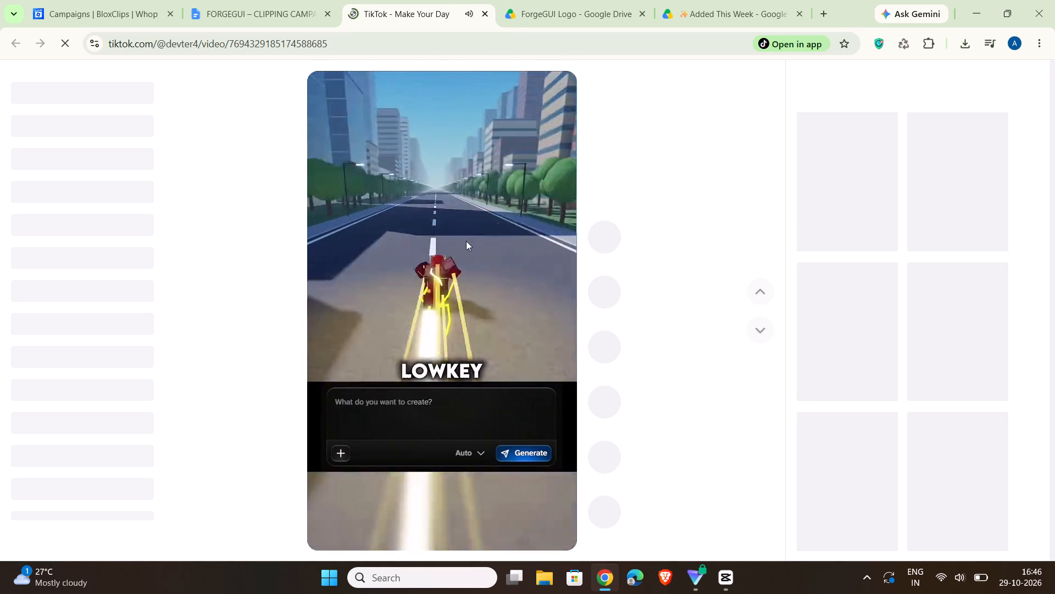
left_click(486, 12)
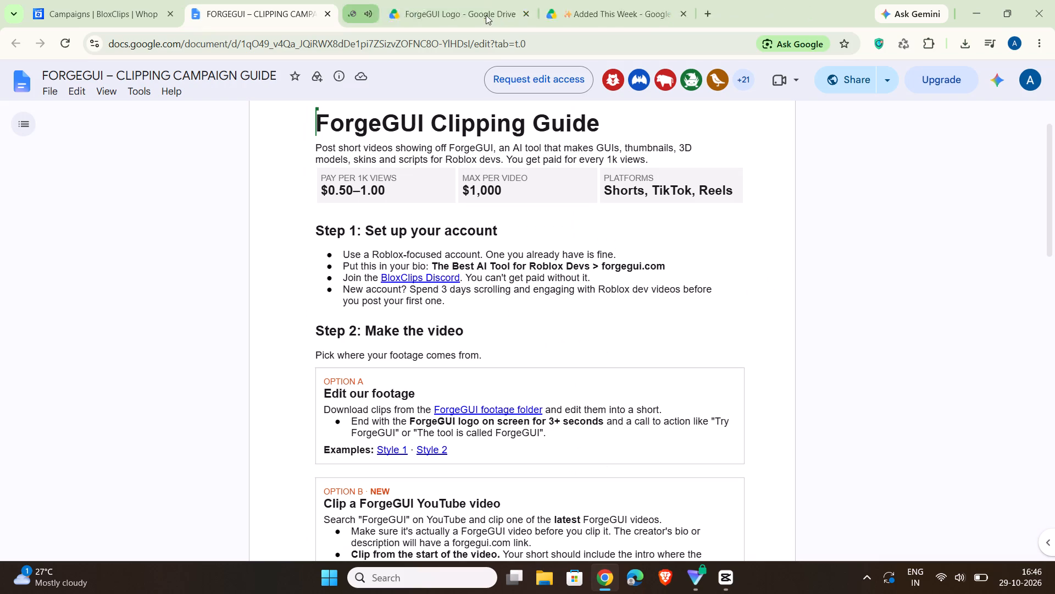
Switch to CapCut, add a default text at 00:00:11:10, and extend it to the end of the last Domino clip.
left_click(722, 590)
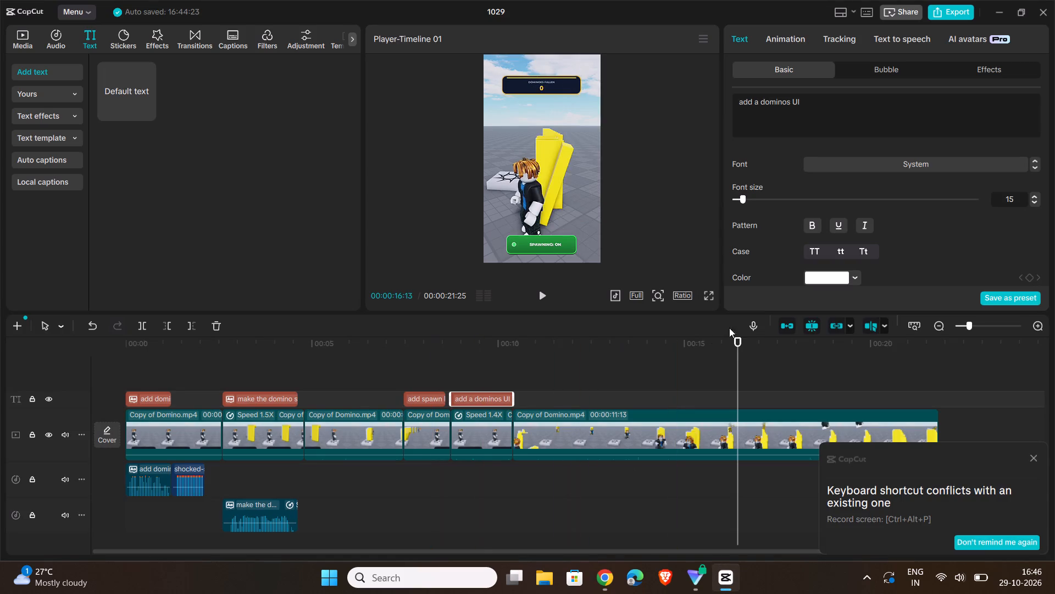
left_click_drag(737, 346, 512, 400)
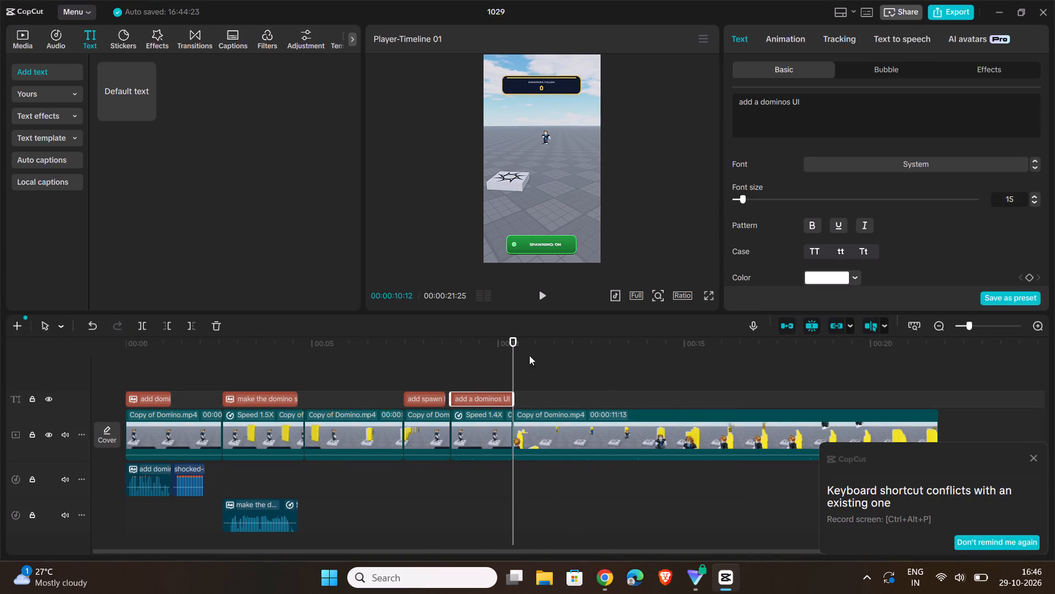
left_click(544, 300)
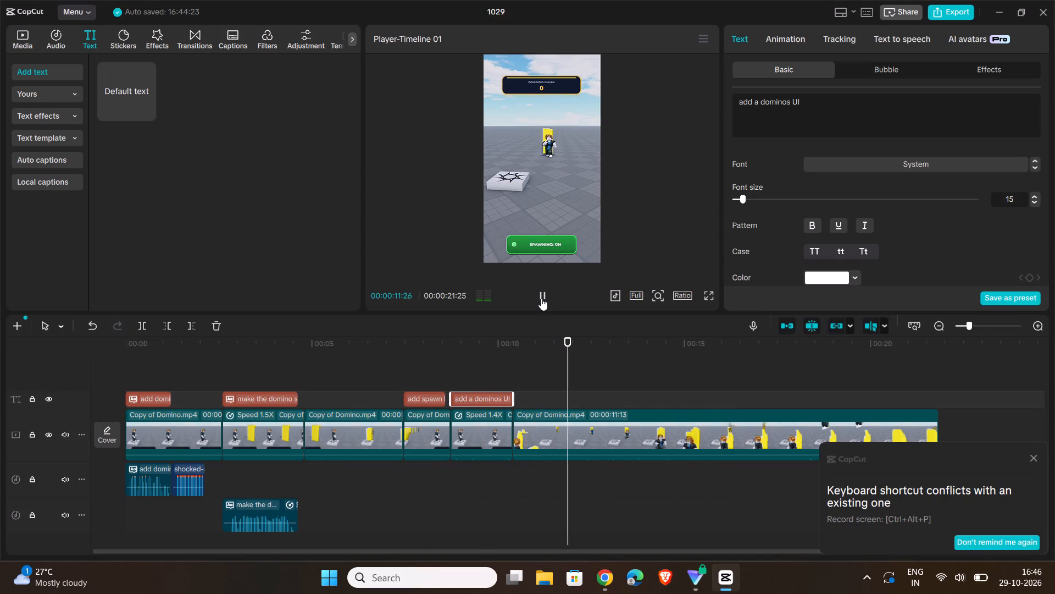
left_click(541, 298)
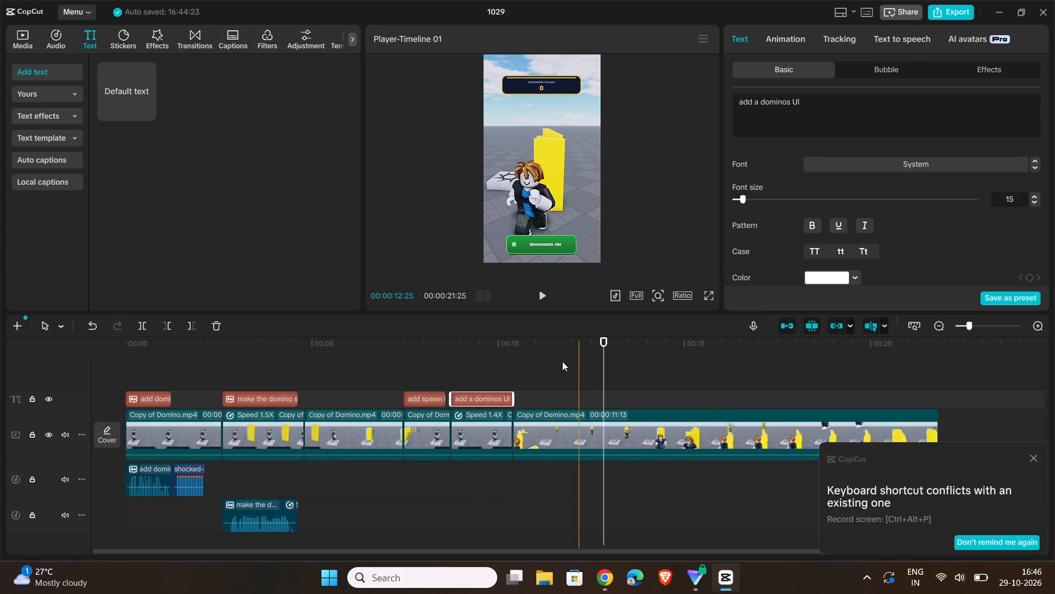
left_click_drag(601, 342, 571, 347)
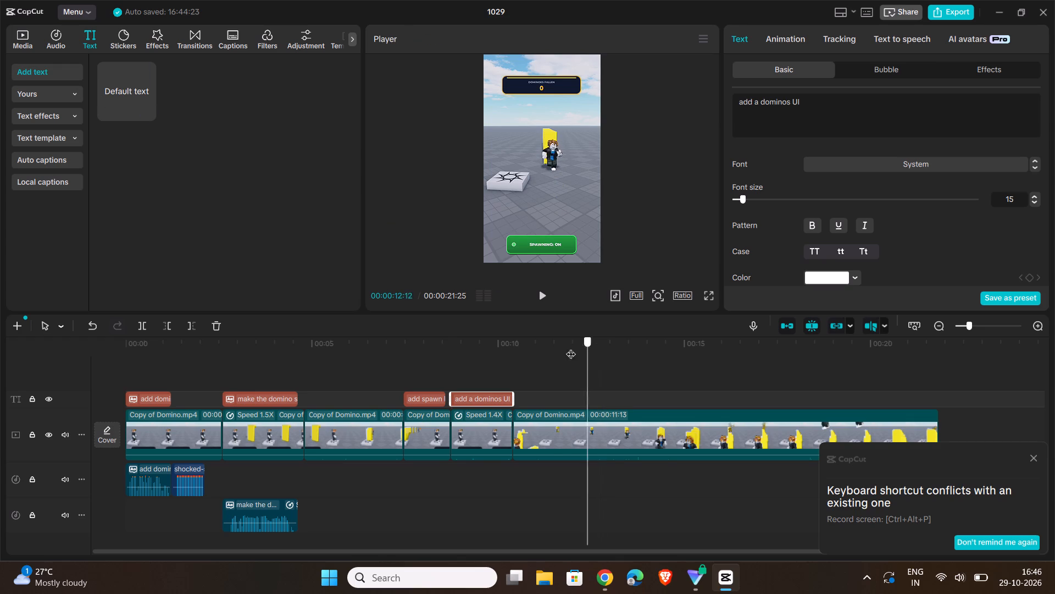
left_click_drag(571, 347, 547, 353)
left_click(147, 114)
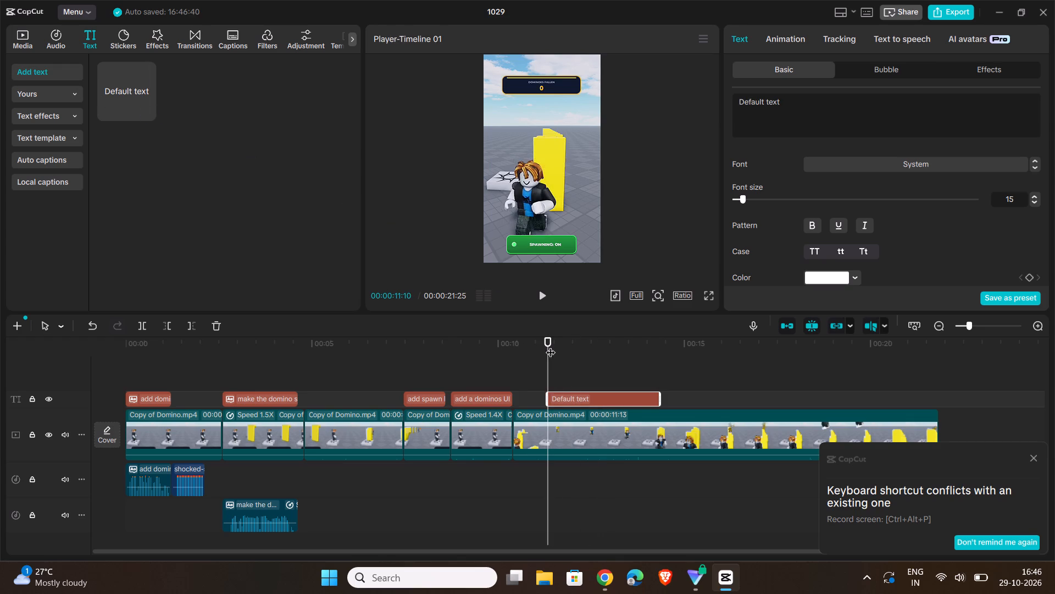
left_click_drag(657, 399, 913, 413)
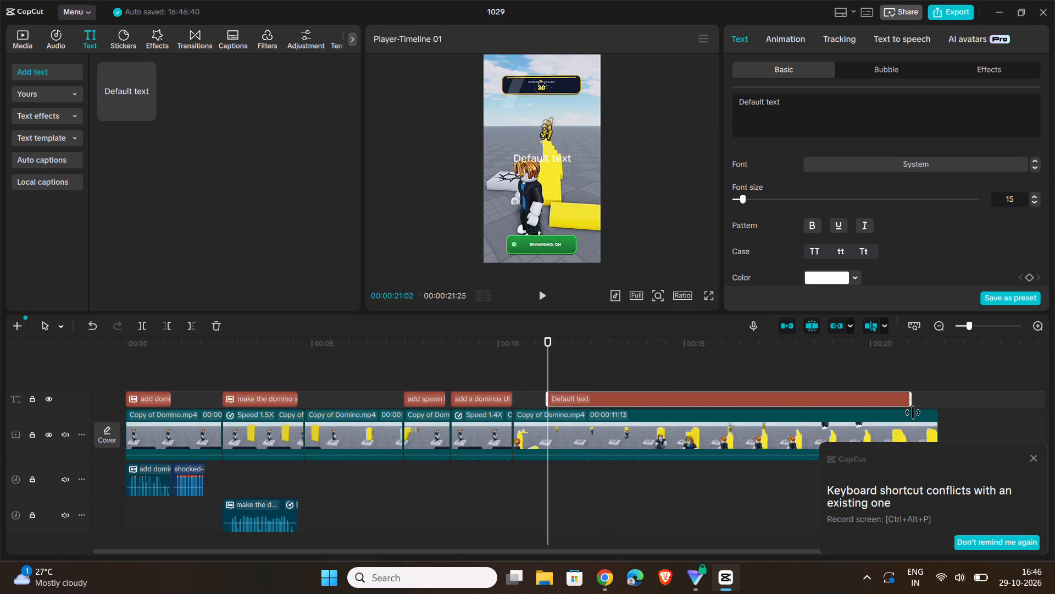
left_click_drag(913, 413, 934, 418)
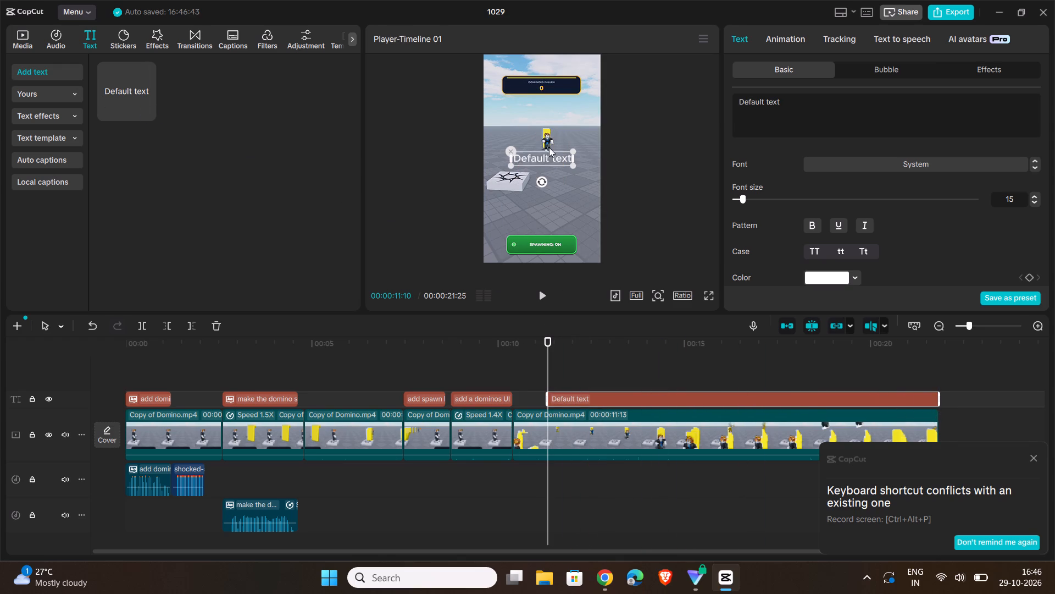
Replace the new text's placeholder wording with "It looks so cool ,".
double_click(541, 157)
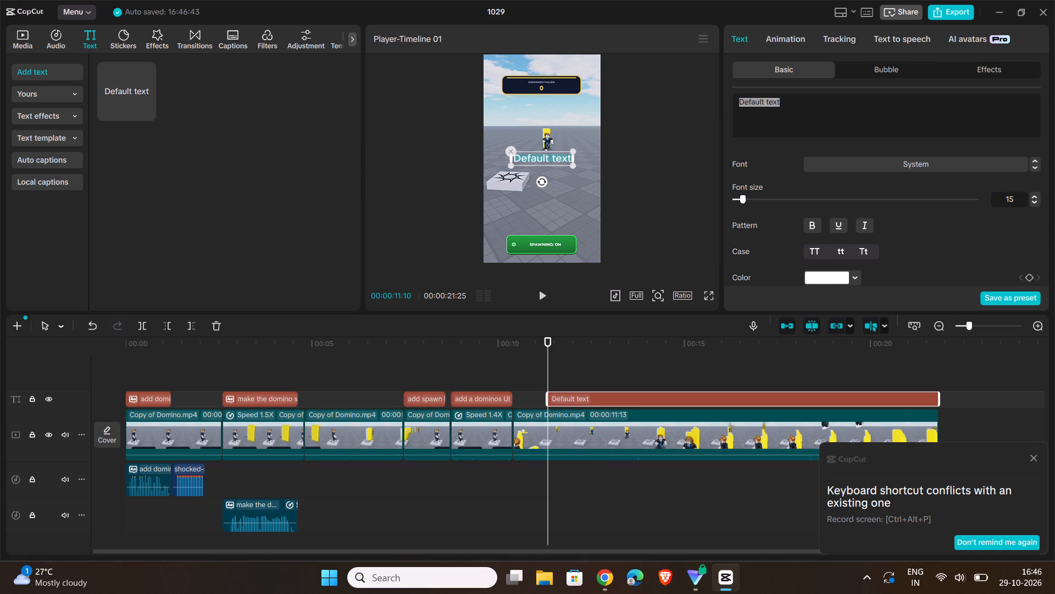
key("shift+i")
type("t")
key("space")
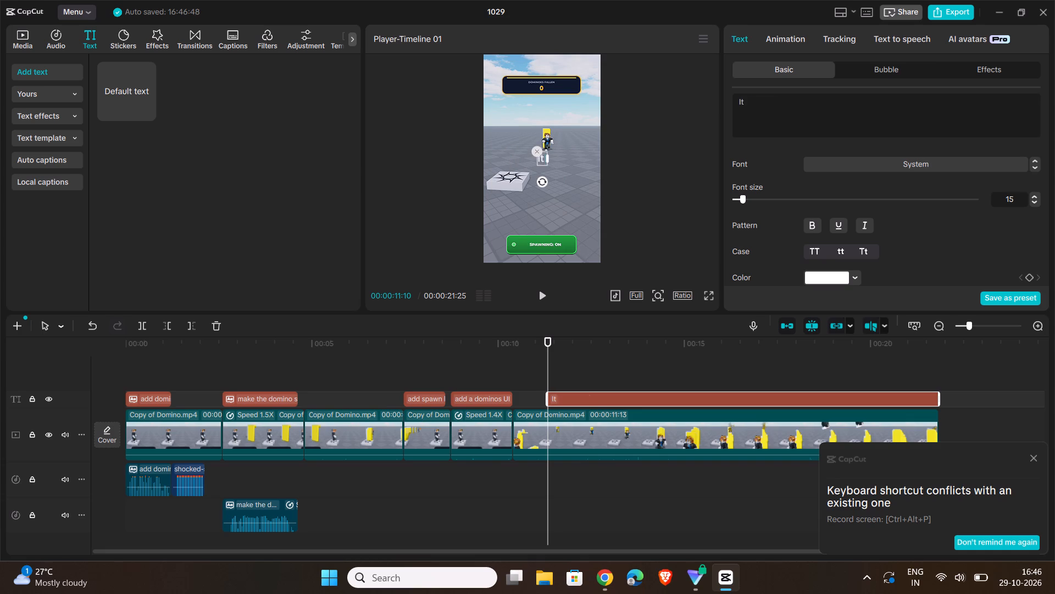
type("looks so cool")
key("space")
type(",")
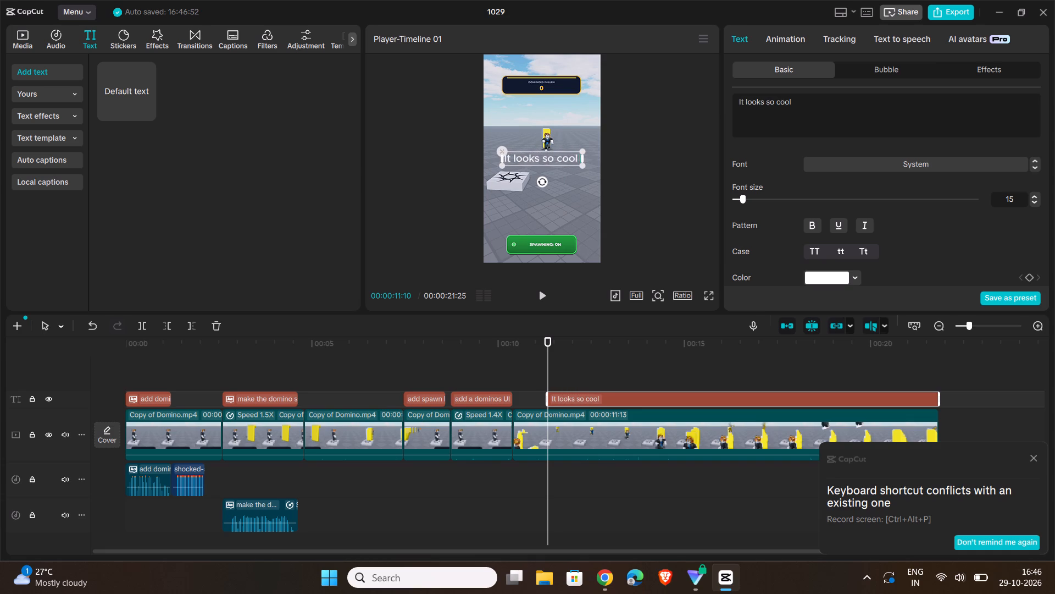
key("space")
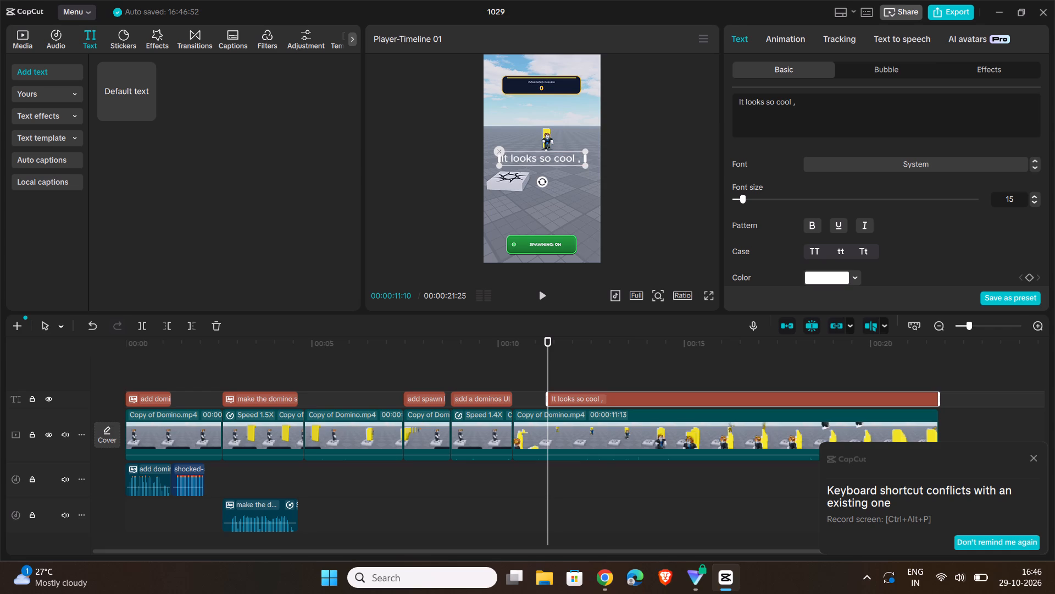
Switch to Chrome and rewatch the Style 1 example video, examining how its captions promote the ForgeGUI tool.
key("alt+Tab")
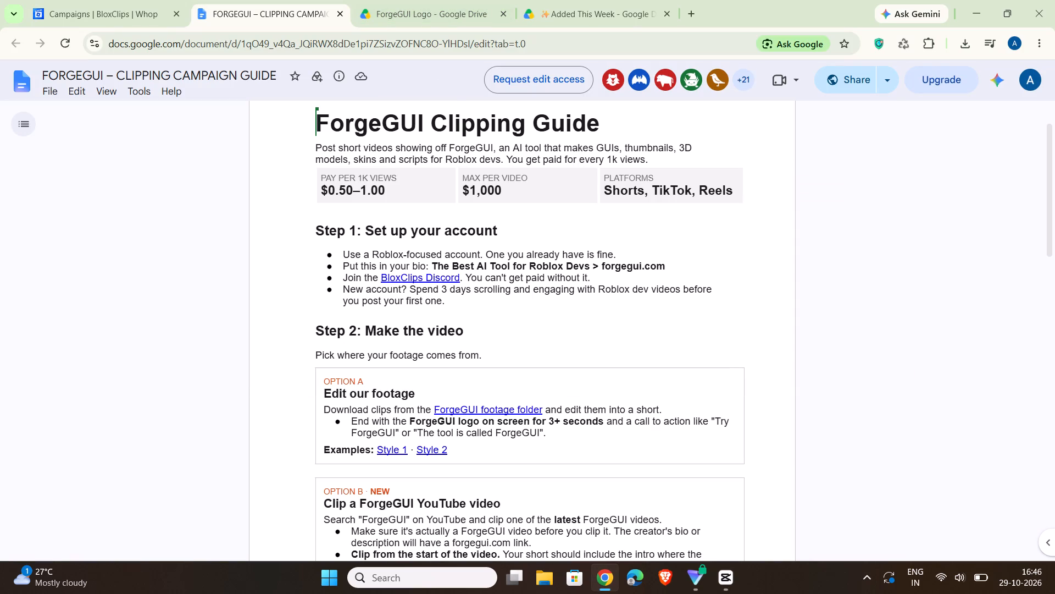
left_click(391, 452)
left_click(453, 469)
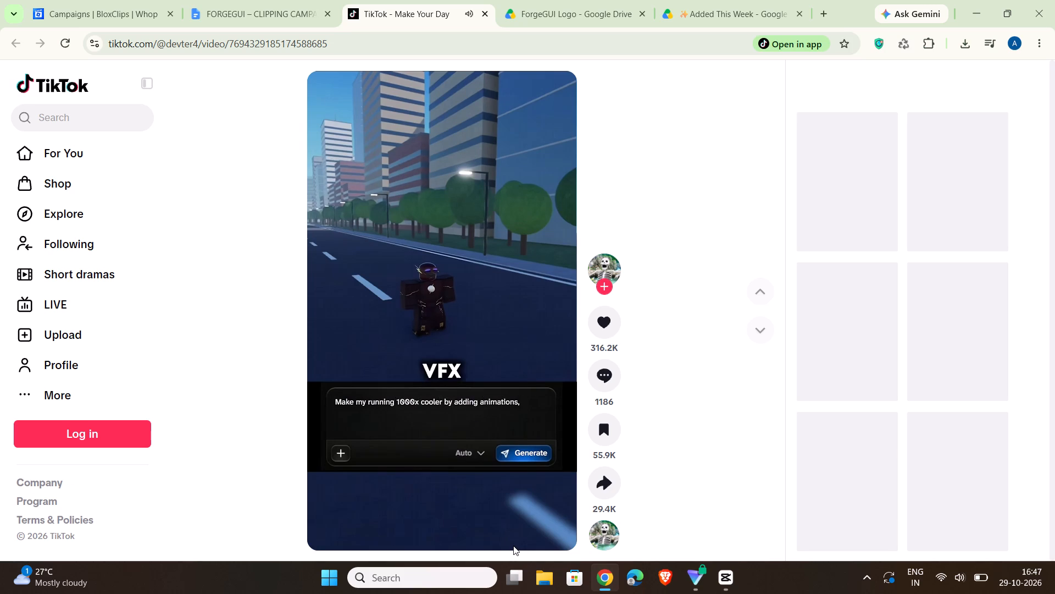
left_click_drag(524, 547, 529, 548)
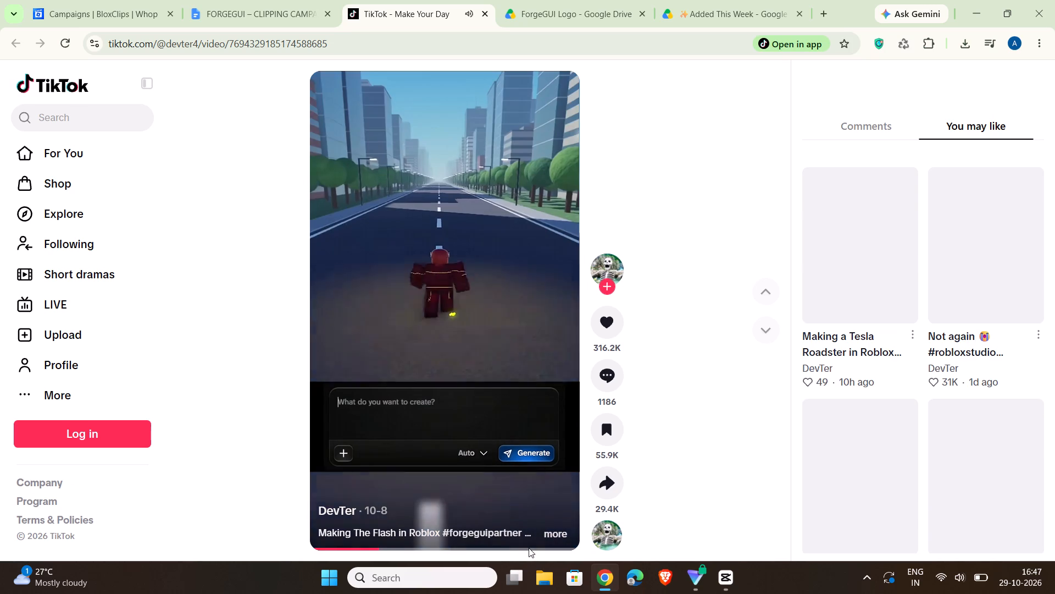
left_click_drag(529, 548, 529, 548)
left_click_drag(508, 550, 517, 551)
left_click(513, 551)
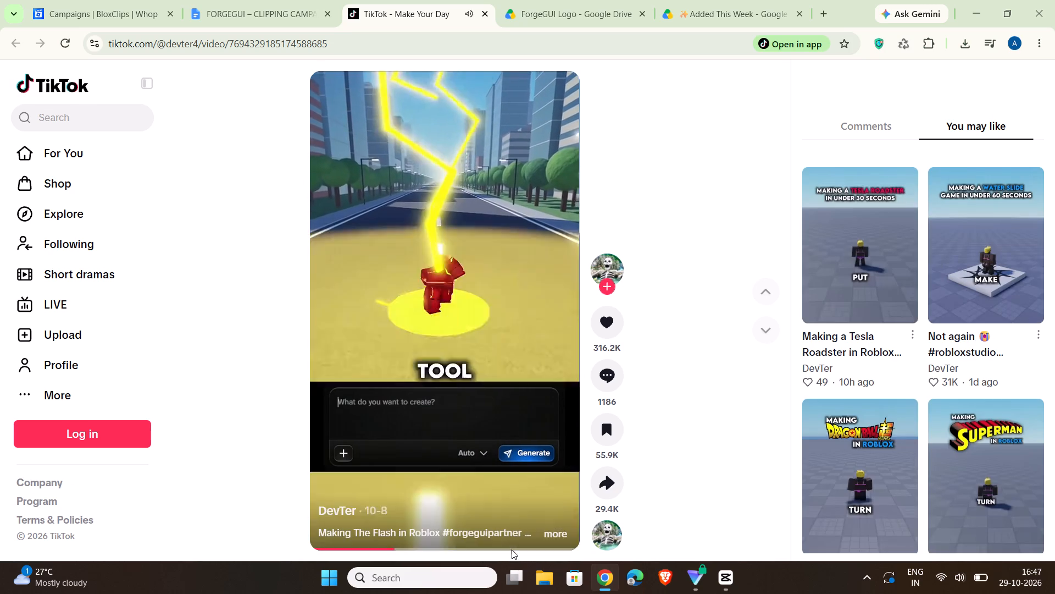
left_click(451, 227)
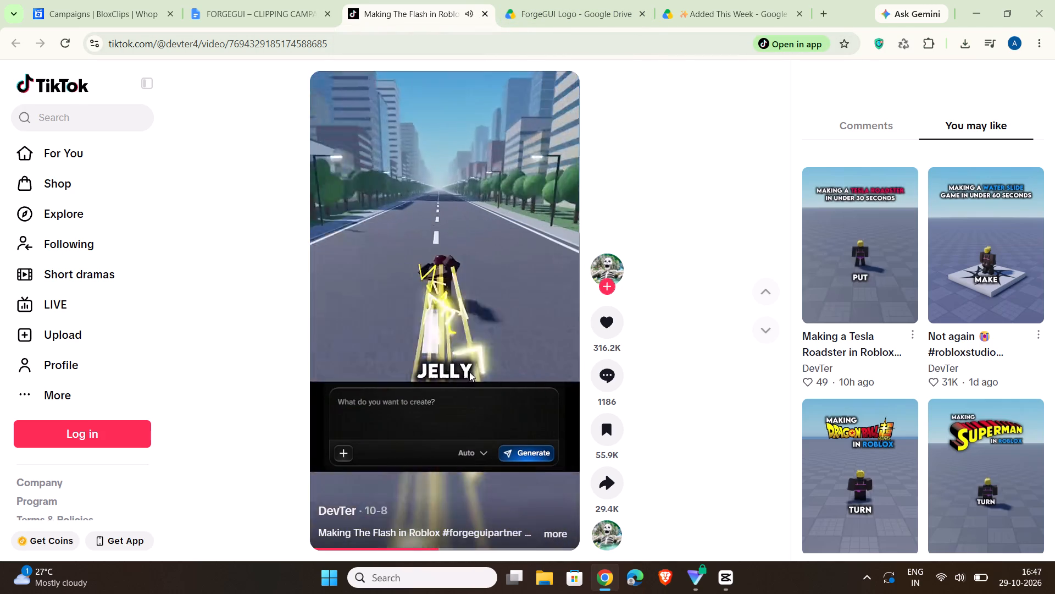
Skip through the rest of the Style 1 example video, examining its closing captions, and close its page.
left_click(469, 372)
left_click(445, 332)
double_click(464, 334)
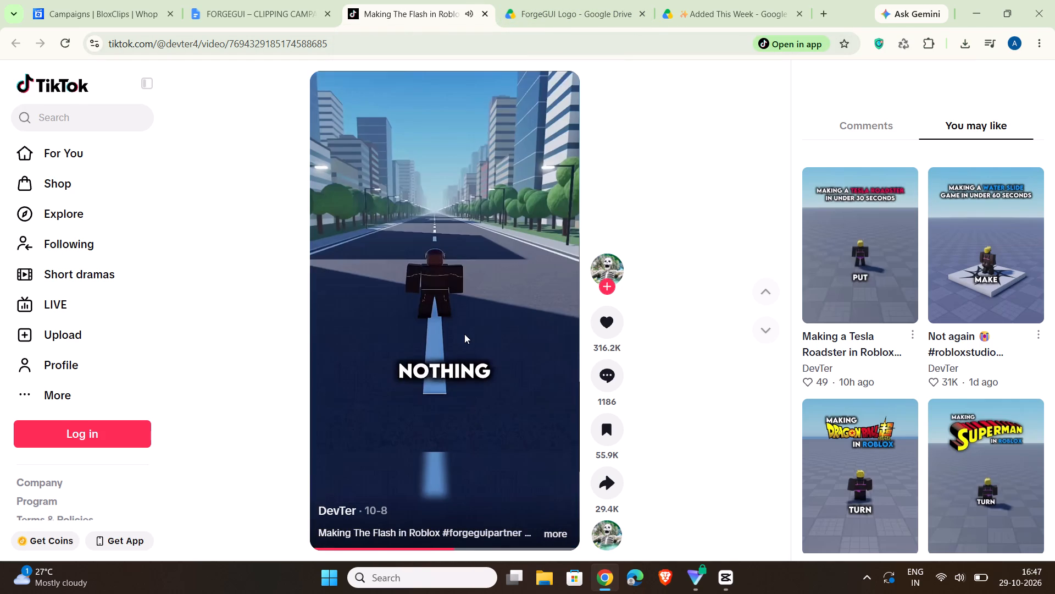
triple_click(464, 334)
triple_click(464, 334)
double_click(464, 334)
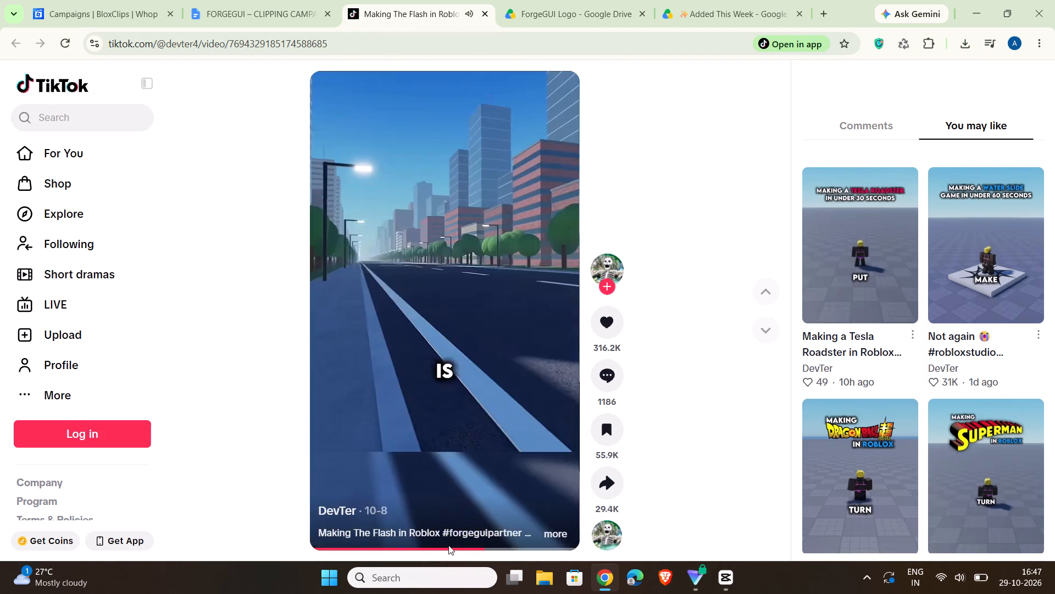
left_click(446, 546)
left_click(483, 15)
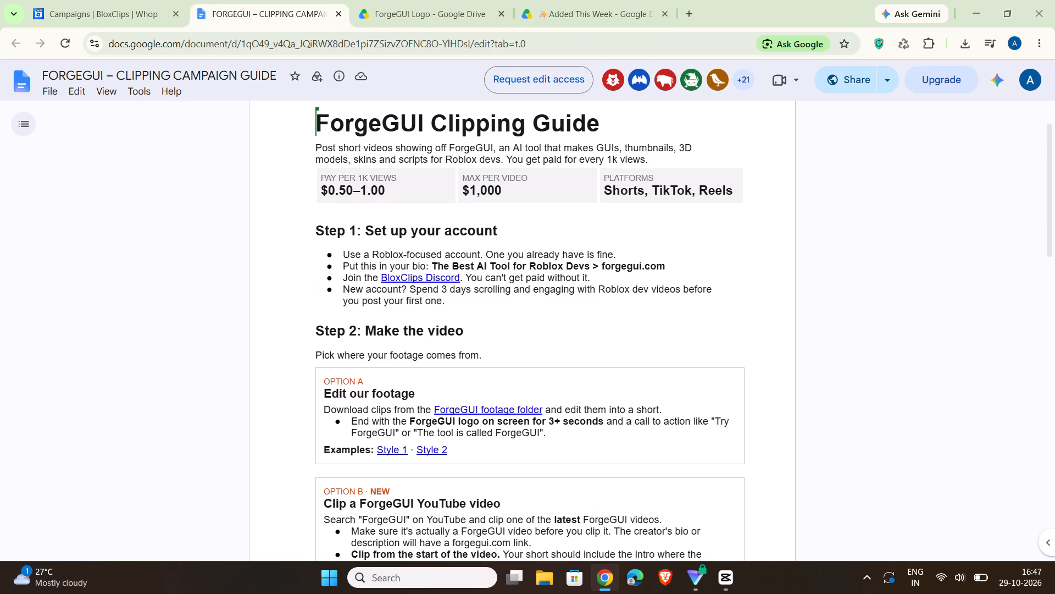
Switch to CapCut and open the "It looks so cool ," text for editing at its end.
left_click(729, 593)
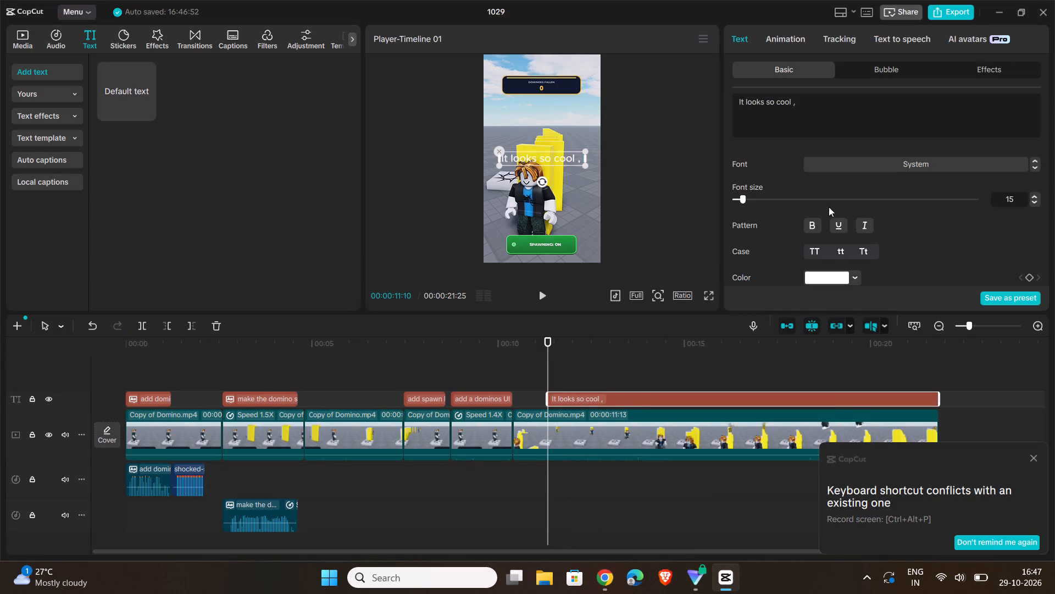
left_click(806, 105)
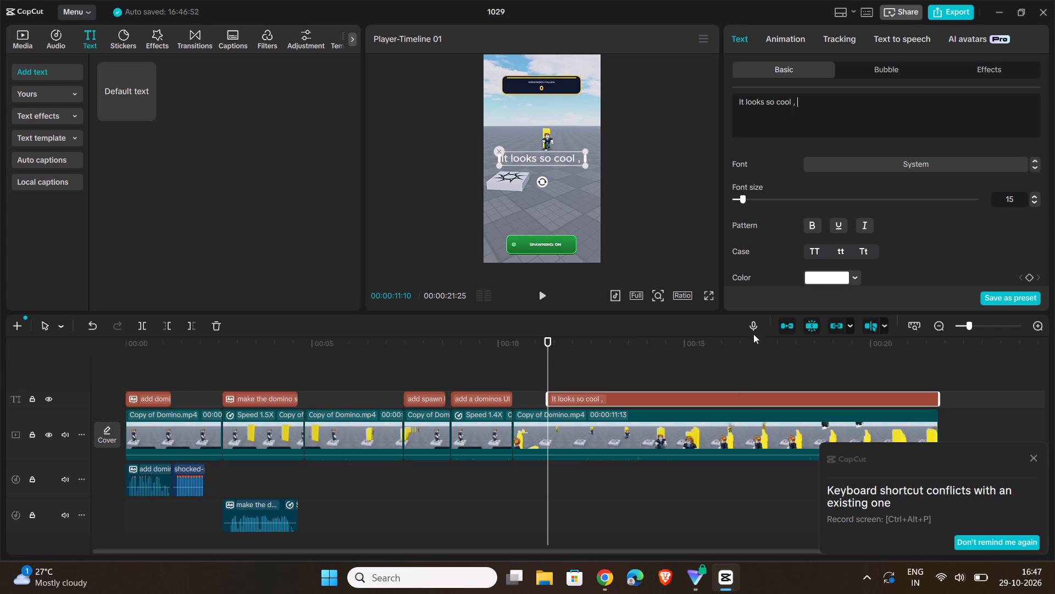
Look through the Downloads folder in File Explorer, sampling saved clips for a reference on wording the tool promotion.
left_click(608, 586)
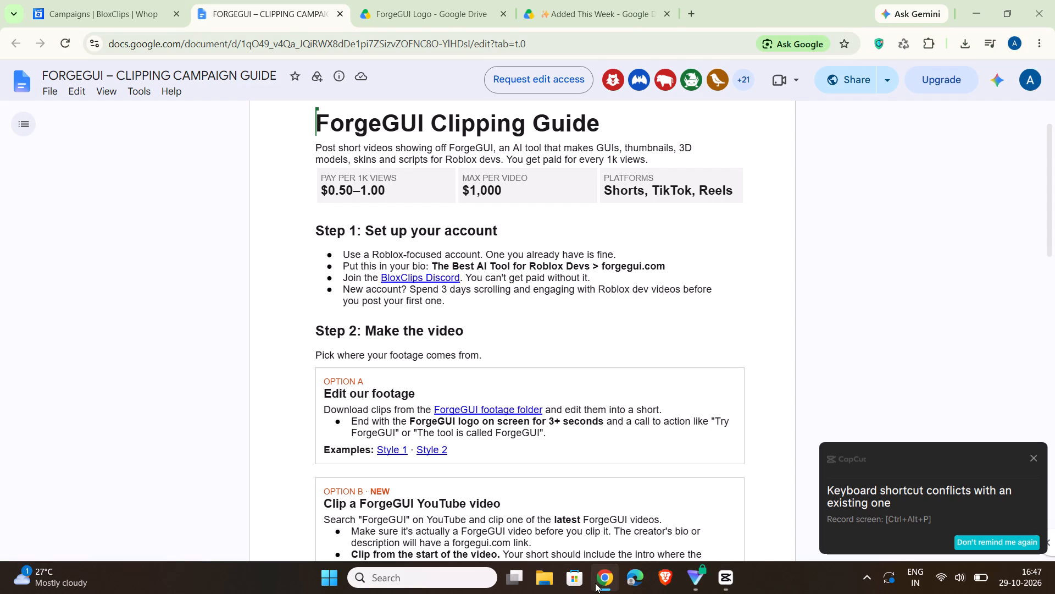
left_click(541, 581)
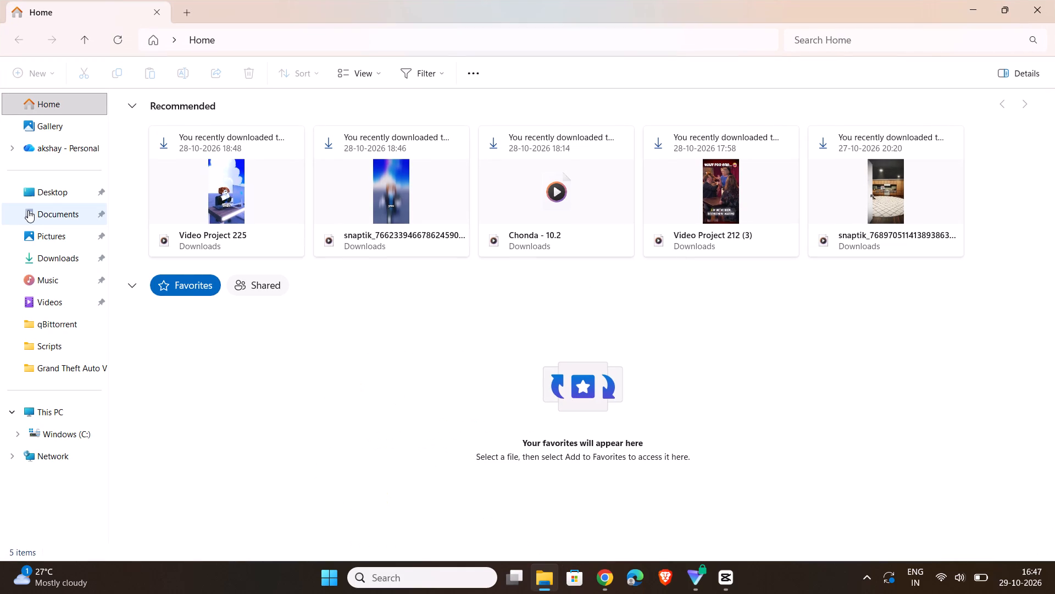
left_click(61, 256)
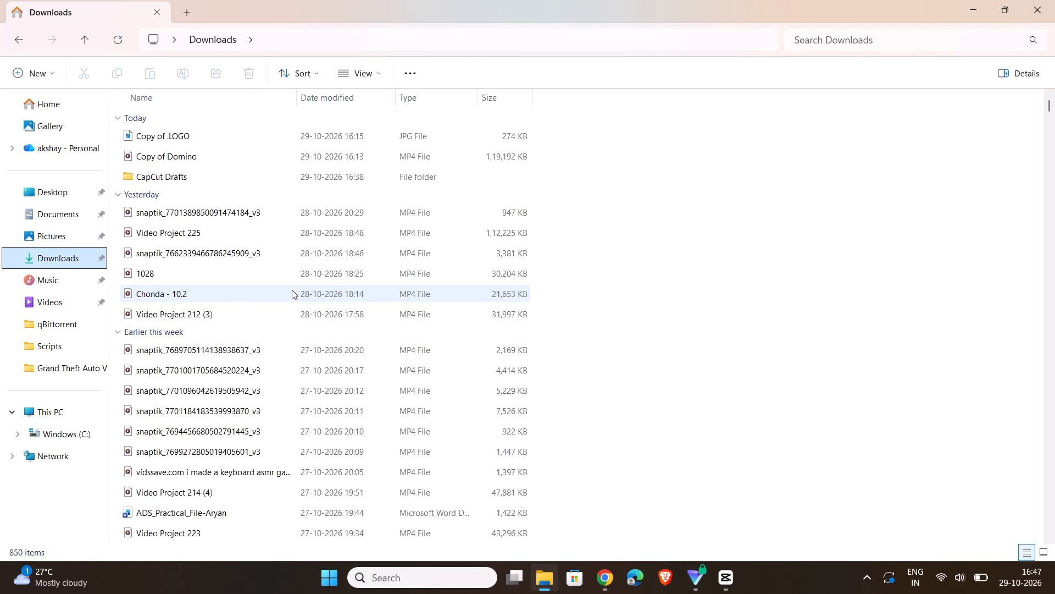
scroll(292, 290, "down", 4)
double_click(225, 193)
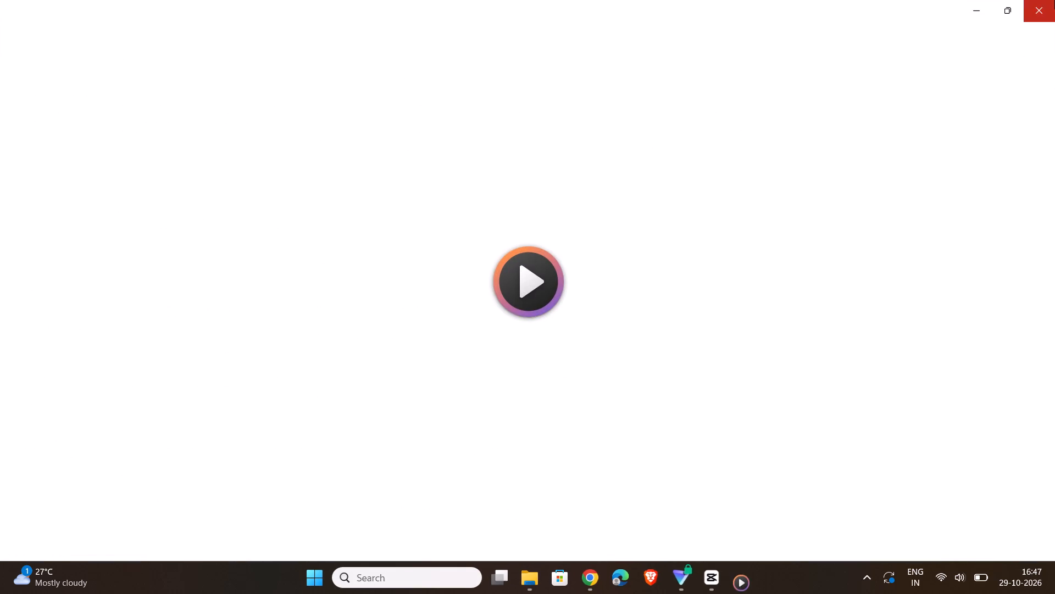
left_click(1054, 0)
scroll(190, 397, "down", 10)
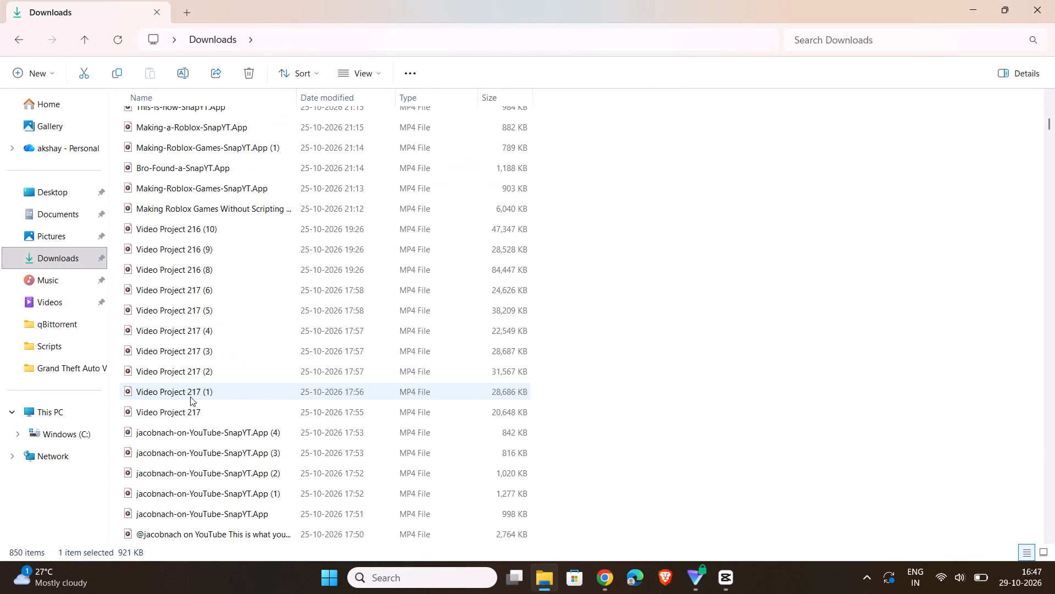
double_click(237, 433)
left_click(1054, 0)
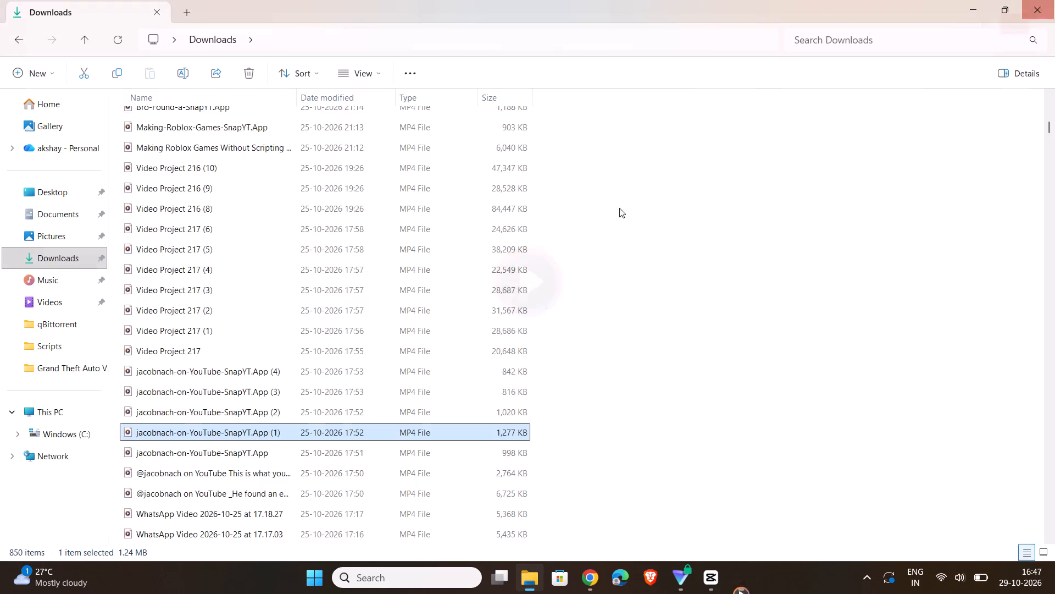
scroll(269, 400, "up", 12)
double_click(239, 299)
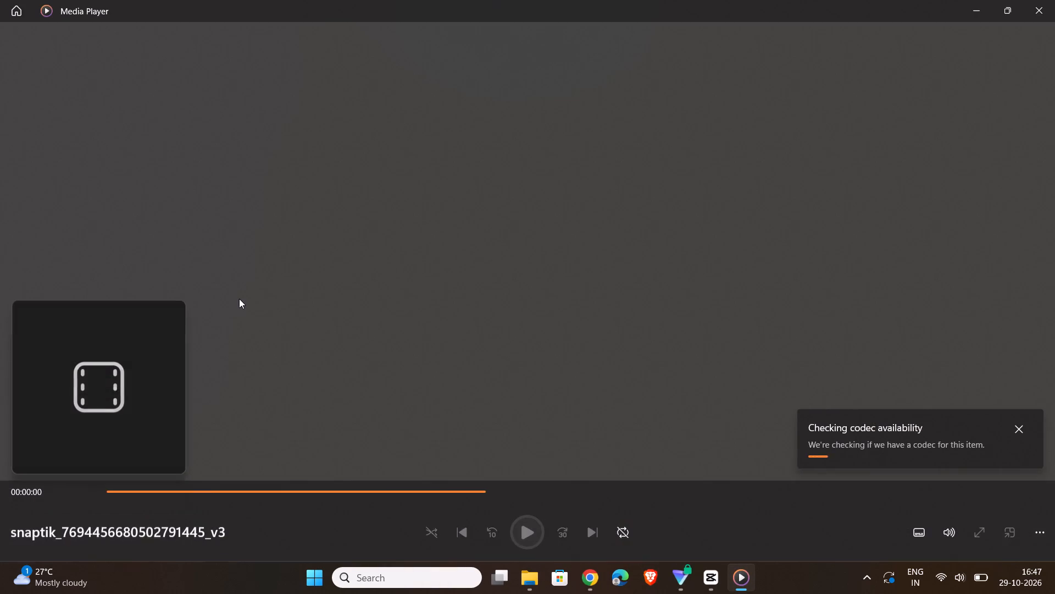
left_click(1054, 0)
scroll(329, 267, "up", 7)
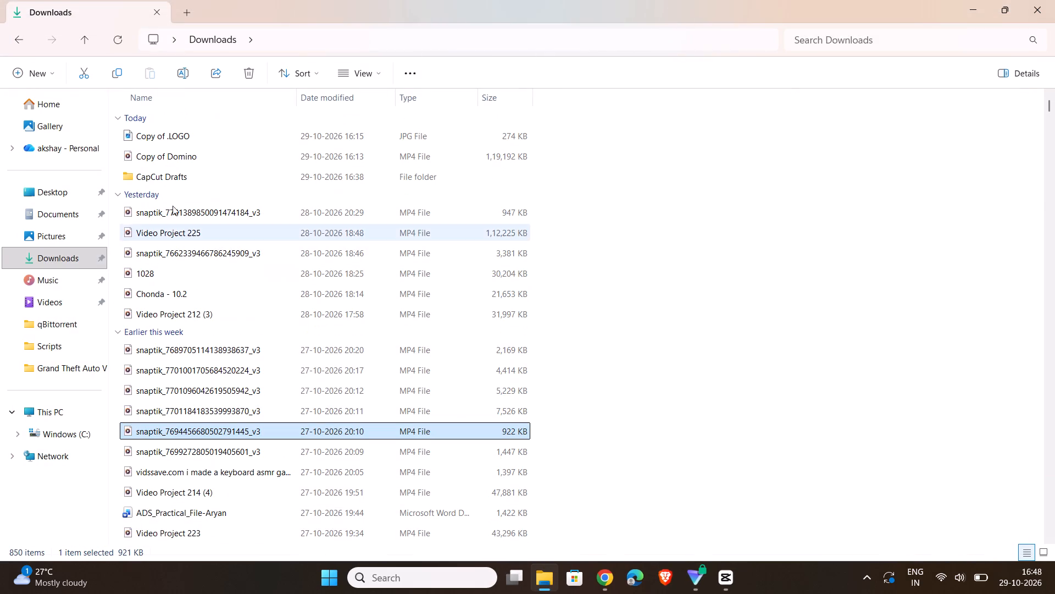
double_click(252, 375)
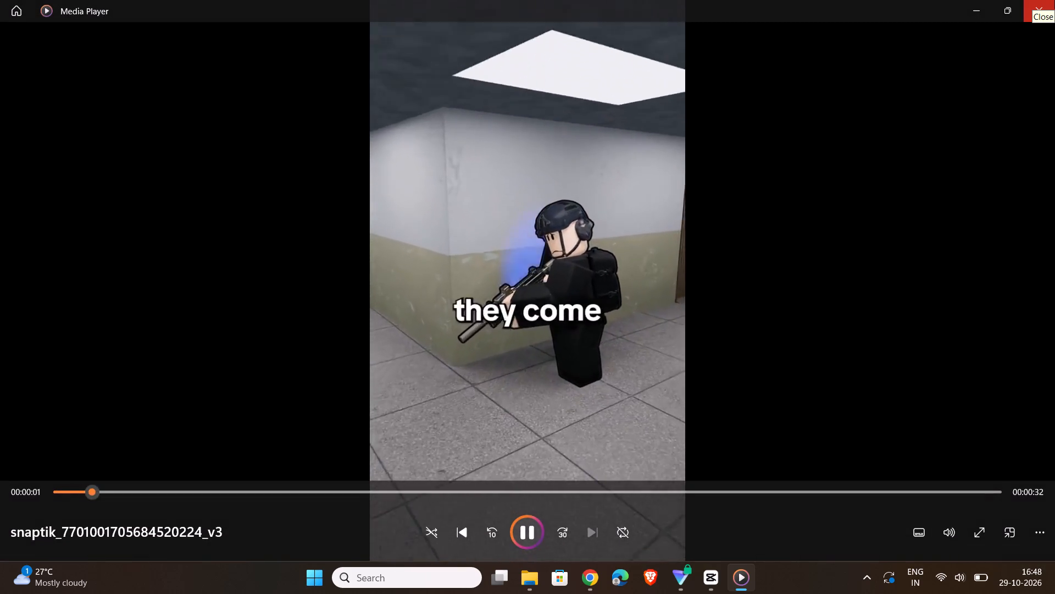
left_click(1054, 0)
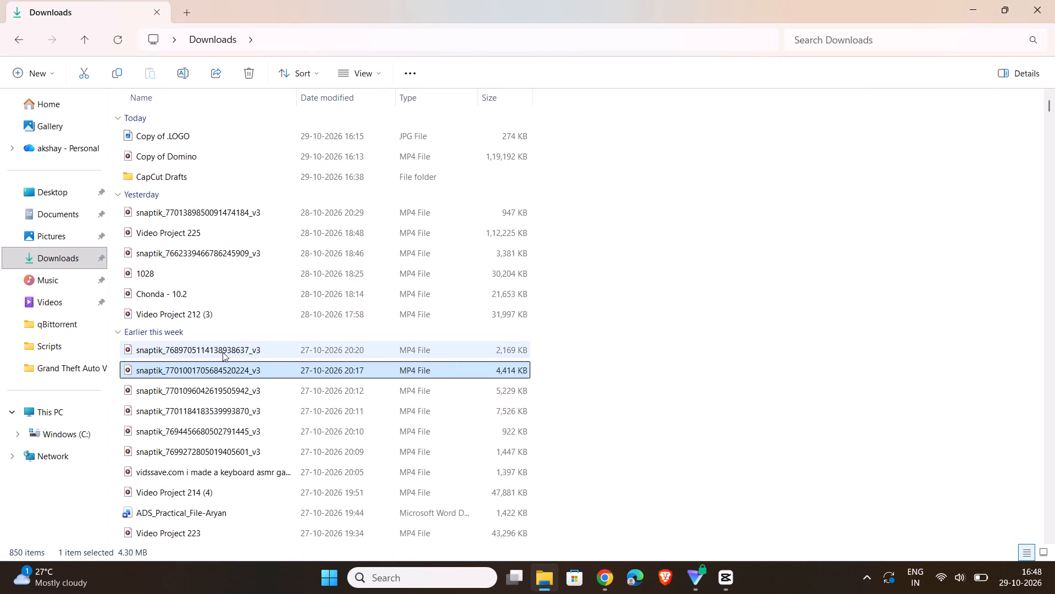
left_click(219, 223)
double_click(230, 208)
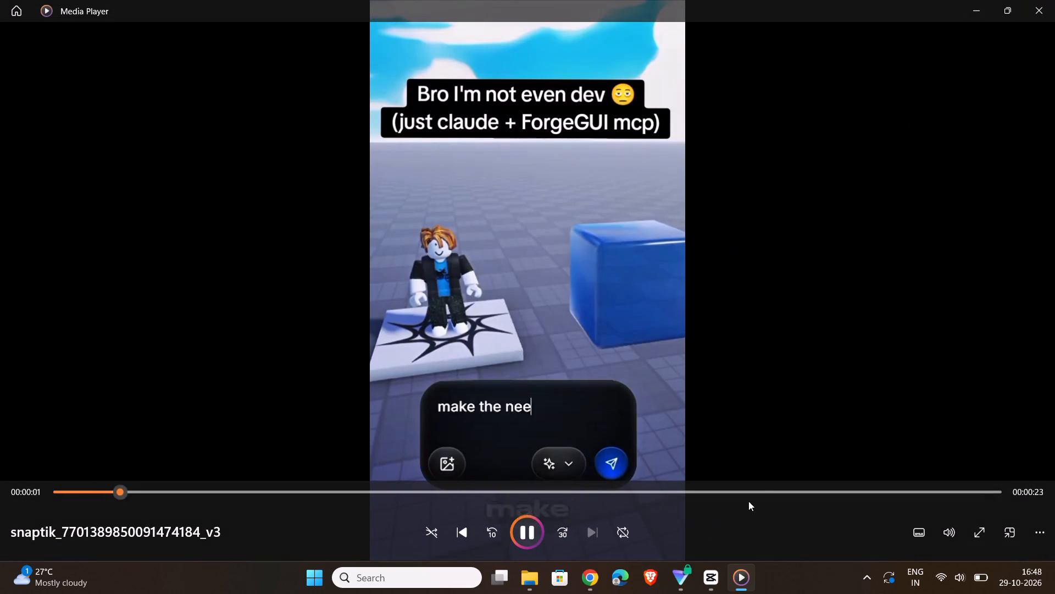
left_click(764, 490)
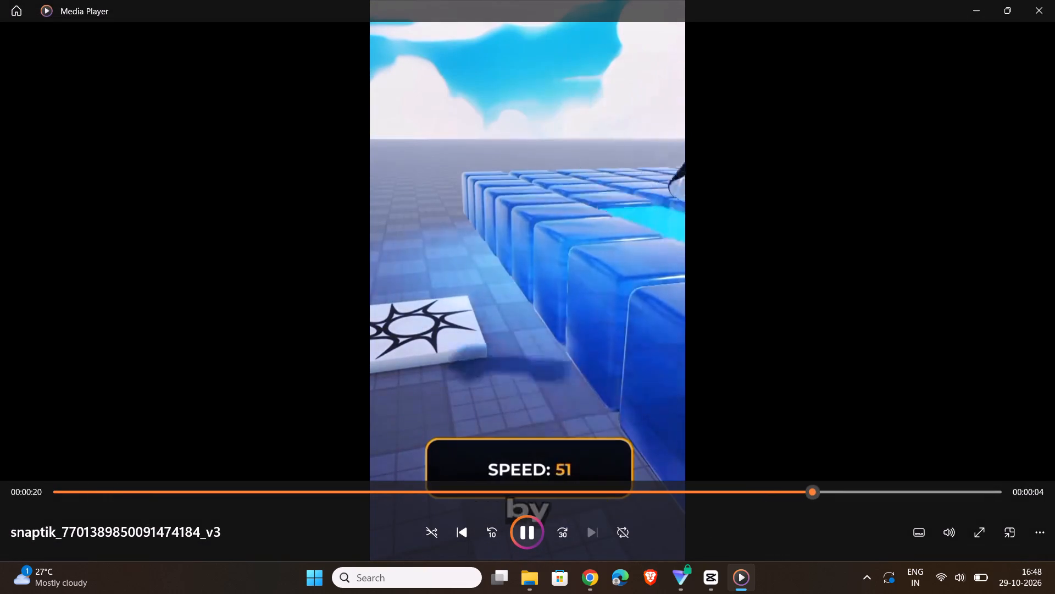
left_click(1054, 0)
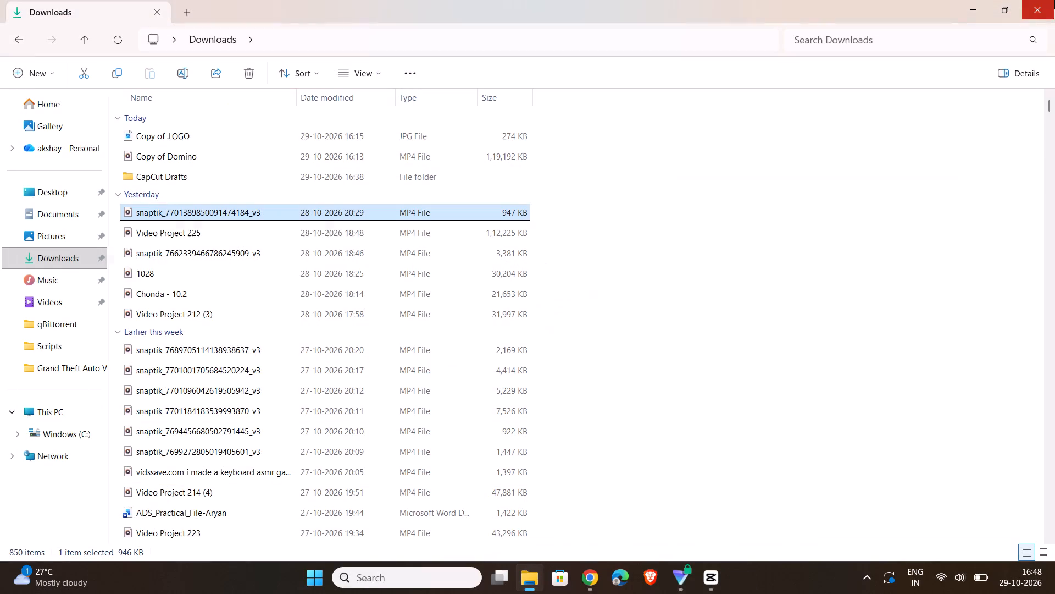
left_click(1054, 0)
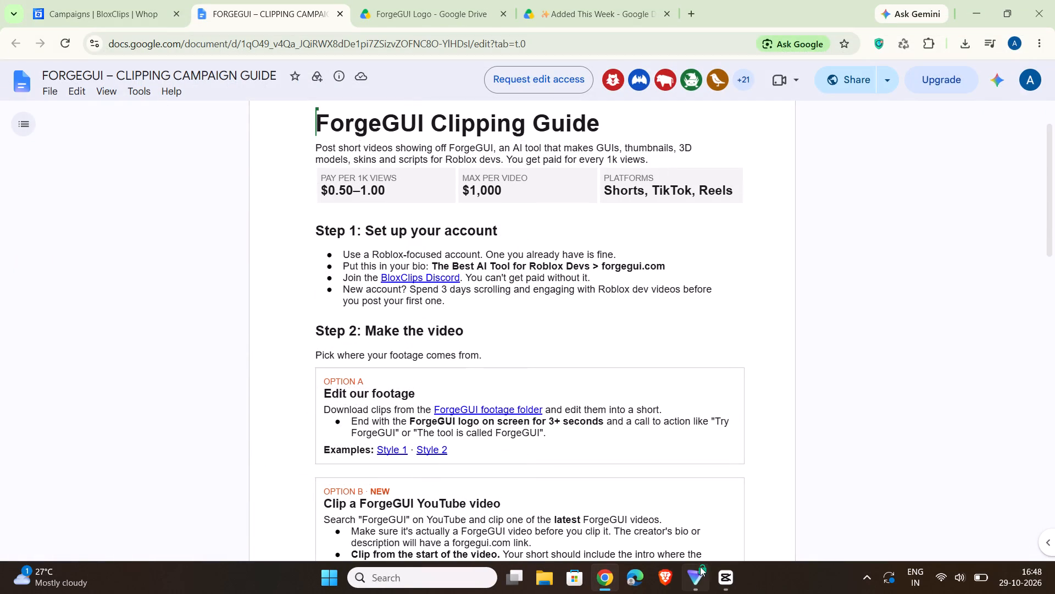
In CapCut, extend the text so it reads "It looks so cool , by the way this tool is called forge GUI".
left_click(719, 580)
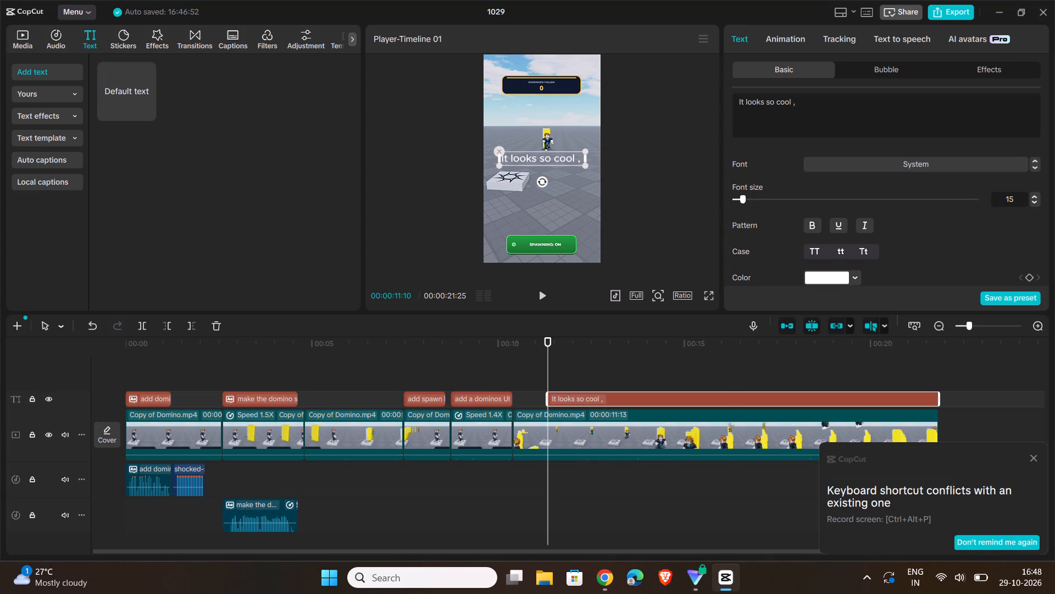
type("by the")
key("space")
key("BackSpace")
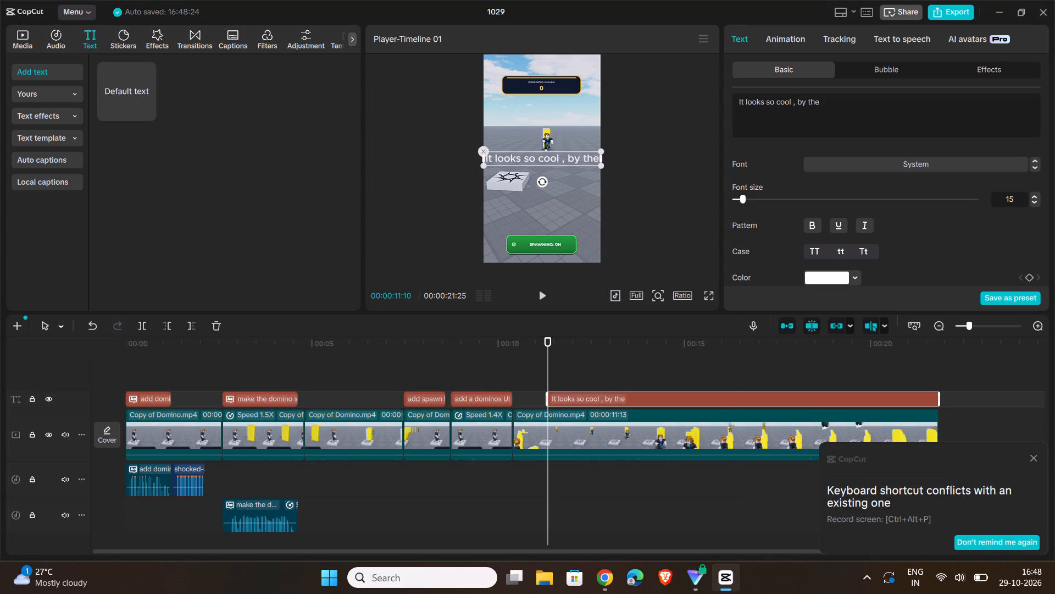
key("space")
type("way this tool is called forge")
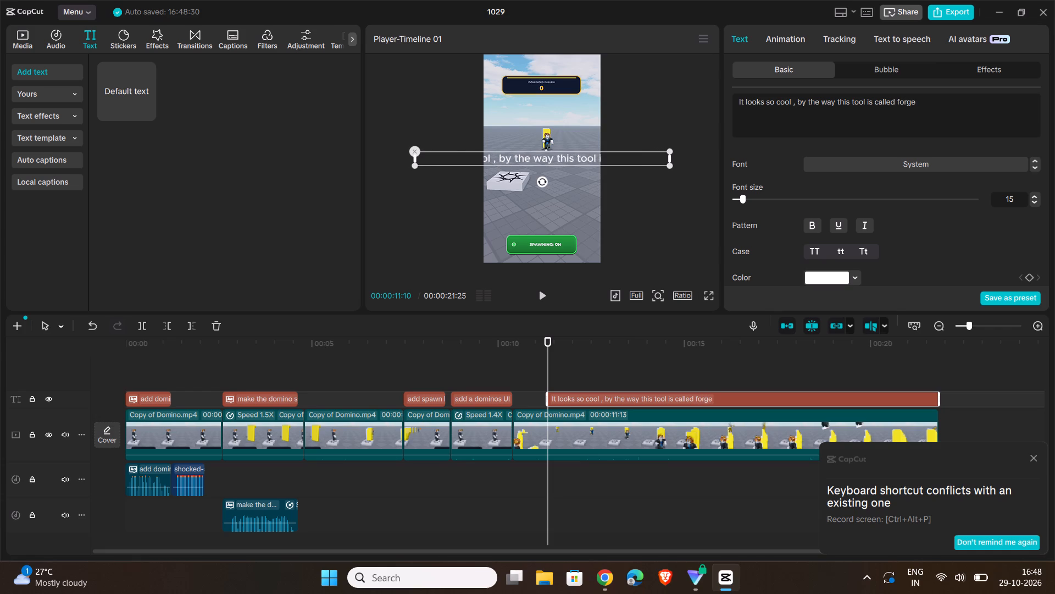
key("space")
type("gui")
key("BackSpace")
key("BackSpace")
key("BackSpace")
key("BackSpace")
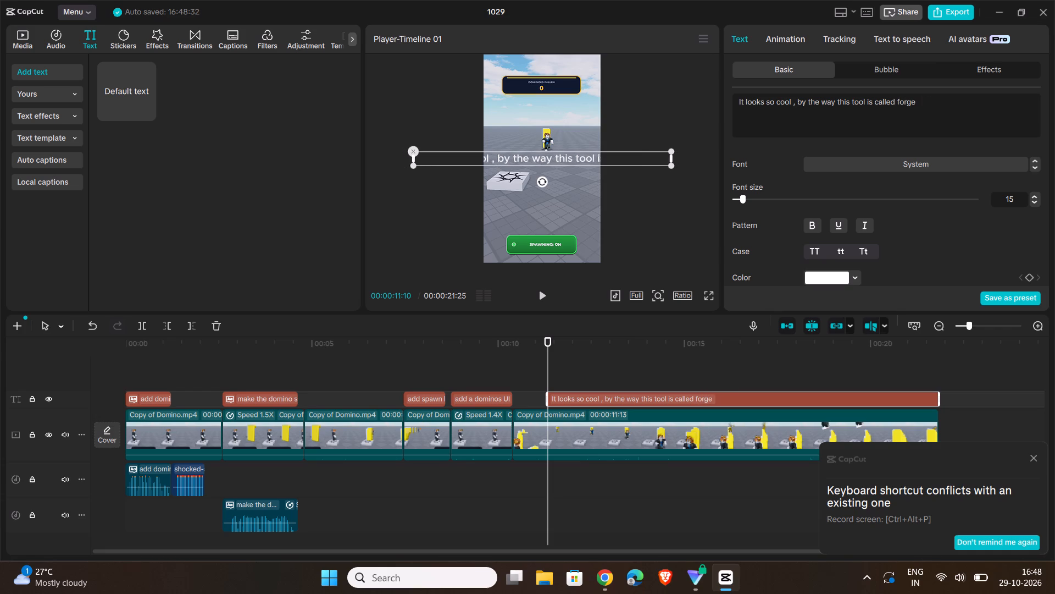
key("space")
type("GUI")
key("space")
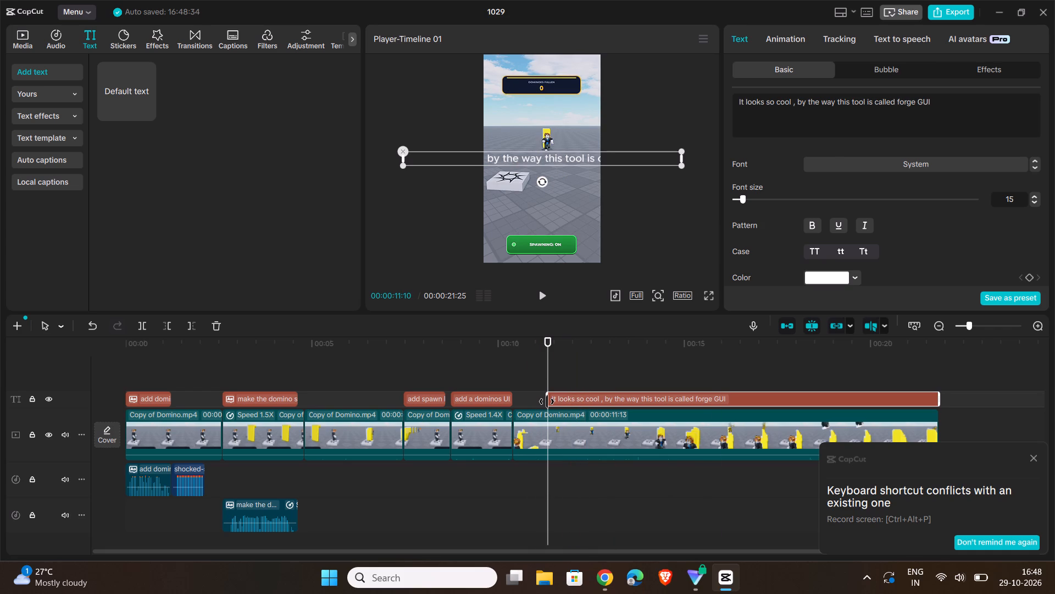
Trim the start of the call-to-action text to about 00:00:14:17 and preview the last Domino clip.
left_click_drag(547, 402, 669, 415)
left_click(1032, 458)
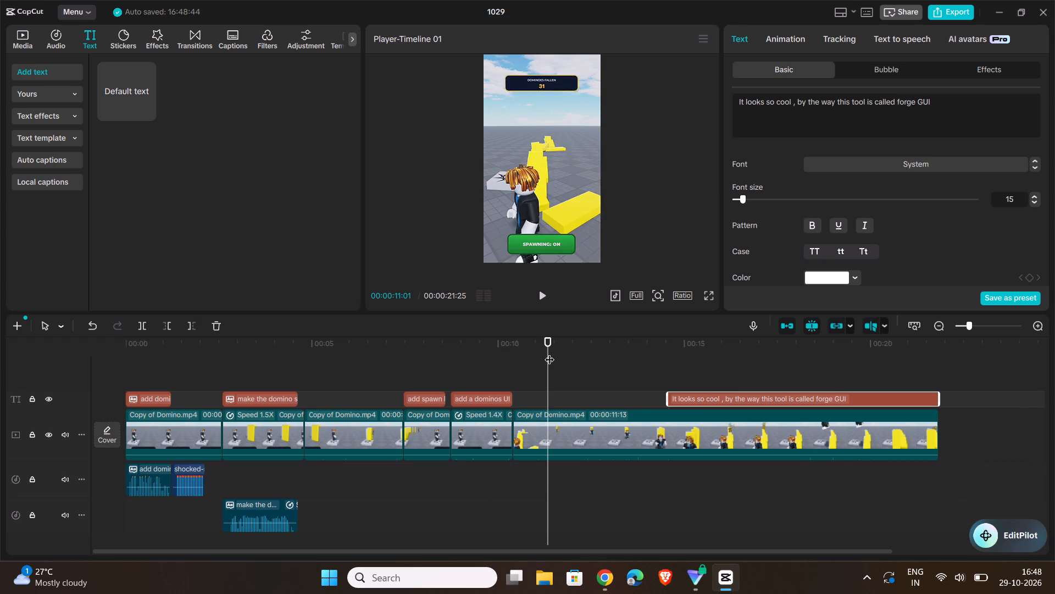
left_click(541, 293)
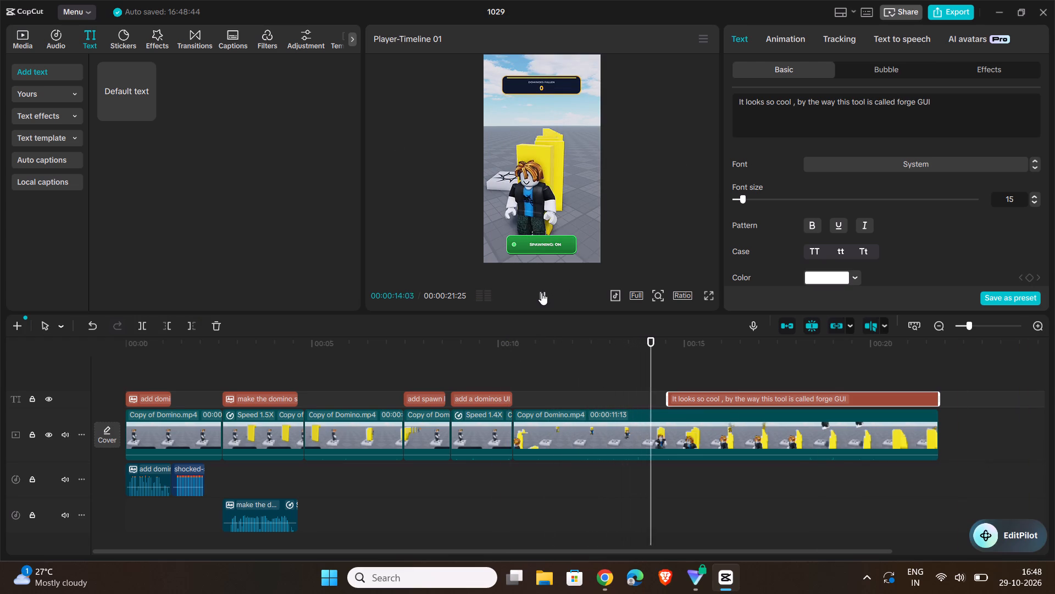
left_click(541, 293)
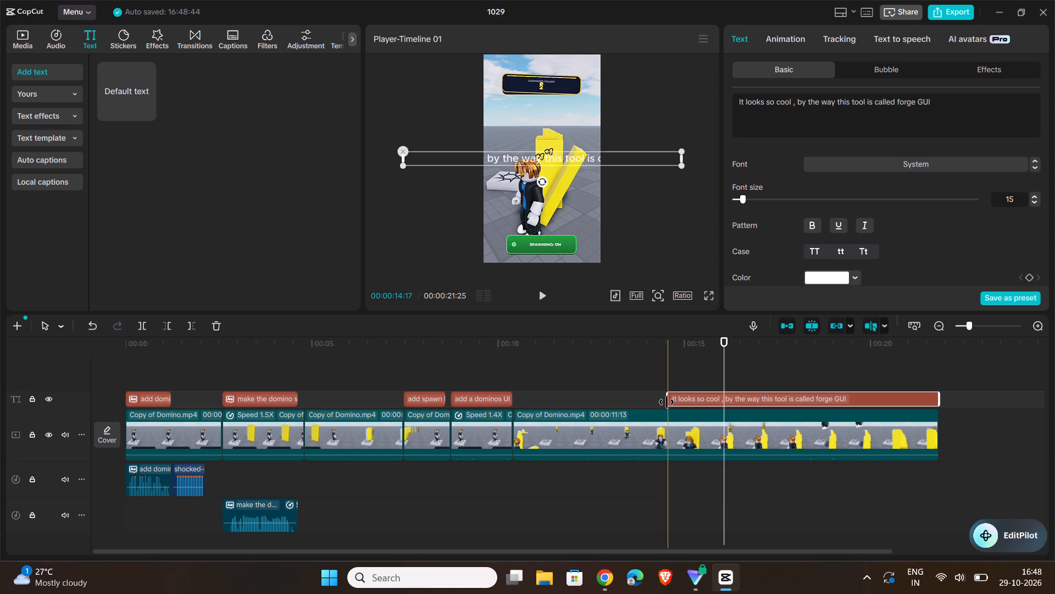
Extend the call-to-action text back to just after the start of the last Domino clip and preview it.
left_click_drag(667, 402, 518, 415)
left_click_drag(724, 342, 514, 369)
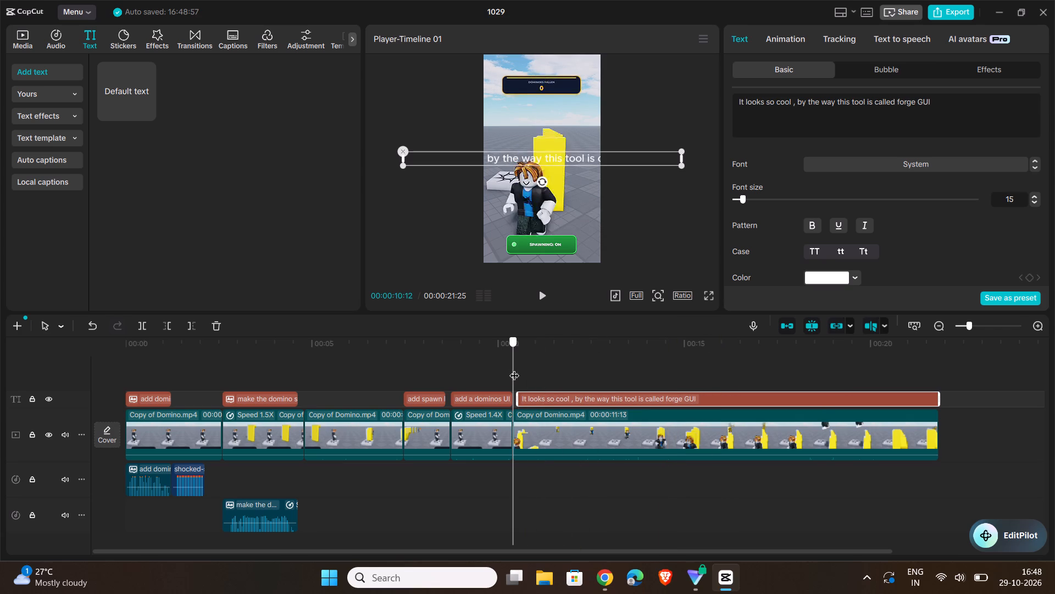
left_click_drag(514, 369, 509, 369)
left_click(543, 296)
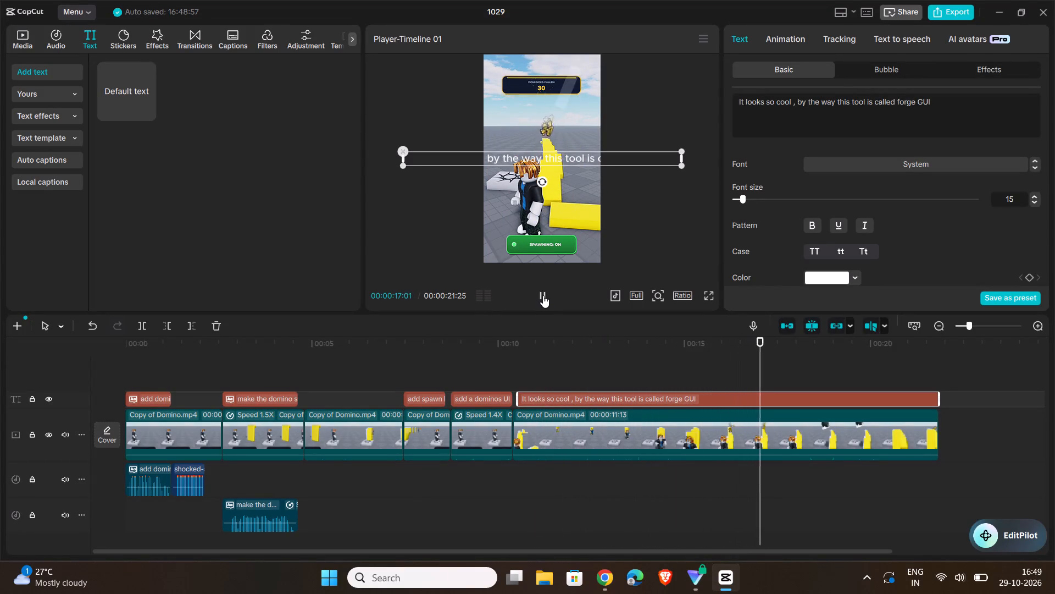
left_click(543, 295)
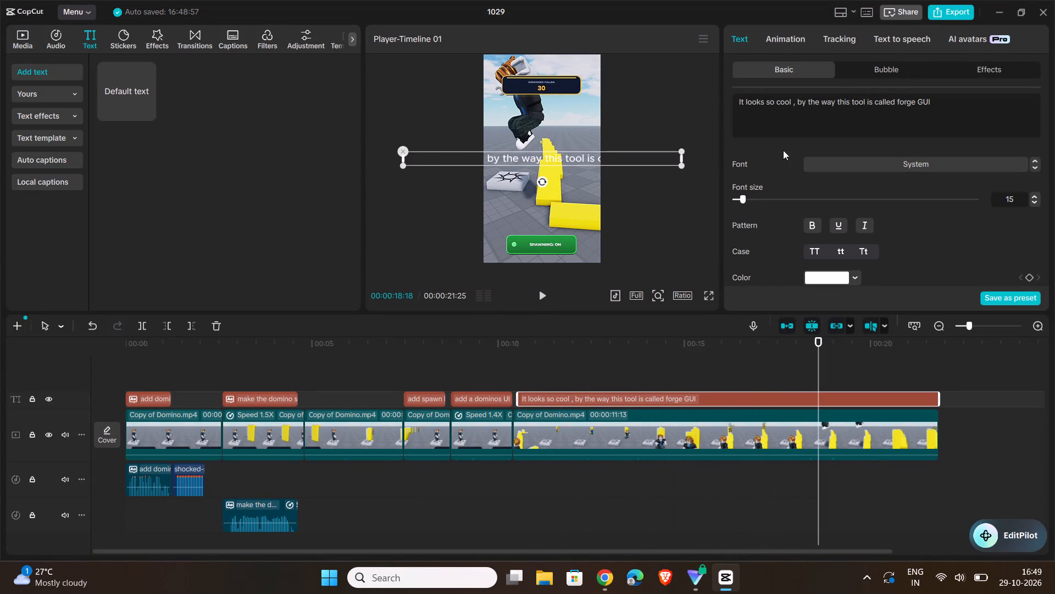
Audition text-to-speech voices for the call-to-action text: Lectora Grave, Sweetie Boy, Nobile Indifferente, Dama Serena, Mystery Rogue and Stern Boss.
left_click(924, 35)
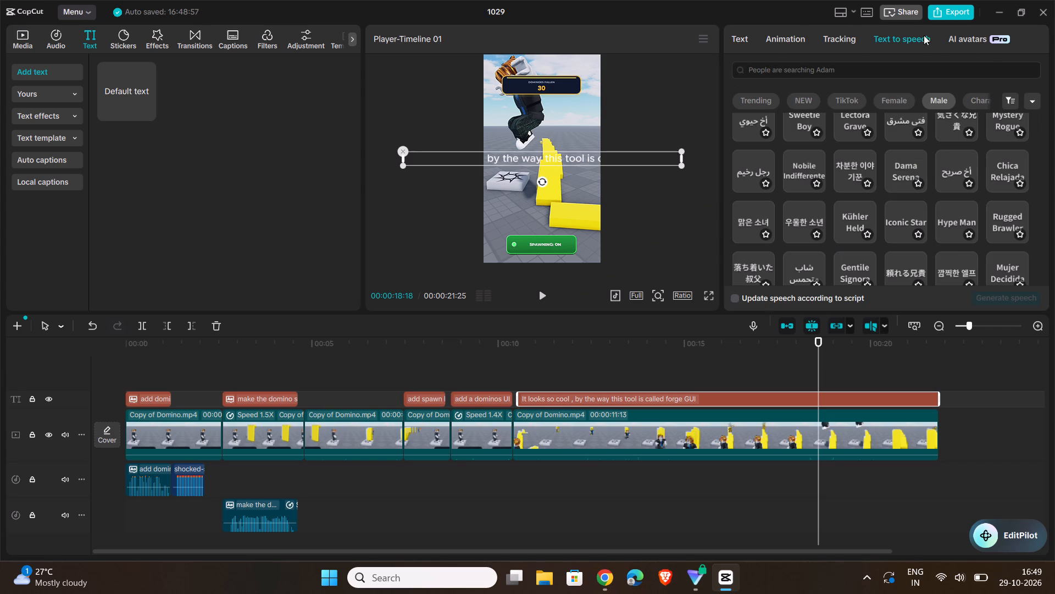
scroll(885, 242, "up", 1)
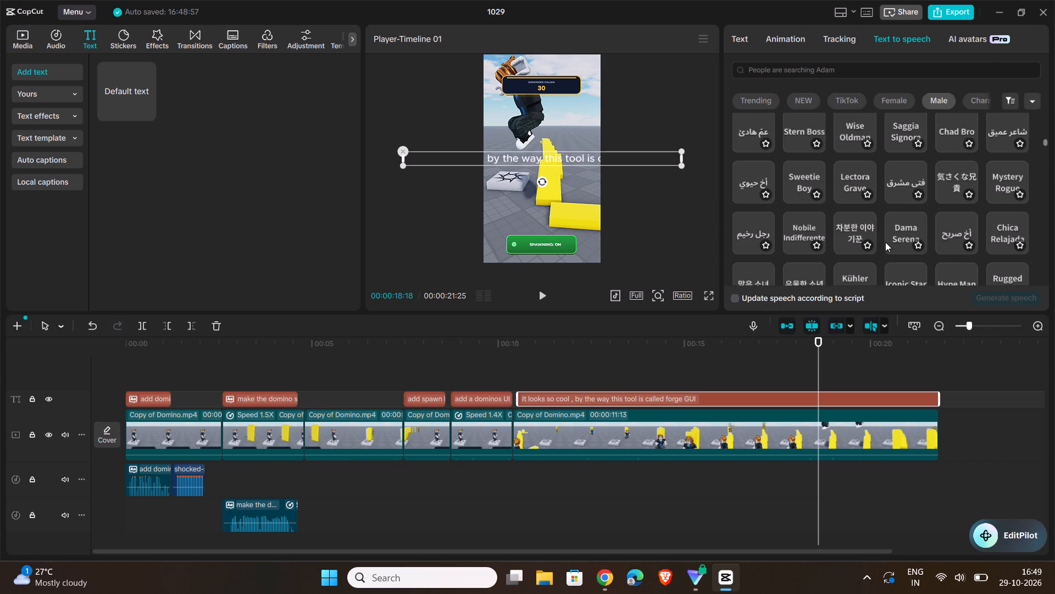
scroll(885, 242, "up", 4)
scroll(885, 242, "down", 2)
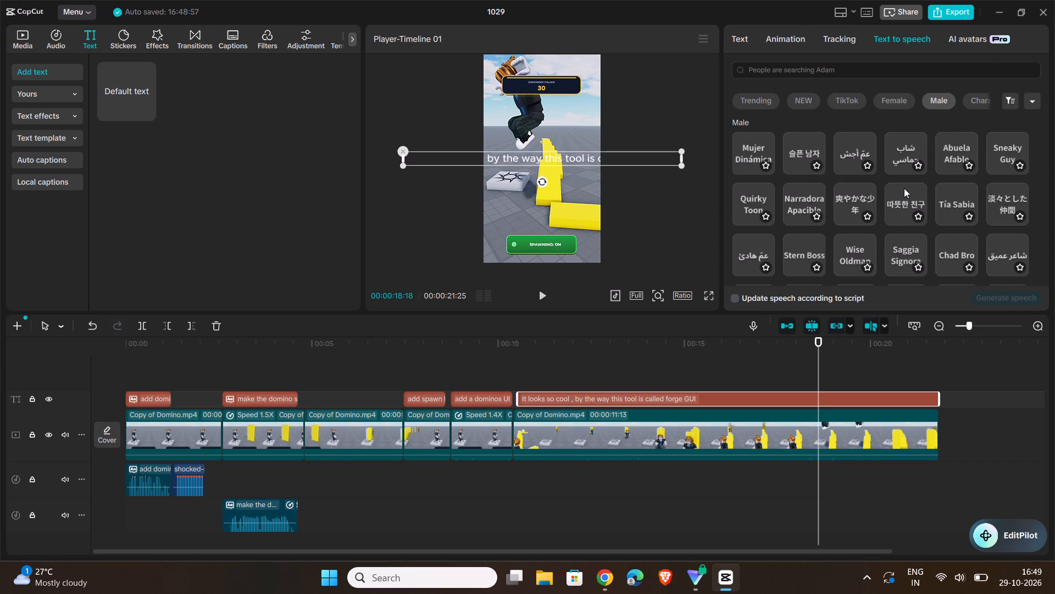
scroll(904, 188, "down", 2)
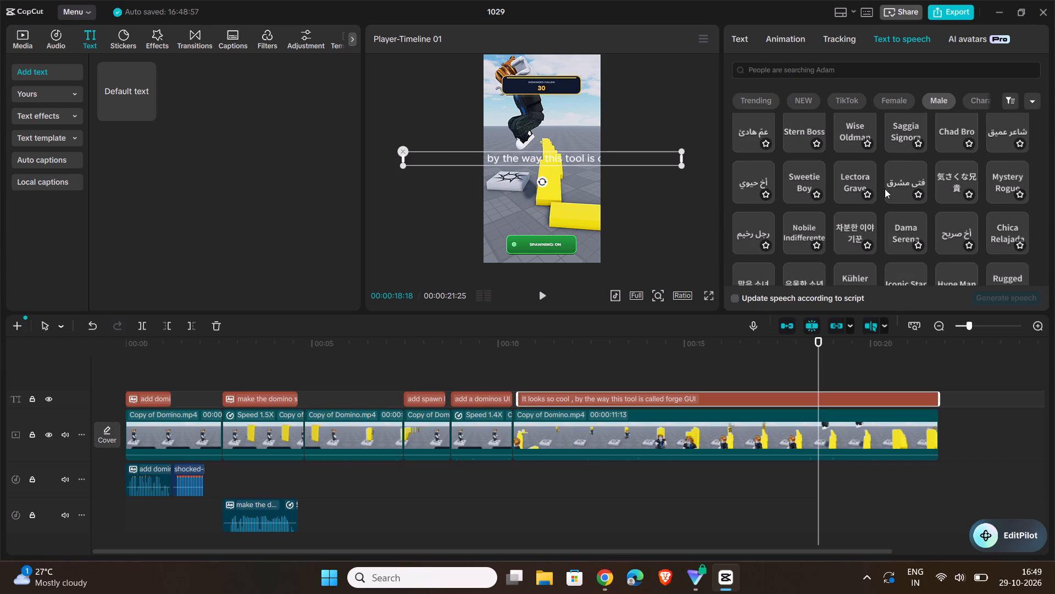
left_click(847, 174)
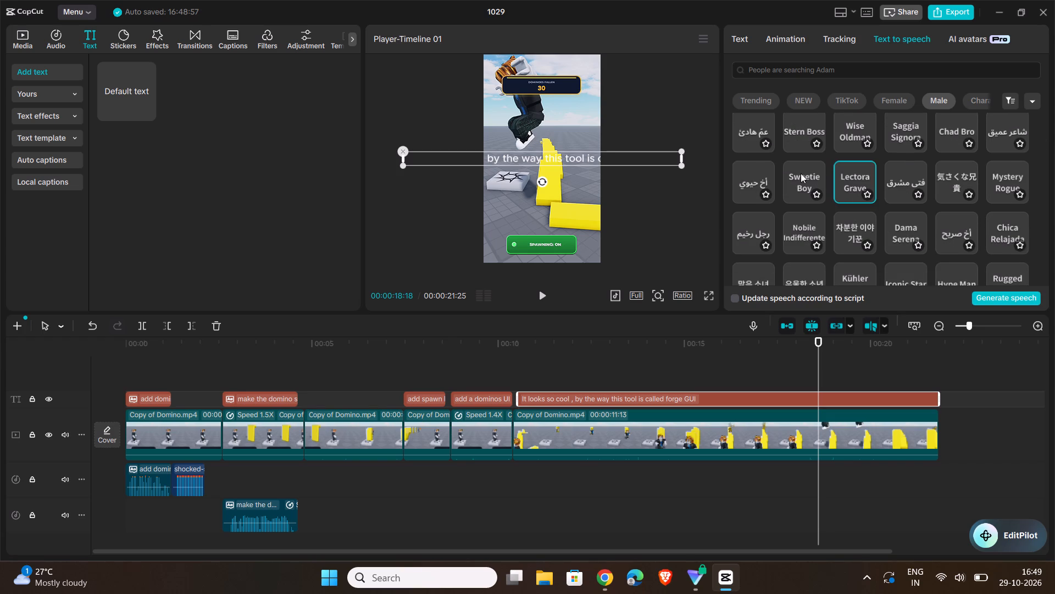
left_click(799, 175)
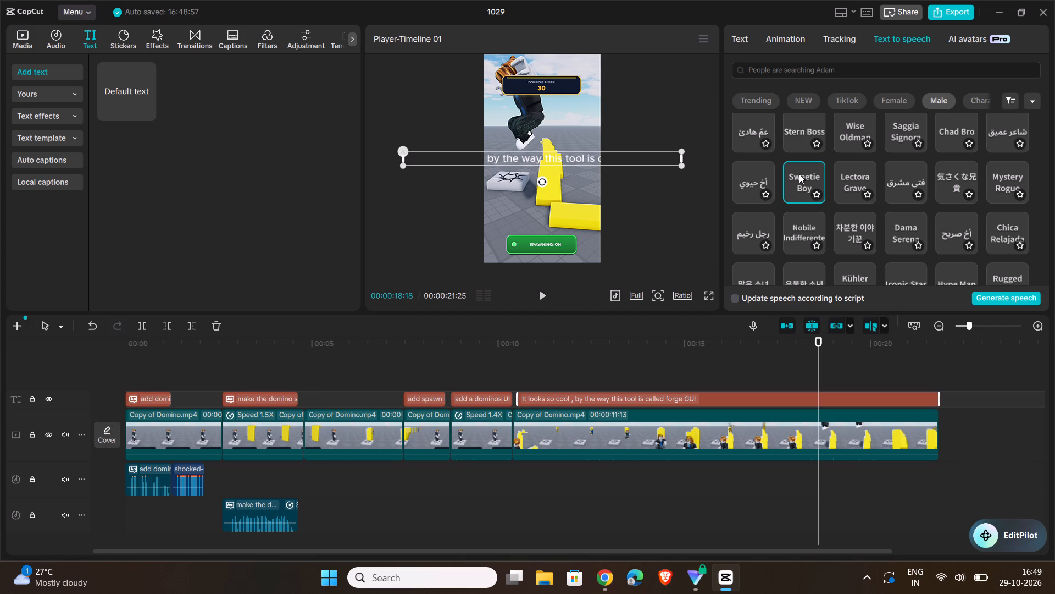
left_click(806, 228)
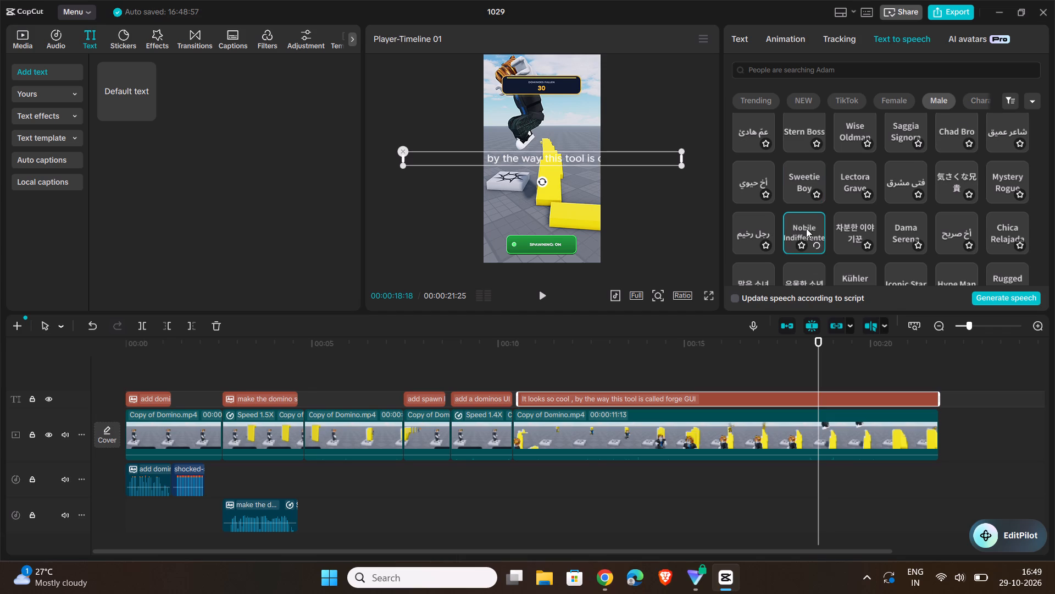
left_click(903, 230)
left_click(1006, 171)
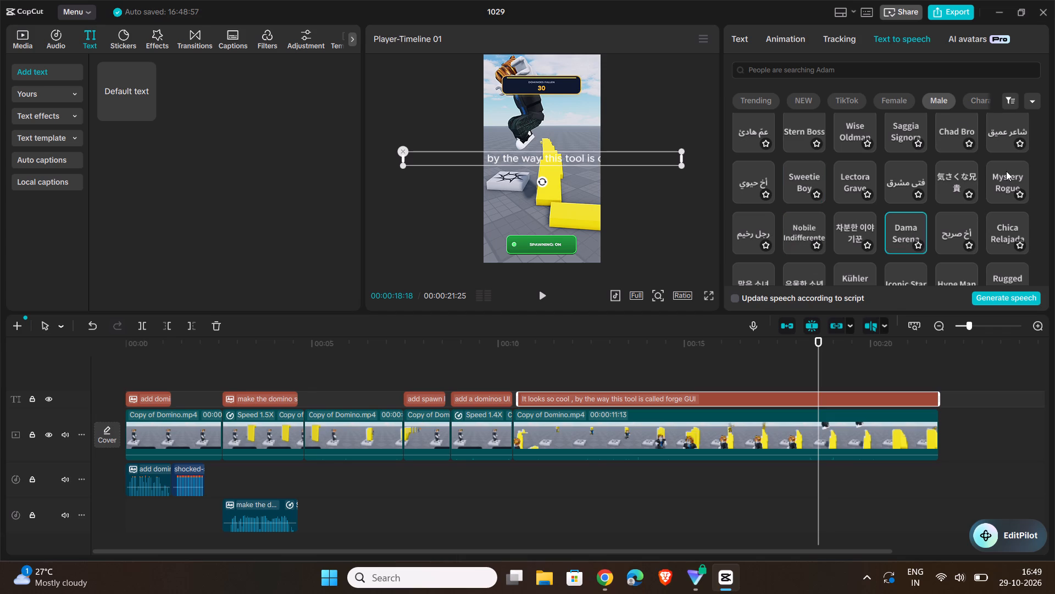
scroll(986, 167, "up", 1)
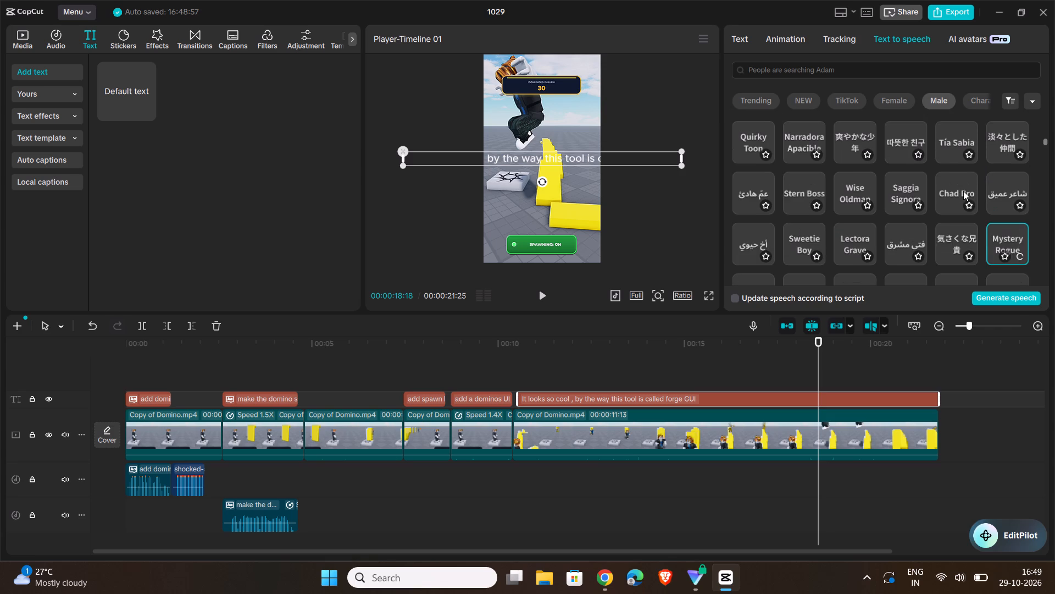
left_click(808, 186)
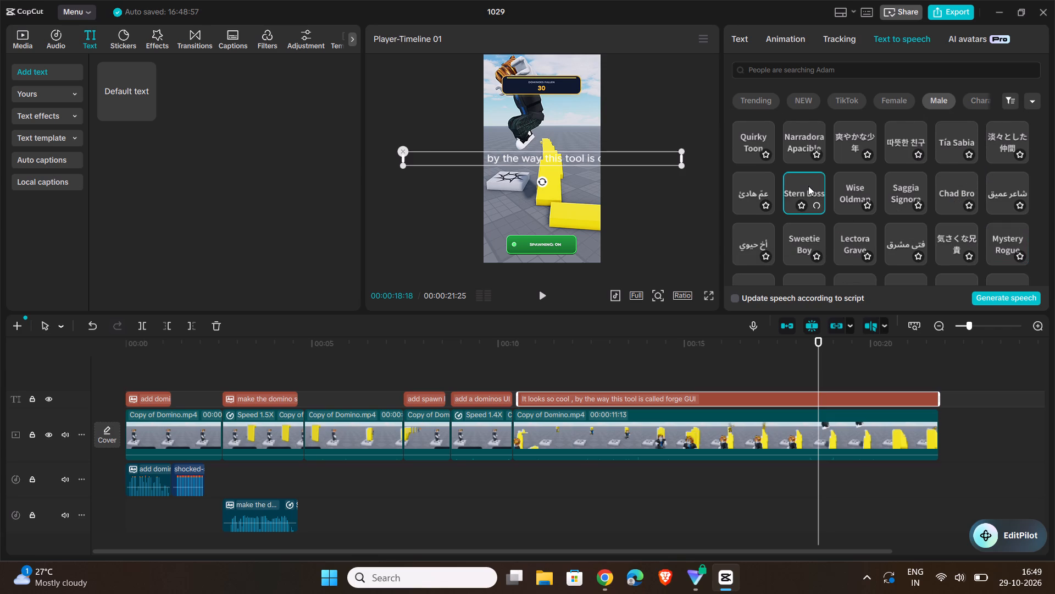
Audition Hype Man, Rugged Brawler, Gentile Signora, Chill Dude, Mujer Decidida, Iconic Star and Kühler Held as voices for the call-to-action text.
scroll(808, 186, "down", 2)
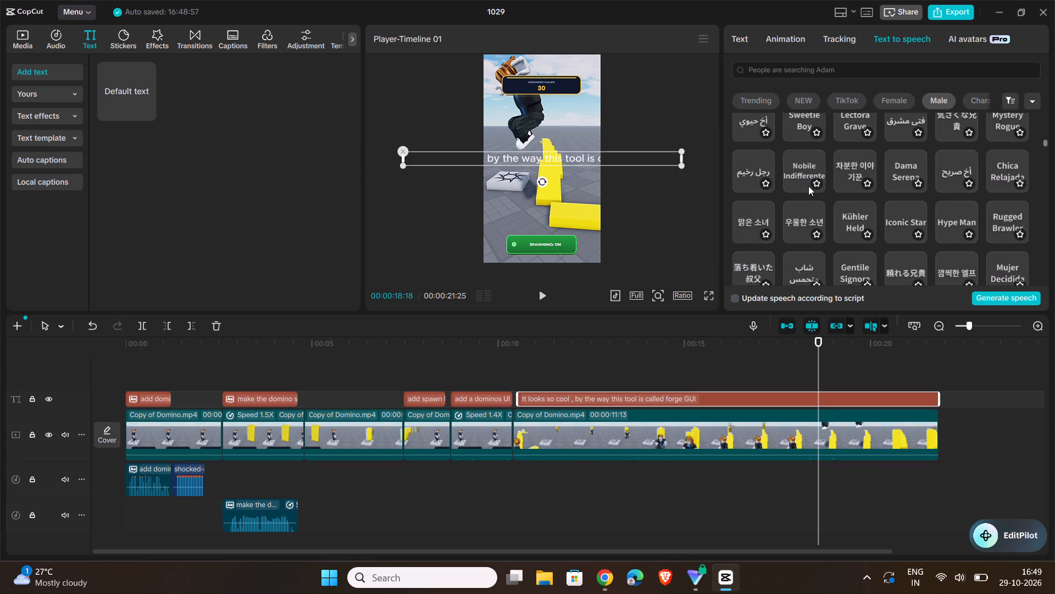
left_click(964, 216)
left_click(1001, 213)
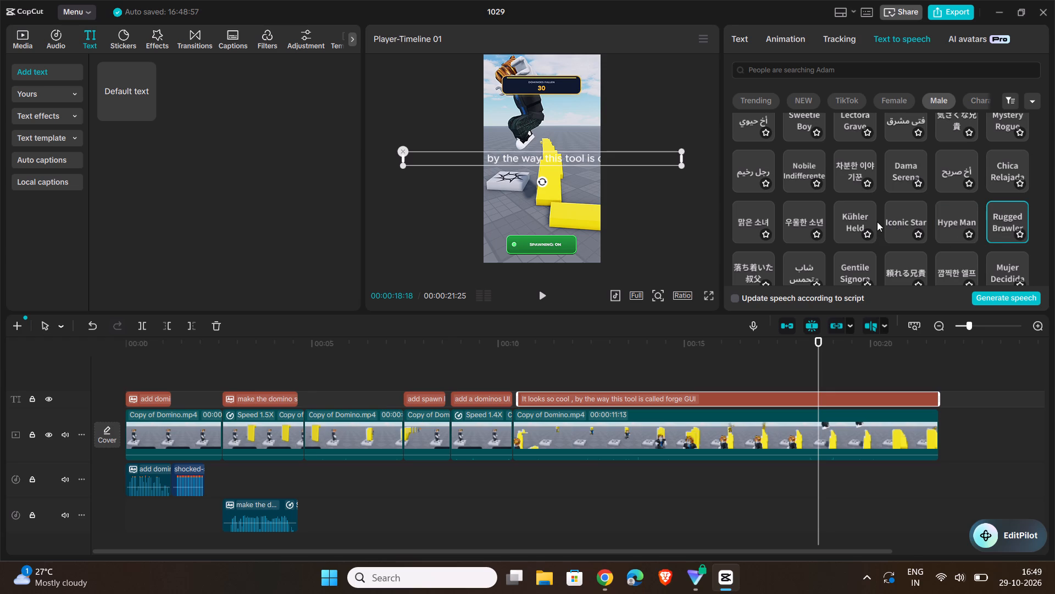
scroll(877, 222, "down", 1)
left_click(848, 198)
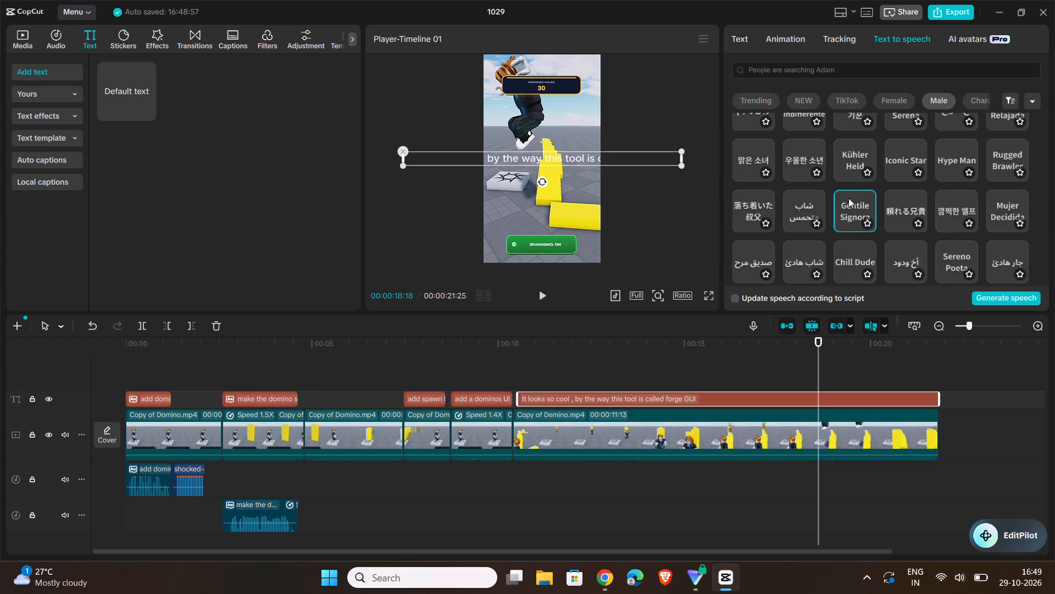
left_click(852, 254)
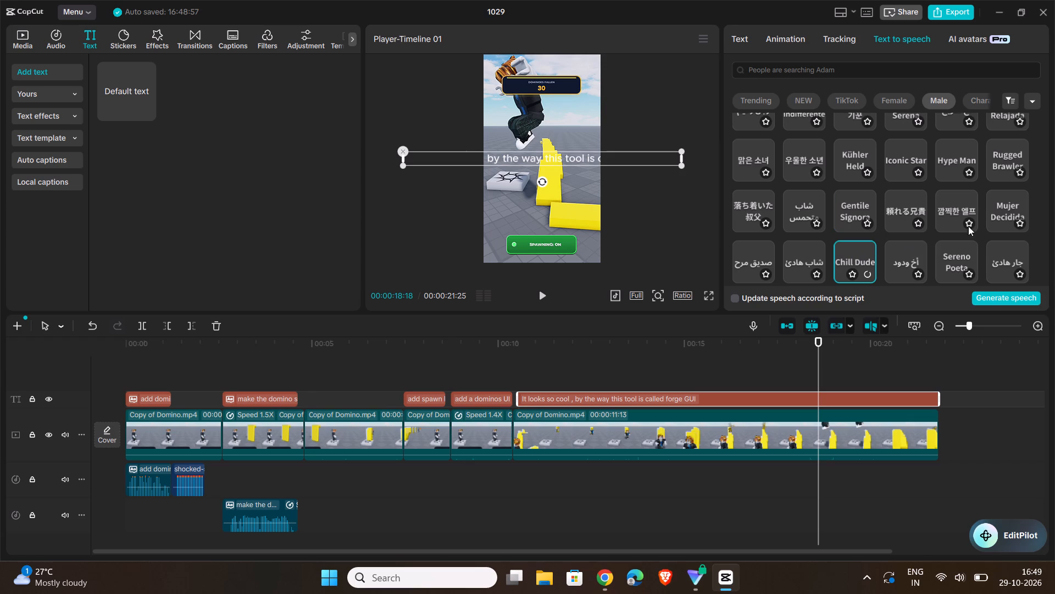
double_click(993, 210)
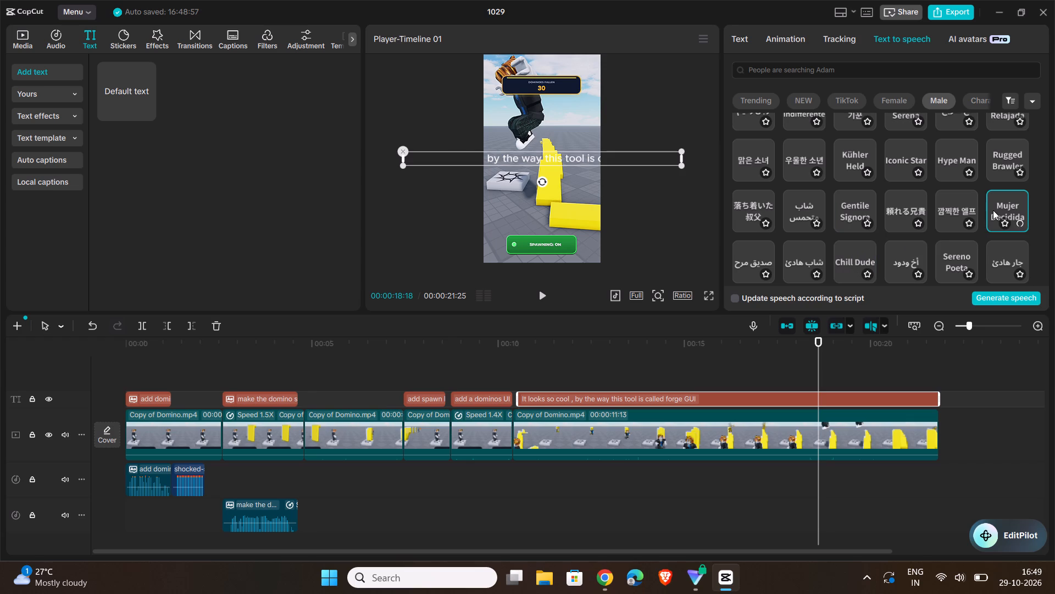
left_click(900, 156)
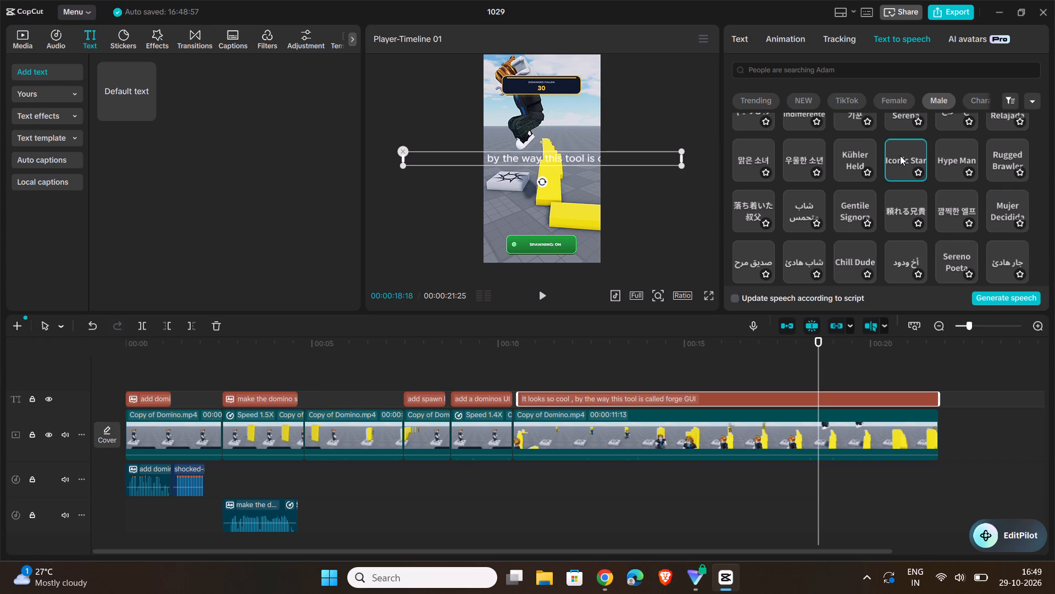
left_click(854, 150)
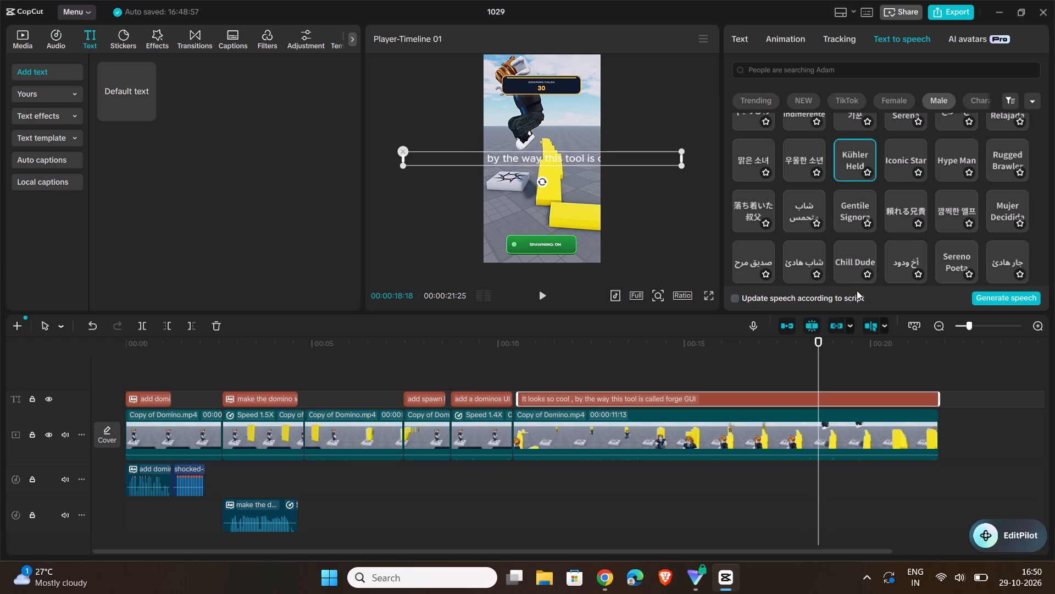
Check the earlier prompt texts and the basic audio settings of the "make the domino" speech clip.
left_click_drag(815, 344, 695, 372)
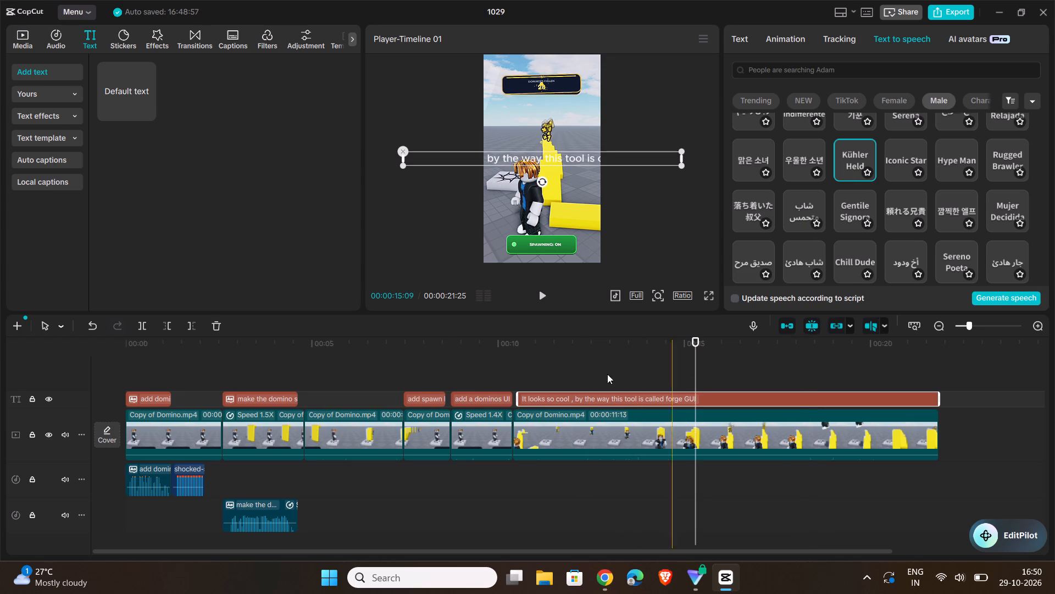
left_click(480, 400)
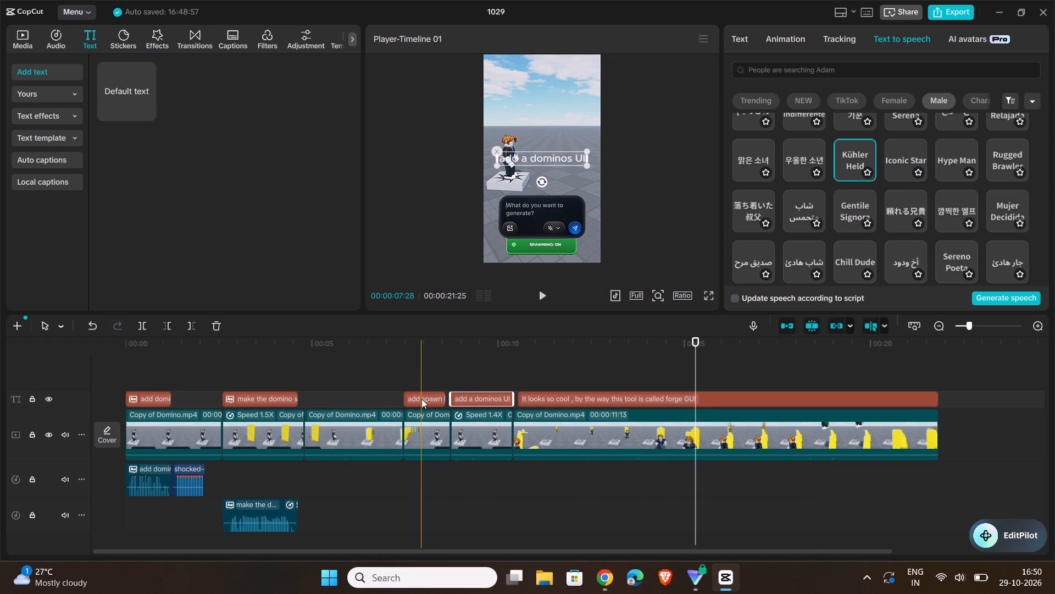
left_click(421, 398)
left_click(259, 399)
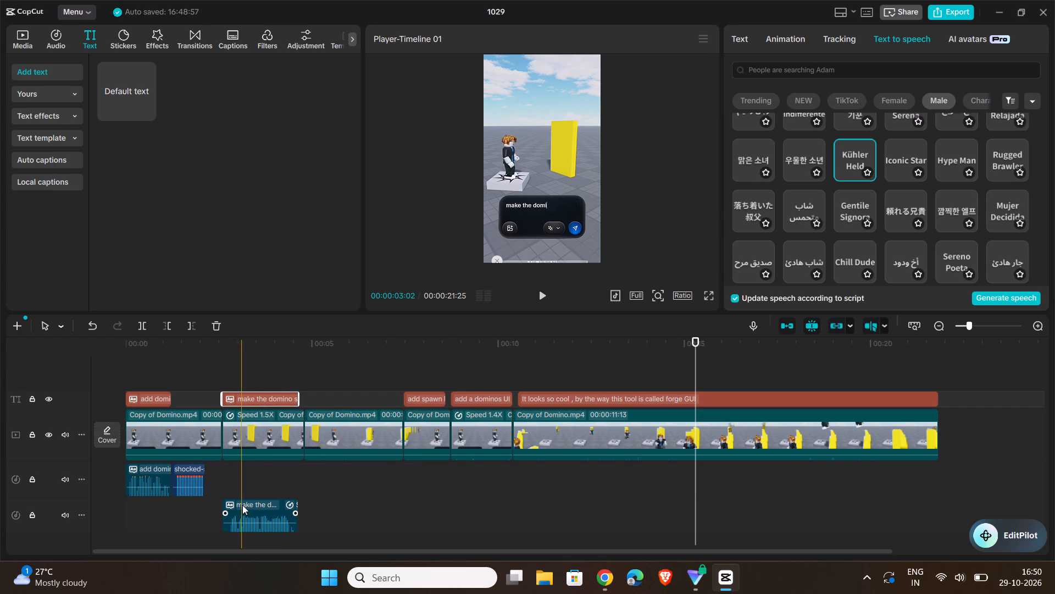
left_click(255, 515)
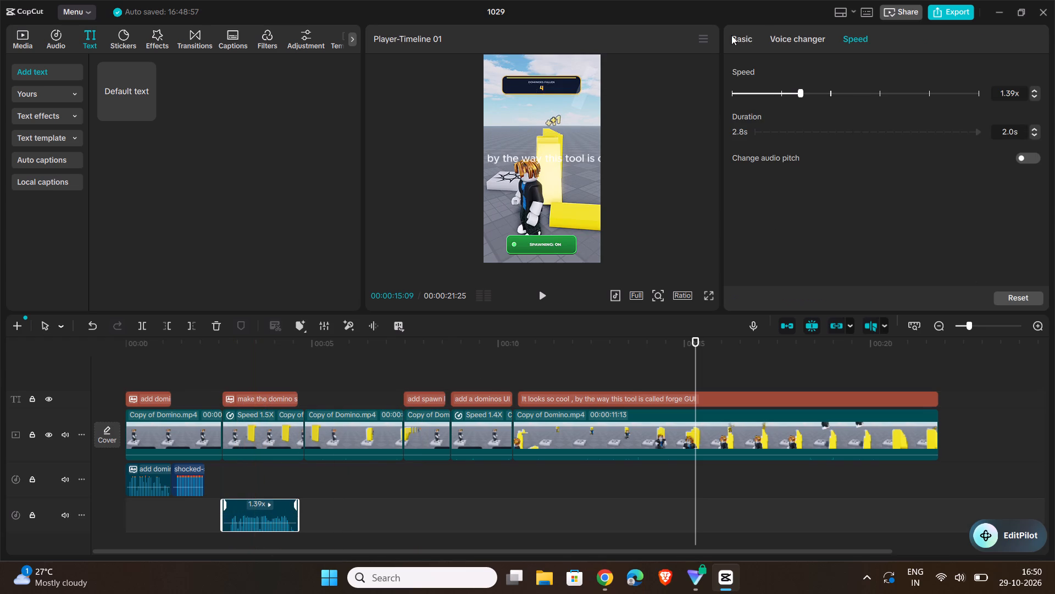
left_click(739, 42)
scroll(852, 203, "up", 6)
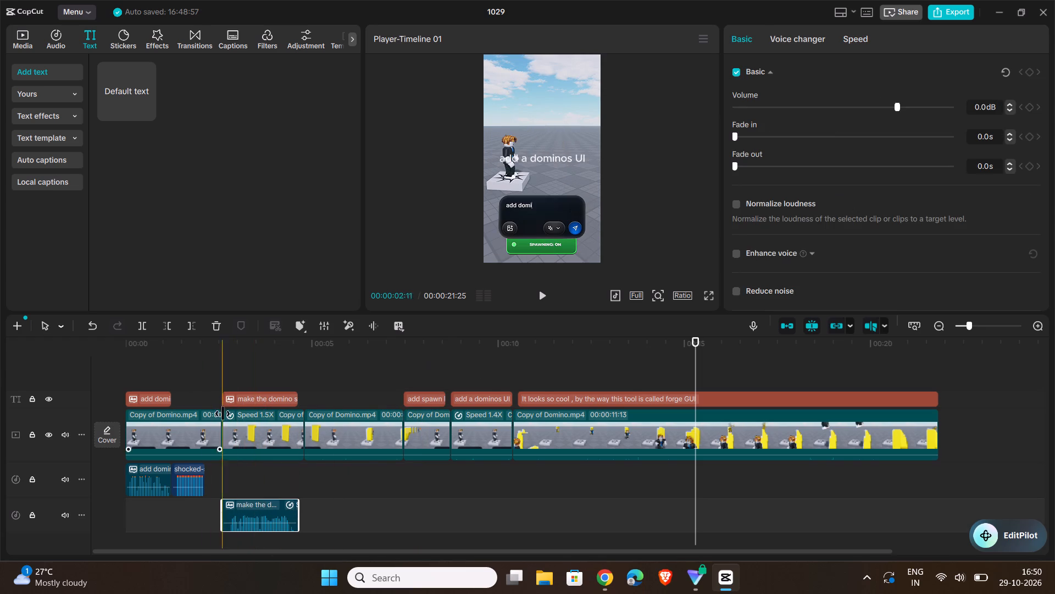
Look through the male text-to-speech voices for the "make the domino" prompt text.
left_click(285, 394)
scroll(952, 208, "up", 1)
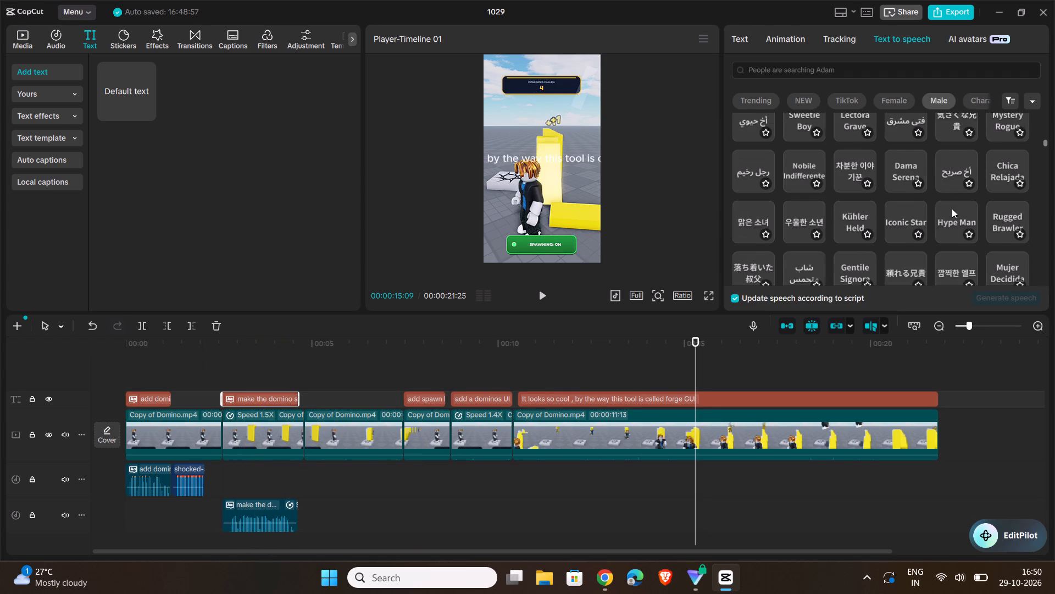
scroll(952, 208, "up", 4)
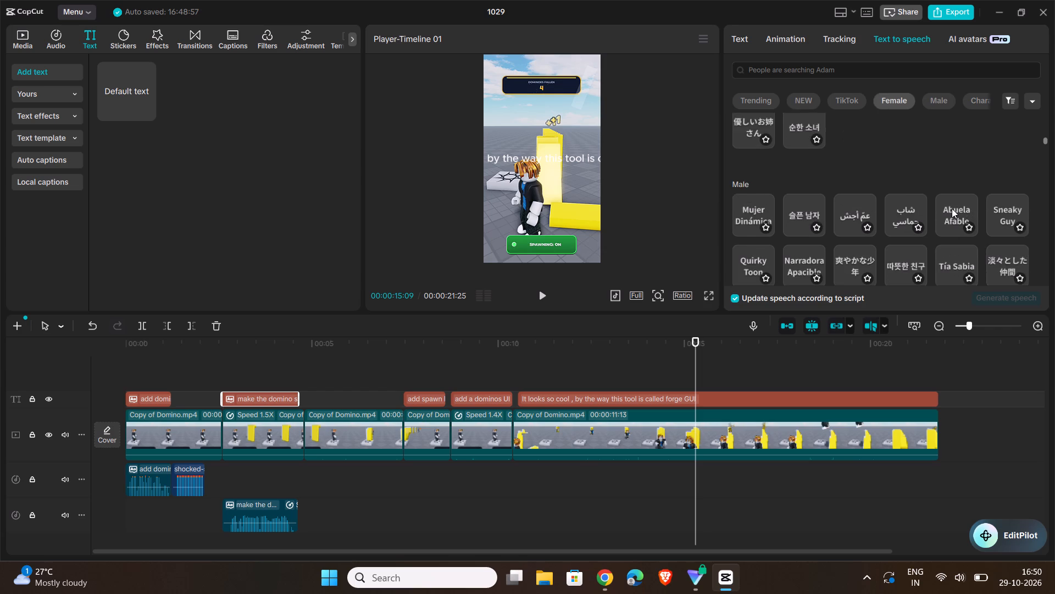
scroll(952, 208, "down", 3)
scroll(882, 214, "down", 1)
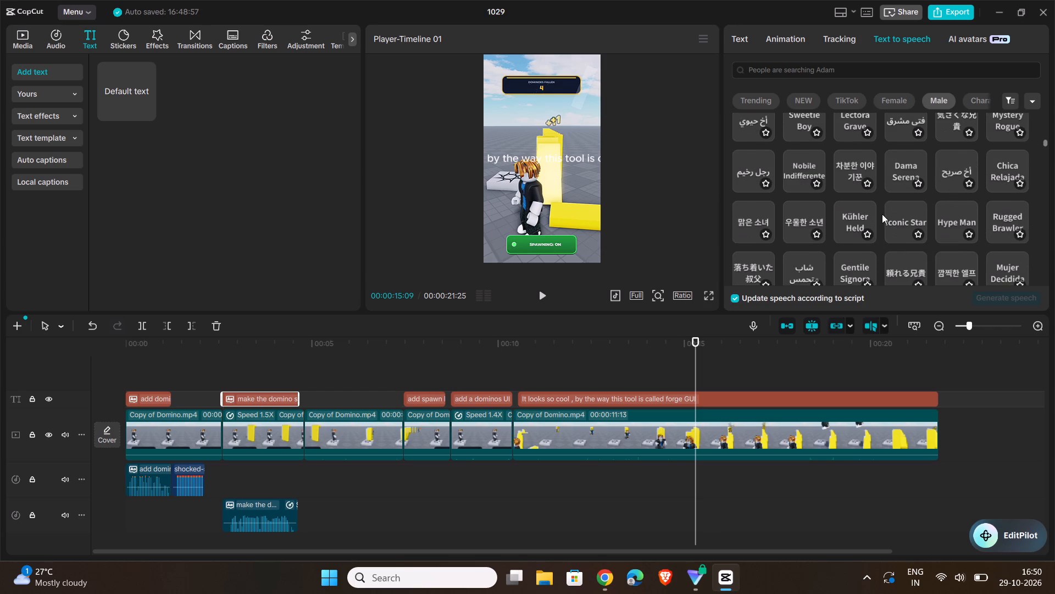
scroll(882, 214, "down", 1)
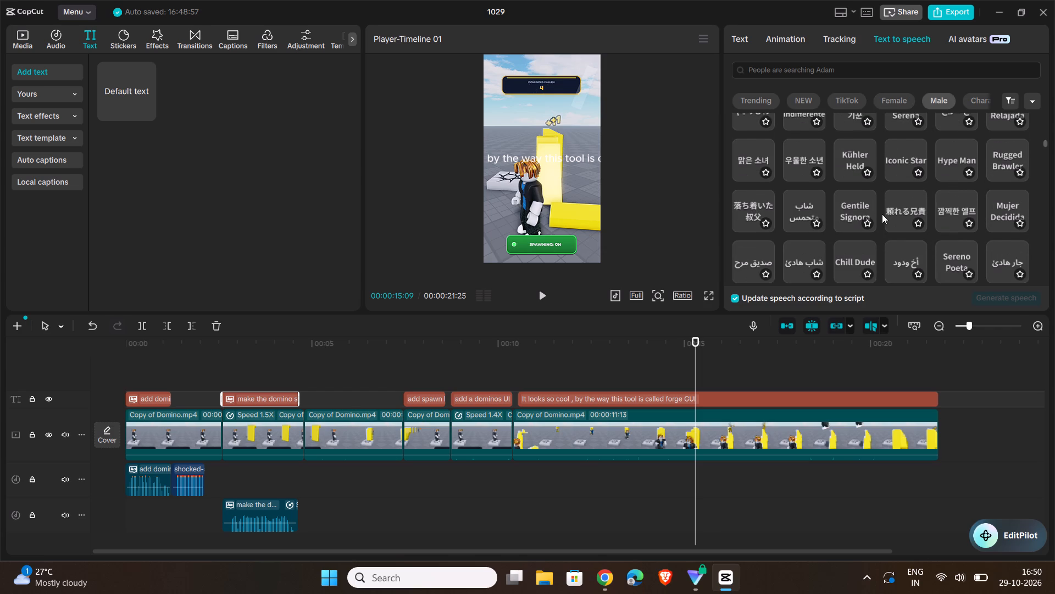
scroll(882, 214, "down", 1)
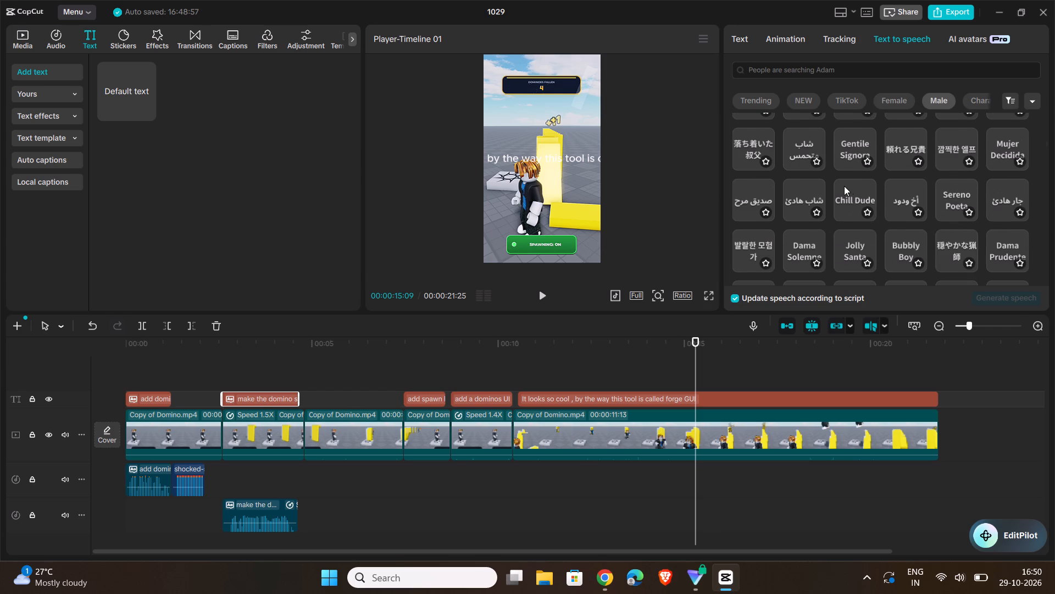
scroll(844, 194, "down", 2)
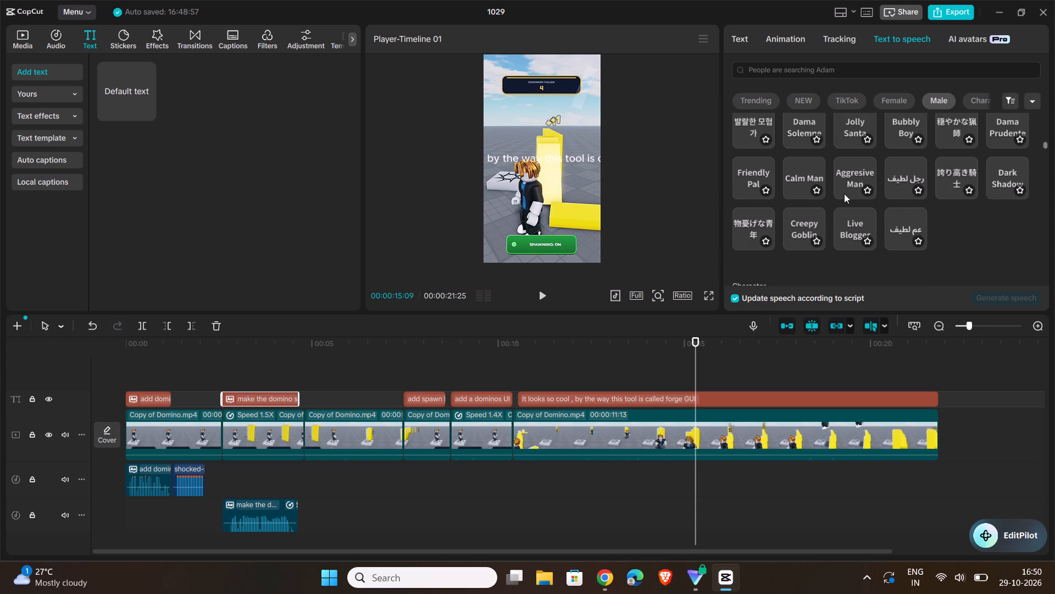
Audition Jolly Santa, Calm Man, Aggresive Man, Dama Solemne, Mujer Decidida and Rugged Brawler as voices for the "make the domino" text.
scroll(844, 194, "up", 1)
left_click(845, 191)
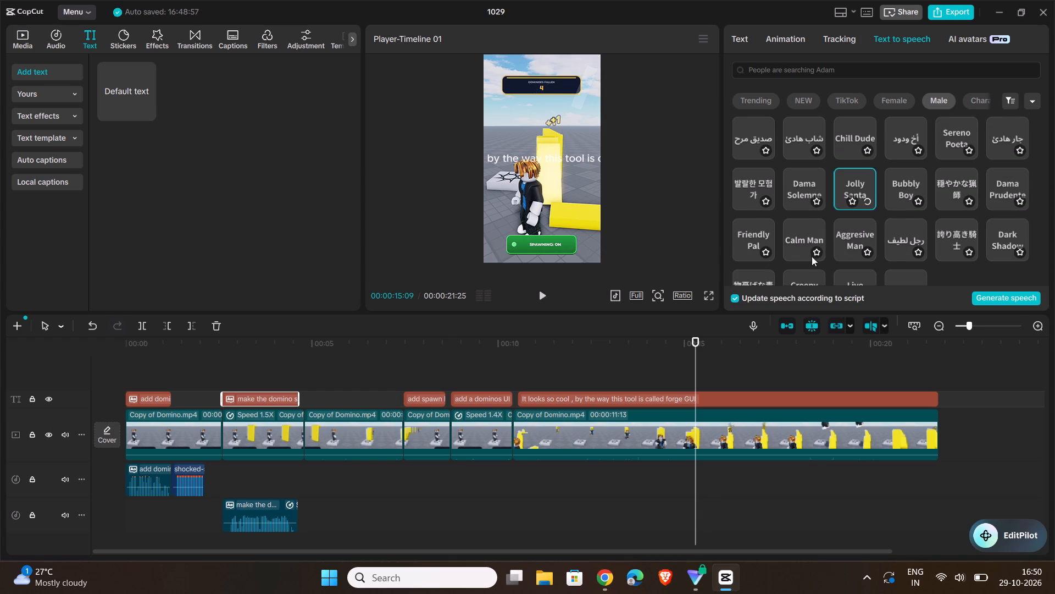
left_click(797, 232)
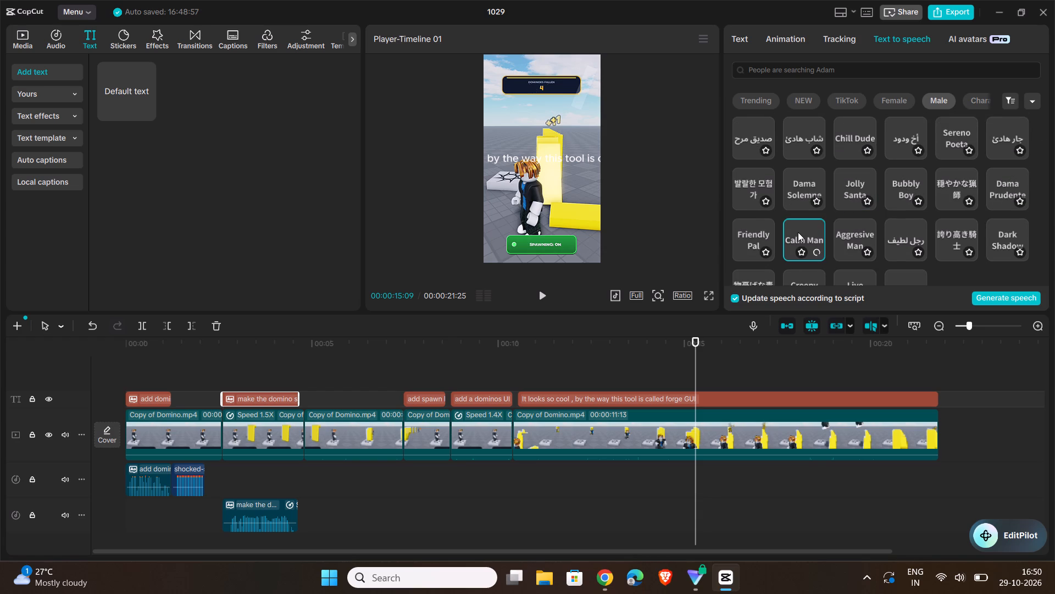
left_click(848, 232)
scroll(848, 232, "up", 1)
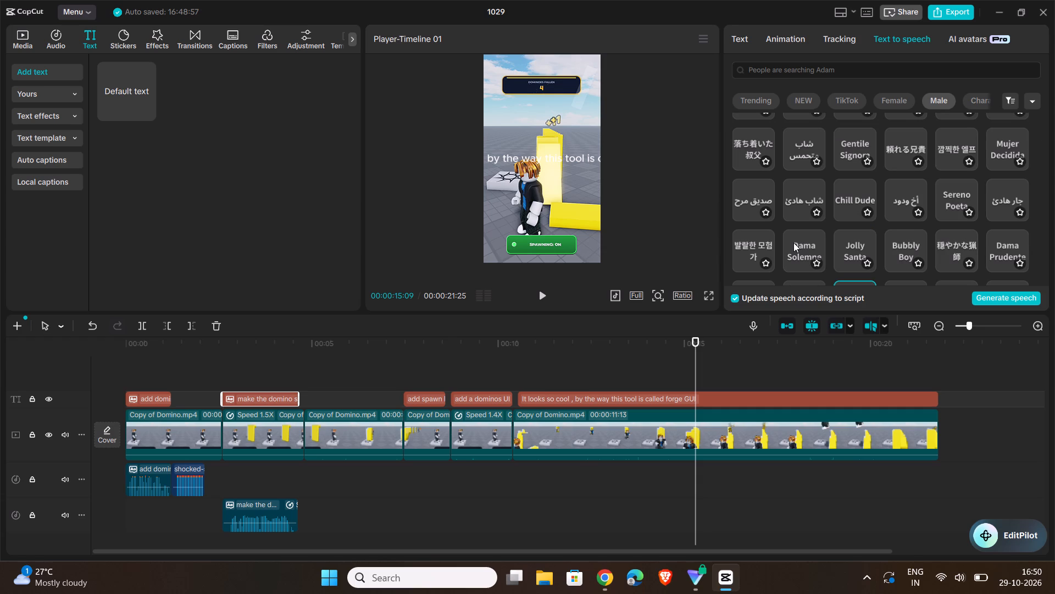
left_click(793, 243)
left_click(998, 137)
scroll(928, 230, "up", 1)
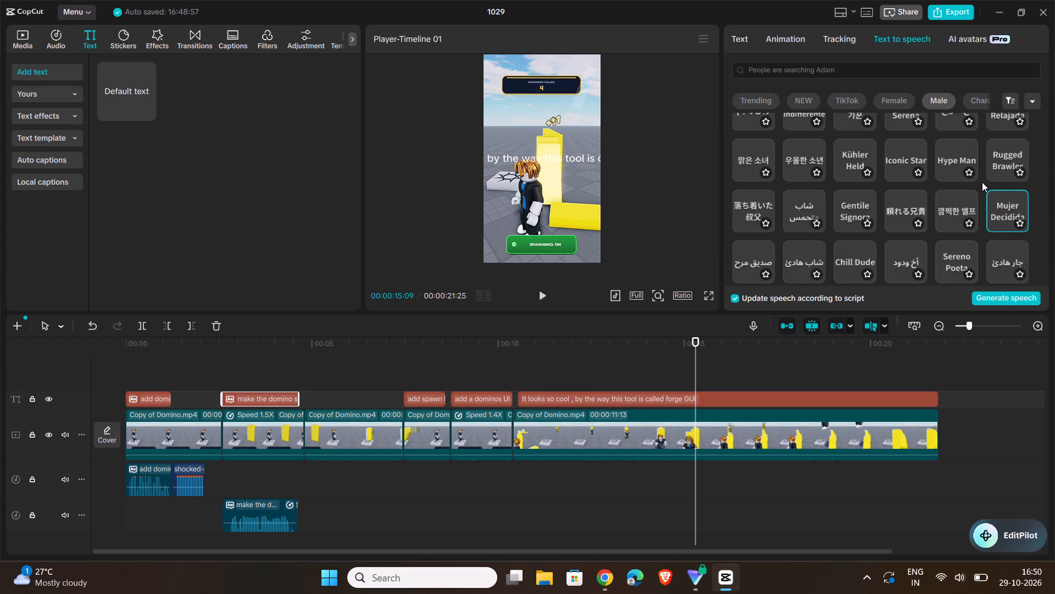
left_click(995, 153)
Audition Nobile Indifferente, Dama Serena, Chica Relajada, Hype Man, Kühler Held and Iconic Star as voices for the "make the domino" text.
scroll(941, 223, "up", 1)
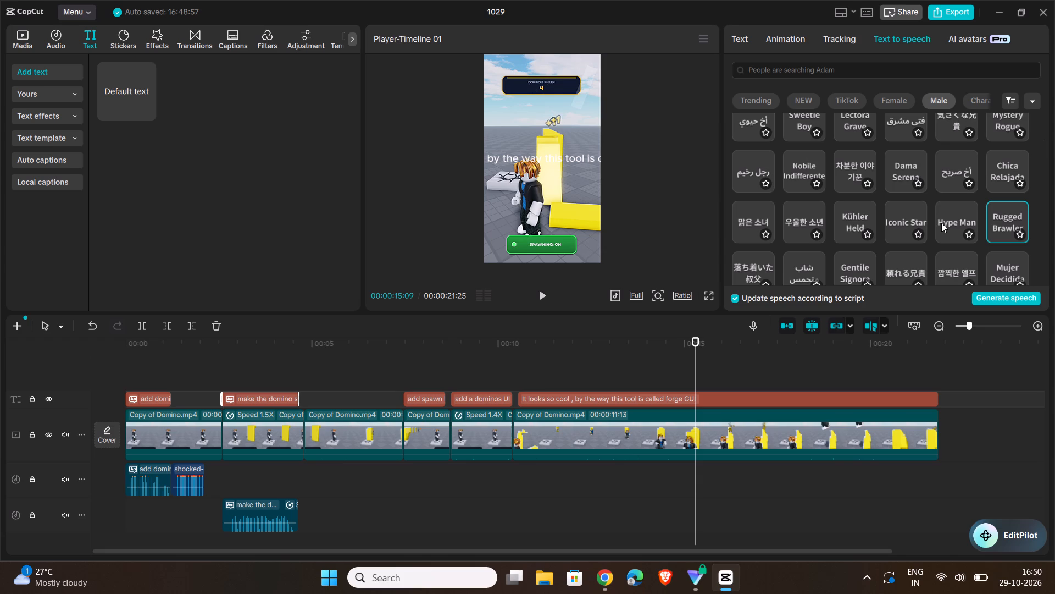
left_click(797, 204)
left_click(798, 164)
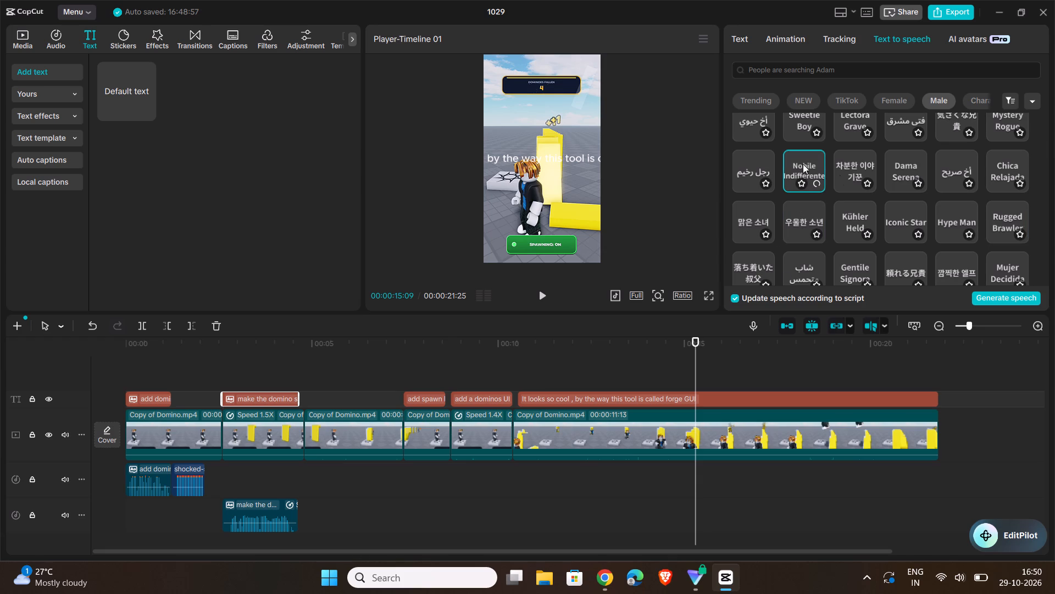
left_click(897, 164)
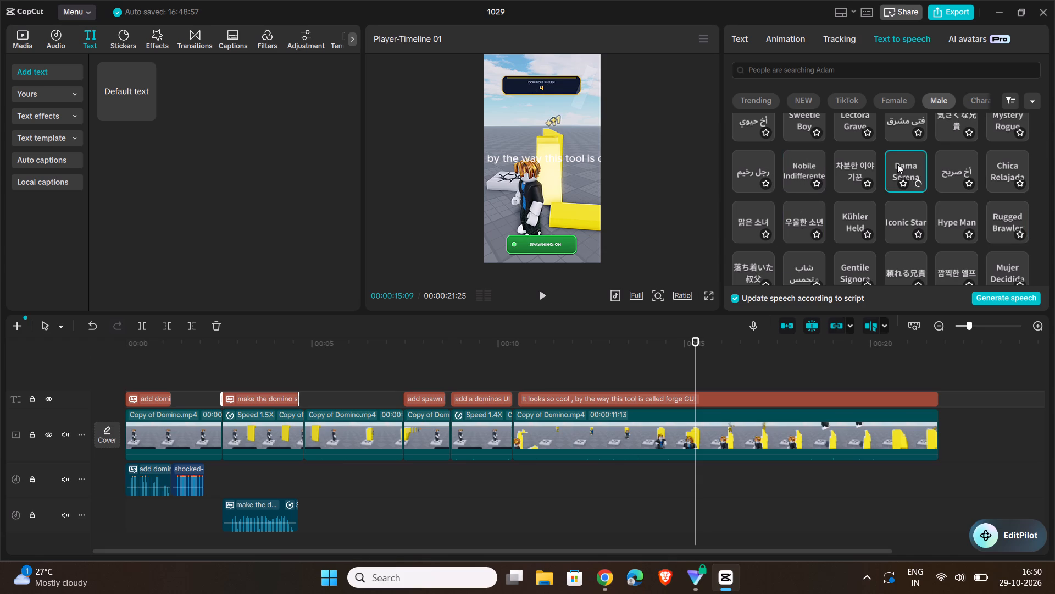
left_click(1003, 167)
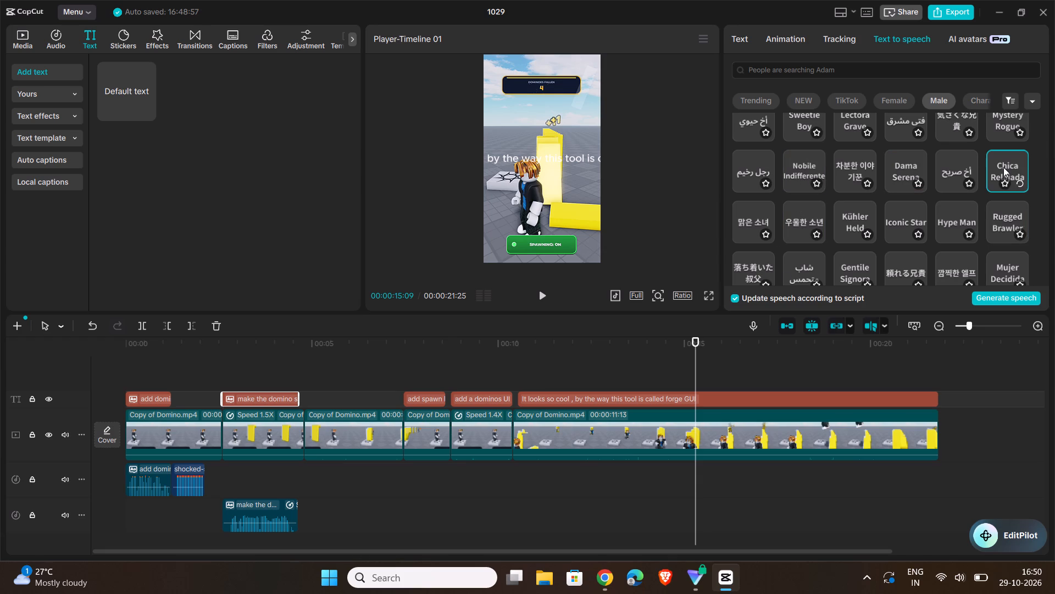
left_click(948, 218)
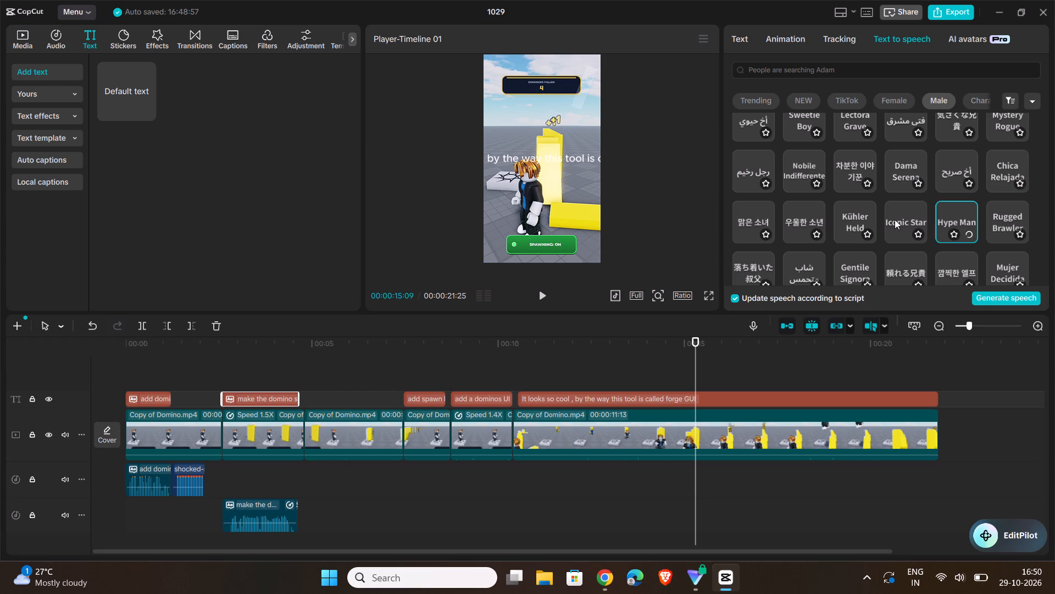
left_click(850, 217)
scroll(900, 215, "down", 1)
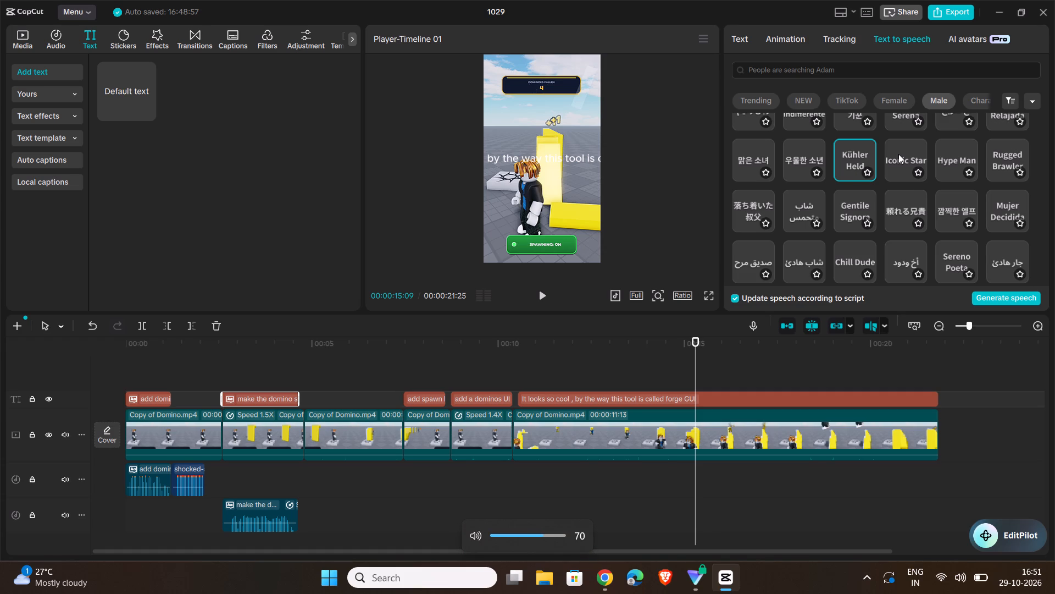
left_click(898, 154)
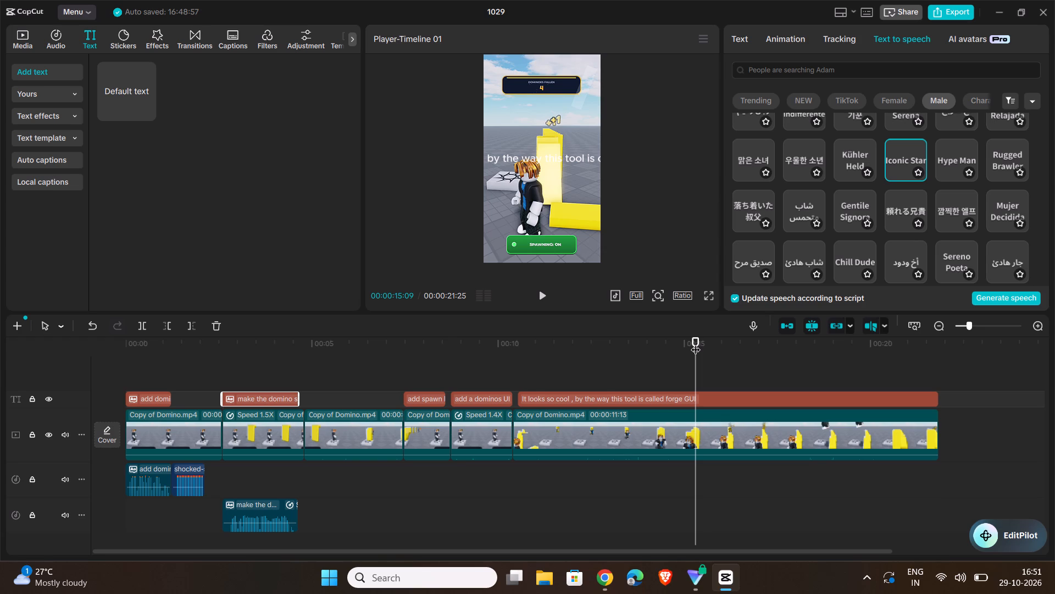
Play back the "make the domino" section to compare its existing speech clip with the auditioned voices.
left_click_drag(693, 341, 243, 408)
left_click(541, 294)
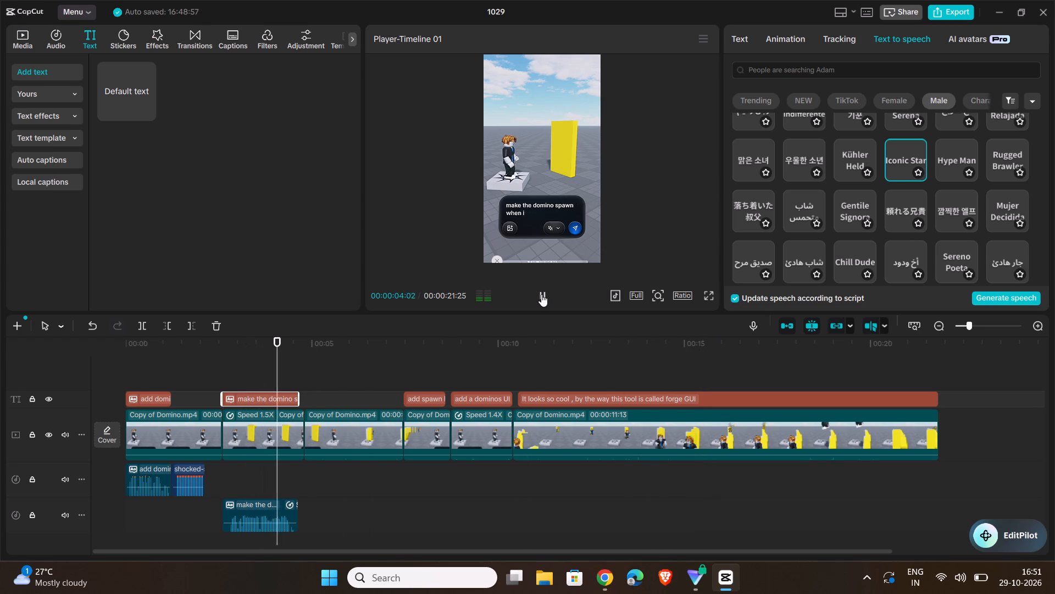
left_click(541, 294)
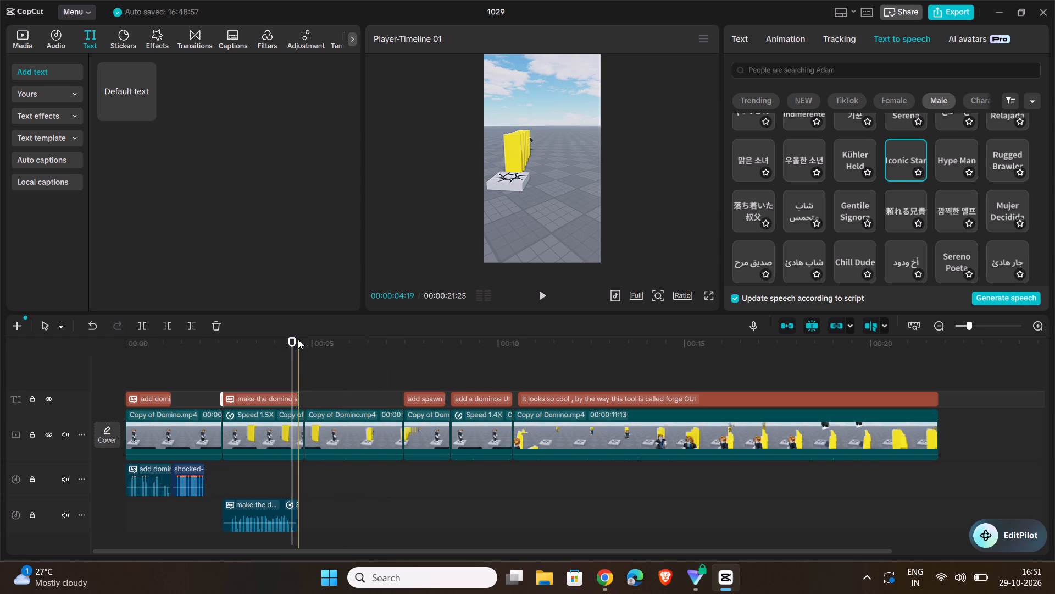
Set the font size of the "It looks so cool" call-to-action text to 5.
left_click_drag(295, 339, 590, 372)
left_click(657, 397)
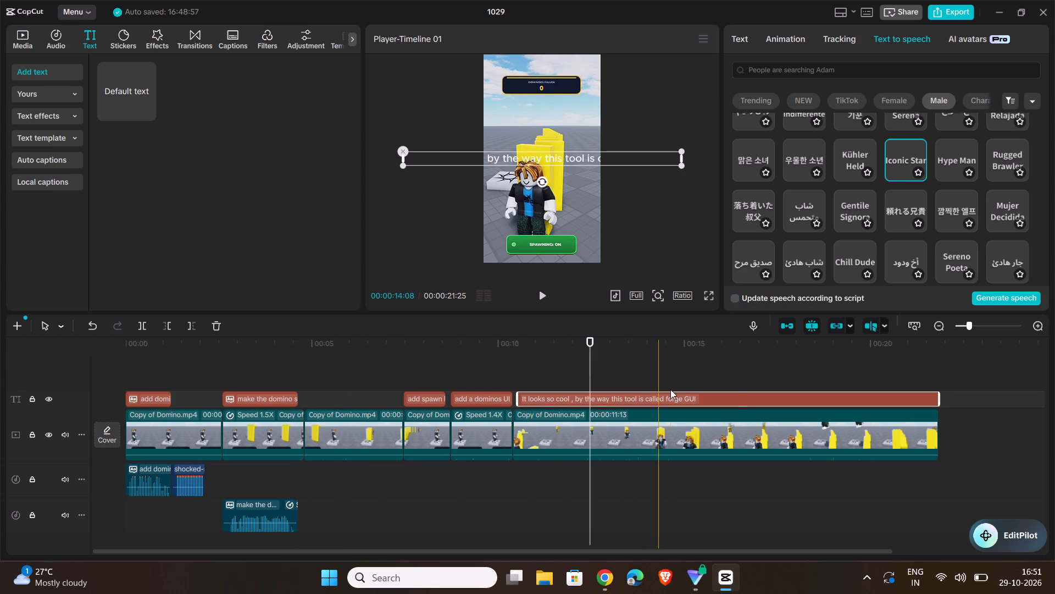
left_click(652, 156)
left_click(737, 40)
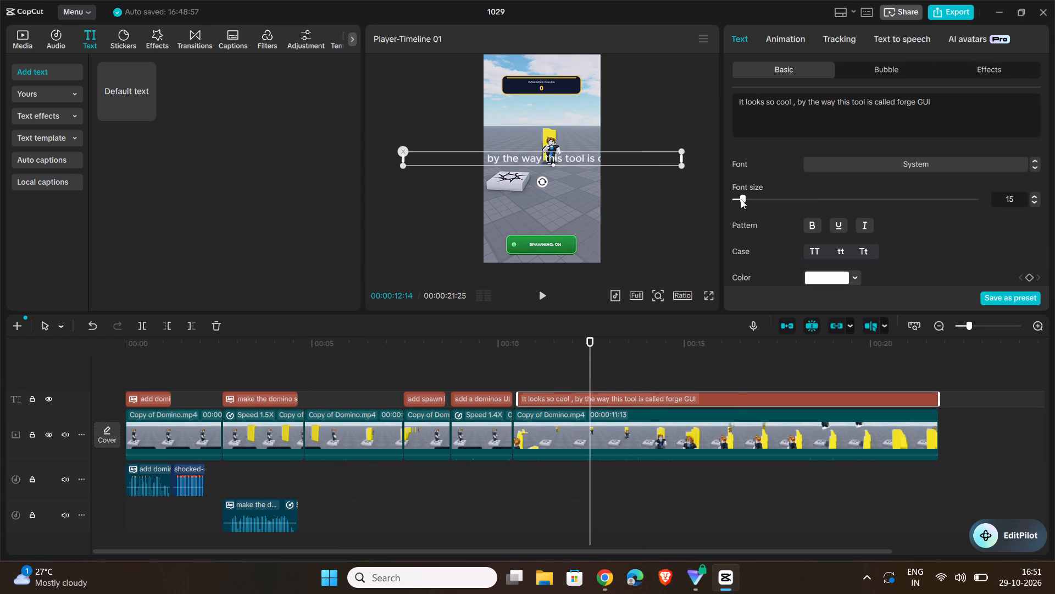
left_click_drag(741, 199, 625, 217)
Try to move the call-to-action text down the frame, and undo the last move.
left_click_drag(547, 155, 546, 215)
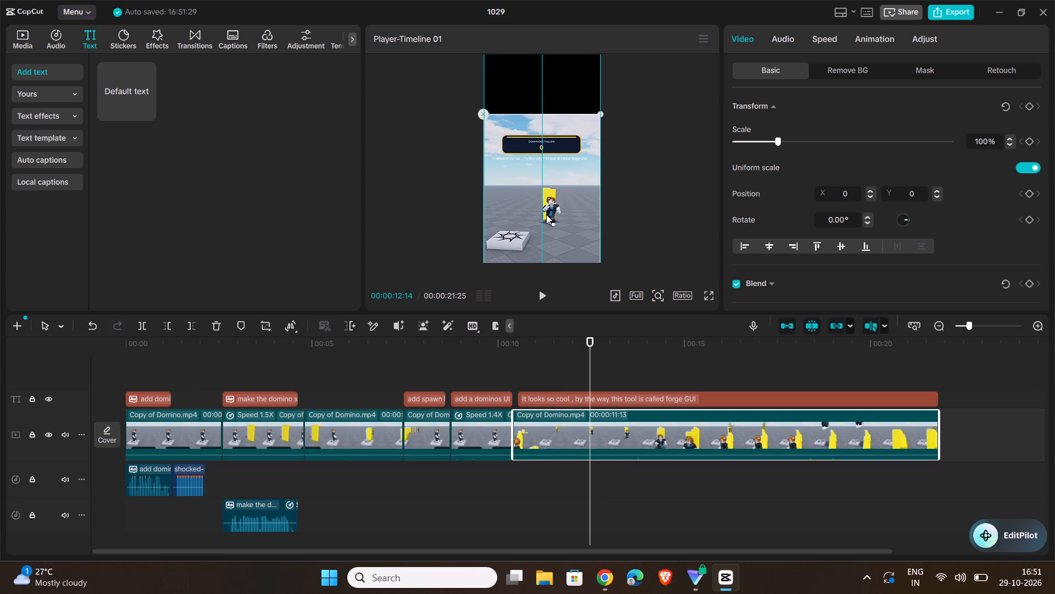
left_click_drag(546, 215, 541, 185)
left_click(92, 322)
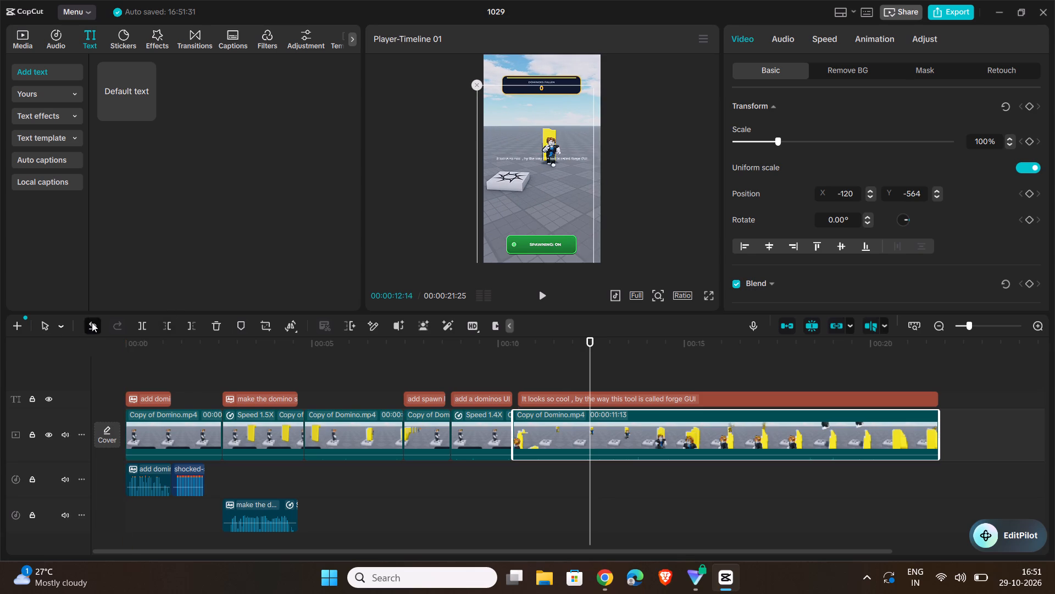
Move the call-to-action text straight down to the bottom edge of the video frame, keeping it horizontally centred.
left_click(534, 155)
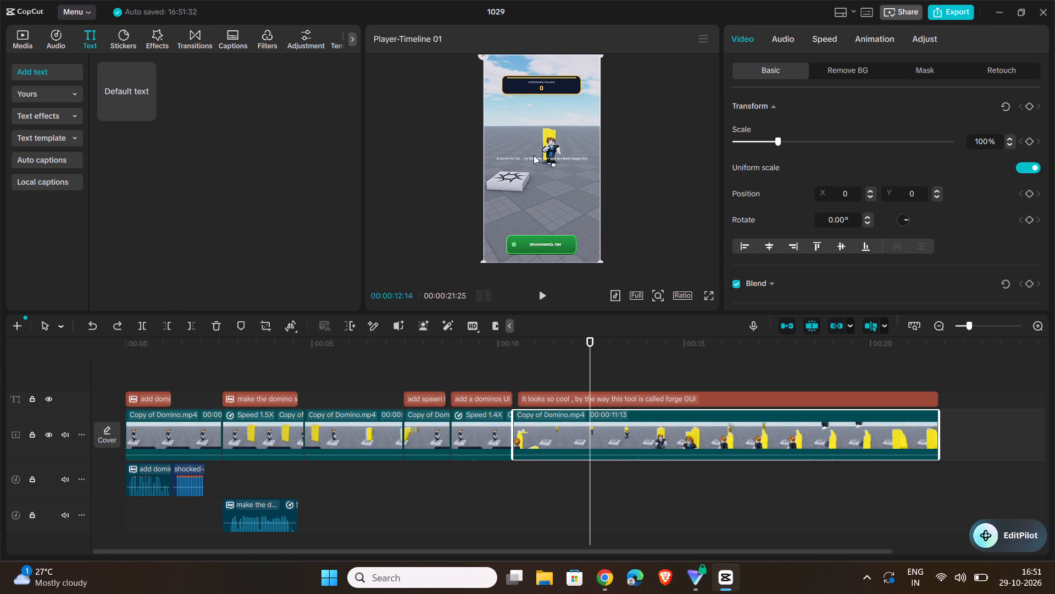
left_click(545, 159)
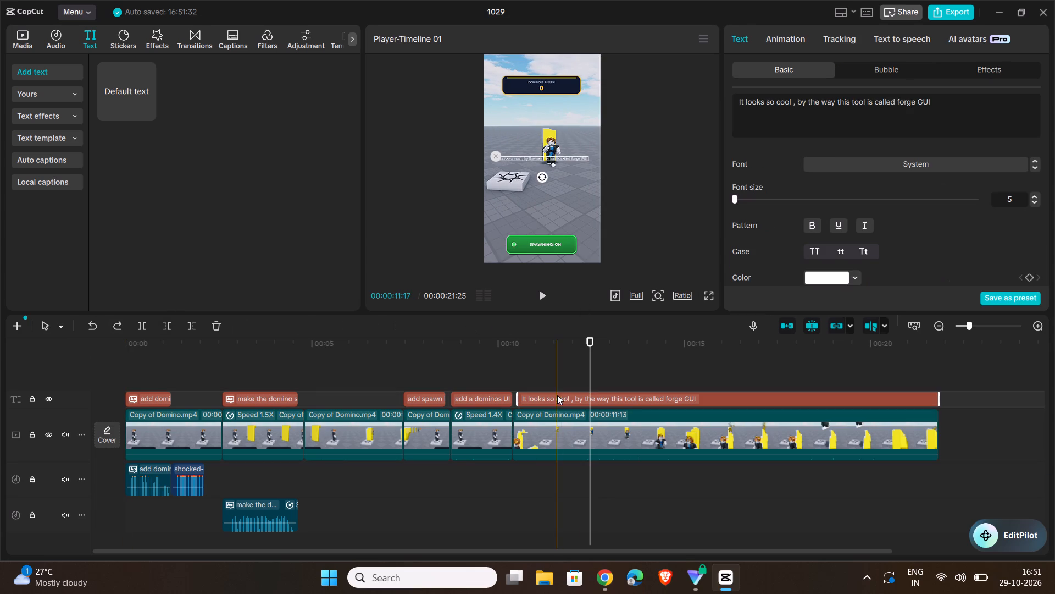
left_click(557, 395)
left_click_drag(540, 158, 540, 261)
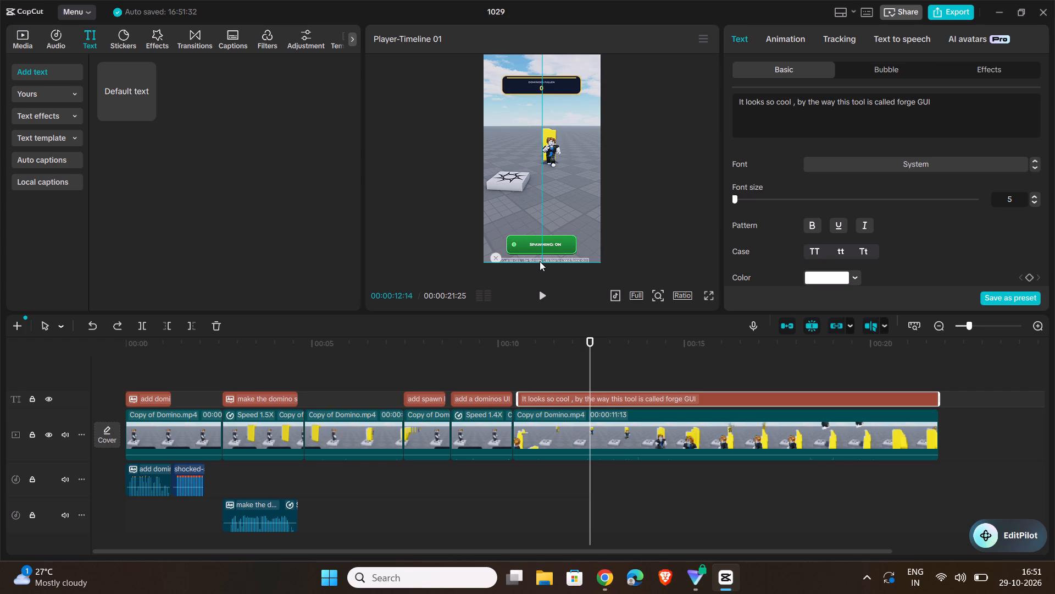
left_click_drag(540, 261, 540, 262)
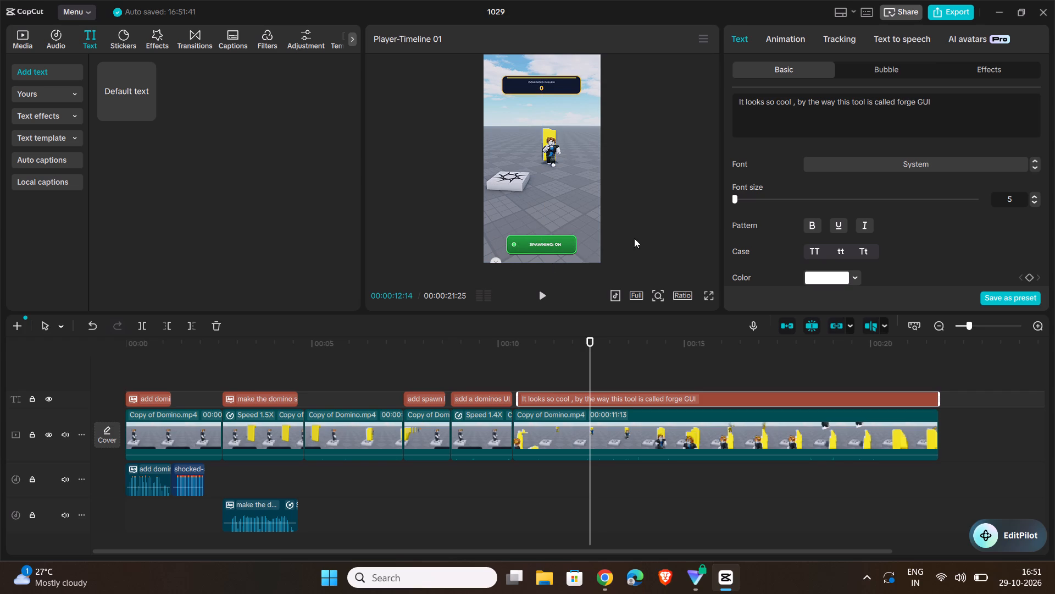
left_click(650, 214)
Look through the male text-to-speech voices for the "It looks so cool" call-to-action text.
left_click_drag(591, 340, 513, 360)
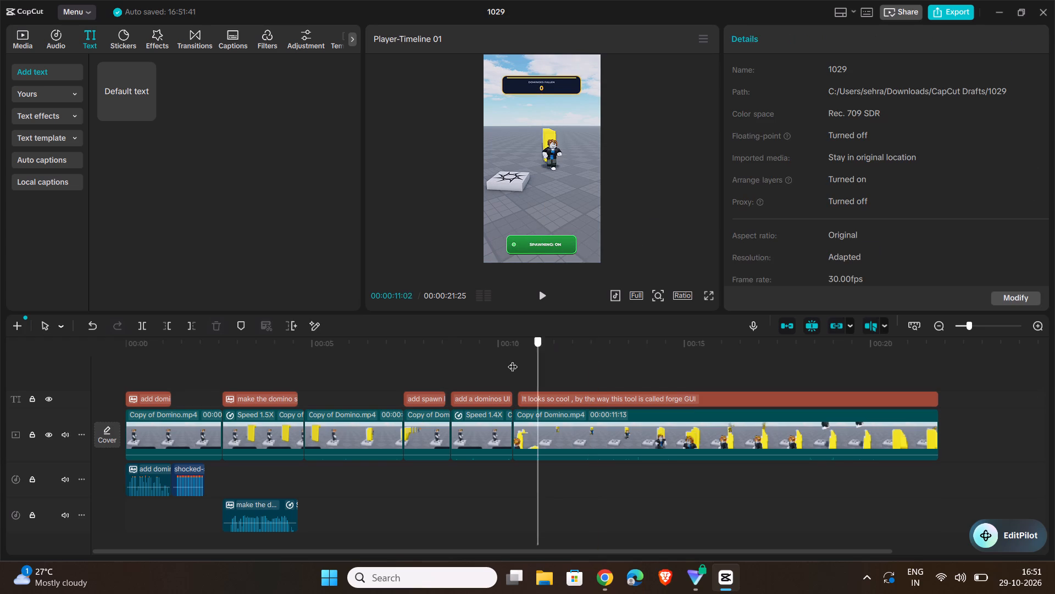
left_click_drag(513, 360, 492, 370)
left_click(574, 394)
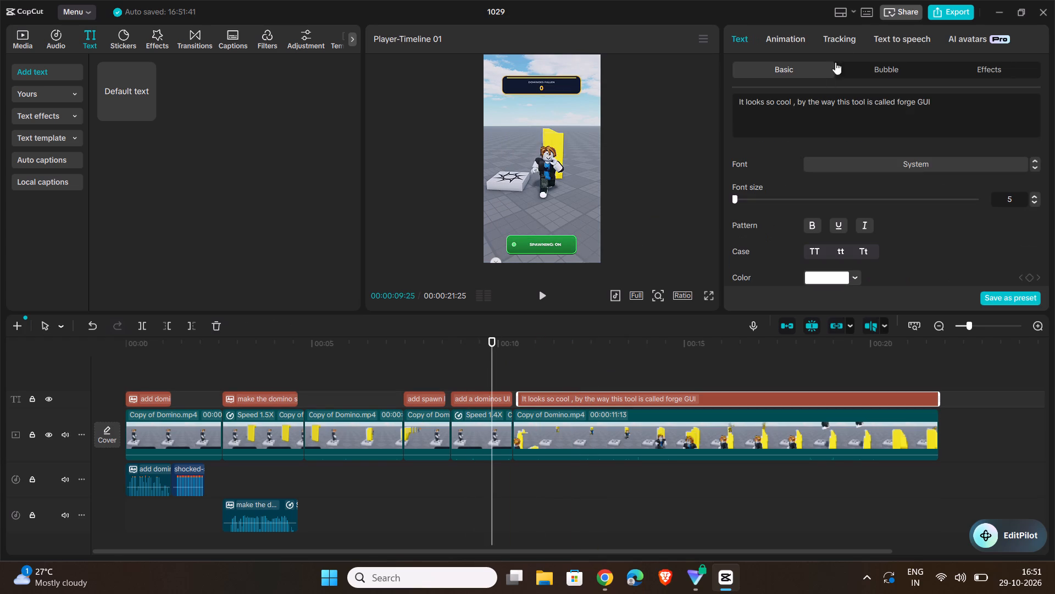
left_click(899, 42)
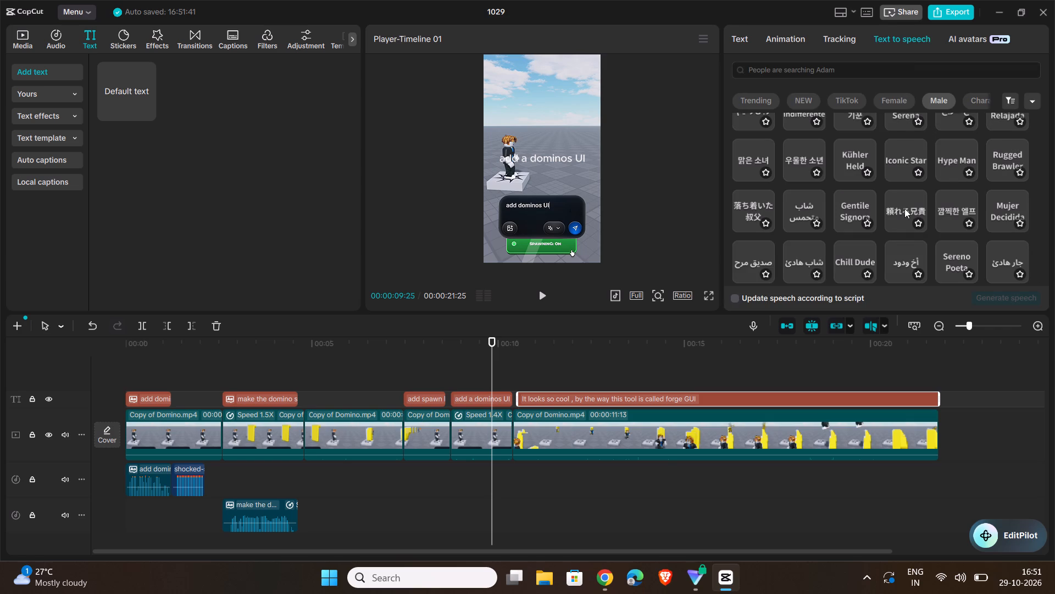
scroll(904, 208, "down", 4)
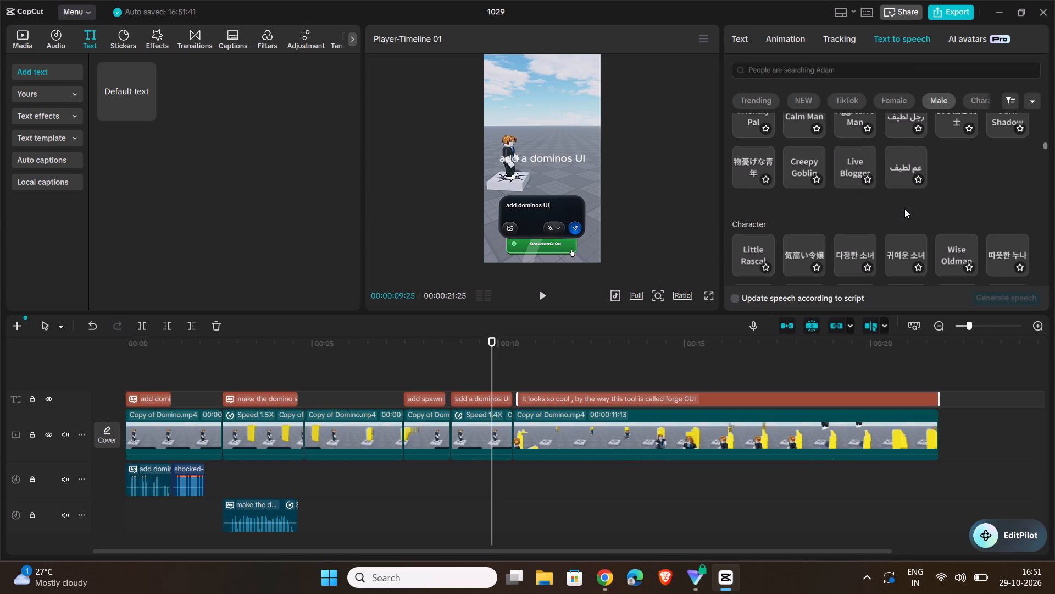
Play back the "add a dominos UI" section repeatedly into the start of the final Domino clip to check the transition.
left_click(538, 299)
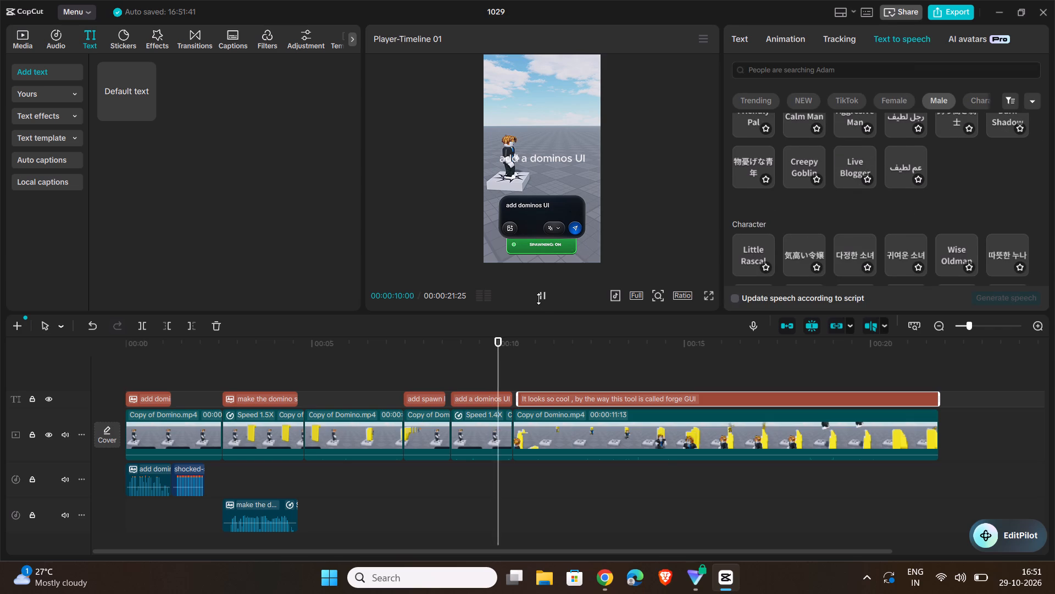
left_click(539, 298)
left_click(539, 298)
left_click(539, 298)
left_click_drag(529, 342, 515, 345)
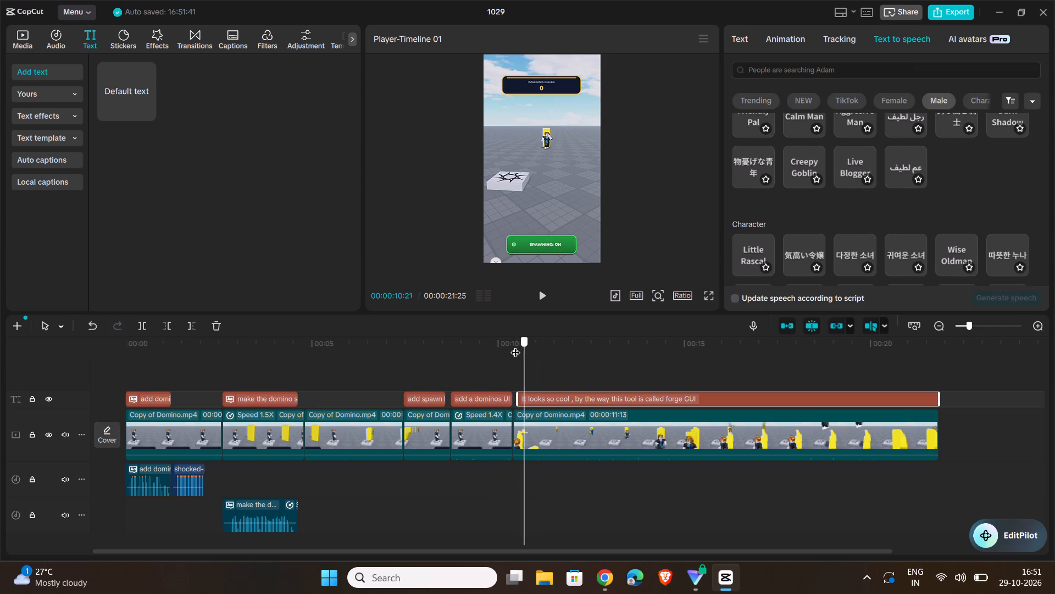
left_click_drag(515, 345, 482, 354)
left_click(424, 215)
left_click(541, 293)
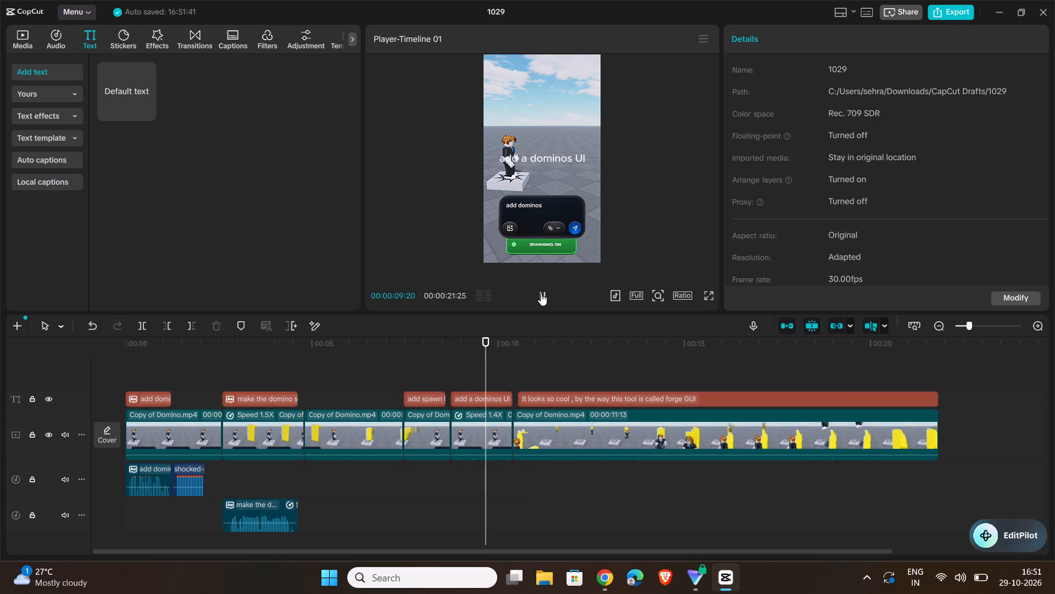
left_click(541, 293)
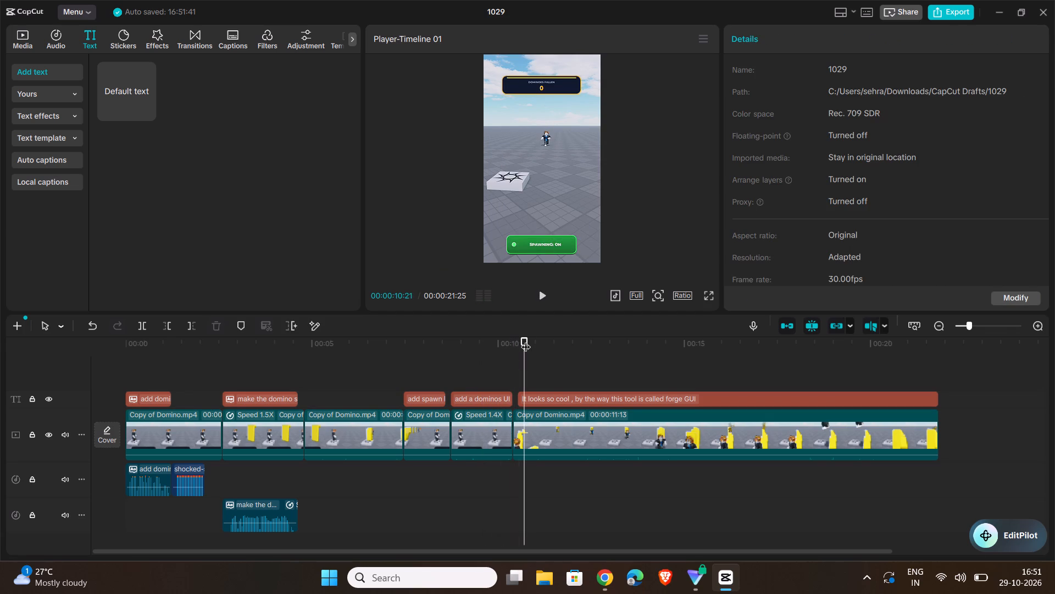
left_click_drag(526, 340, 467, 354)
left_click(544, 293)
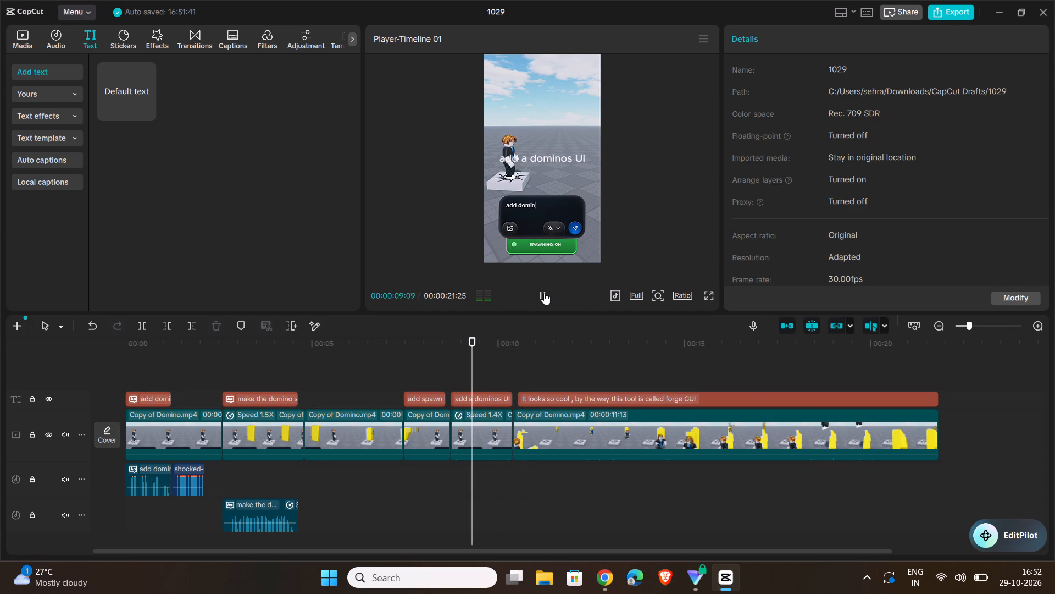
left_click(544, 293)
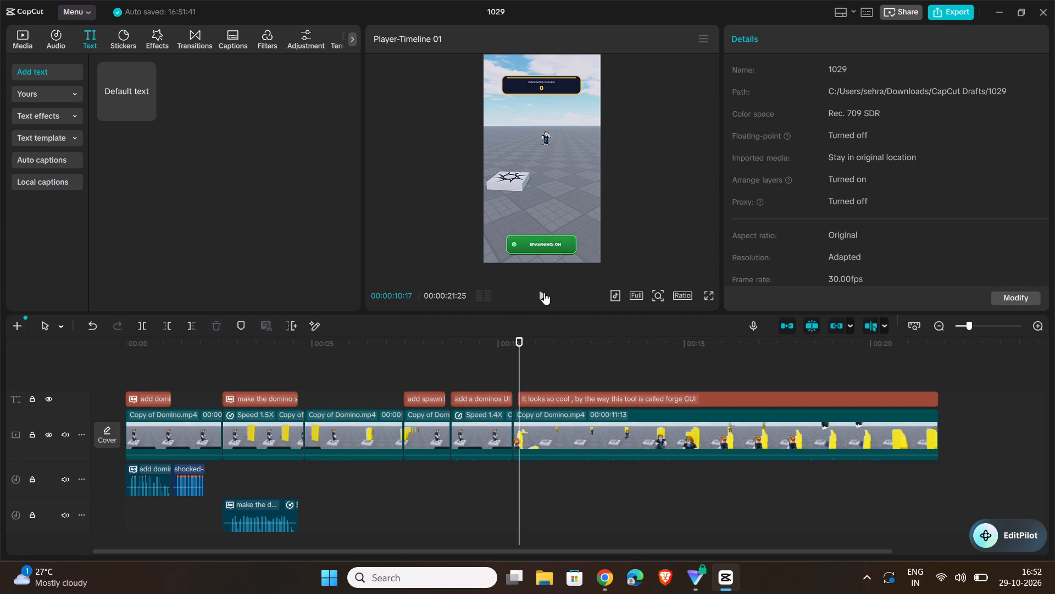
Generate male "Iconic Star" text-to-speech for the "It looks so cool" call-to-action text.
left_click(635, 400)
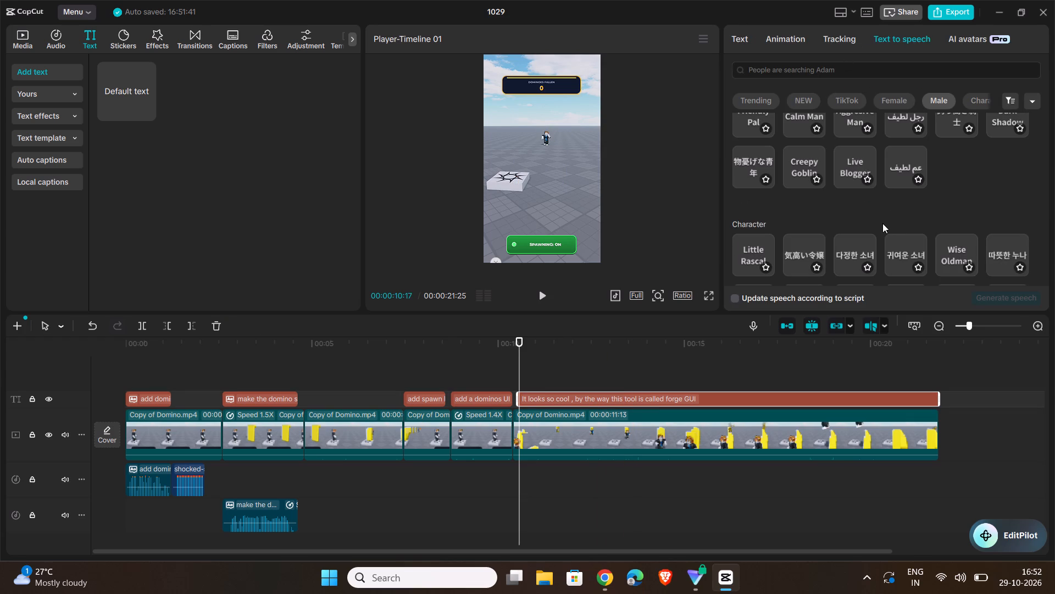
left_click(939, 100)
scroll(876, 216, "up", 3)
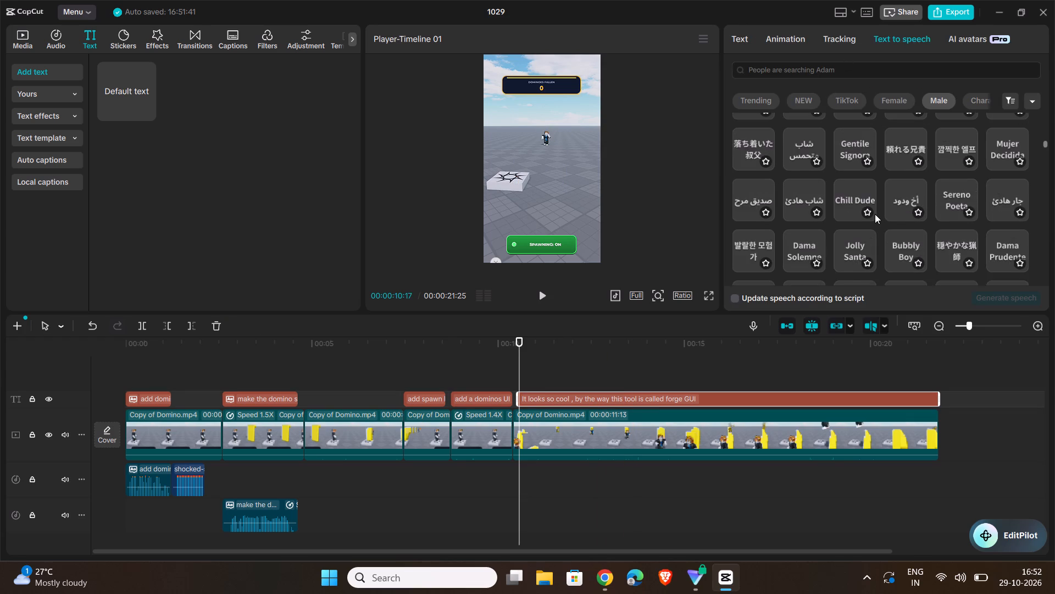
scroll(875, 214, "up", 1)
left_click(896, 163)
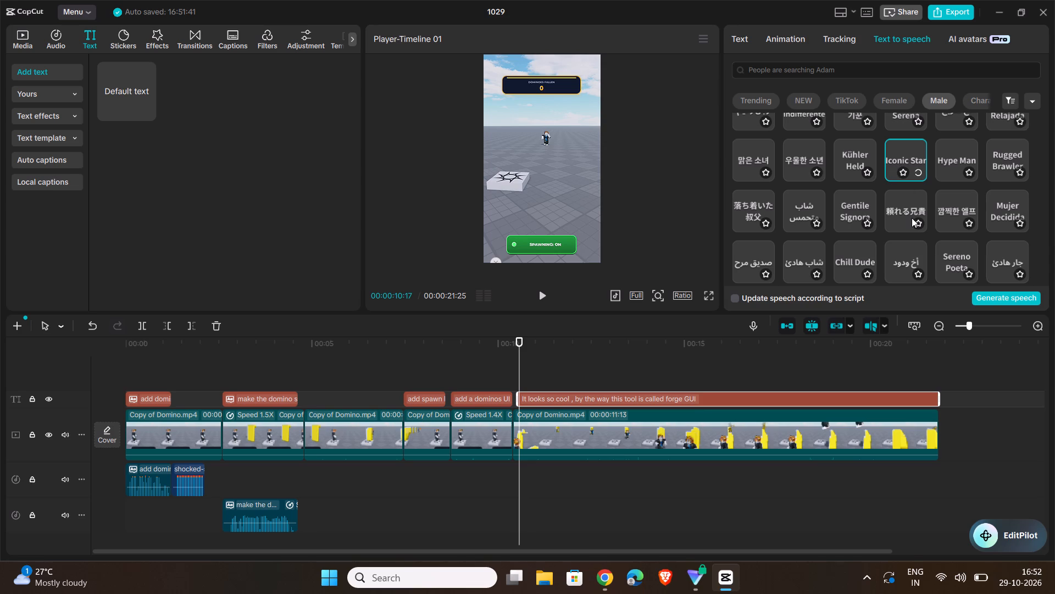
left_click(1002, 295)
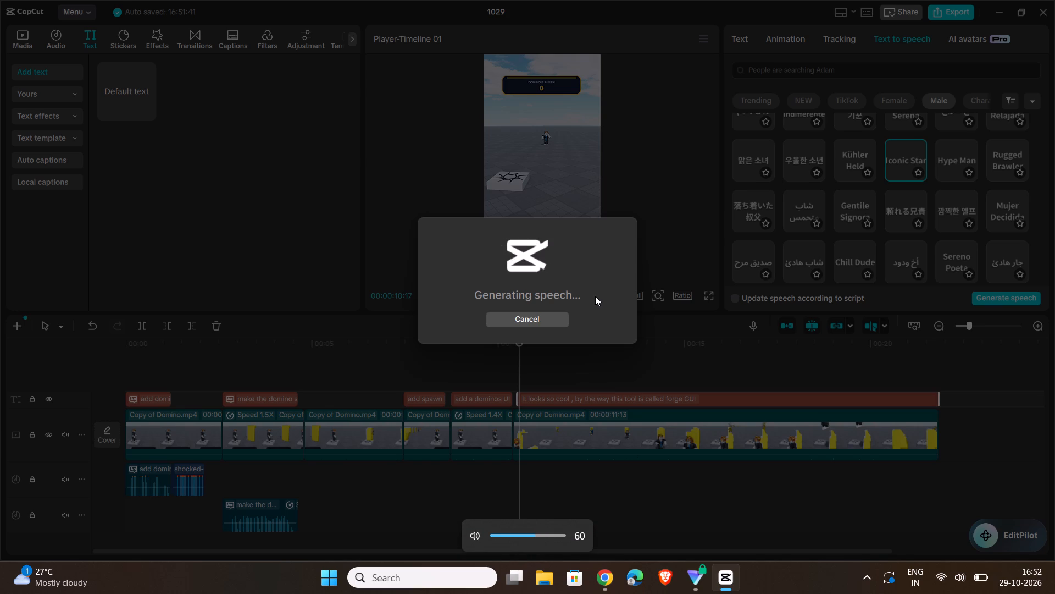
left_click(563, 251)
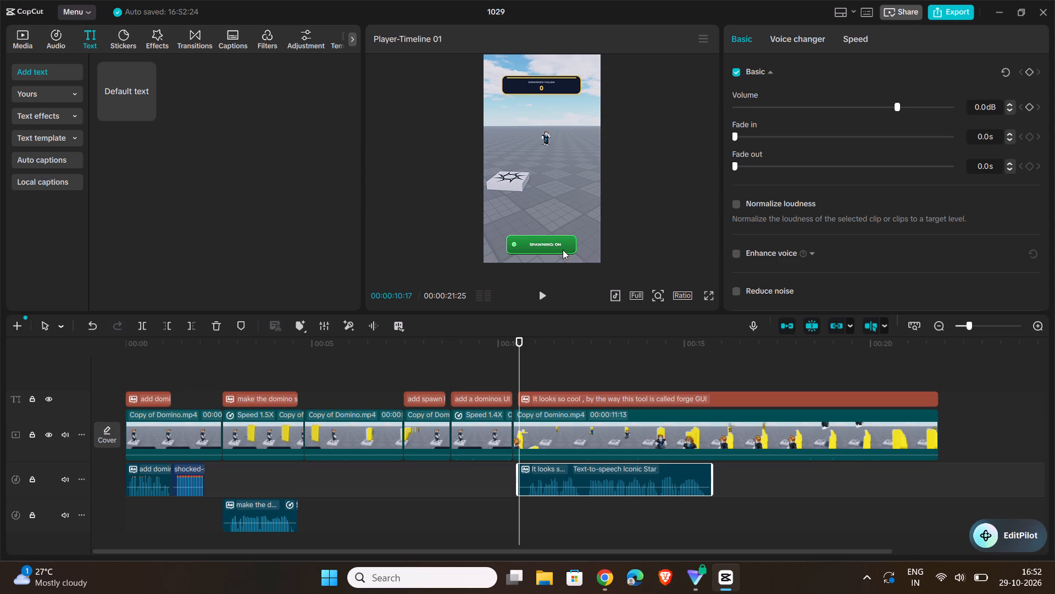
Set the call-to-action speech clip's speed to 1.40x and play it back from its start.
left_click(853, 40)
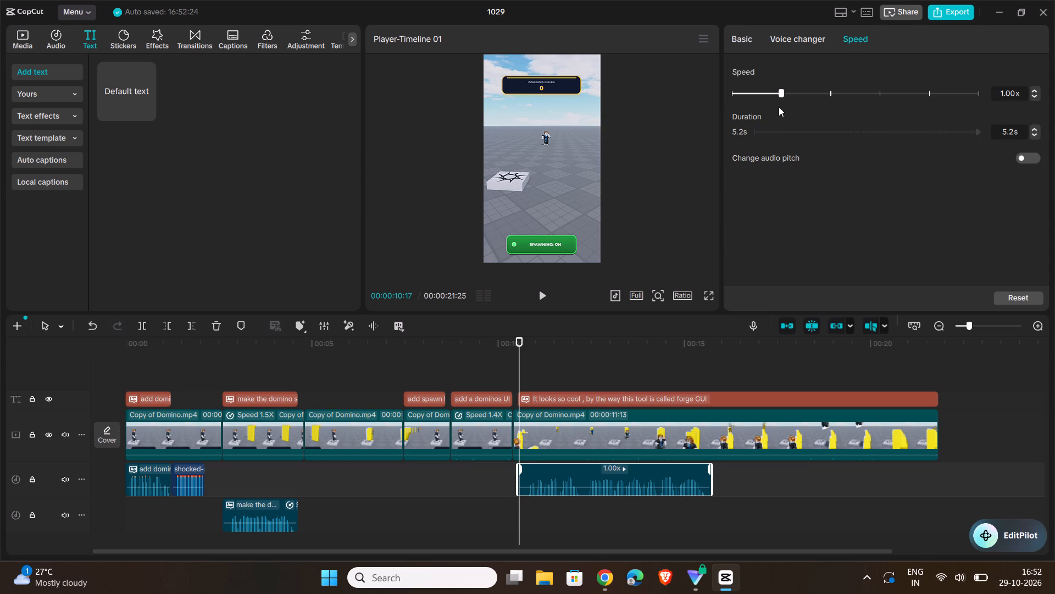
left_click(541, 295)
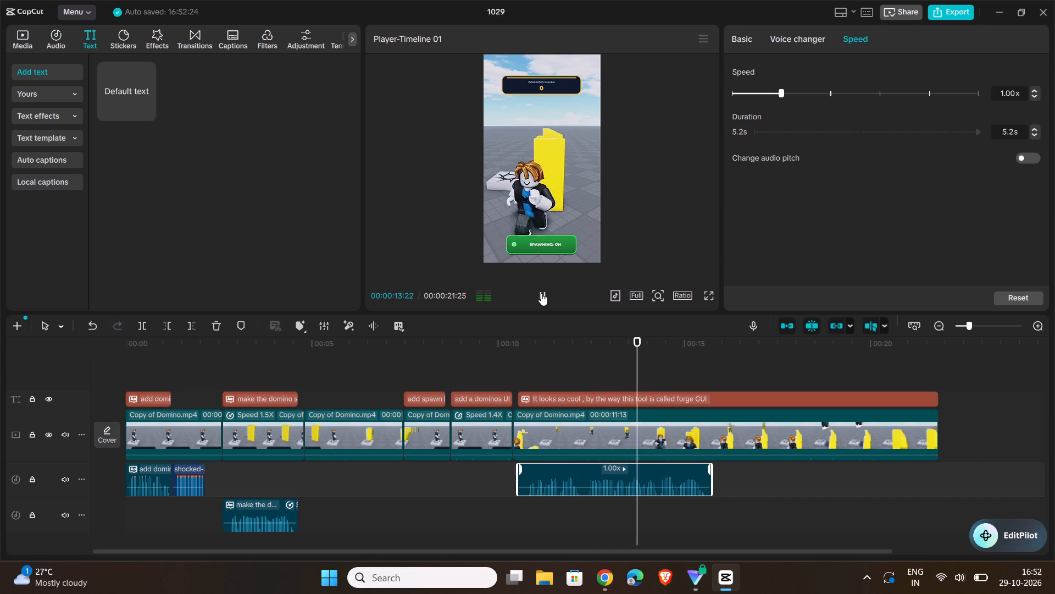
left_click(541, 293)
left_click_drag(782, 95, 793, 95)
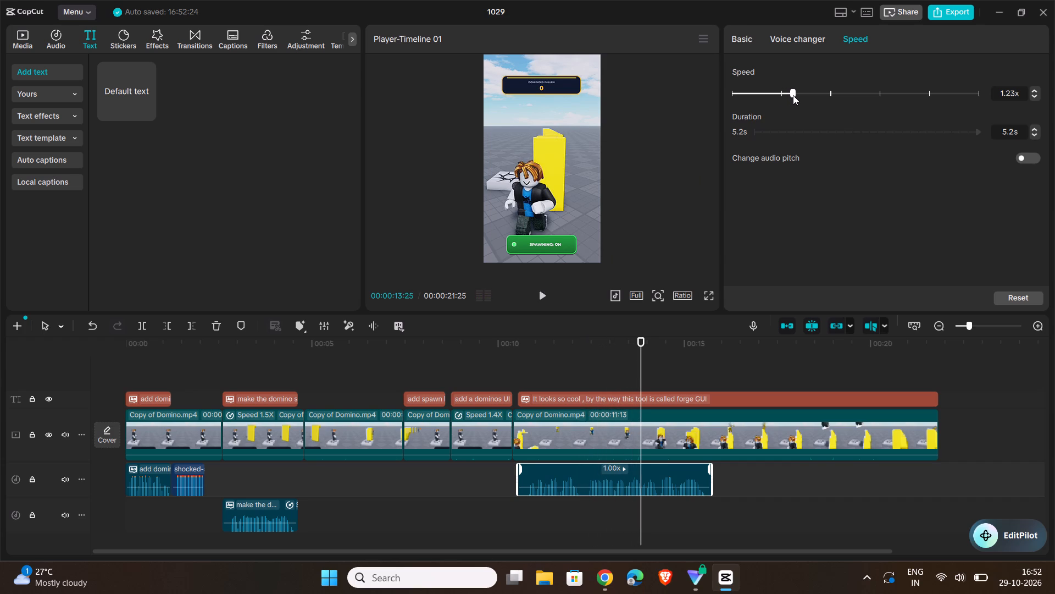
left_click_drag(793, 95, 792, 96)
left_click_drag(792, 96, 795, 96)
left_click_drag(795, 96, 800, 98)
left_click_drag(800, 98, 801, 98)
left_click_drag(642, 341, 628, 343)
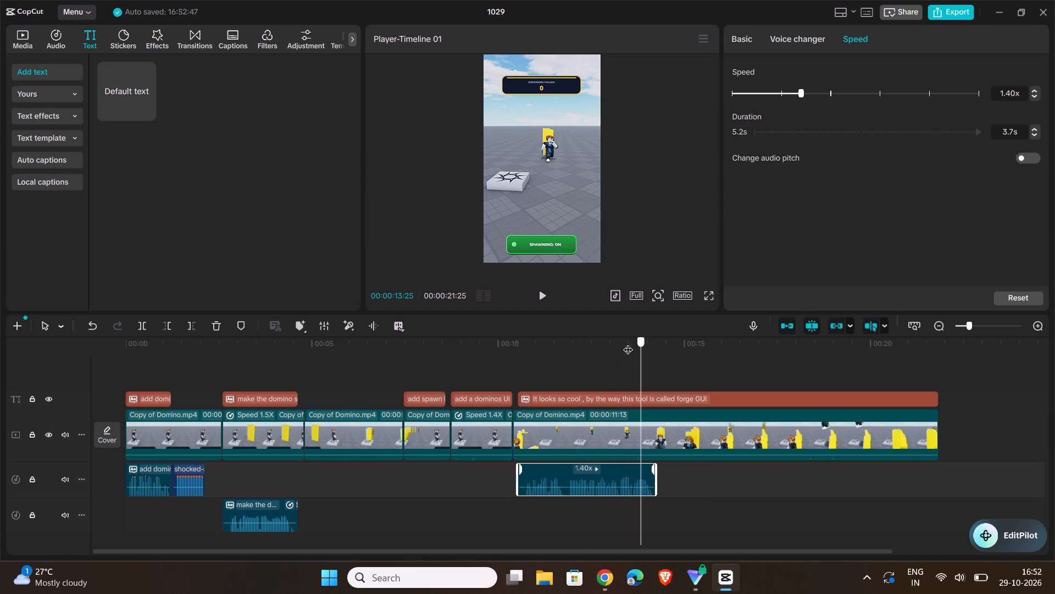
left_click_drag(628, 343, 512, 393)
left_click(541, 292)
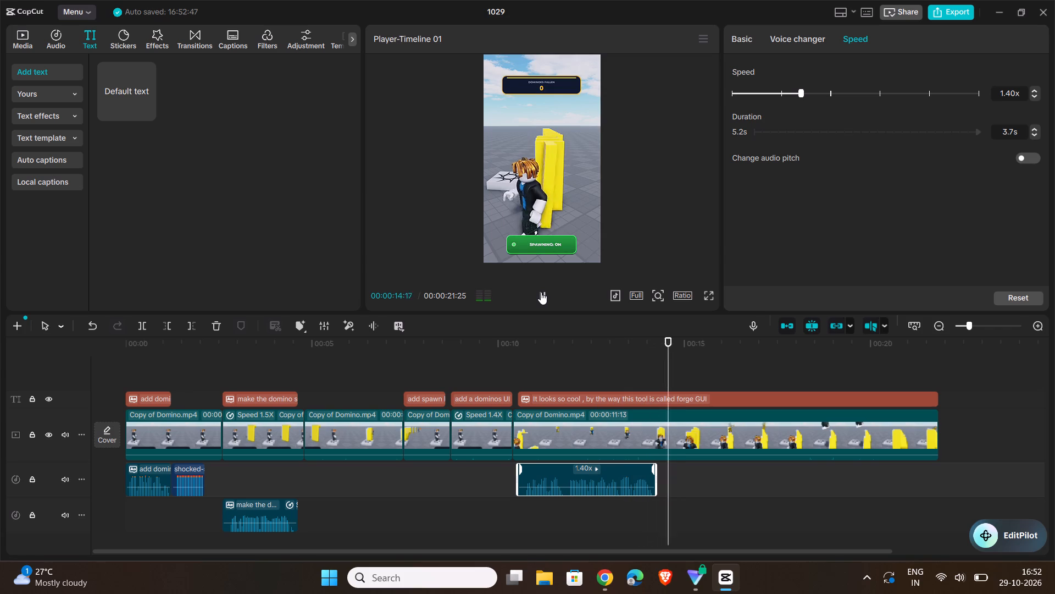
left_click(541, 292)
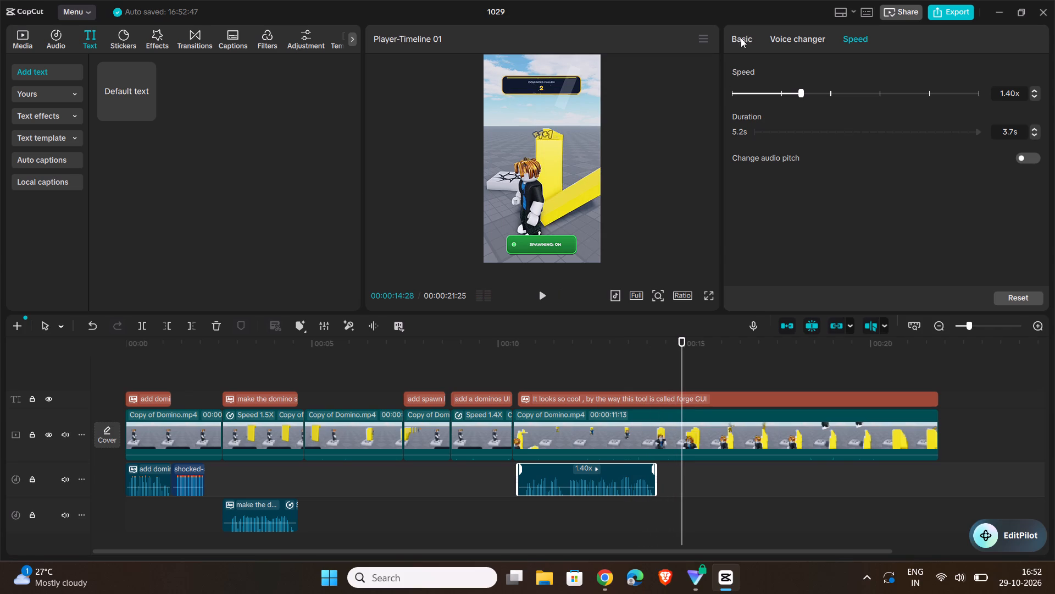
Add a comma after "forge GUI" at the end of the call-to-action text.
left_click(636, 400)
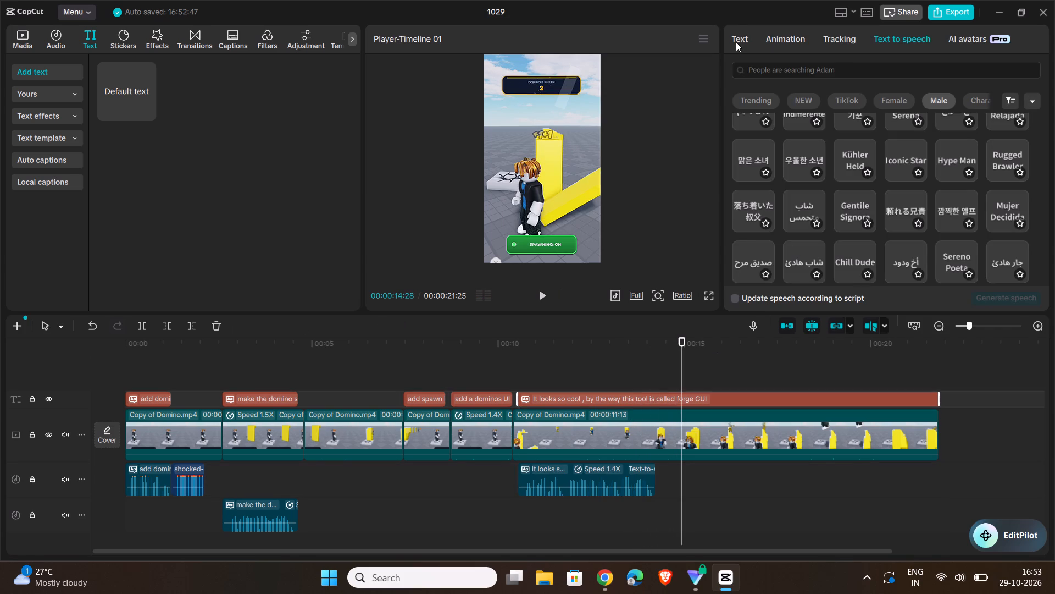
left_click(736, 42)
left_click(953, 95)
left_click(954, 103)
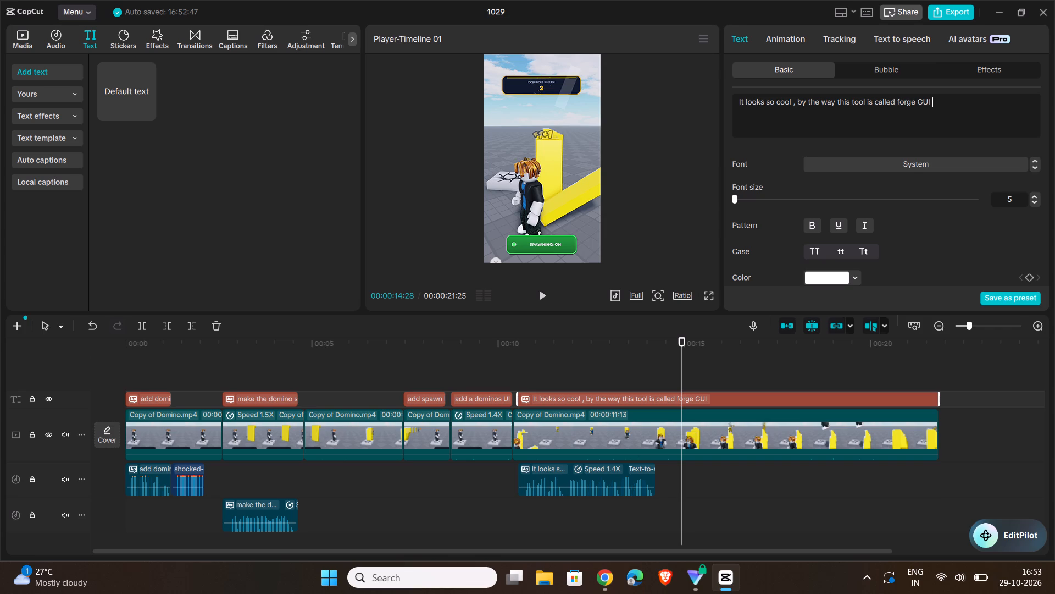
type(",")
key("space")
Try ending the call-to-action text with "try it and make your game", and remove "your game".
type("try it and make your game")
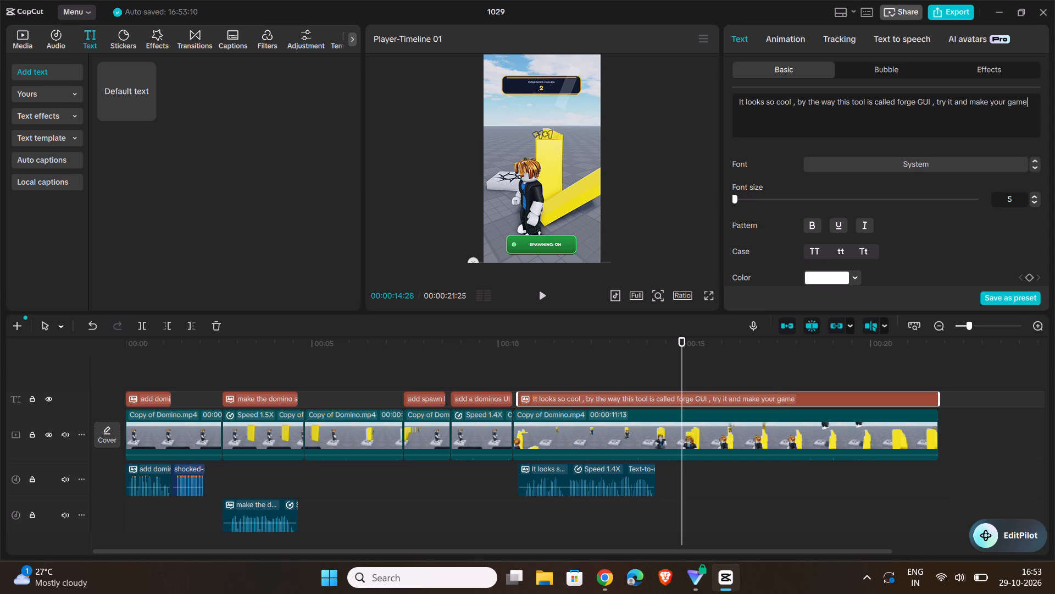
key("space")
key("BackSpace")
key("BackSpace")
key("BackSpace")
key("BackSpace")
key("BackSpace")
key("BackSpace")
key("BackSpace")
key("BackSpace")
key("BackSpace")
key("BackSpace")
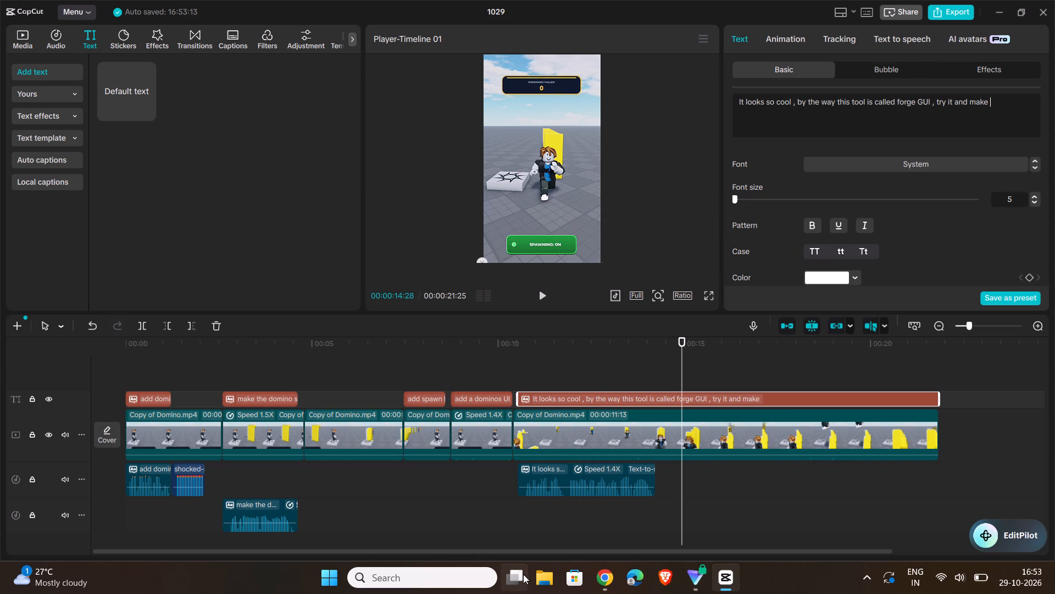
Open the snaptik reference video from the Downloads folder and watch its closing call to action for wording.
left_click(537, 584)
left_click(39, 255)
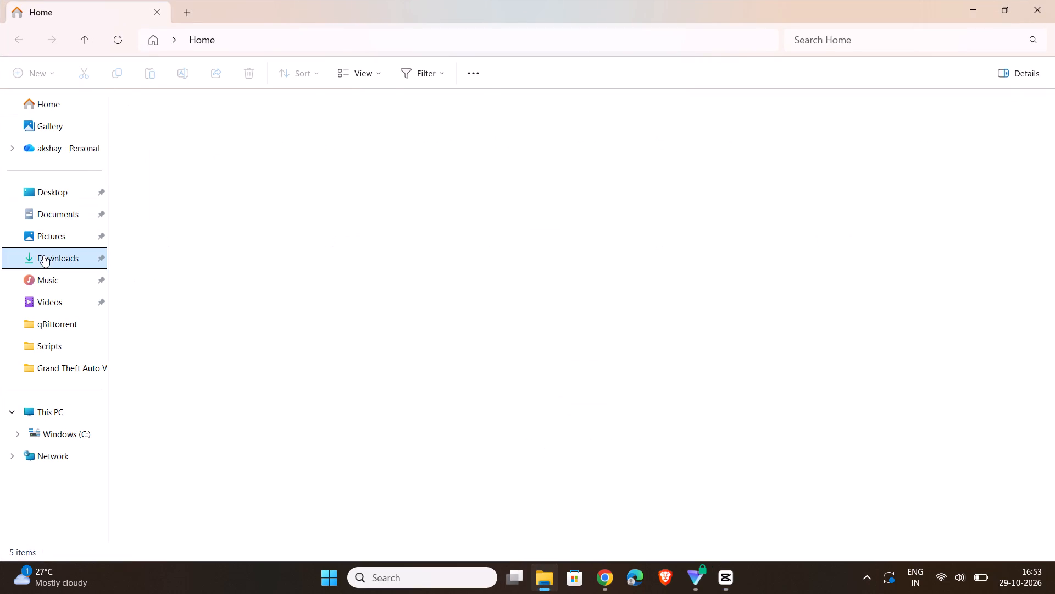
double_click(209, 215)
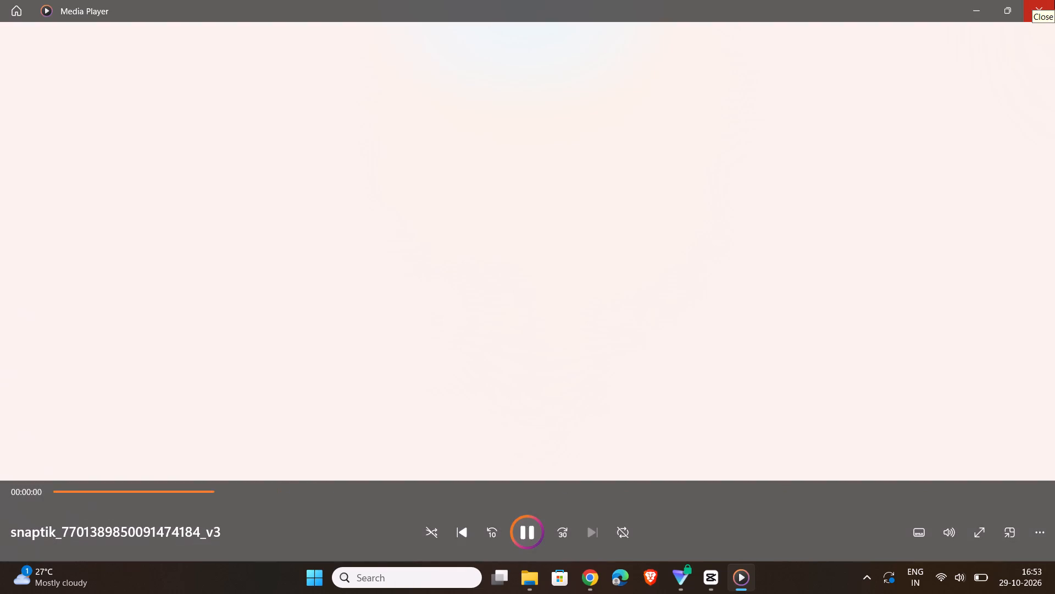
left_click(722, 494)
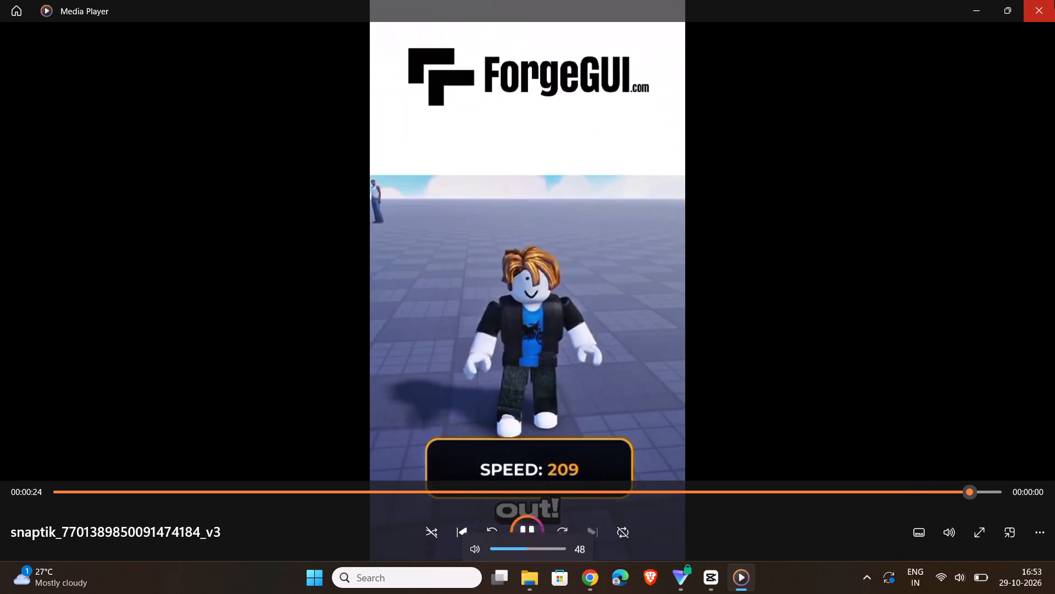
left_click(1054, 0)
double_click(1054, 0)
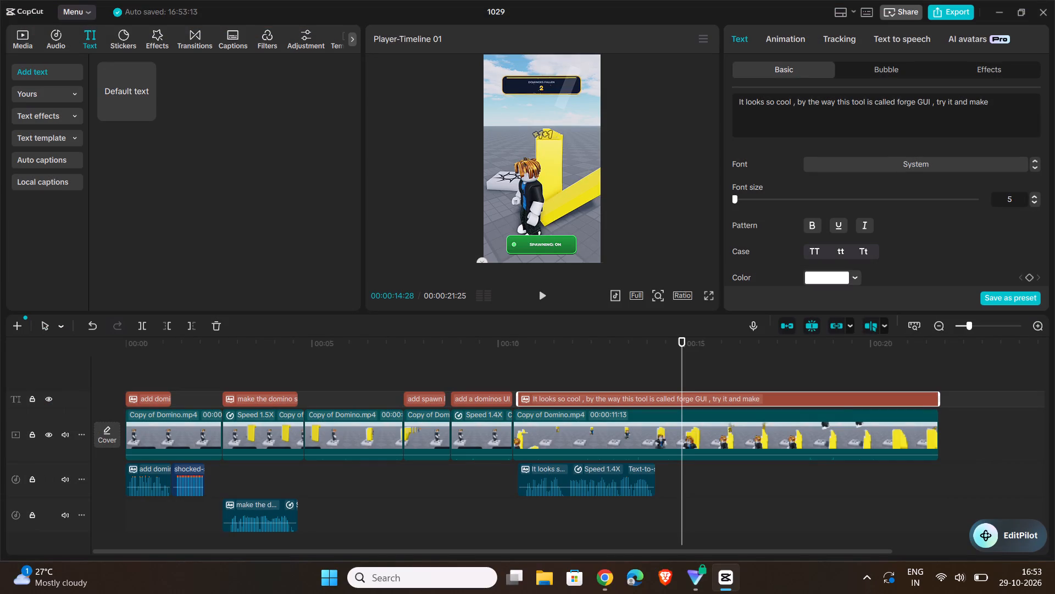
Replace the call-to-action wording after "forge GUI ," with "so if you need to make games like this try it out".
left_click(995, 107)
key("BackSpace")
key("BackSpace")
key("BackSpace")
key("BackSpace")
key("BackSpace")
key("BackSpace")
key("BackSpace")
key("BackSpace")
key("BackSpace")
key("BackSpace")
key("BackSpace")
key("BackSpace")
key("BackSpace")
key("BackSpace")
key("BackSpace")
key("BackSpace")
key("BackSpace")
key("BackSpace")
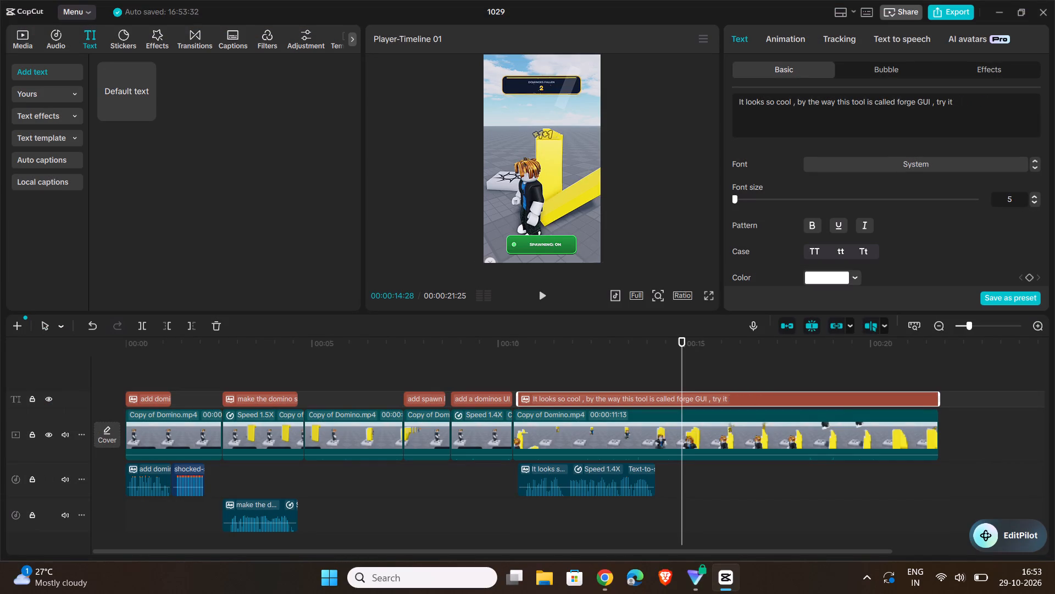
key("BackSpace")
type("so if you")
key("space")
type("need to make")
key("space")
type("game")
type("s like this try it out")
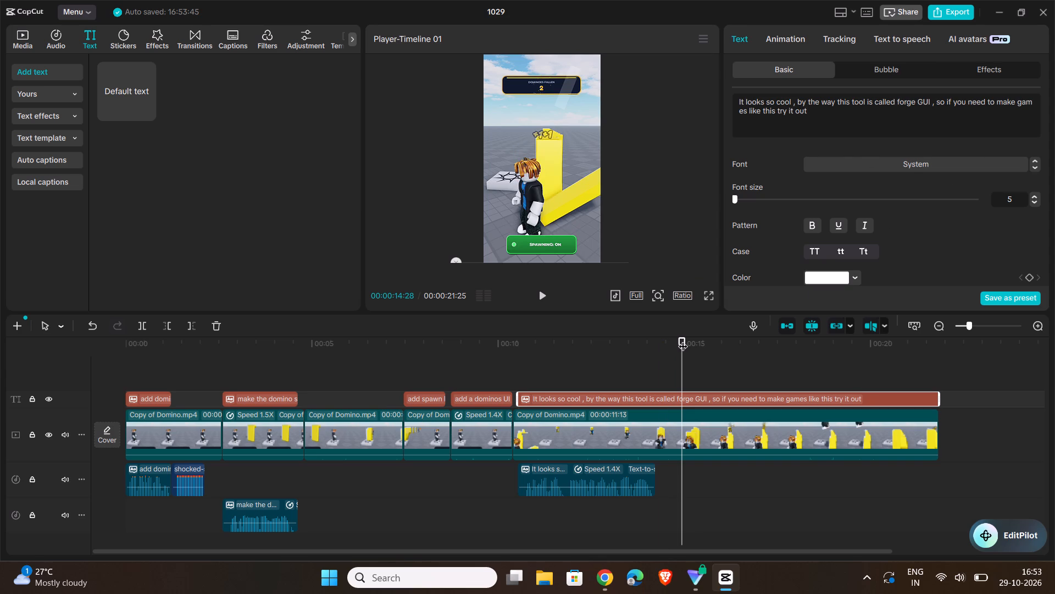
Play back the early part of the final Domino clip to hear the call-to-action speech.
left_click_drag(683, 339, 563, 360)
right_click(558, 359)
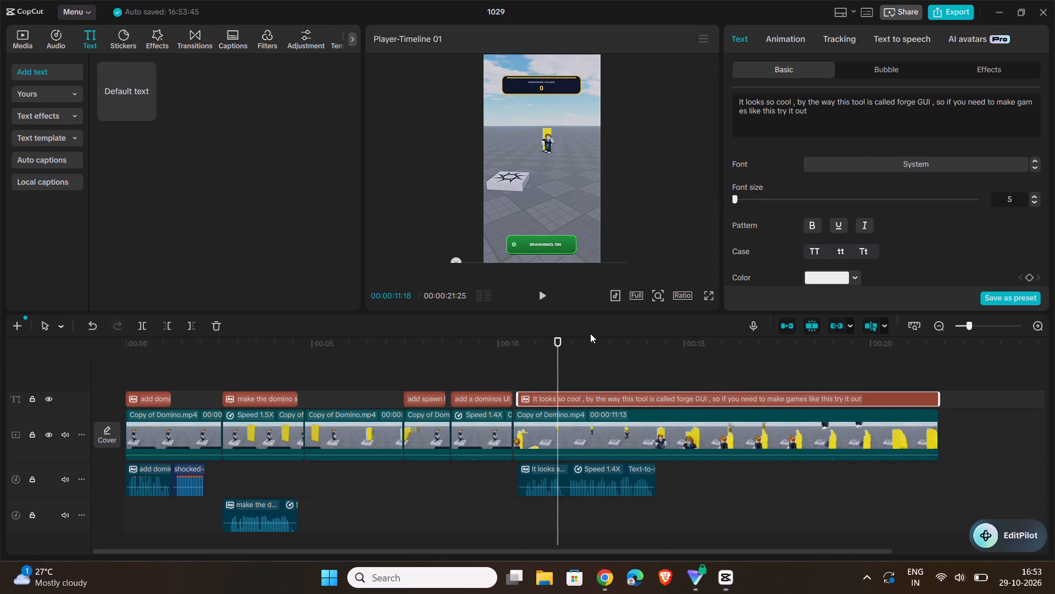
left_click(543, 298)
left_click(543, 298)
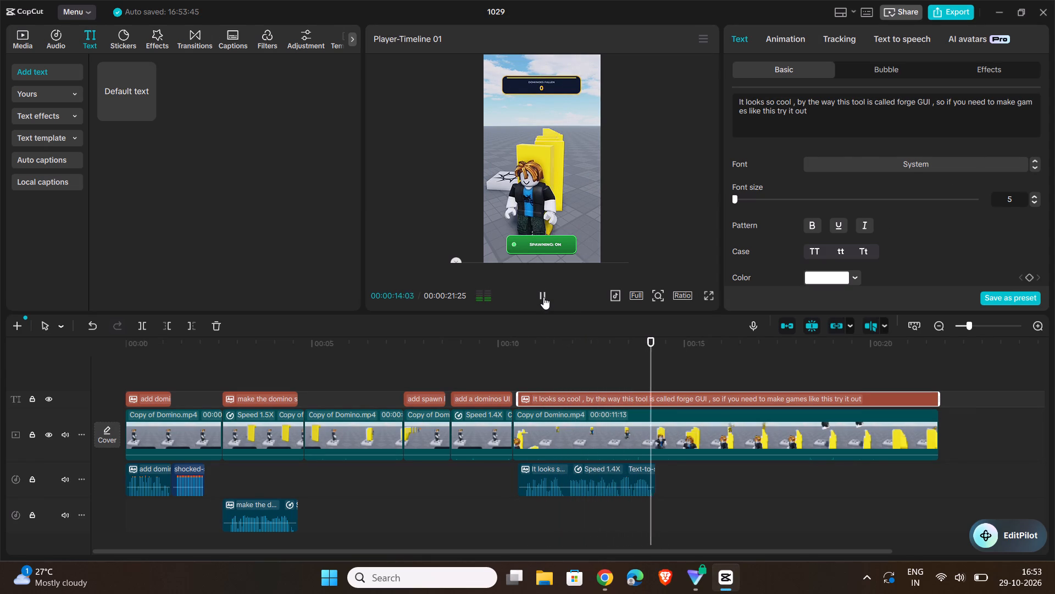
left_click(543, 297)
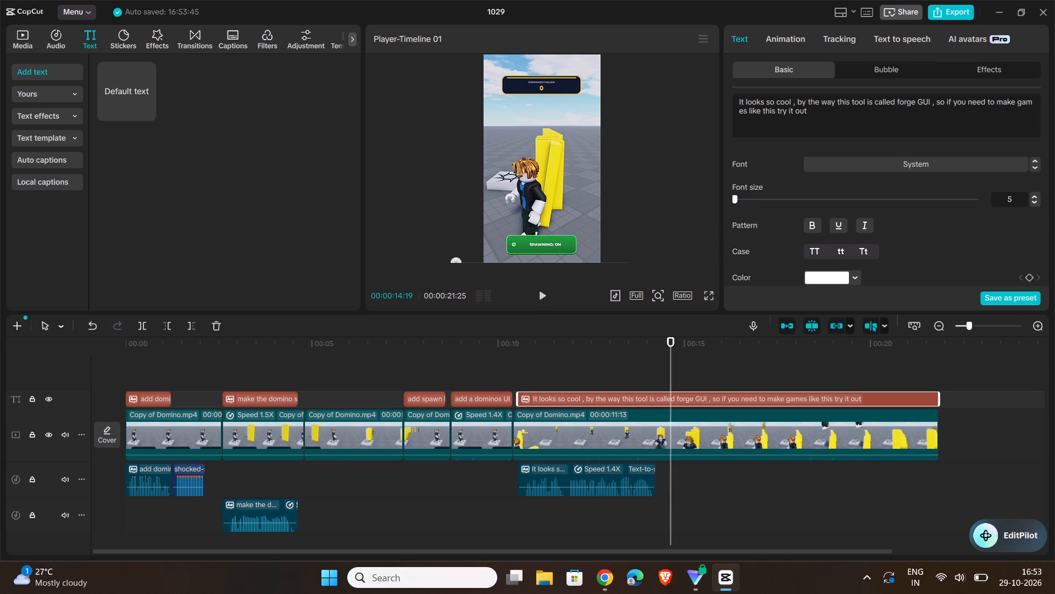
Replace the old call-to-action speech clip with "Iconic Star" speech generated from the extended text.
left_click(903, 41)
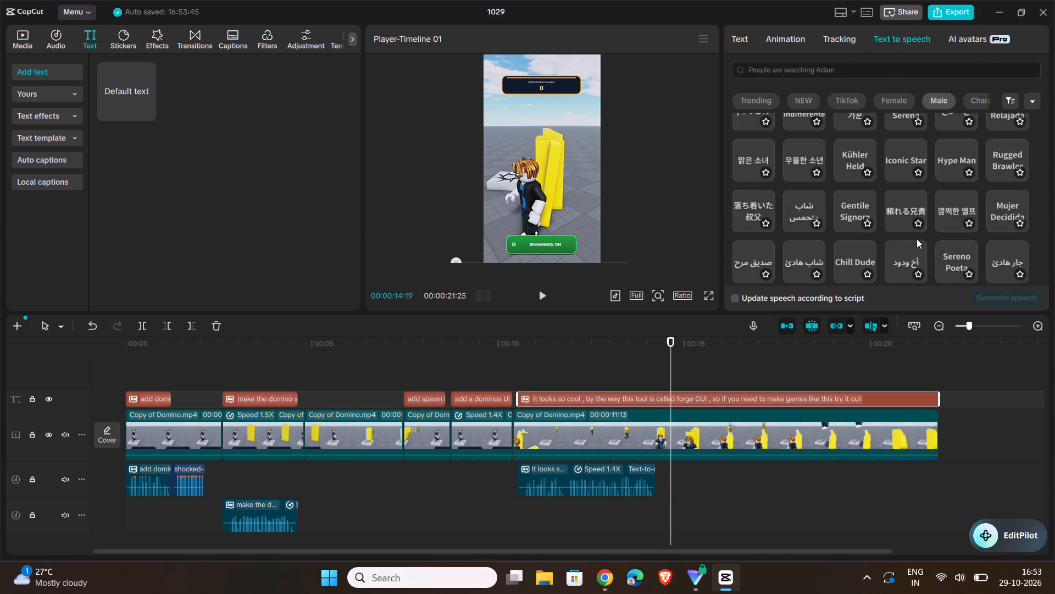
left_click(891, 163)
left_click(987, 296)
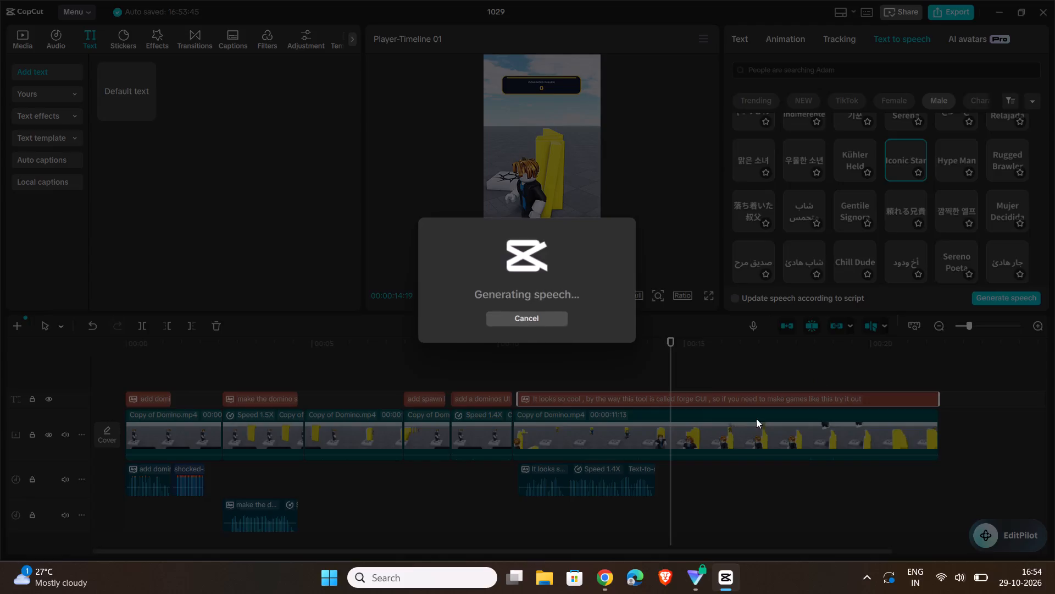
left_click(593, 480)
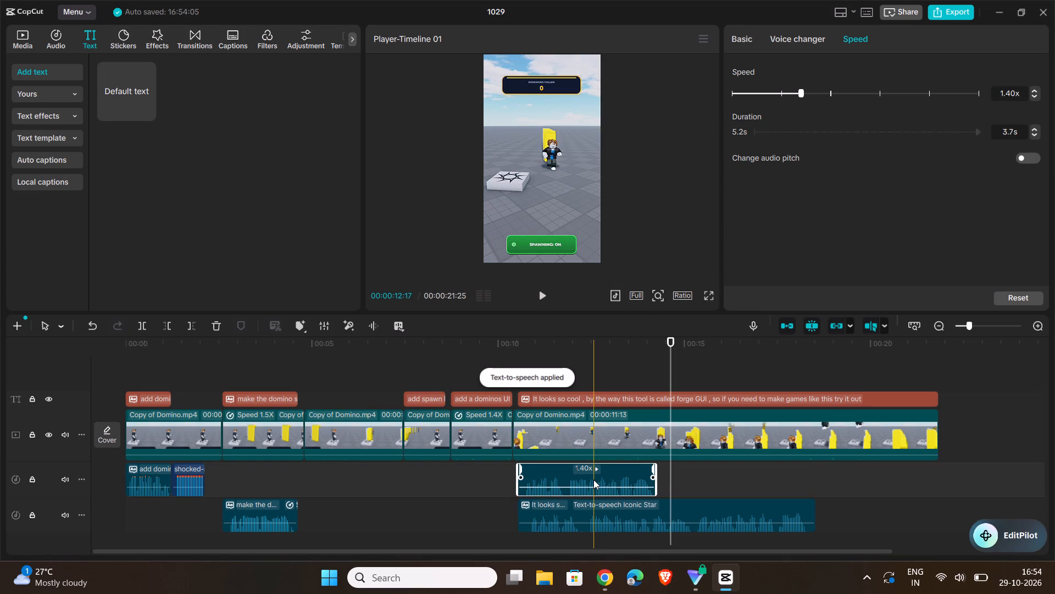
key("Delete")
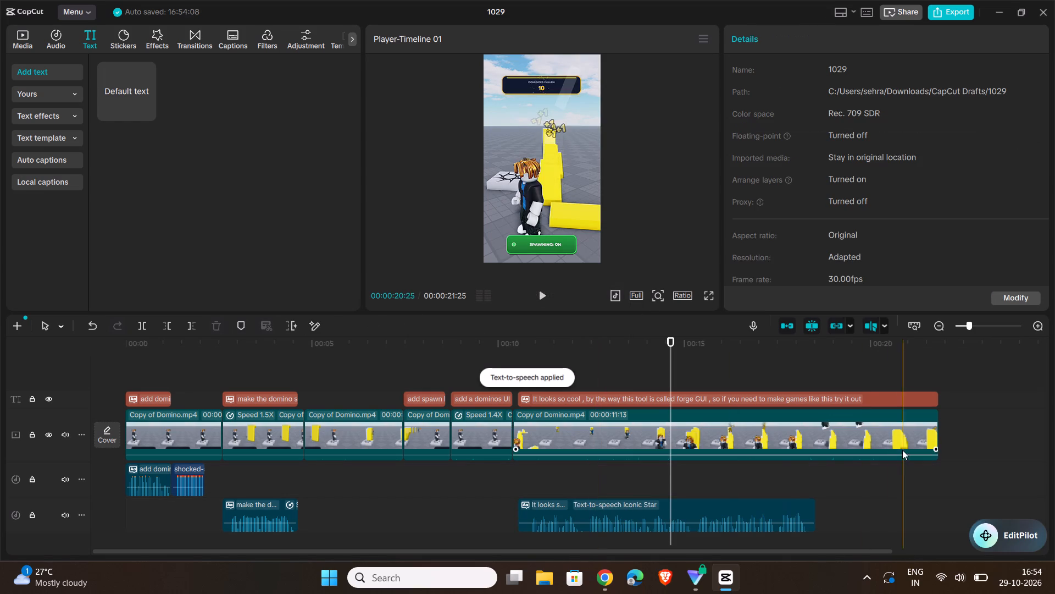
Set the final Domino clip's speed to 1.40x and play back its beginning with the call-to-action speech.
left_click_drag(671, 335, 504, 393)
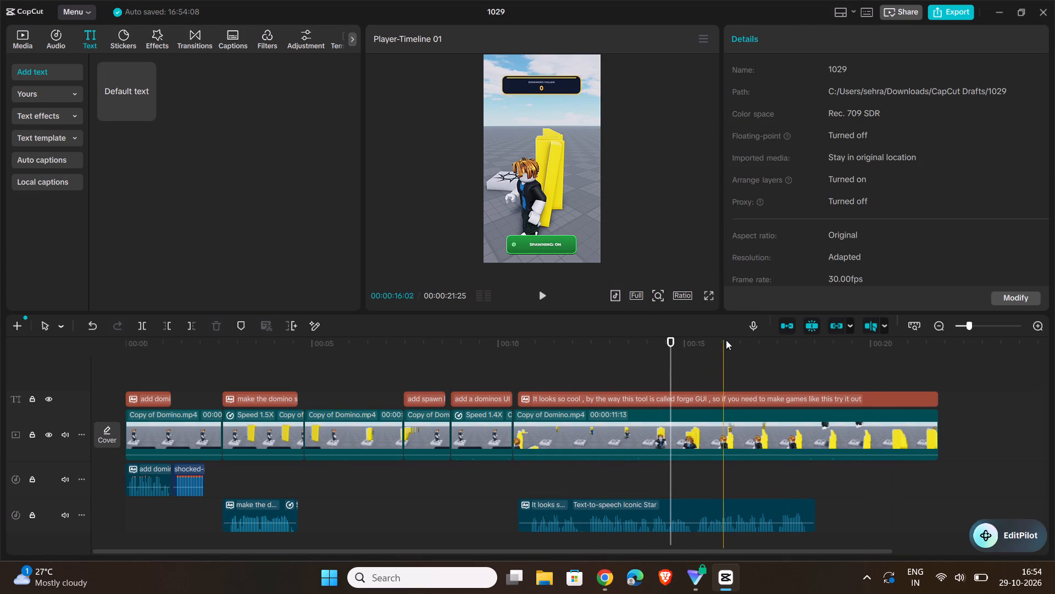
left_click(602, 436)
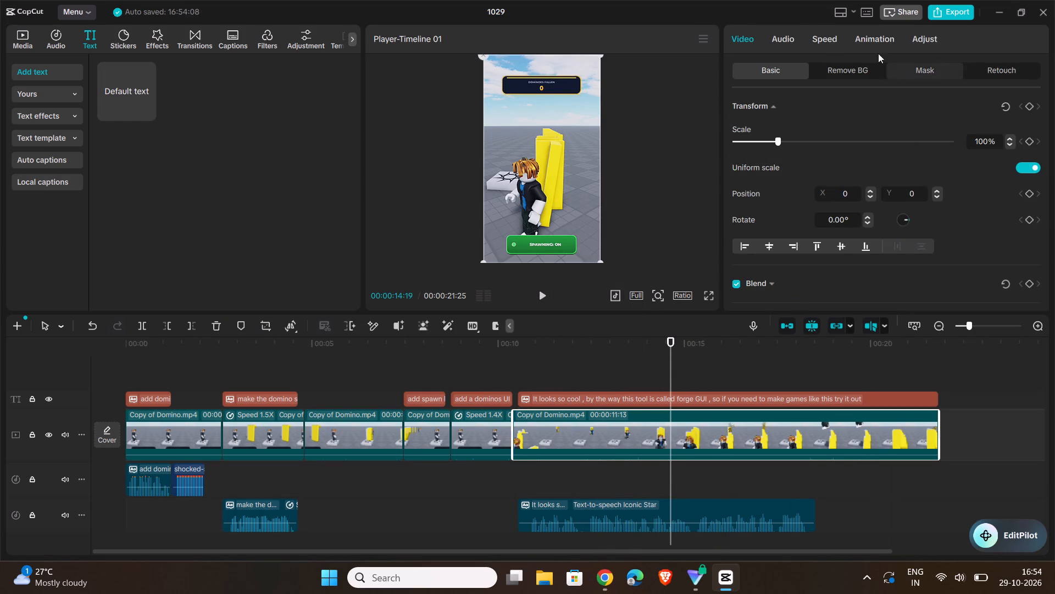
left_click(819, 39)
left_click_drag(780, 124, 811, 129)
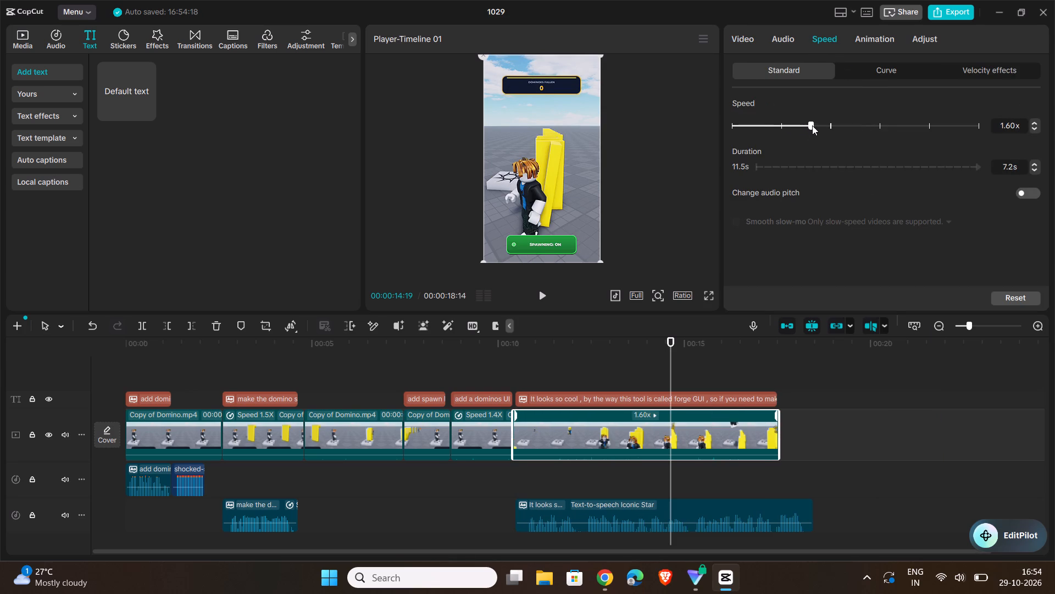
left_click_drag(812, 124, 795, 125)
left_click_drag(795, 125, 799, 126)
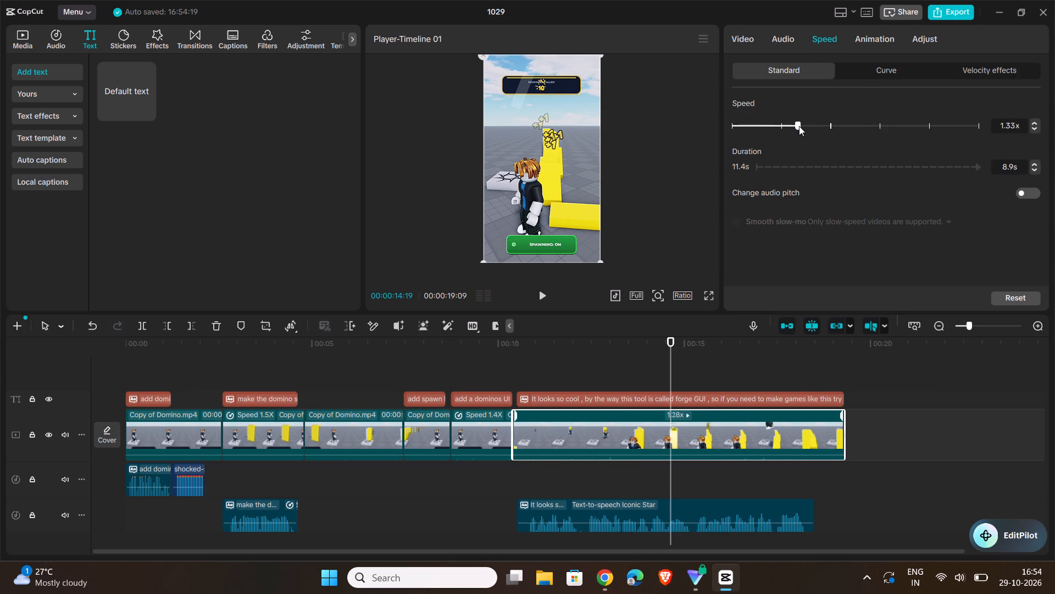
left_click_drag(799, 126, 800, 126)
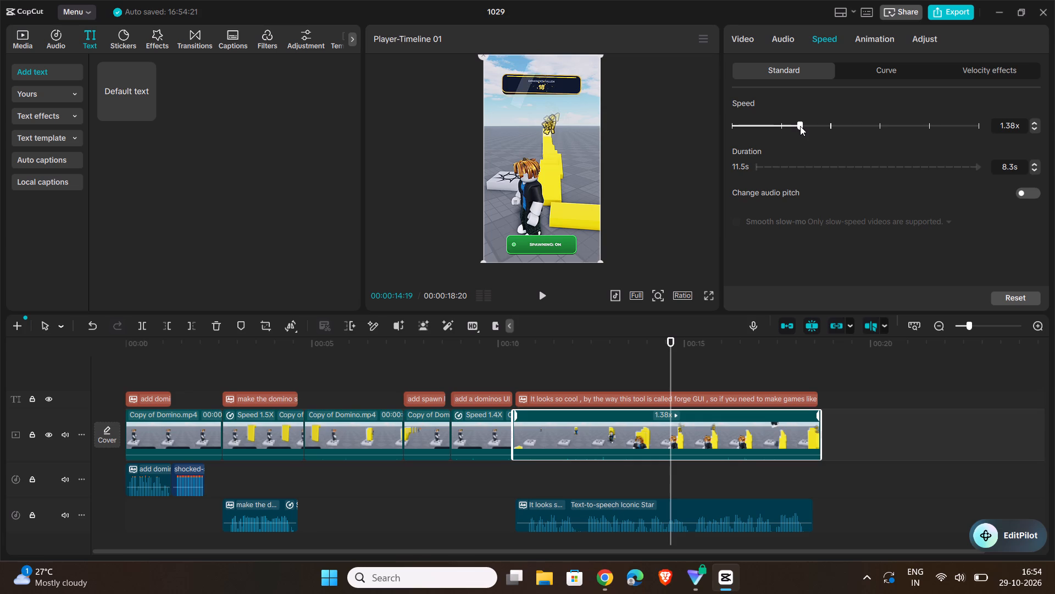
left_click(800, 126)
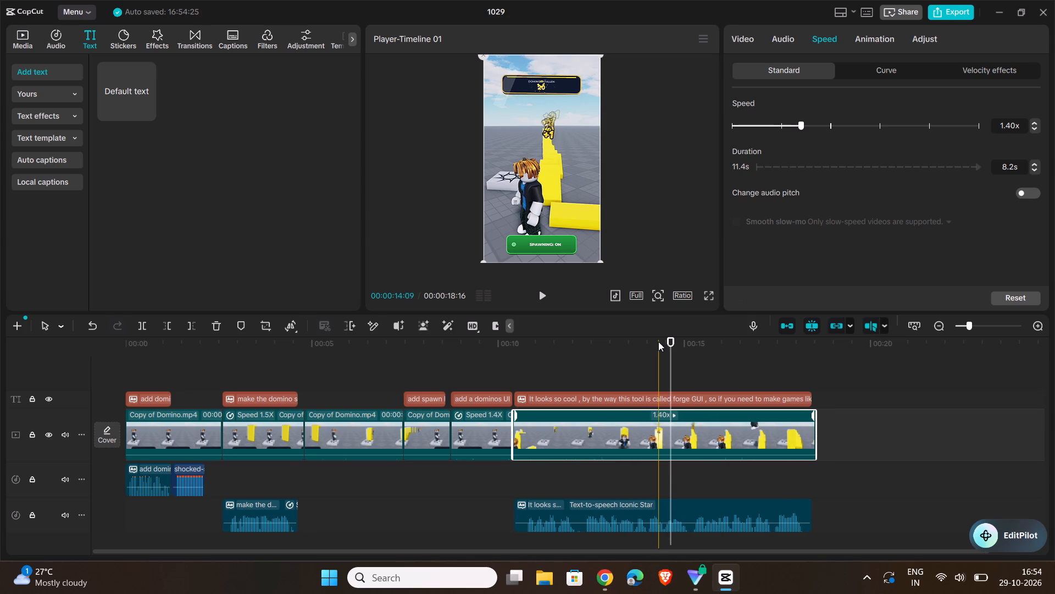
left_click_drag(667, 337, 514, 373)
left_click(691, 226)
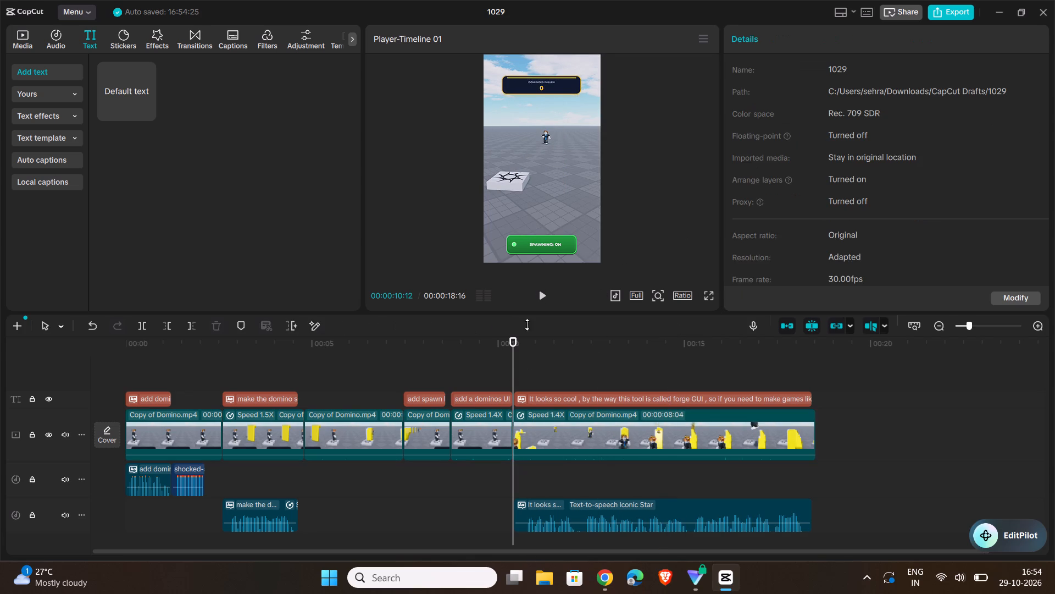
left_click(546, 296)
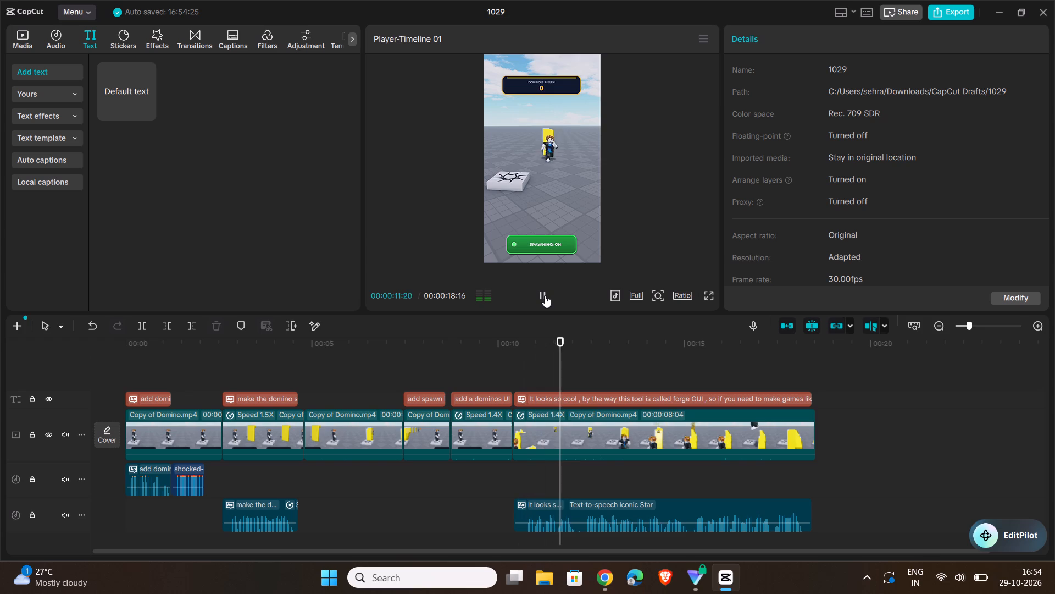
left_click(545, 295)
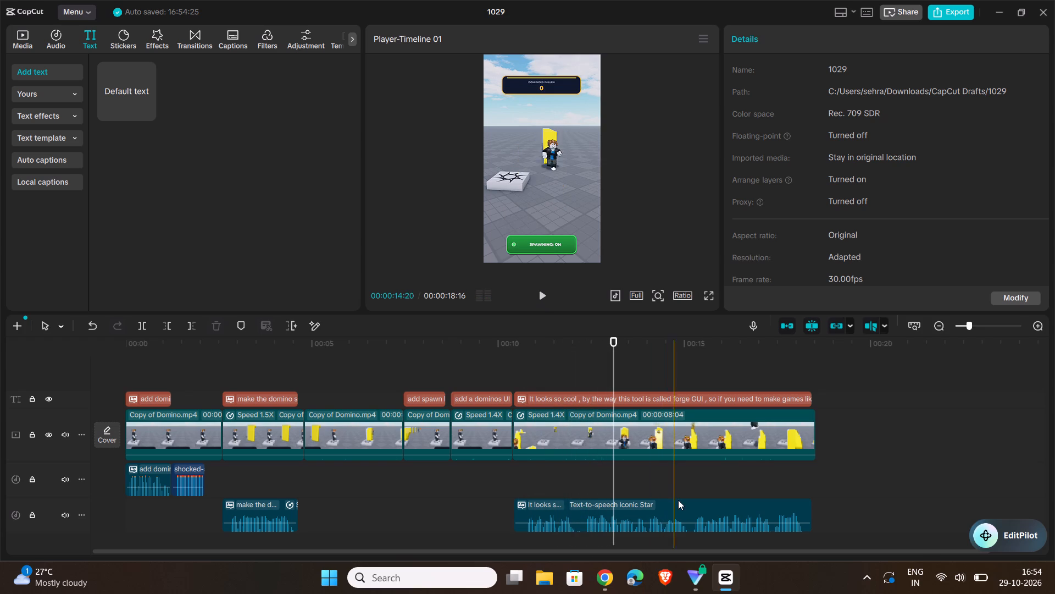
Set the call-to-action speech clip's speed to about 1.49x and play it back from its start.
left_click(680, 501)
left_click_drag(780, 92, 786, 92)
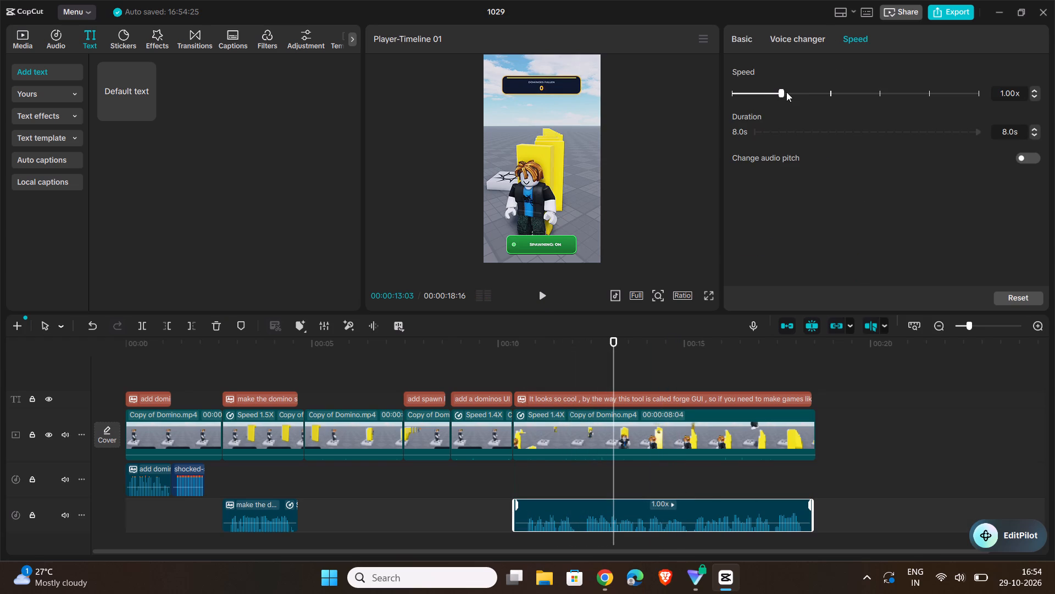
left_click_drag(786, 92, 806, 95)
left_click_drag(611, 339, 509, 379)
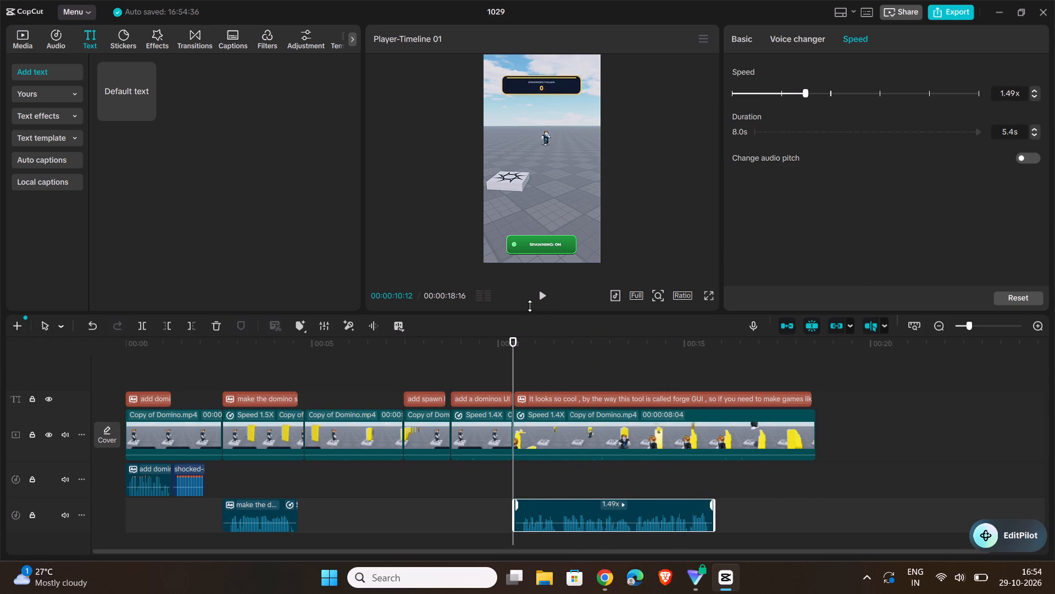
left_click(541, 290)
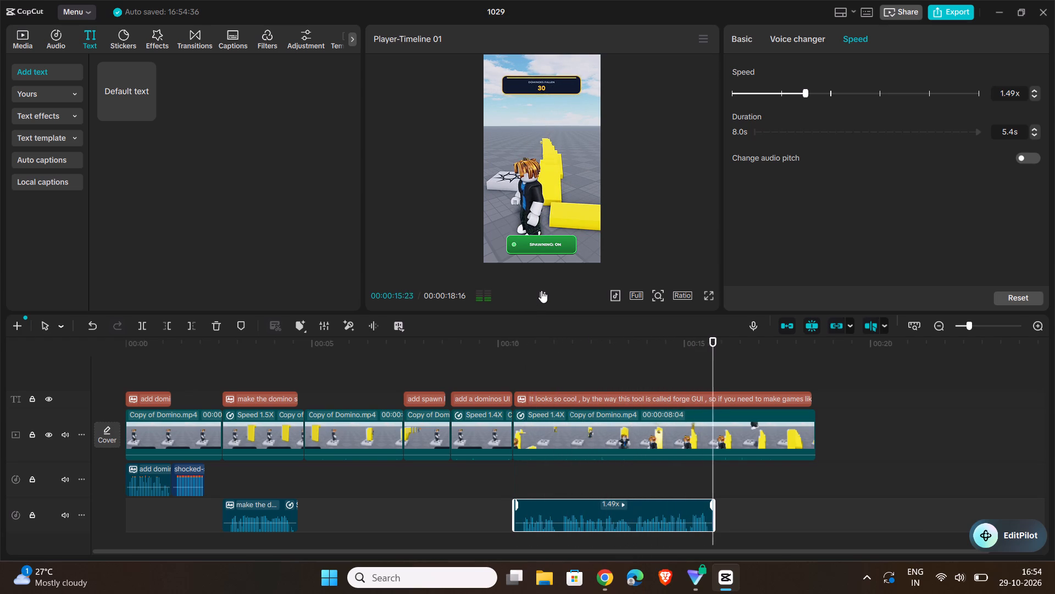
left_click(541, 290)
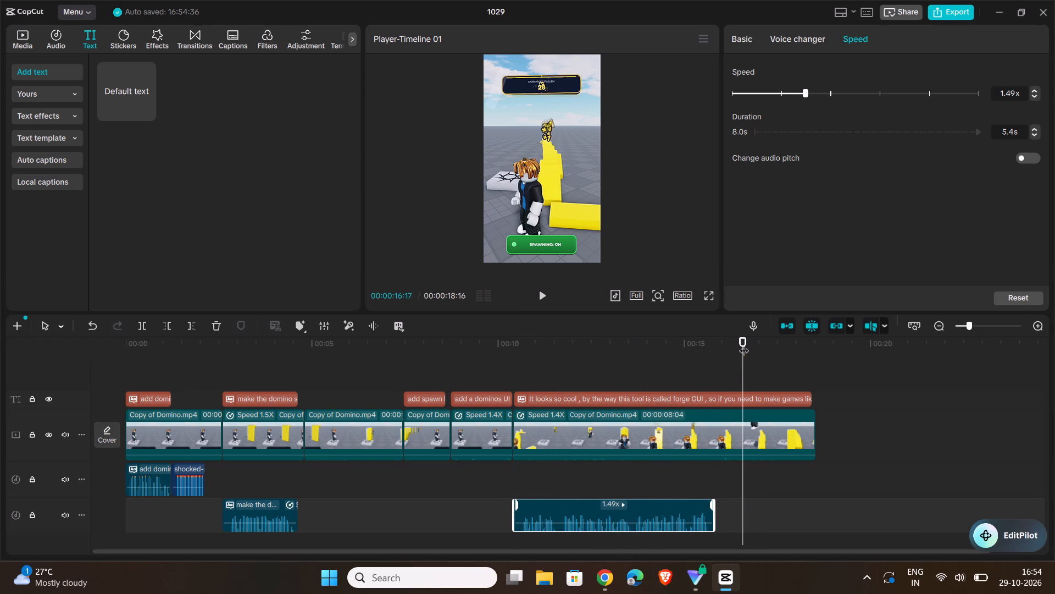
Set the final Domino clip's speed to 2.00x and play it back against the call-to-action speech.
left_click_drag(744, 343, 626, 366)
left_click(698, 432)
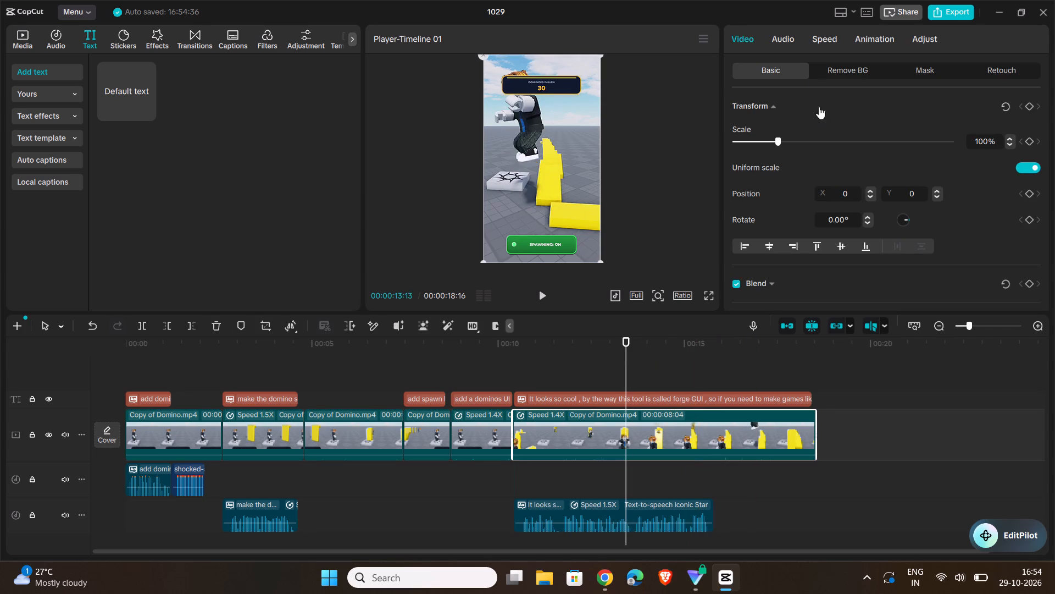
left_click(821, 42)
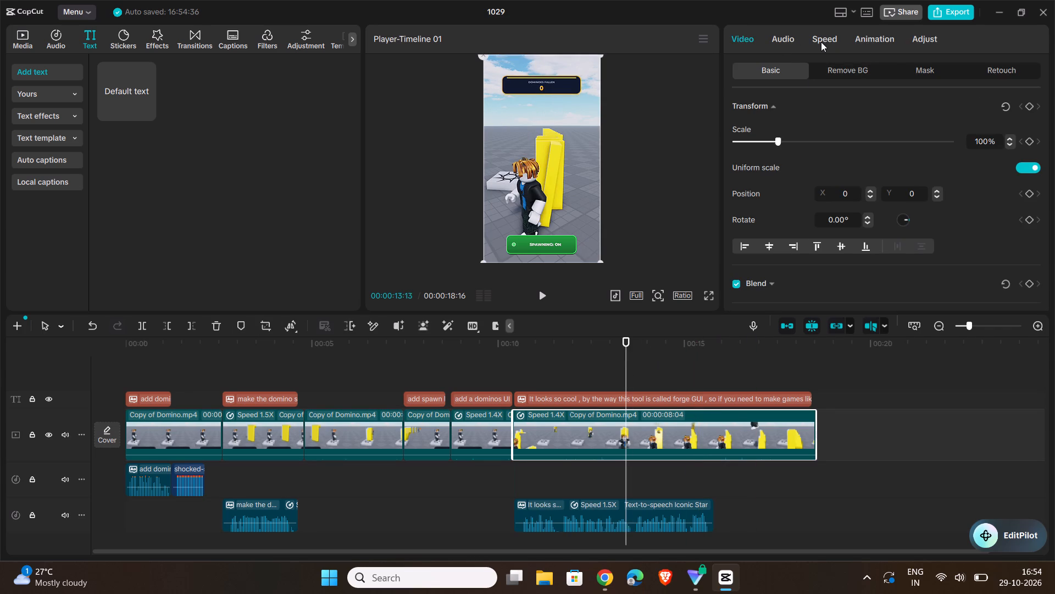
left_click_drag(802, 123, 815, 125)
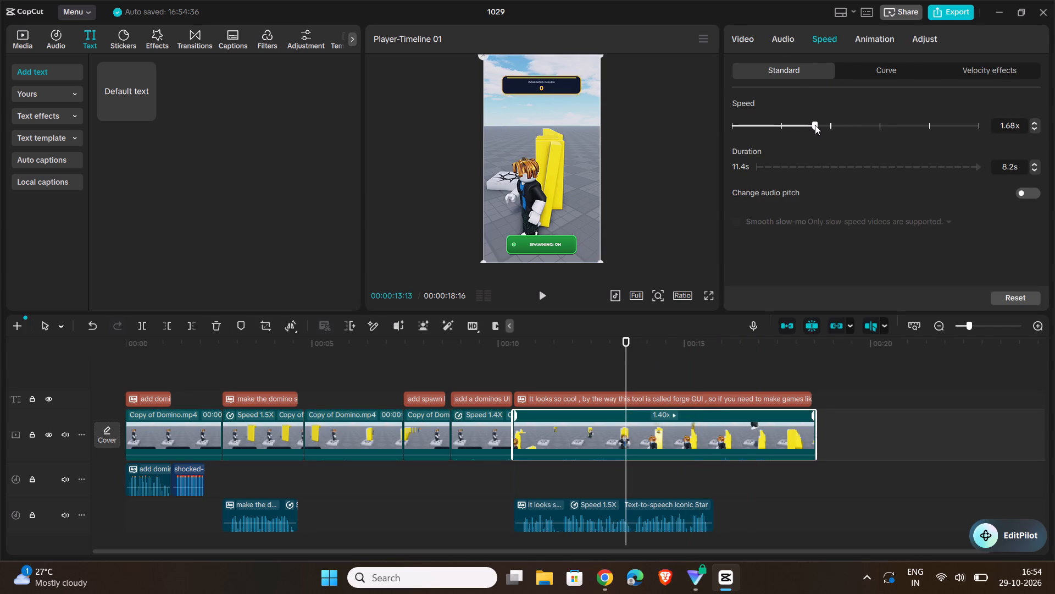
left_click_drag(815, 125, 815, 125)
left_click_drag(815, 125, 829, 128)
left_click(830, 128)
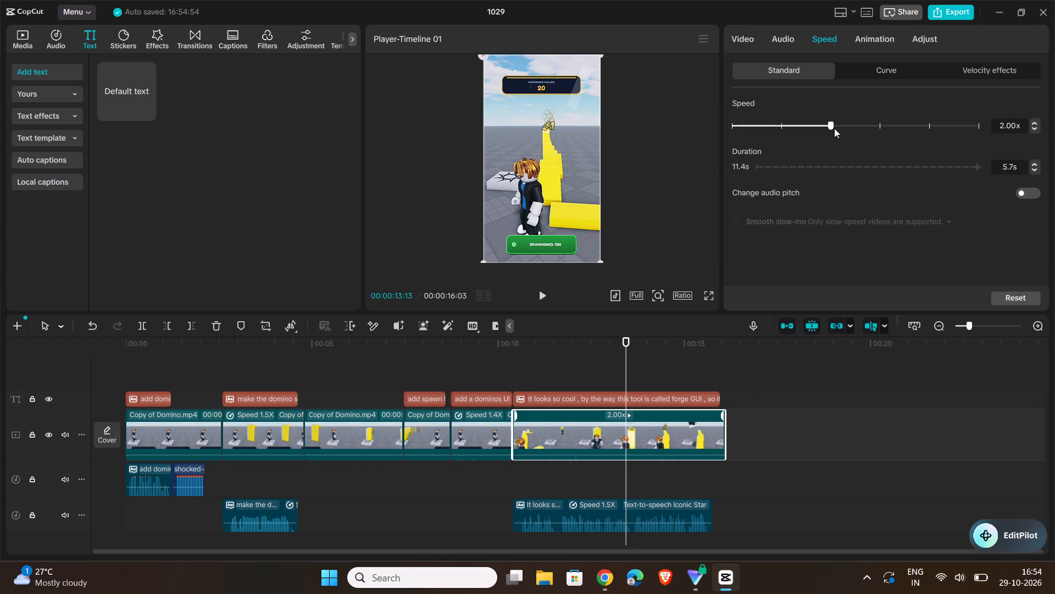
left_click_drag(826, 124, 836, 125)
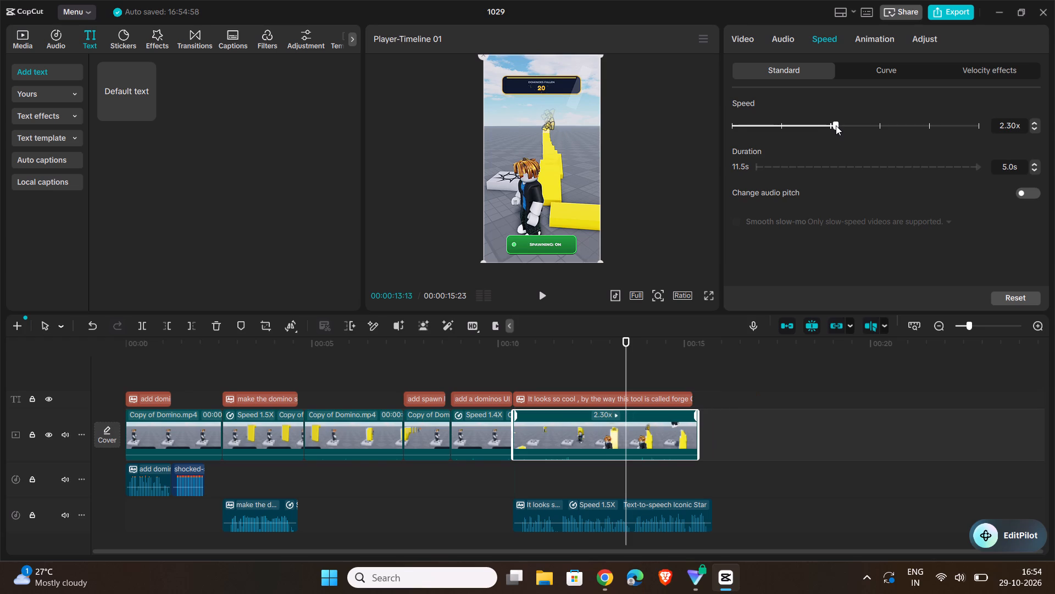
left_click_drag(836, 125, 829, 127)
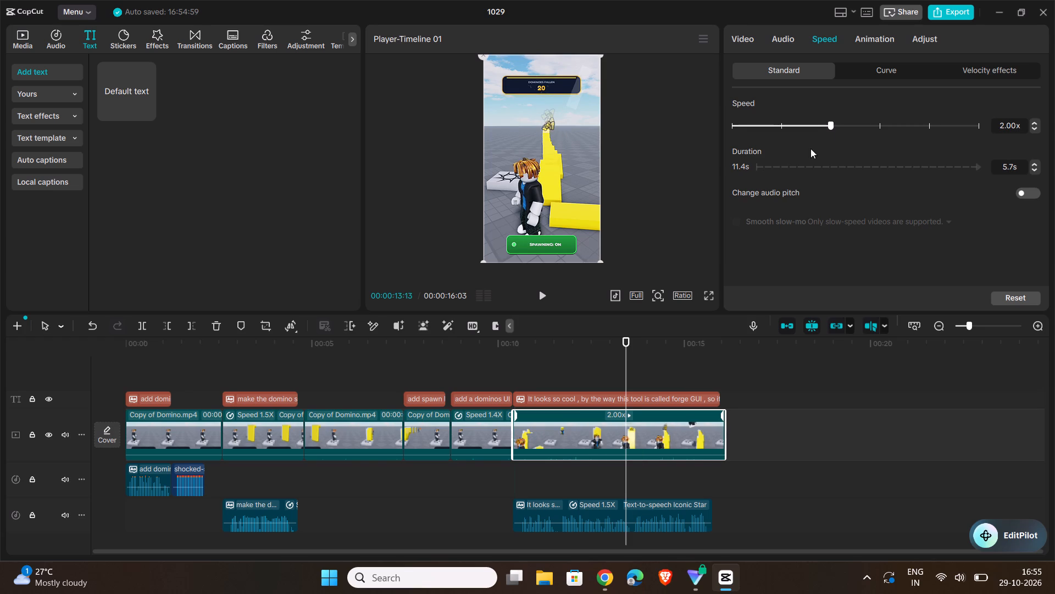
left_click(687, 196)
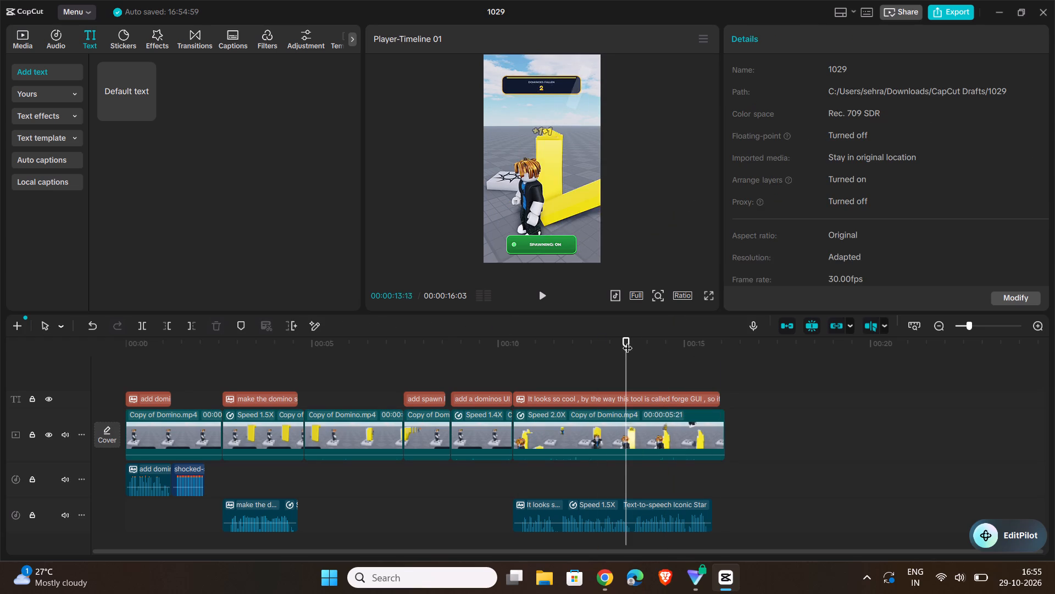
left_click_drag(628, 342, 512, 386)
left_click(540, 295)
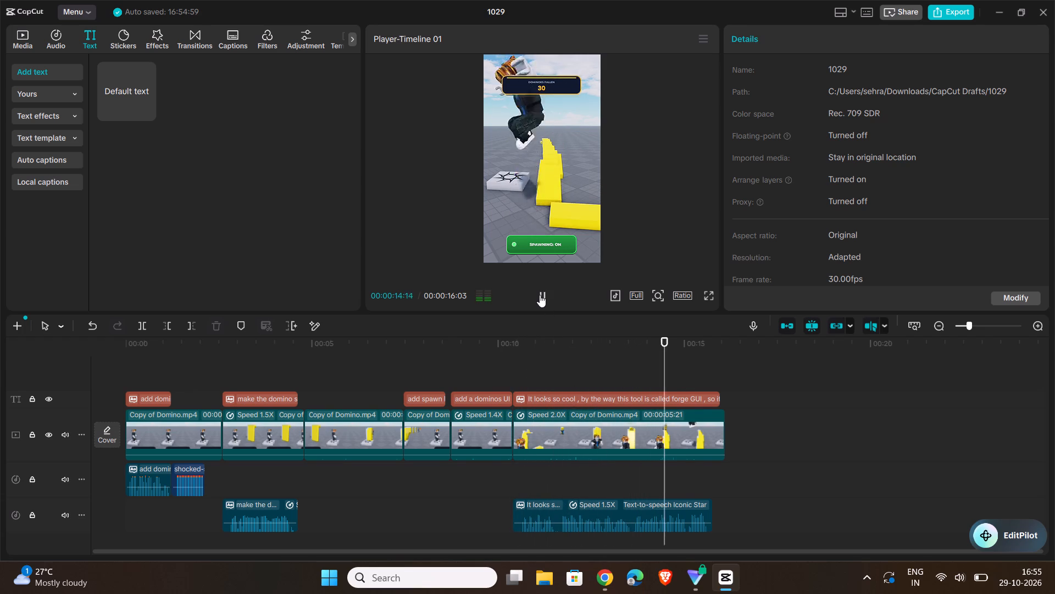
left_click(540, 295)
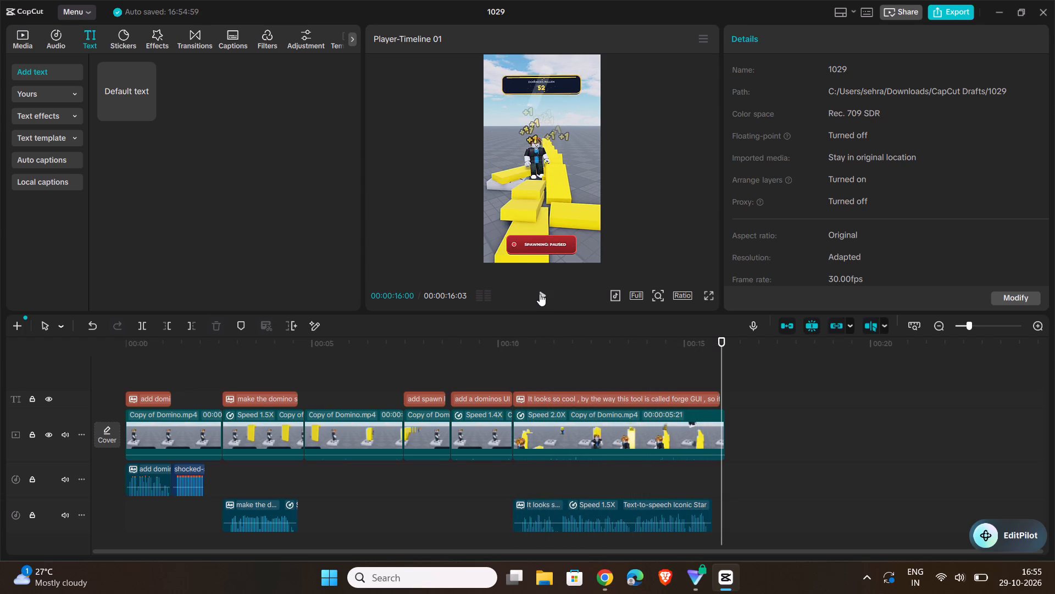
Set the call-to-action speech clip's speed to about 1.38x.
left_click(685, 438)
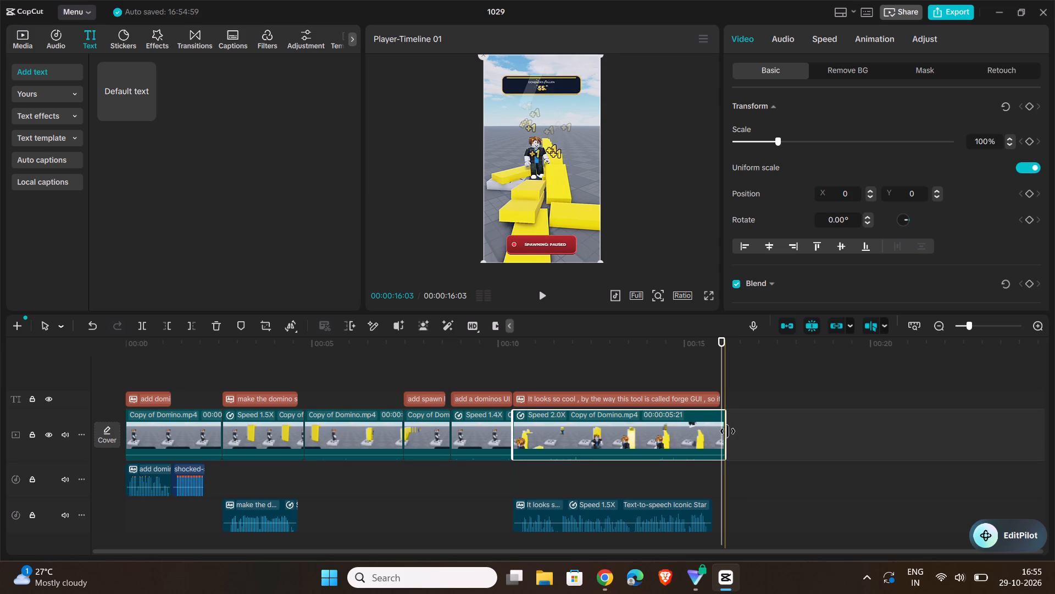
left_click(697, 513)
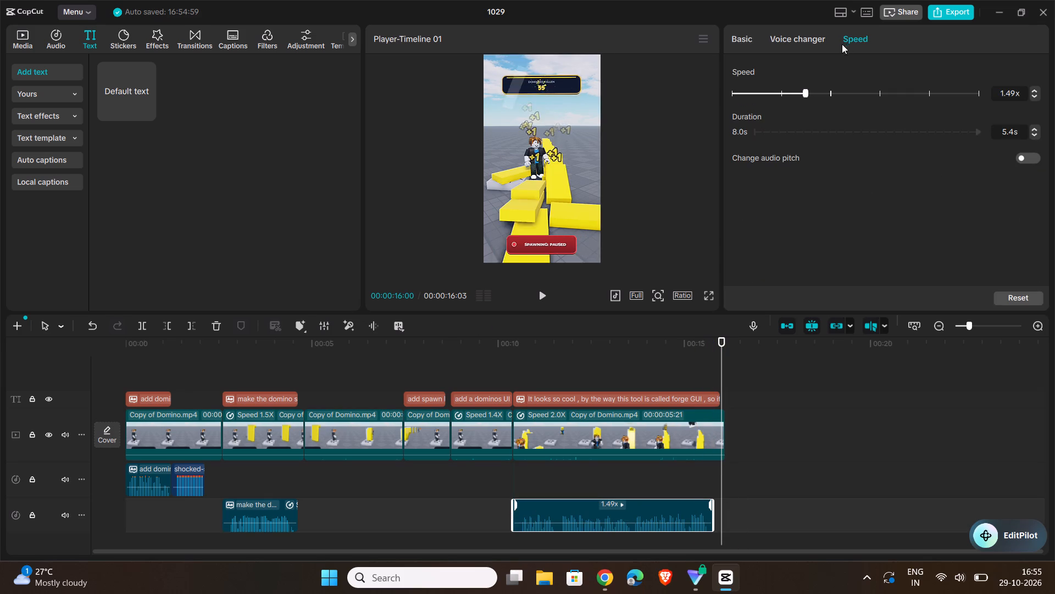
left_click(801, 94)
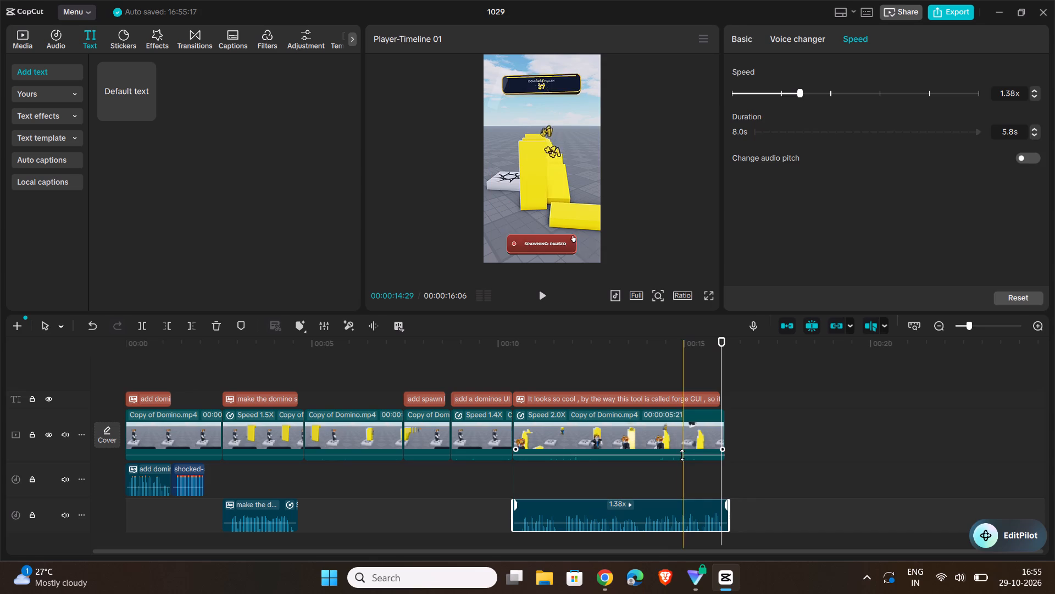
Set the final Domino clip's speed to about 1.92x so it covers the call-to-action speech.
left_click(679, 438)
left_click(824, 36)
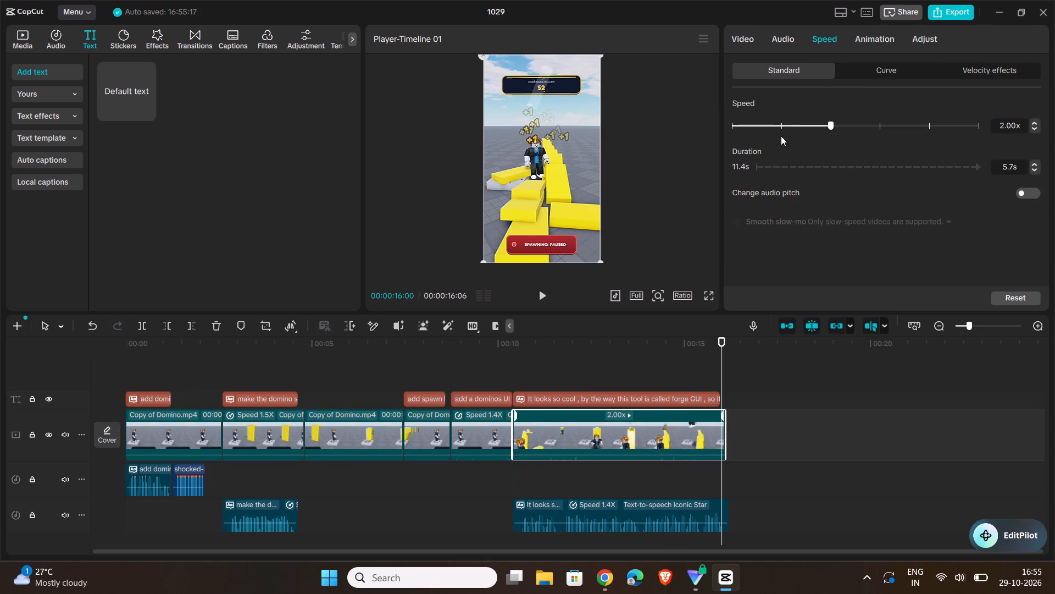
left_click(830, 127)
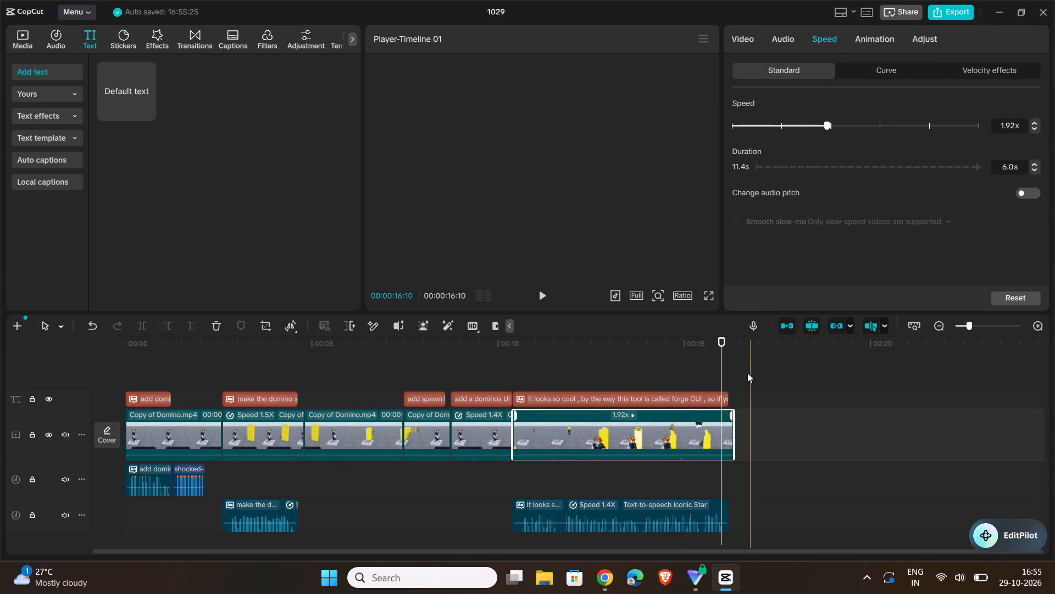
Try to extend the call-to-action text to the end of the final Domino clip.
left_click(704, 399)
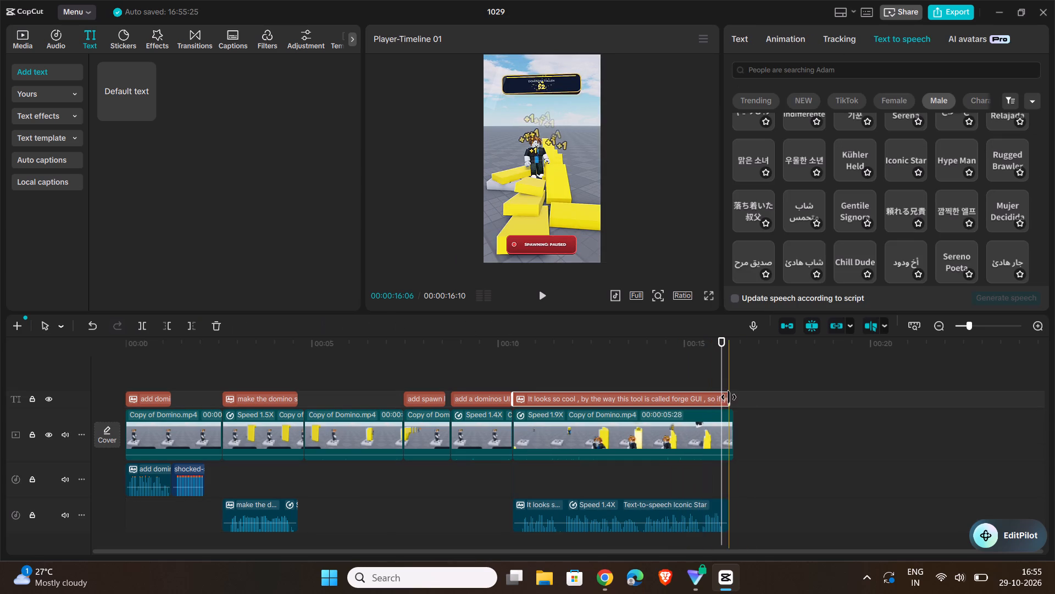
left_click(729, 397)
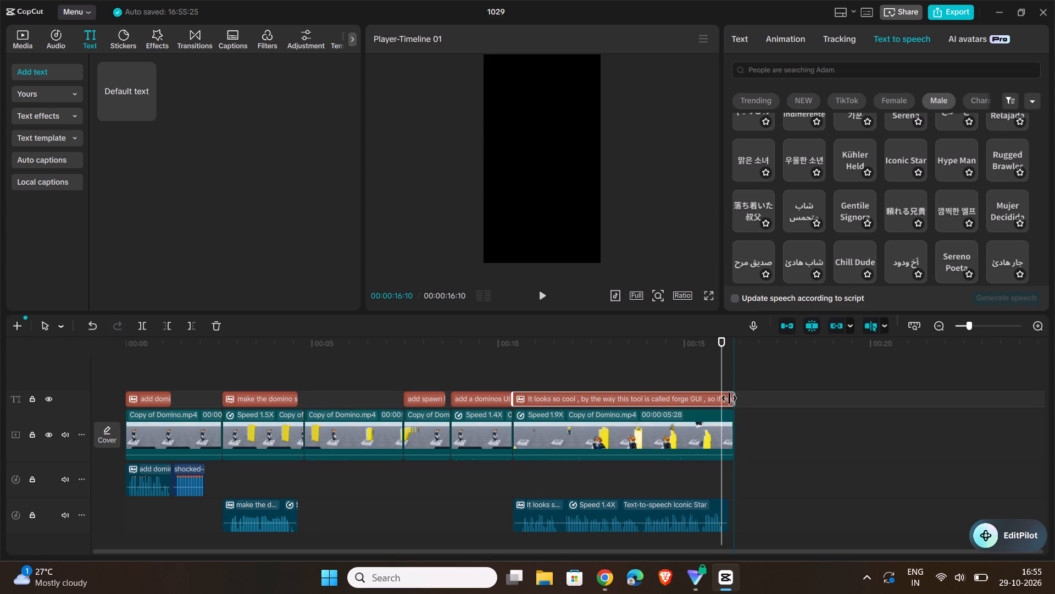
Generate text-to-speech for the "add a dominos UI" text with the "Iconic Star" voice.
left_click_drag(720, 344, 707, 344)
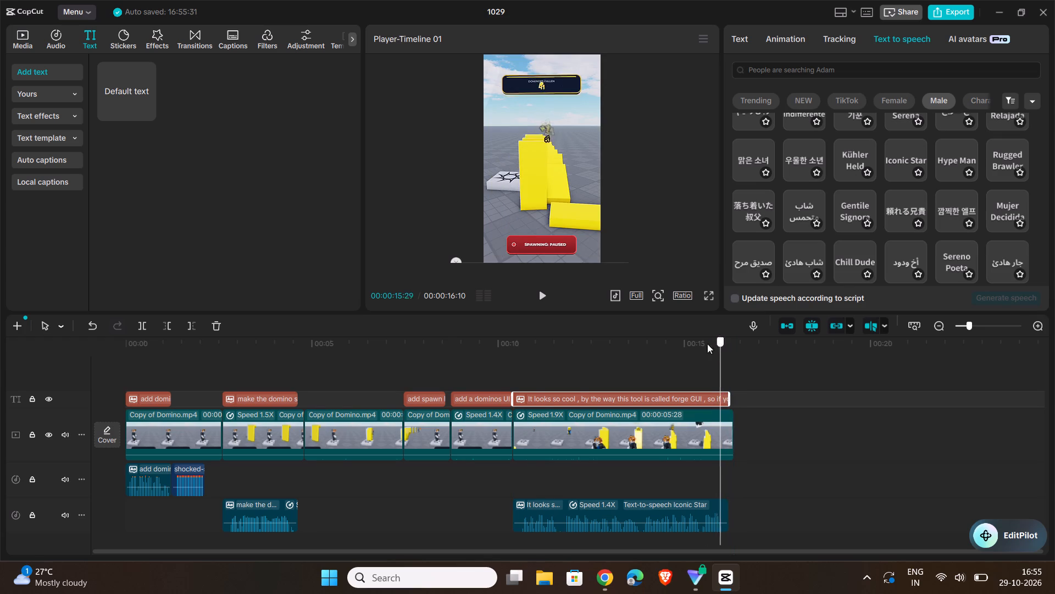
left_click_drag(707, 344, 470, 384)
left_click(493, 399)
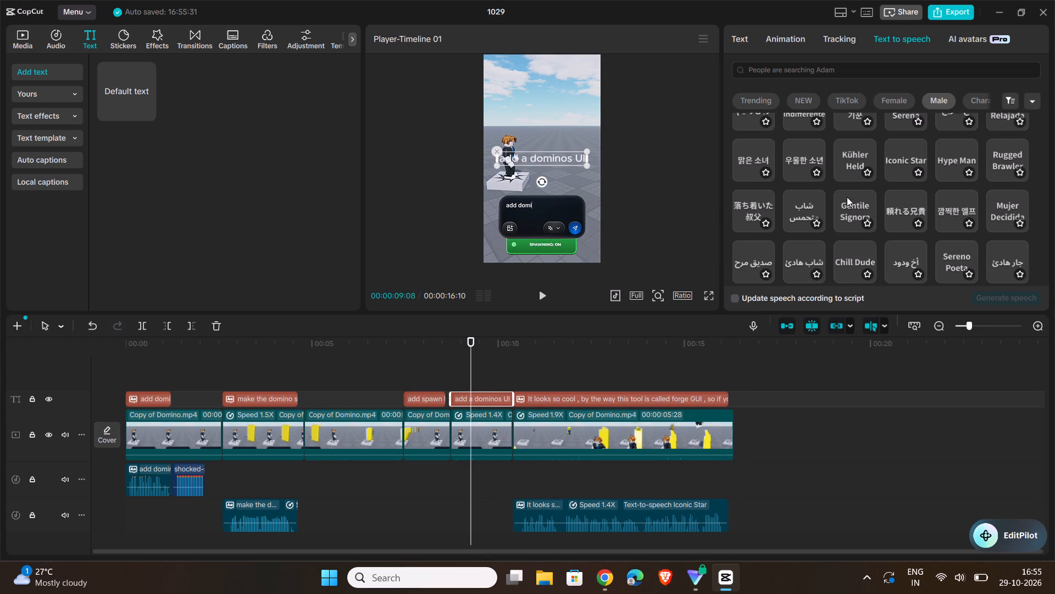
left_click(899, 157)
left_click(996, 295)
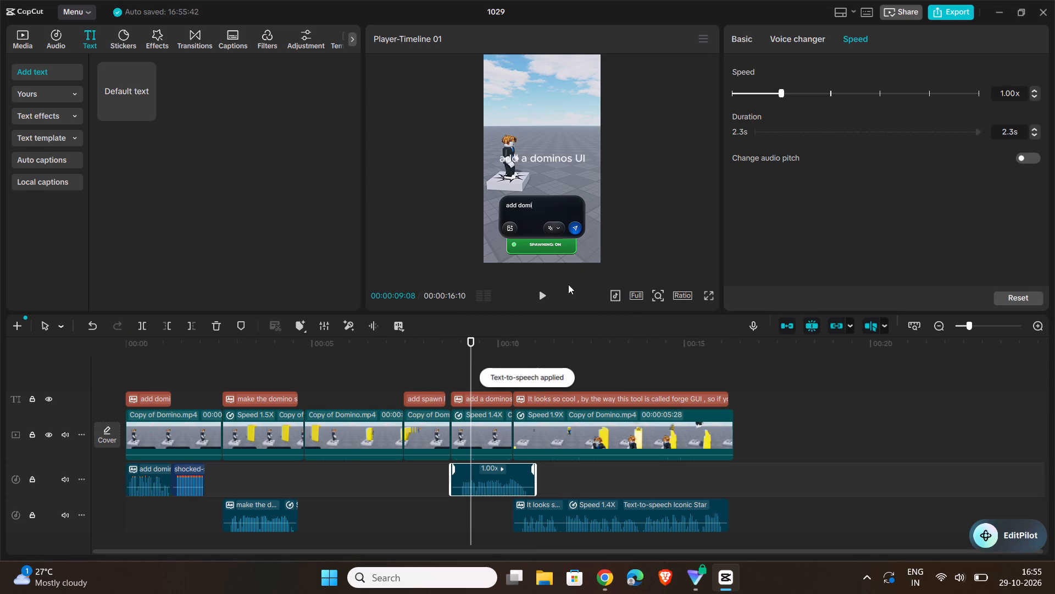
Set the "add a dominos UI" speech clip's speed to about 1.44x.
left_click(509, 481)
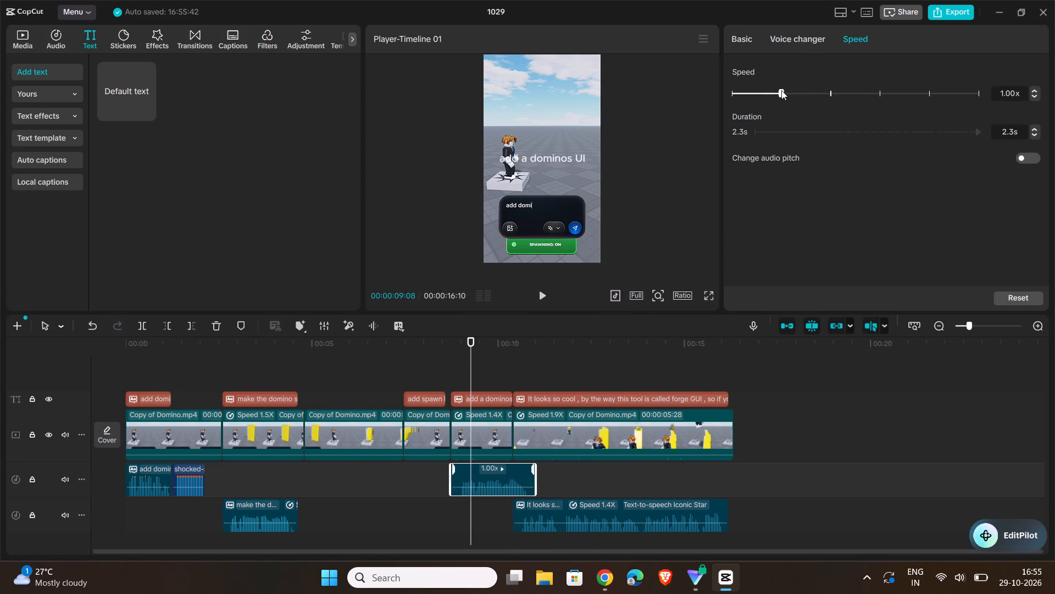
left_click_drag(781, 90, 803, 97)
Set the "add a dominos UI" speech clip's speed to 1.49x.
left_click_drag(803, 97, 806, 97)
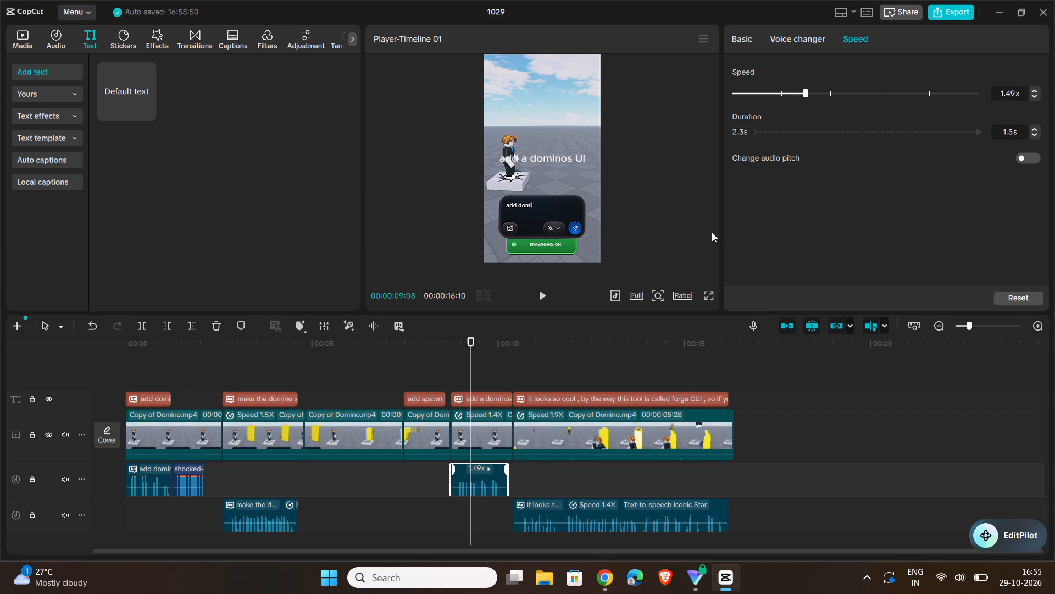
Play back the timeline through the dominos UI and call-to-action sections to check the voice timing.
left_click_drag(470, 335, 448, 345)
left_click_drag(472, 338, 450, 345)
left_click(541, 296)
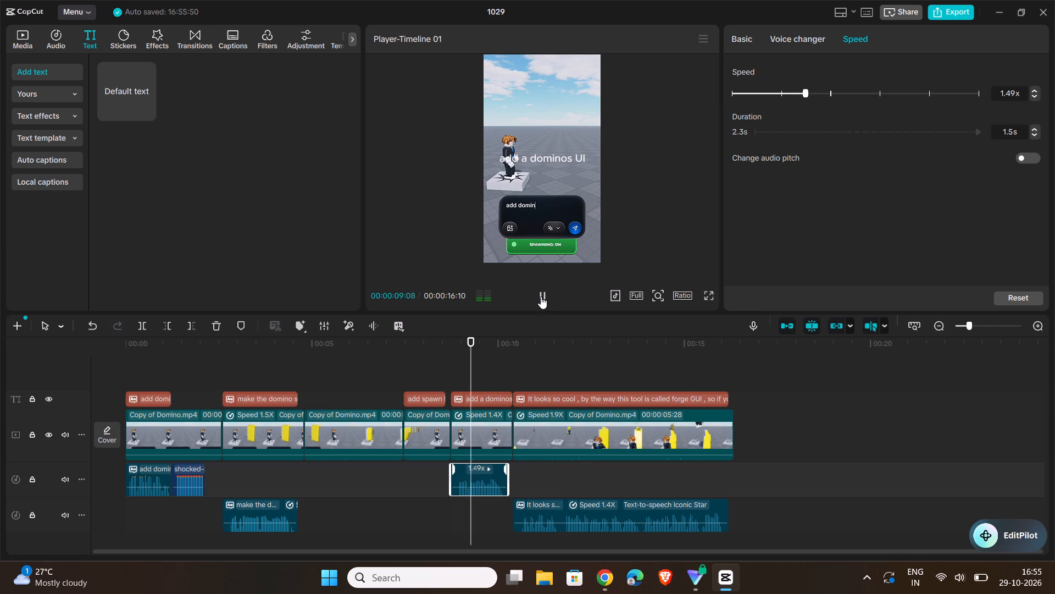
left_click(541, 296)
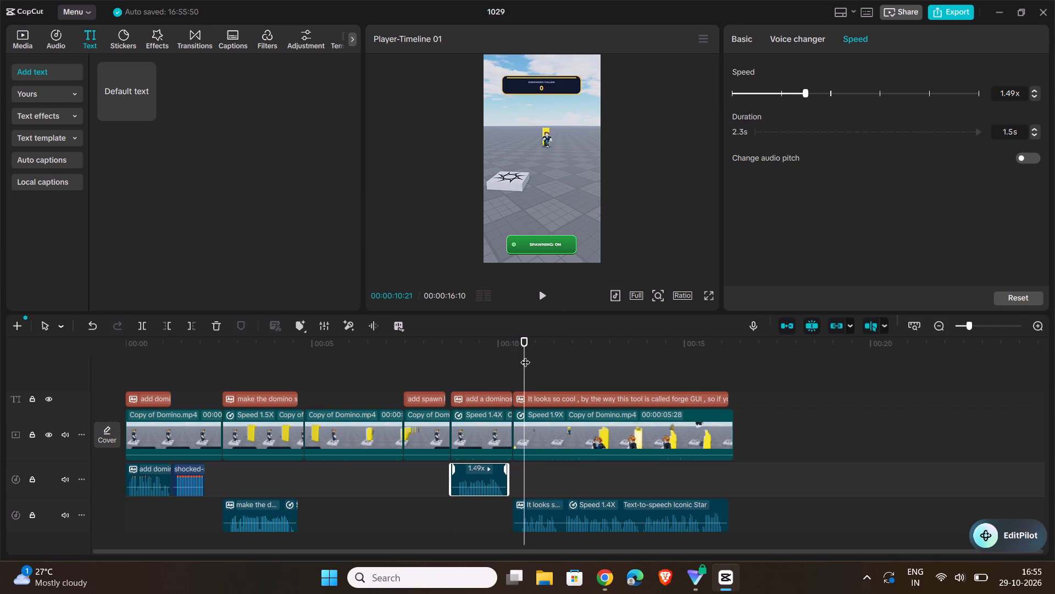
left_click(544, 293)
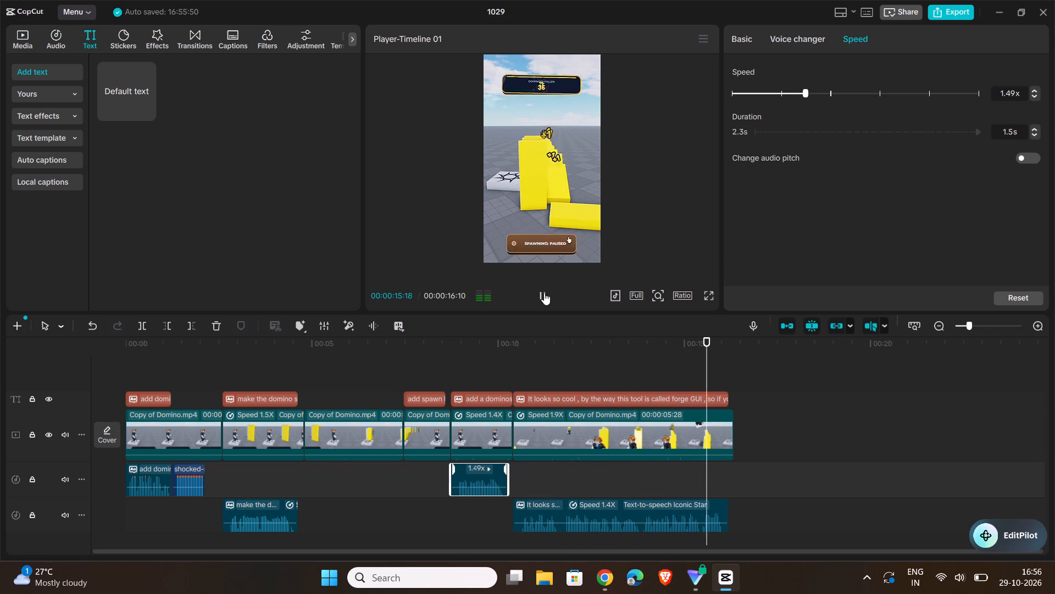
left_click(544, 293)
left_click_drag(726, 338, 681, 350)
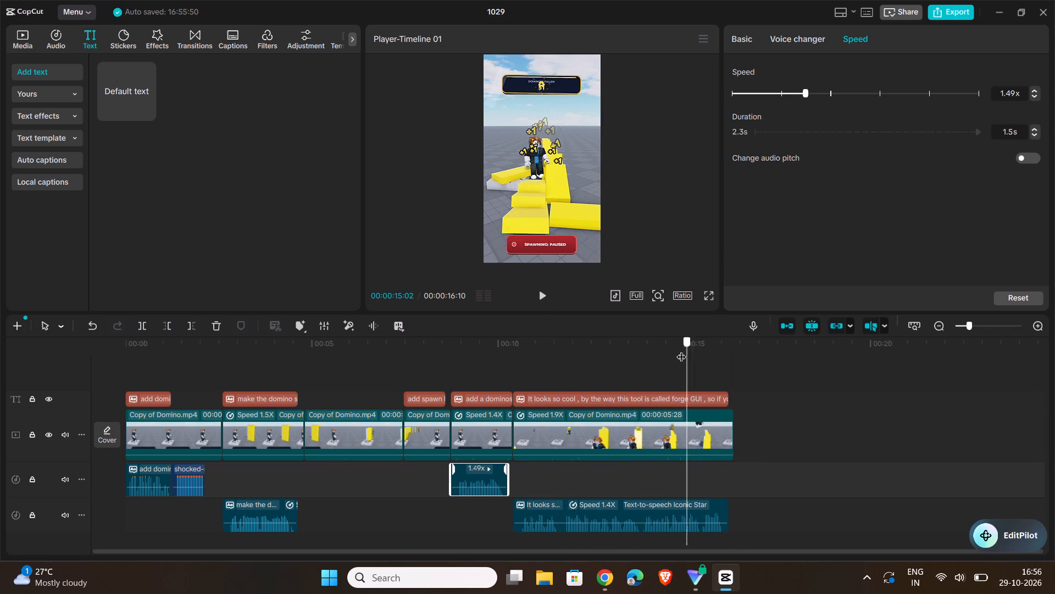
Shrink the "add a dominos UI" text to about half size and move it straight down past the video frame's bottom edge.
left_click_drag(681, 350, 449, 393)
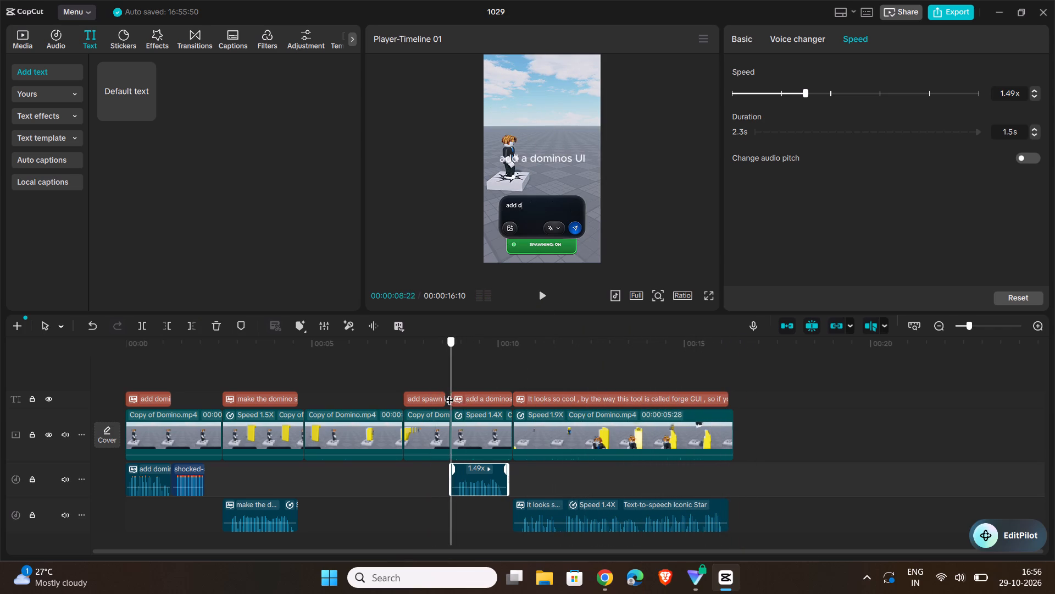
left_click_drag(449, 393, 469, 393)
left_click(555, 158)
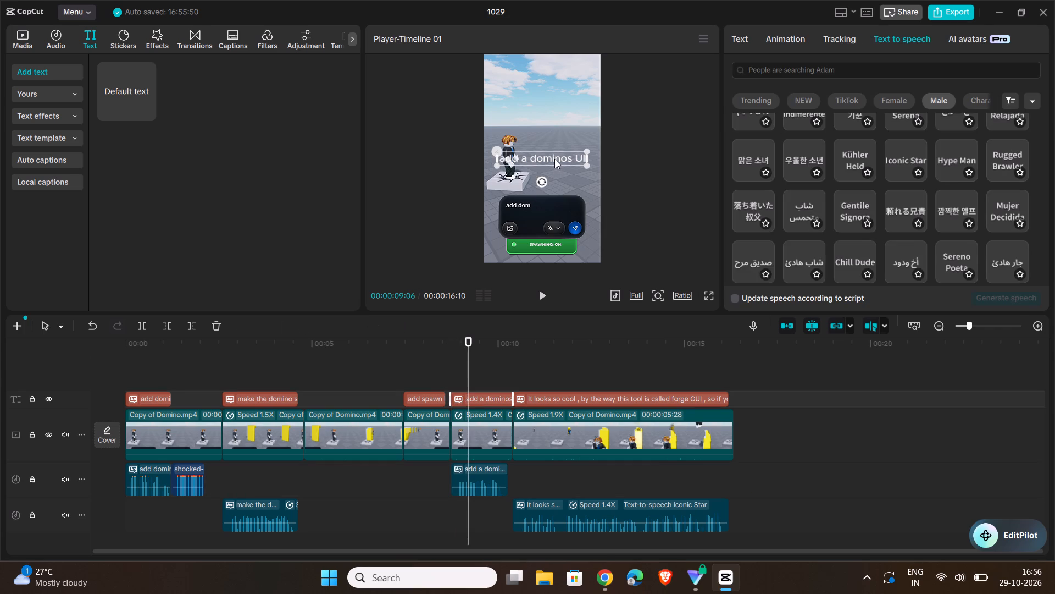
left_click_drag(584, 166, 535, 147)
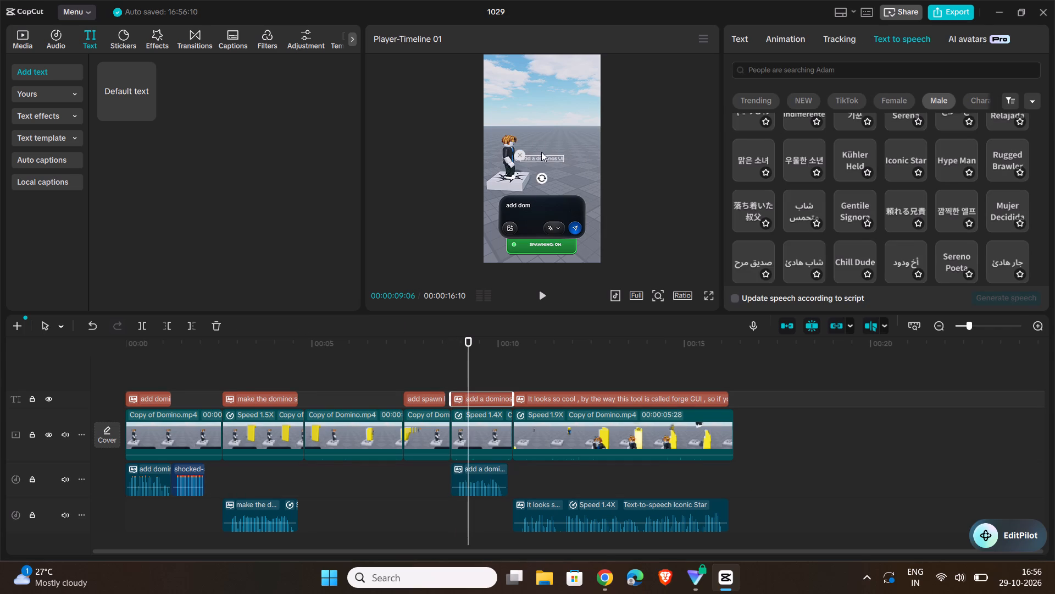
left_click_drag(542, 157, 542, 176)
left_click_drag(540, 159, 541, 164)
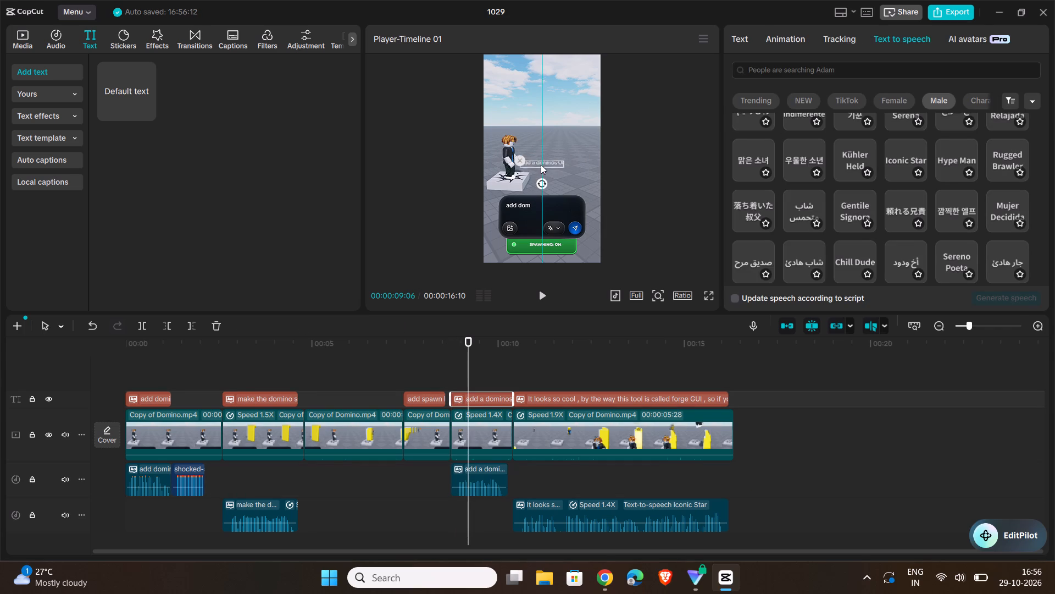
left_click_drag(541, 164, 543, 271)
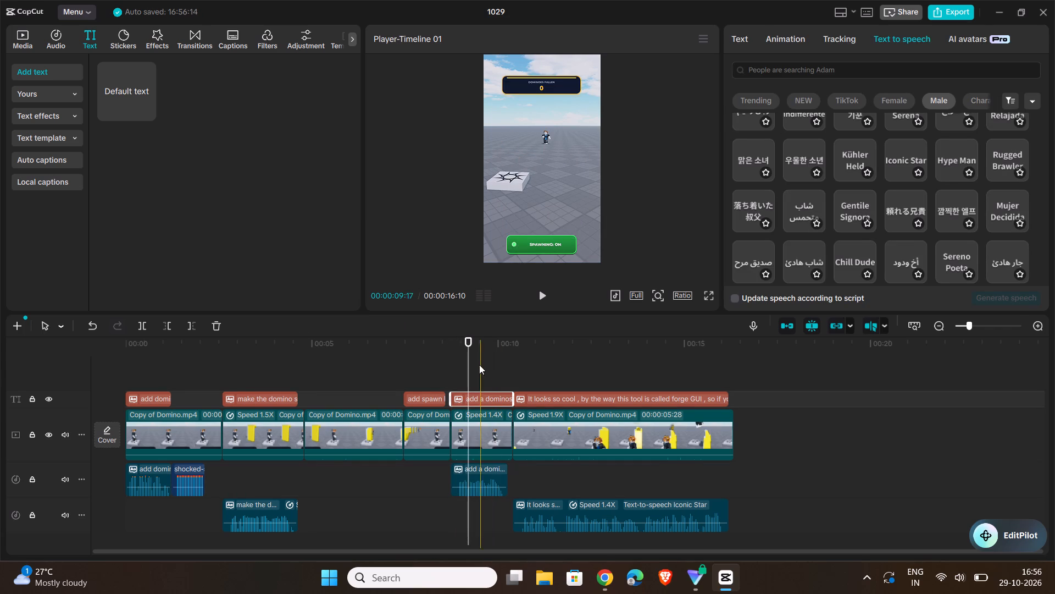
Generate text-to-speech for the "add spawn" text with the "Iconic Star" voice.
left_click_drag(468, 337, 419, 351)
left_click(436, 397)
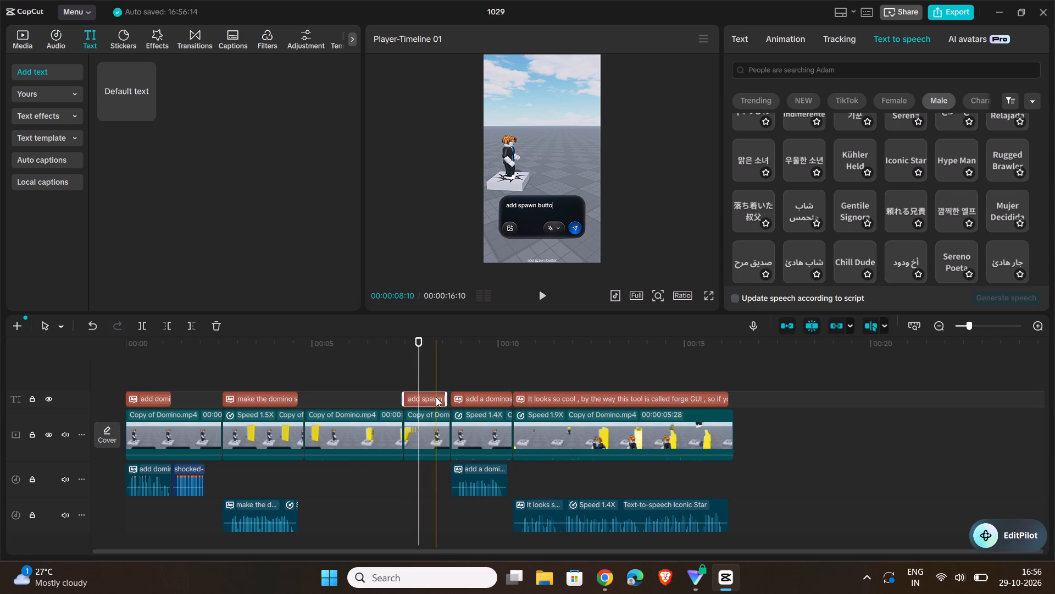
left_click(906, 161)
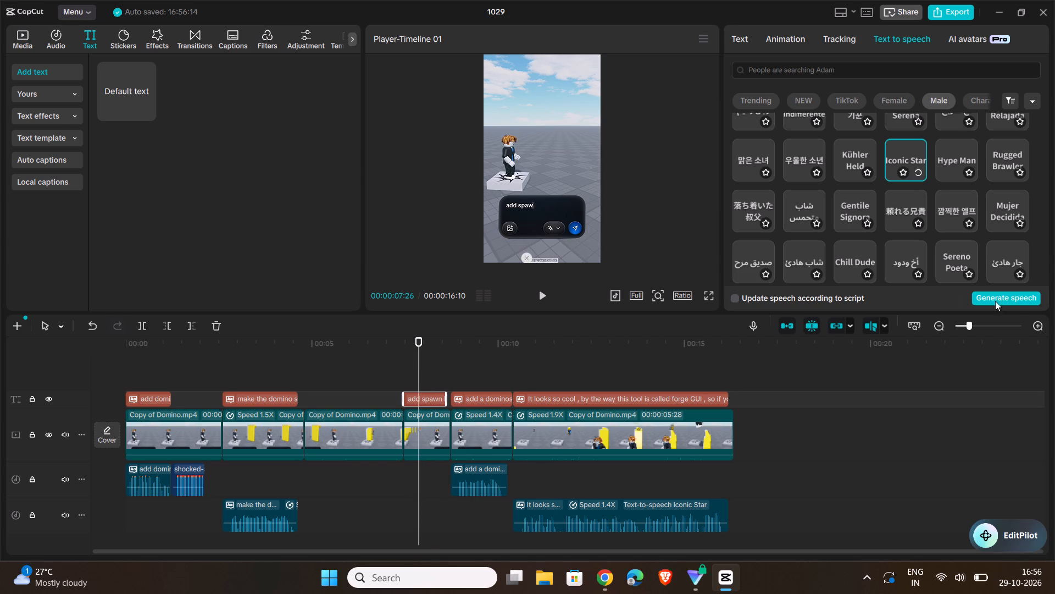
left_click(997, 301)
left_click(574, 262)
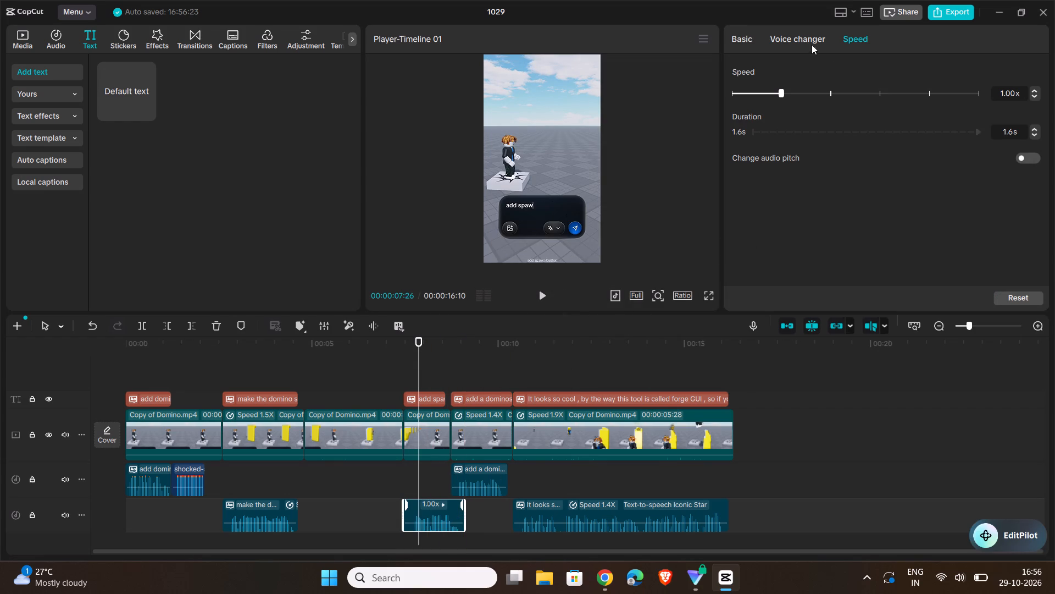
Set the "add spawn" speech clip's speed to 1.49x.
left_click(782, 94)
left_click_drag(782, 94, 799, 99)
left_click_drag(799, 99, 806, 101)
Play back the spawn button and dominos UI sections, and scrub to the moment the dominos UI prompt is sent.
left_click_drag(420, 336, 412, 337)
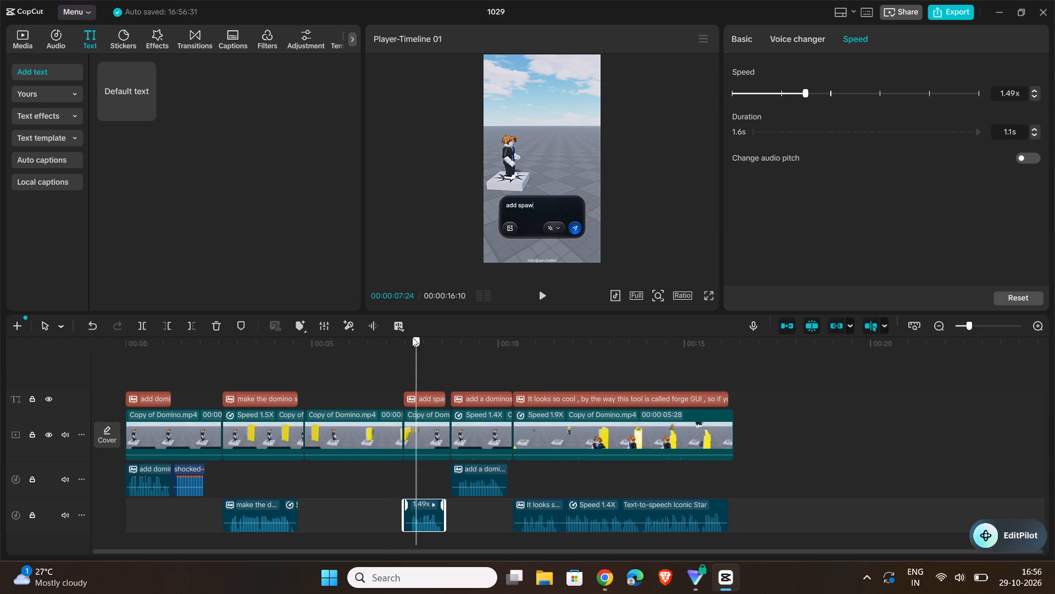
left_click_drag(412, 337, 403, 344)
left_click(543, 292)
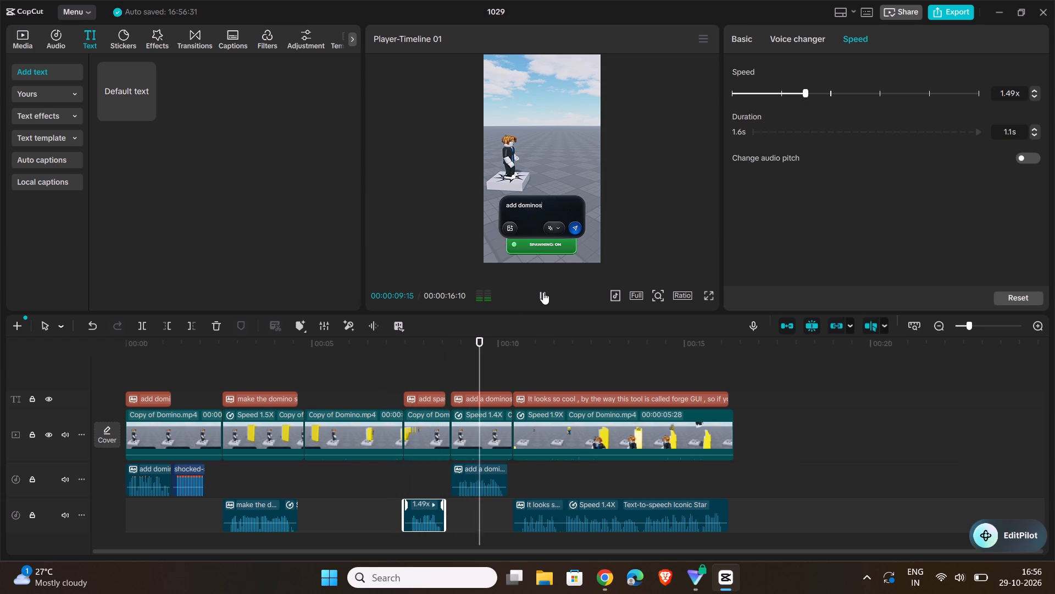
left_click(543, 292)
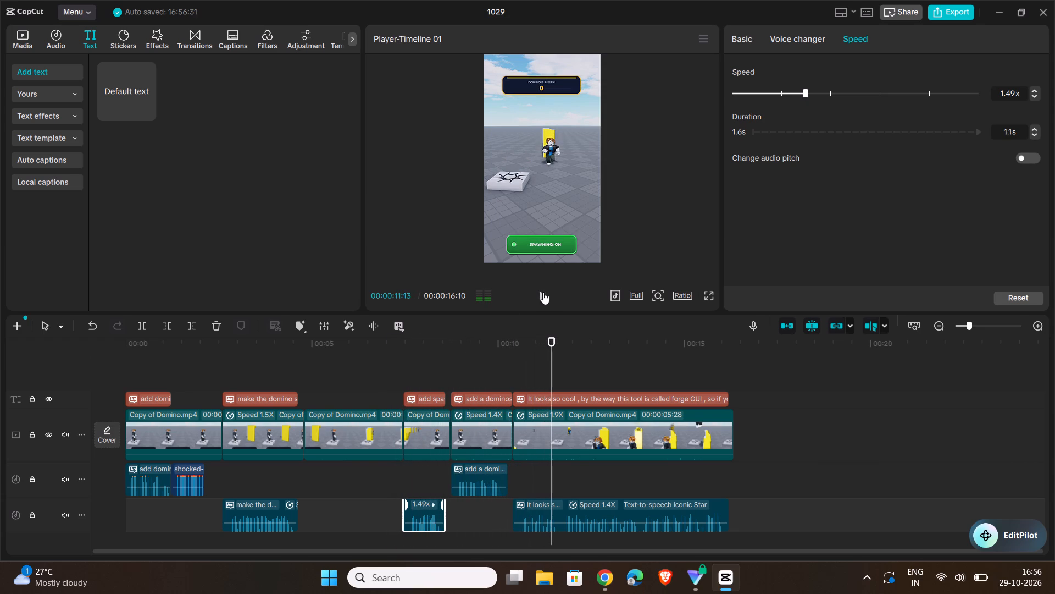
left_click_drag(553, 338, 493, 346)
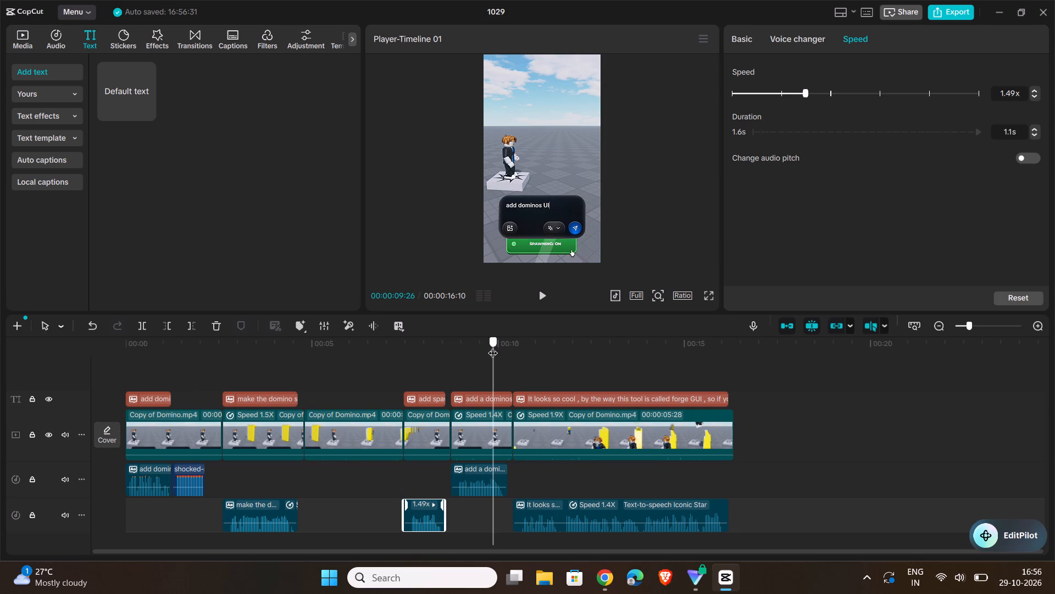
left_click_drag(493, 346, 493, 346)
left_click_drag(493, 338, 497, 338)
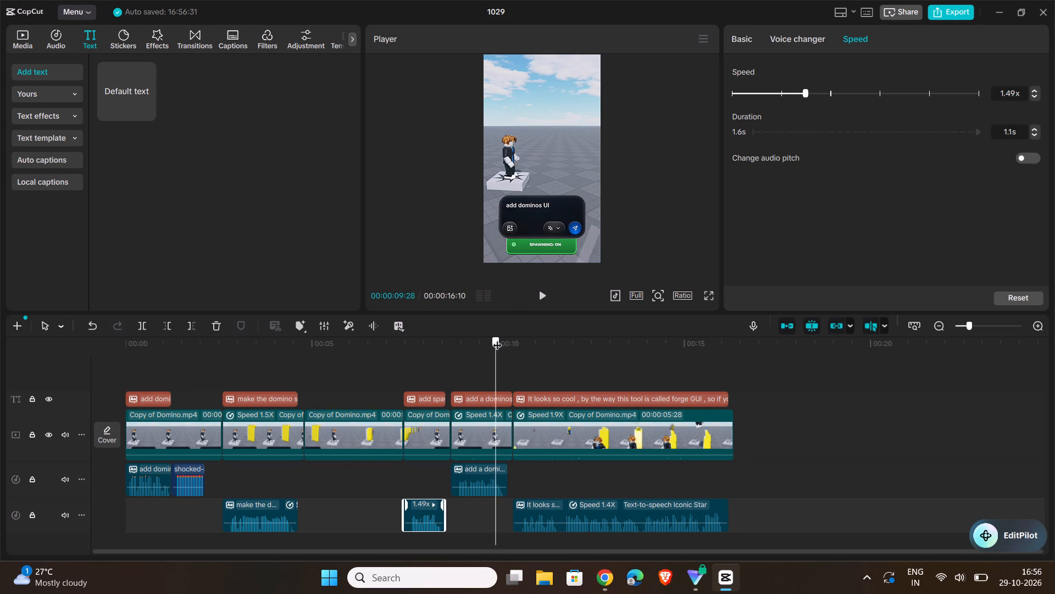
left_click_drag(497, 338, 509, 341)
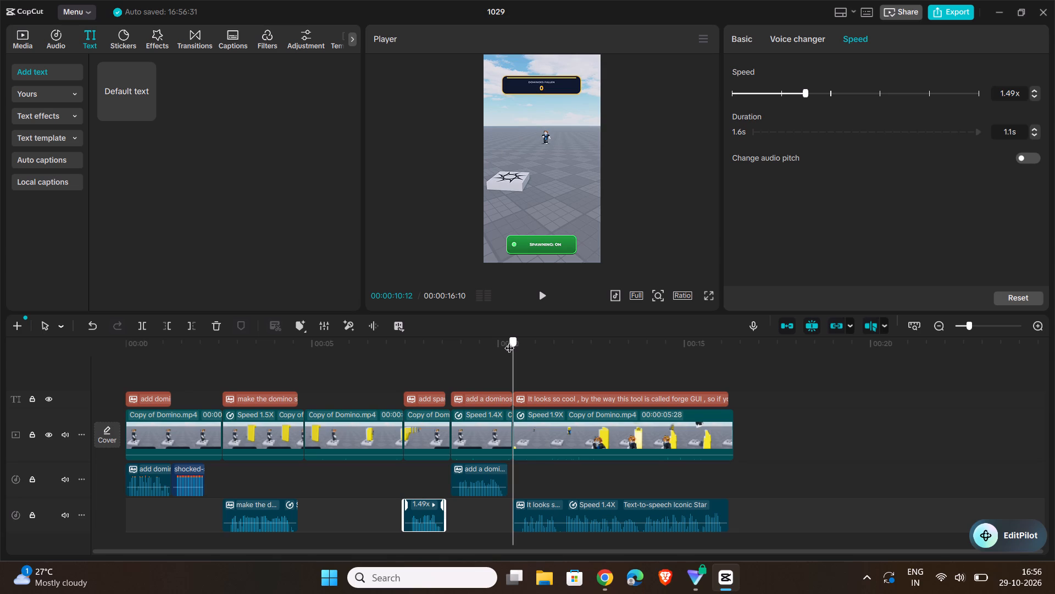
left_click_drag(509, 341, 507, 342)
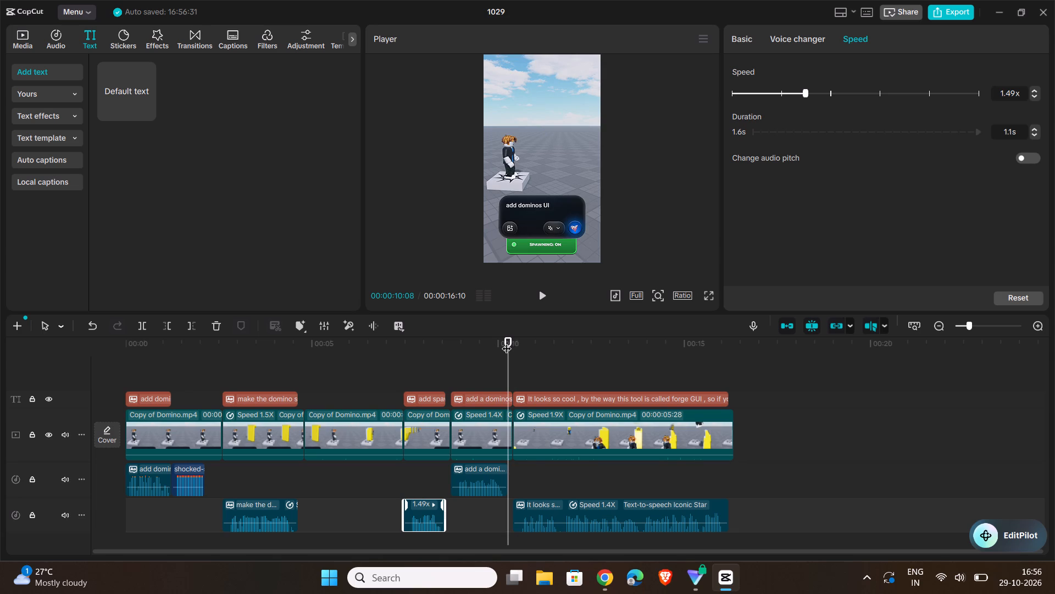
Open the media import from the device and browse the Documents folder for a sound effect.
left_click(20, 38)
left_click(124, 69)
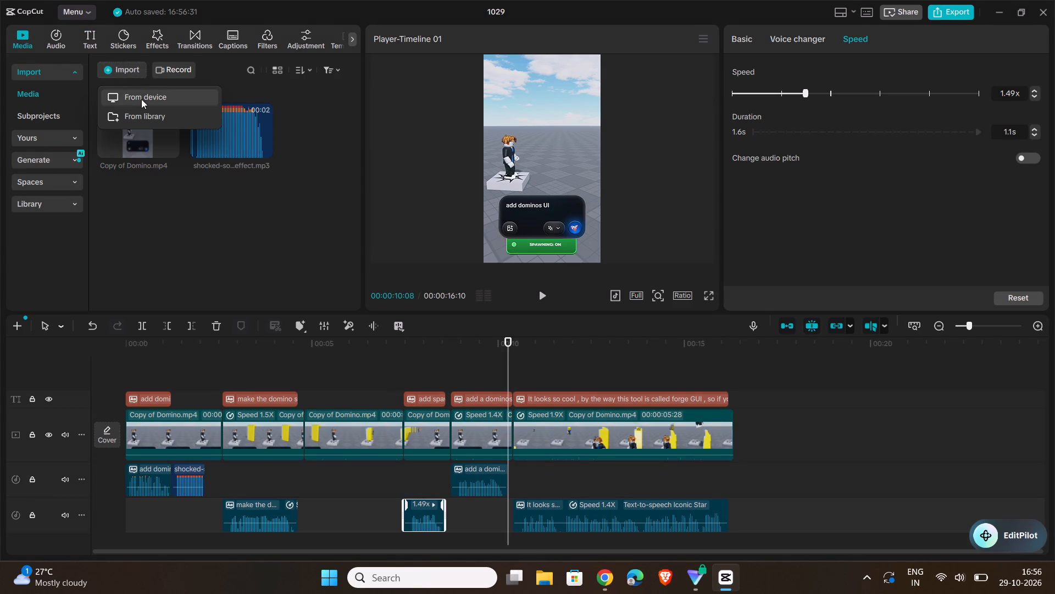
double_click(145, 93)
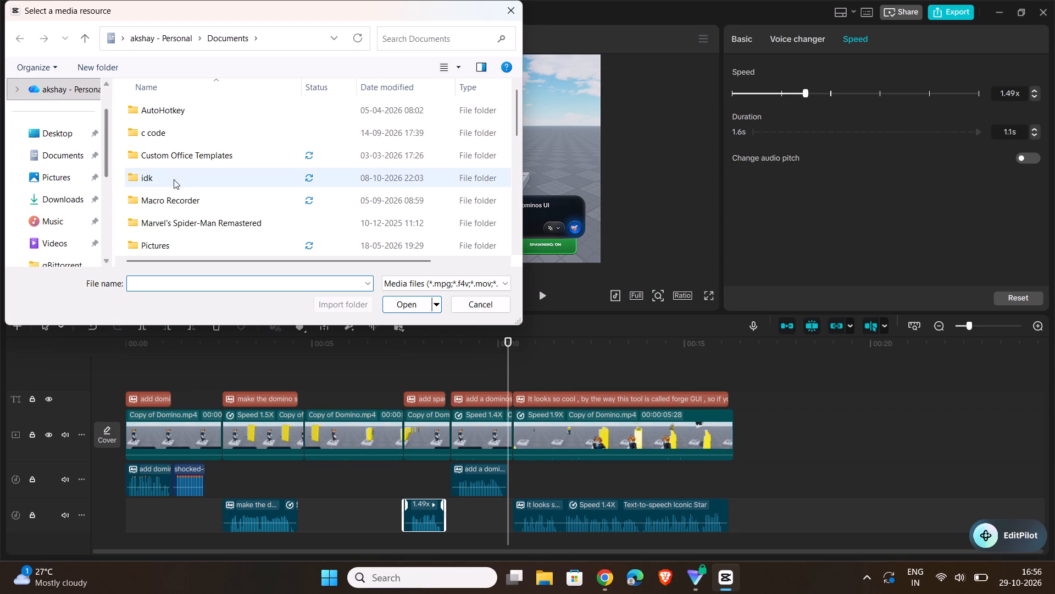
scroll(193, 175, "down", 6)
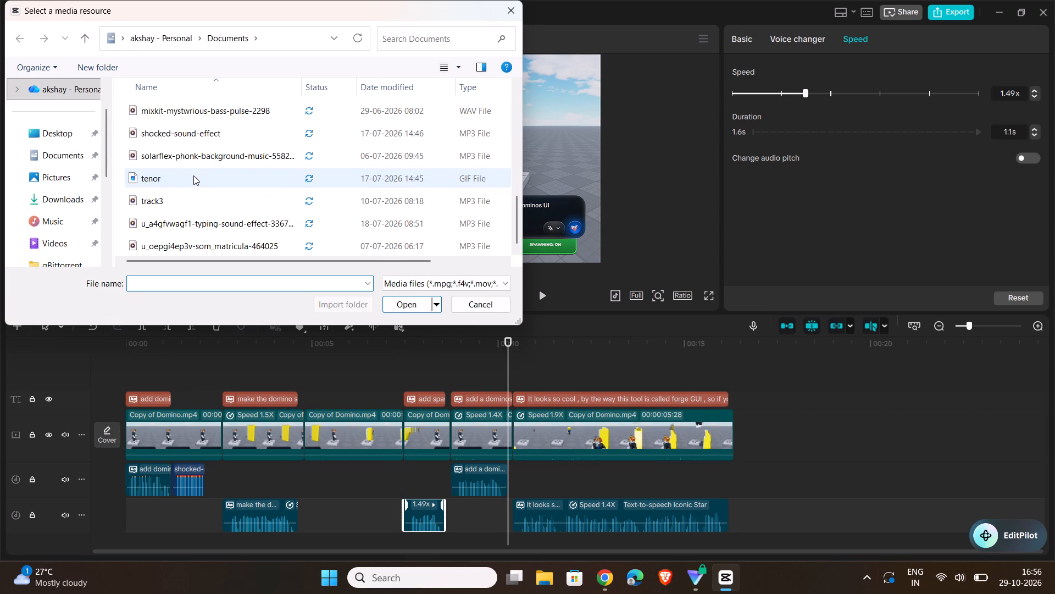
scroll(193, 175, "down", 2)
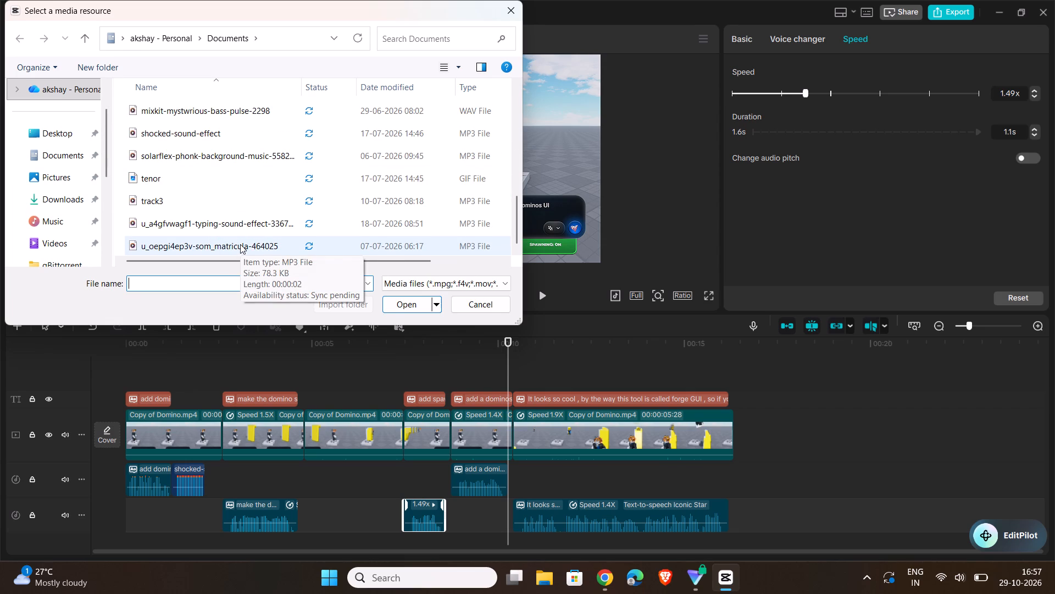
scroll(240, 244, "up", 2)
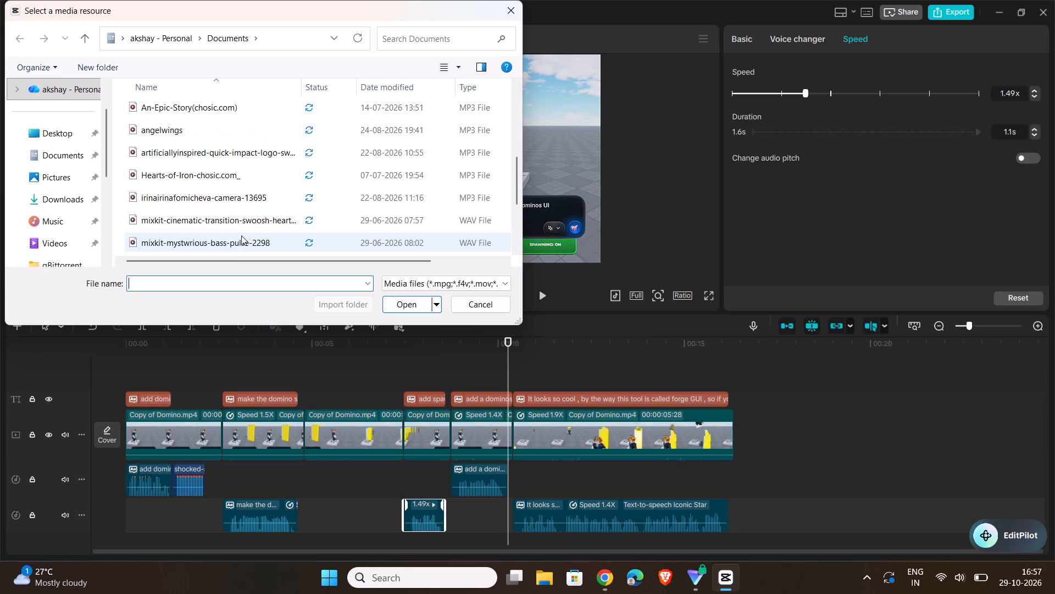
scroll(243, 219, "up", 1)
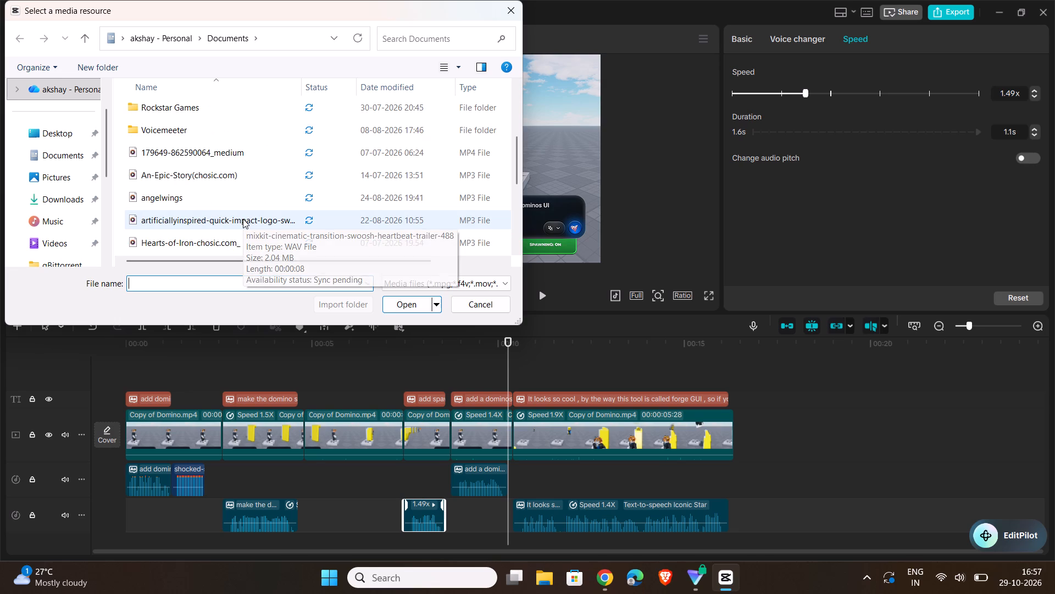
scroll(244, 212, "down", 13)
scroll(241, 203, "up", 2)
scroll(241, 203, "down", 1)
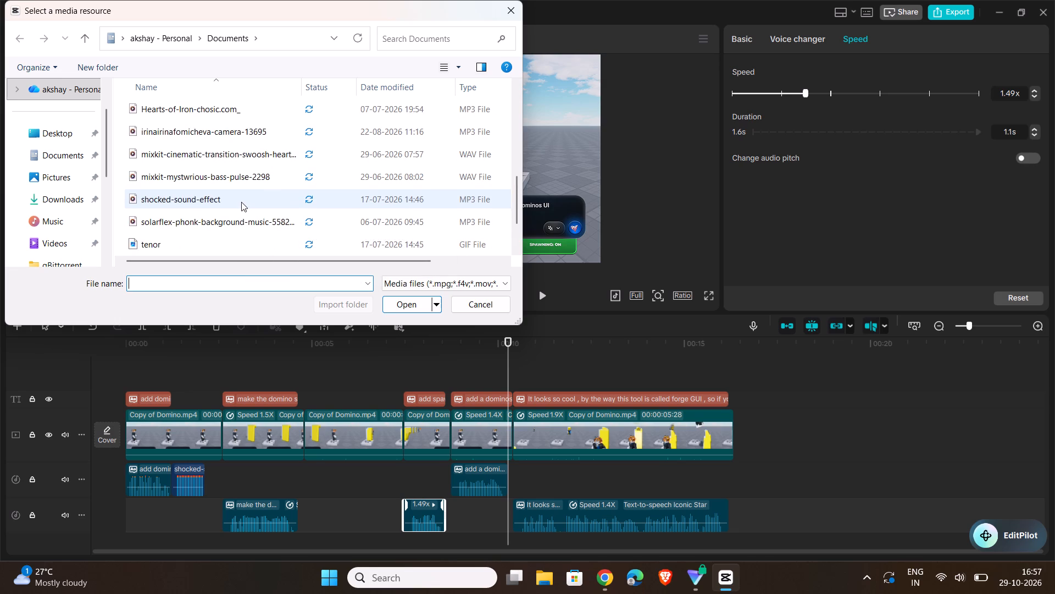
scroll(241, 202, "down", 17)
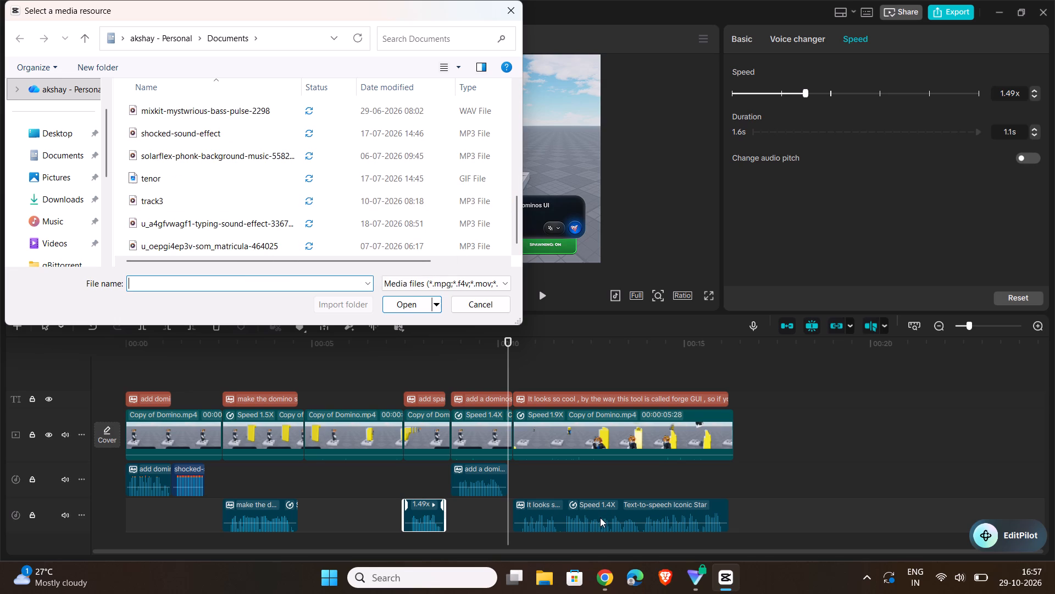
Switch to File Explorer, open the Documents folder and play the u_oepgi4ep3v-som_matricula-464025 audio file.
left_click(556, 582)
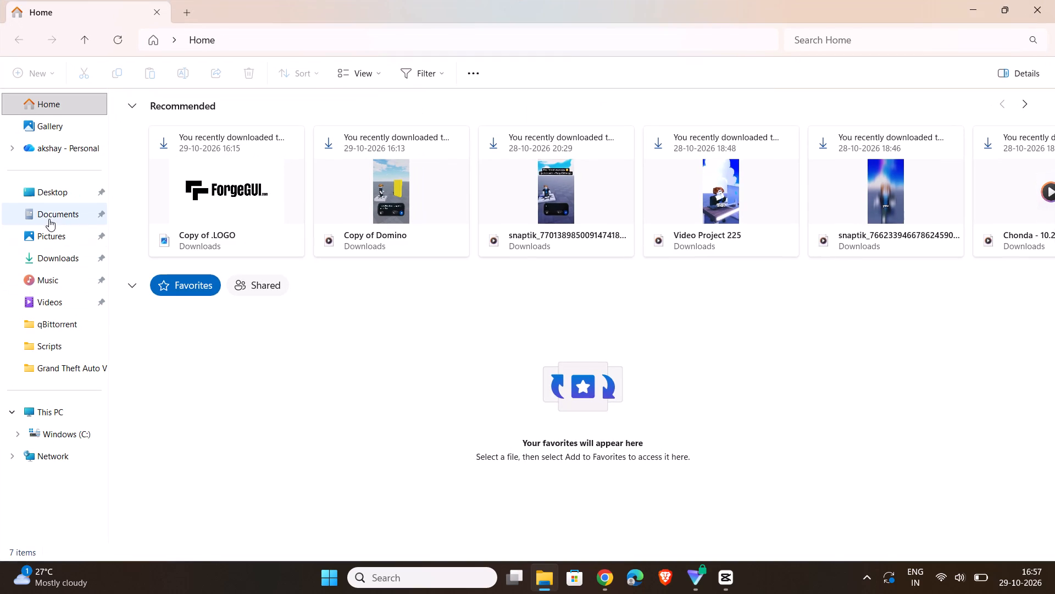
left_click(66, 262)
left_click(70, 226)
left_click(71, 216)
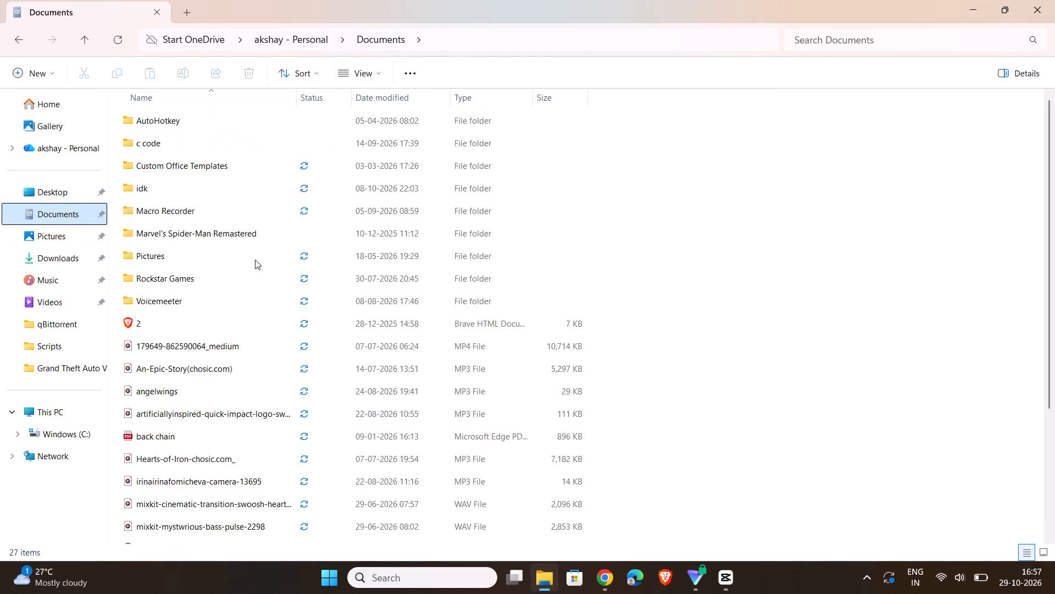
scroll(292, 283, "down", 4)
scroll(292, 283, "up", 2)
scroll(292, 284, "down", 1)
scroll(227, 374, "down", 8)
double_click(226, 532)
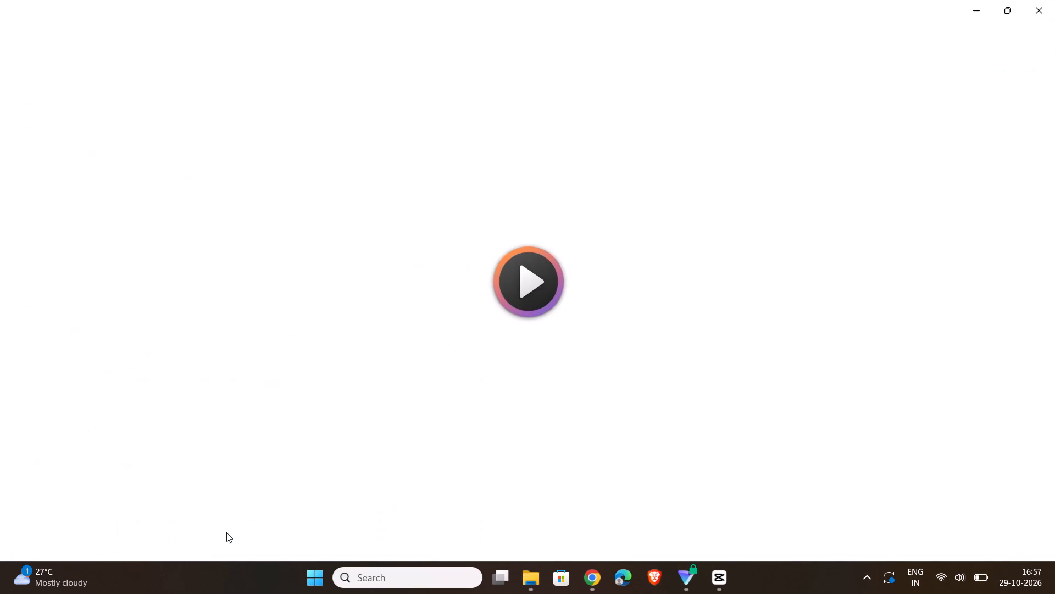
left_click(1054, 0)
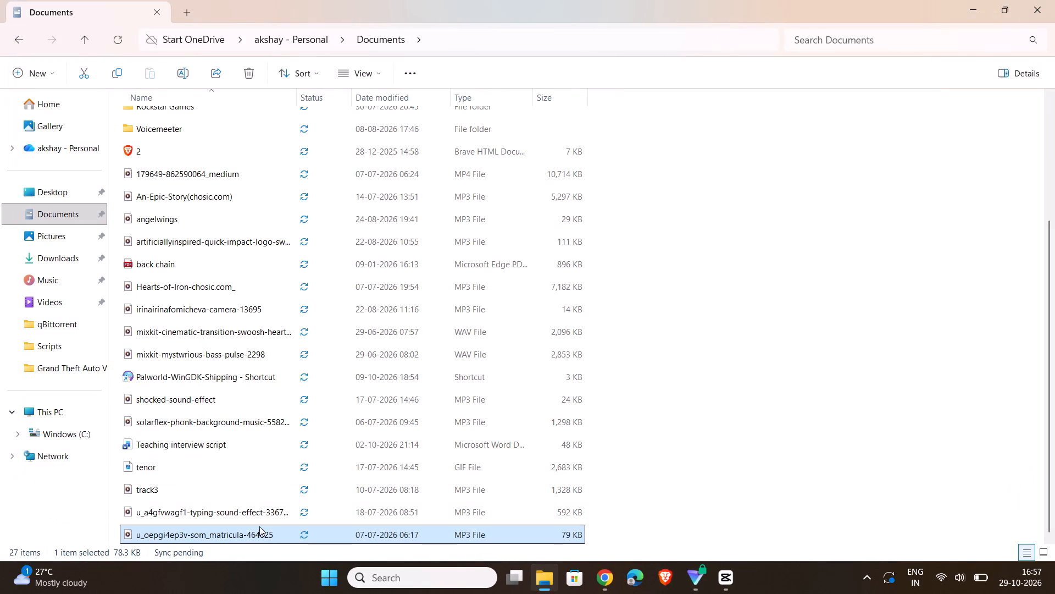
double_click(213, 484)
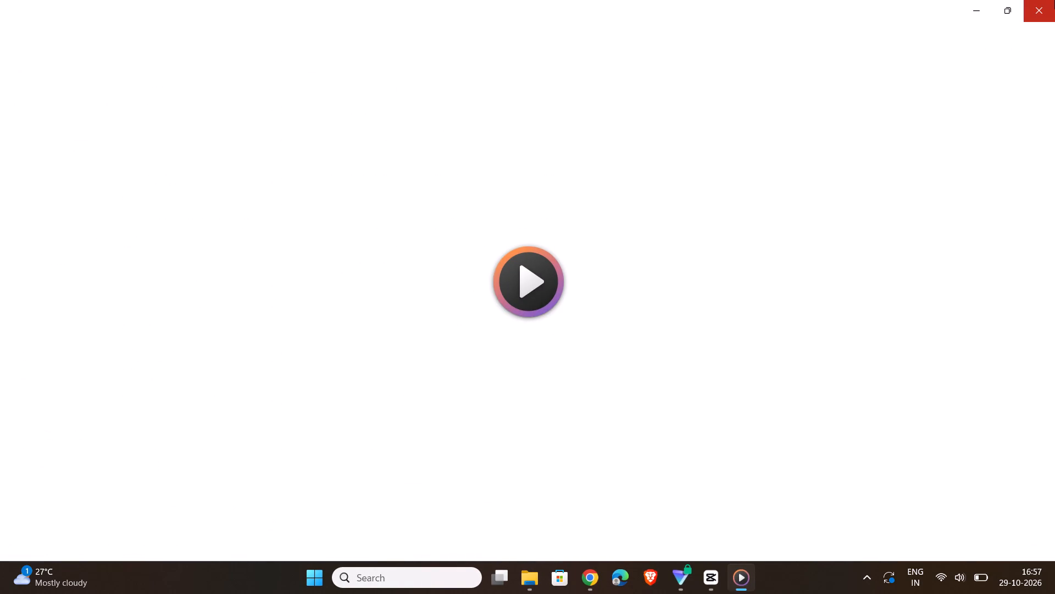
left_click(1054, 0)
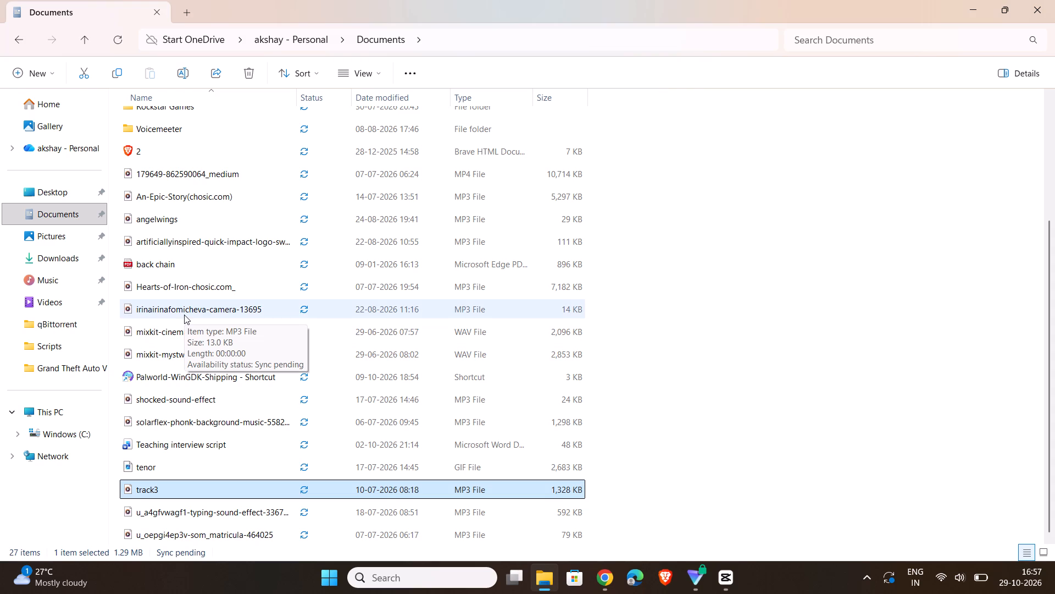
double_click(220, 171)
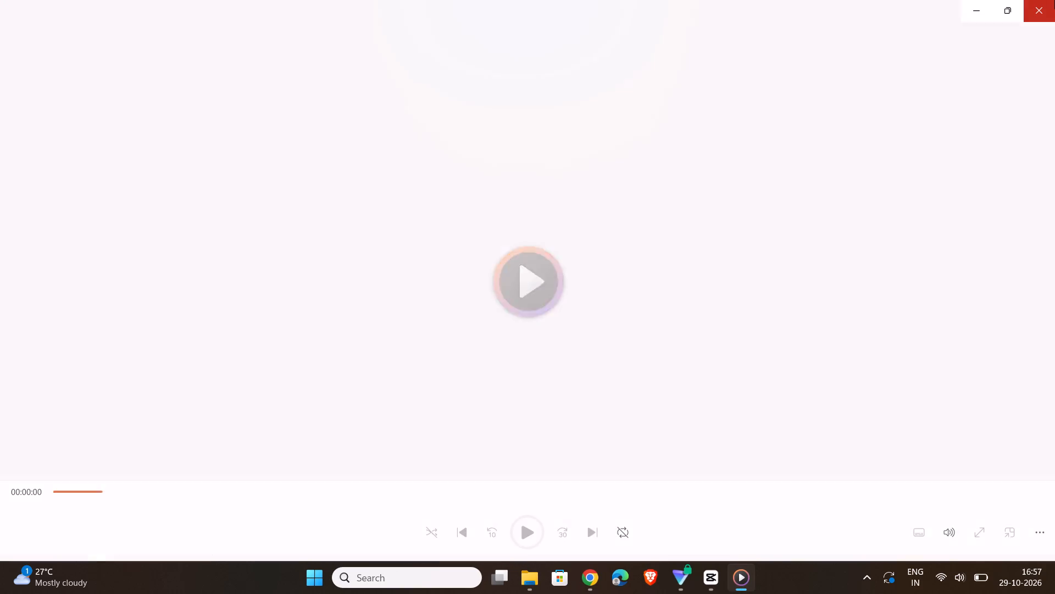
left_click(1054, 0)
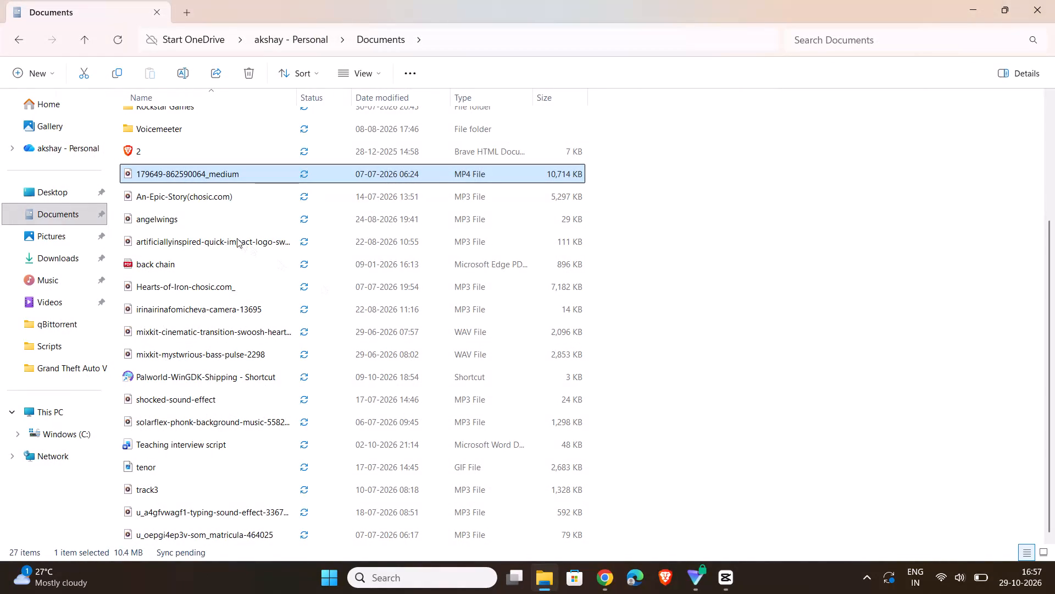
double_click(236, 238)
left_click(1054, 0)
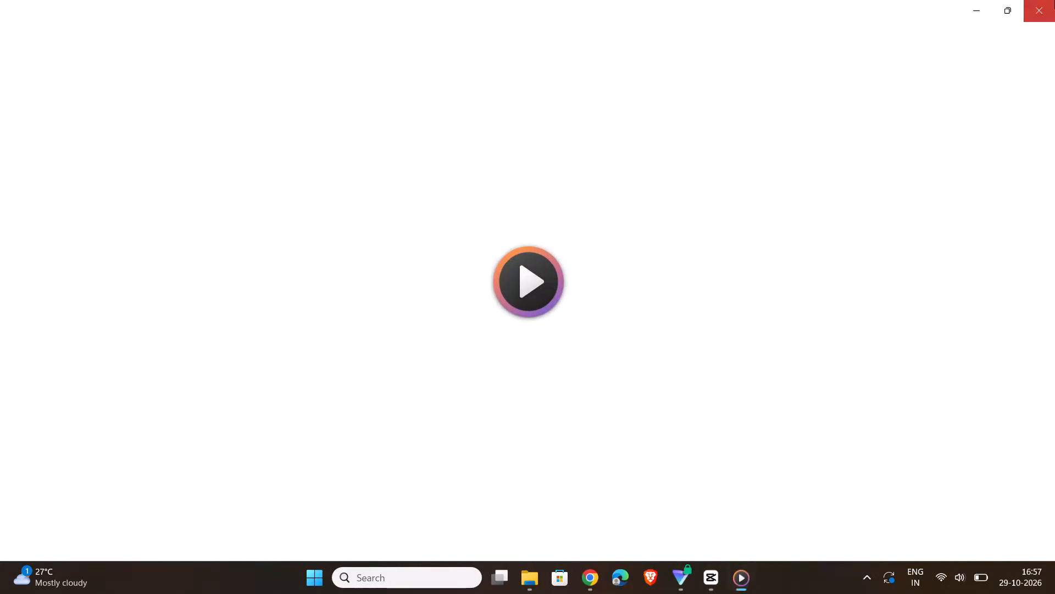
double_click(231, 307)
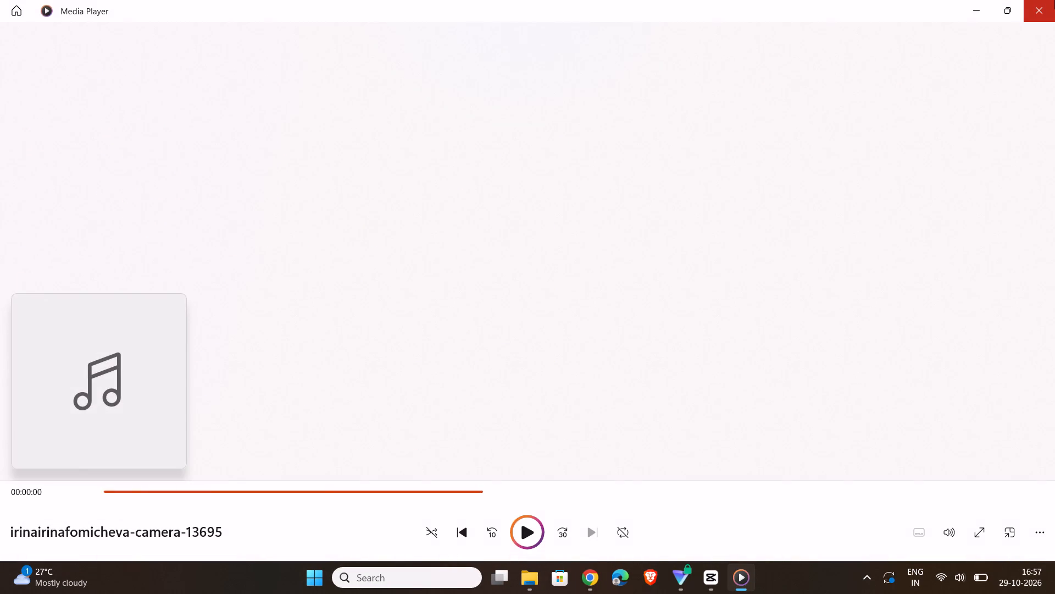
left_click(1054, 0)
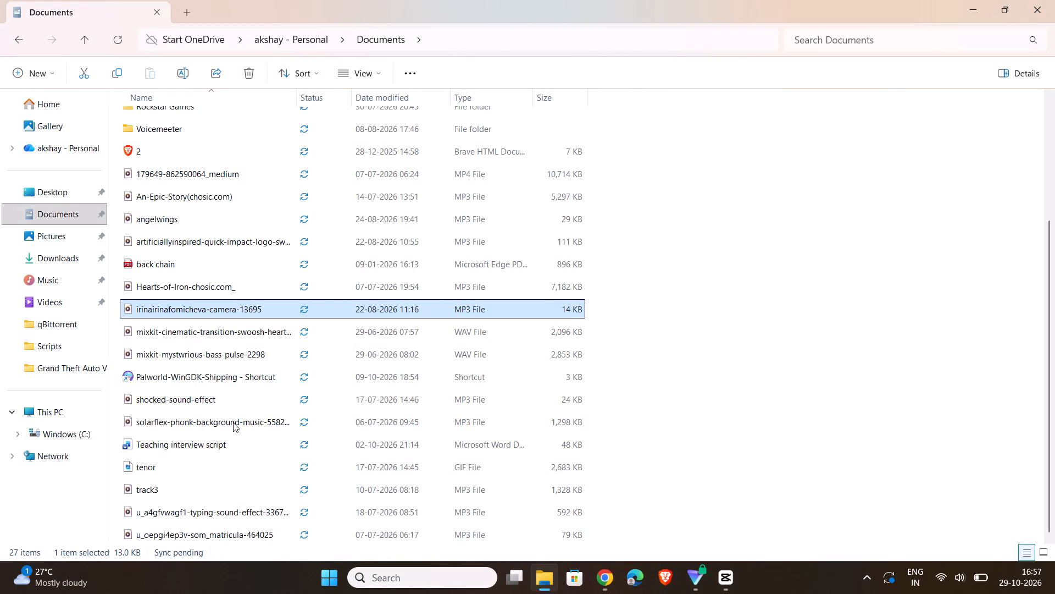
scroll(233, 422, "down", 5)
scroll(216, 516, "up", 5)
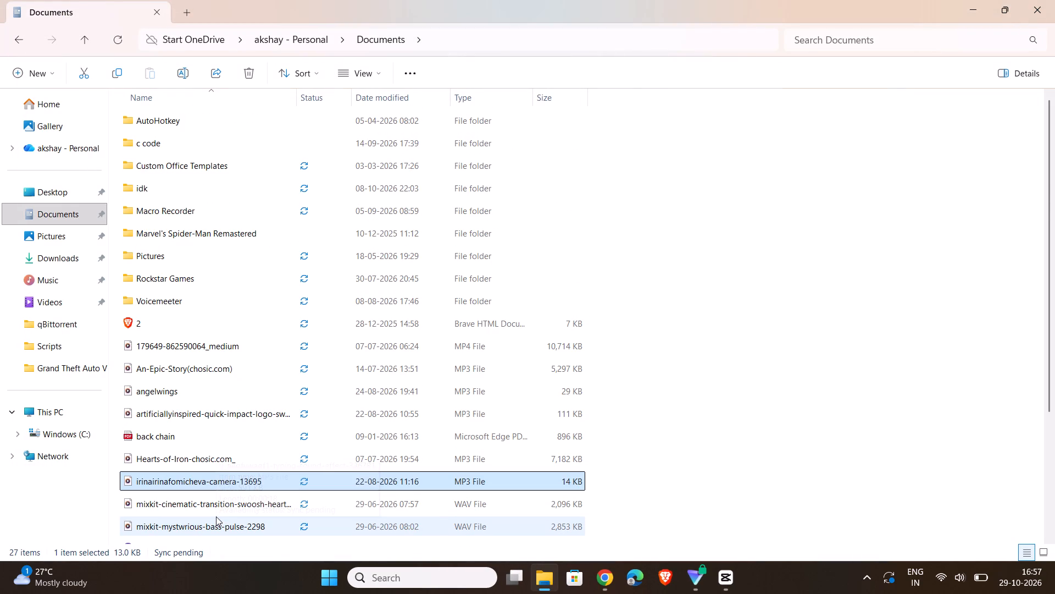
left_click(1054, 0)
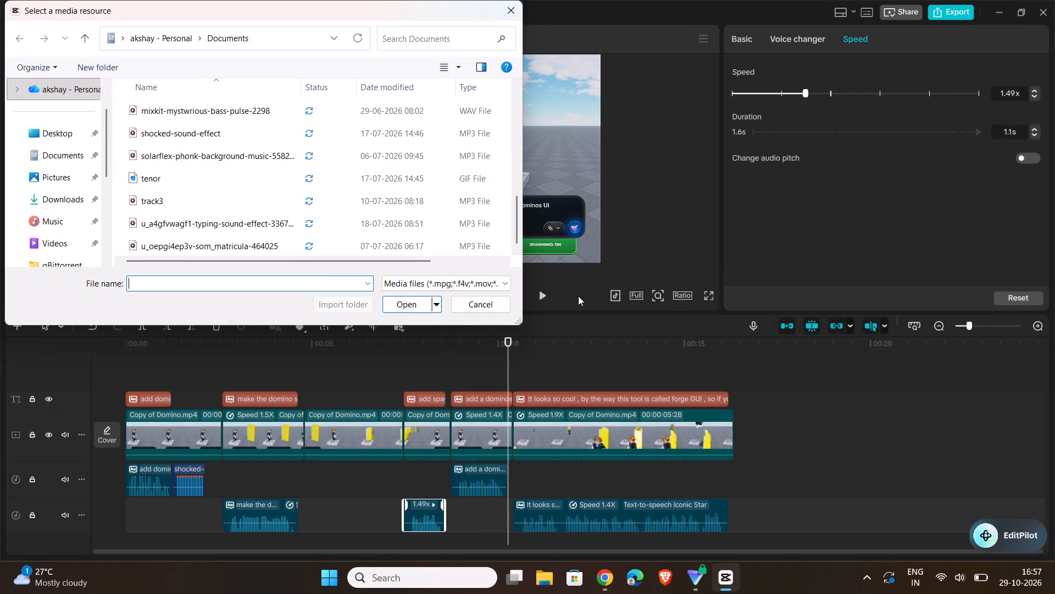
left_click(475, 305)
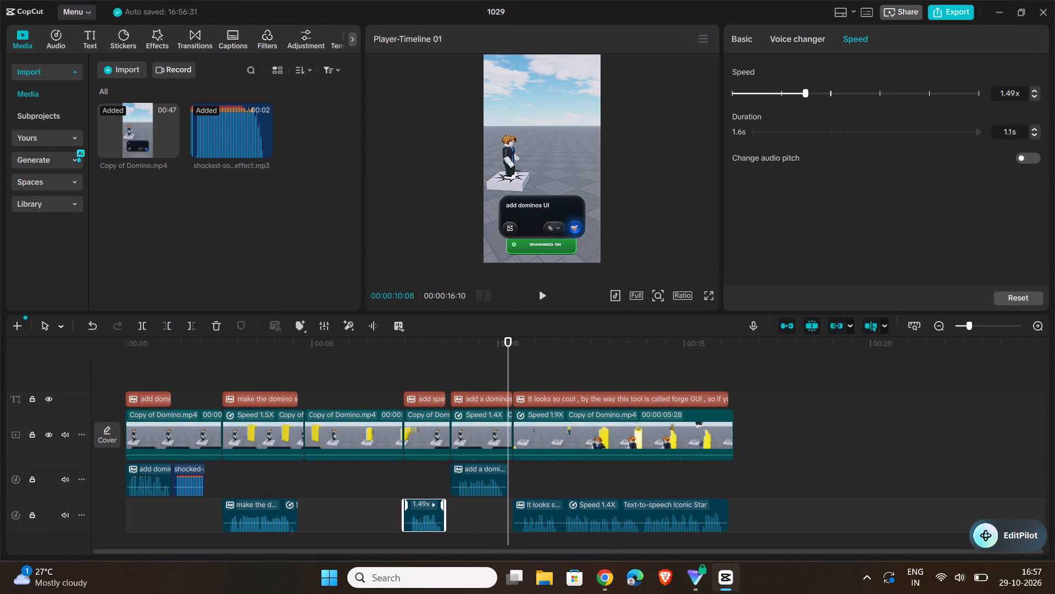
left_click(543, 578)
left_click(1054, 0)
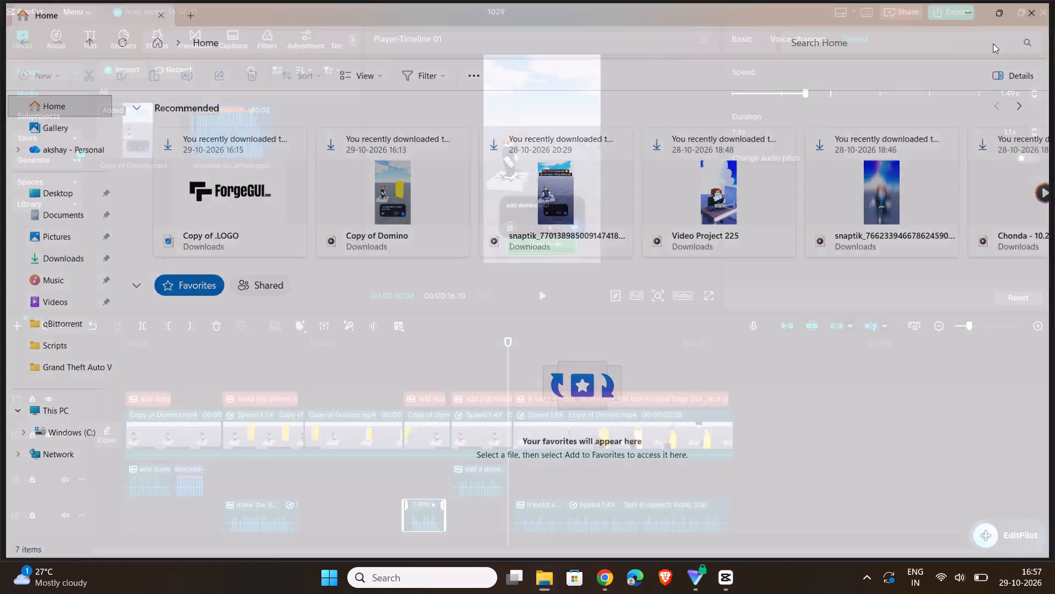
Switch to Chrome and search for "mouse click sound effect" in a new tab.
left_click(606, 588)
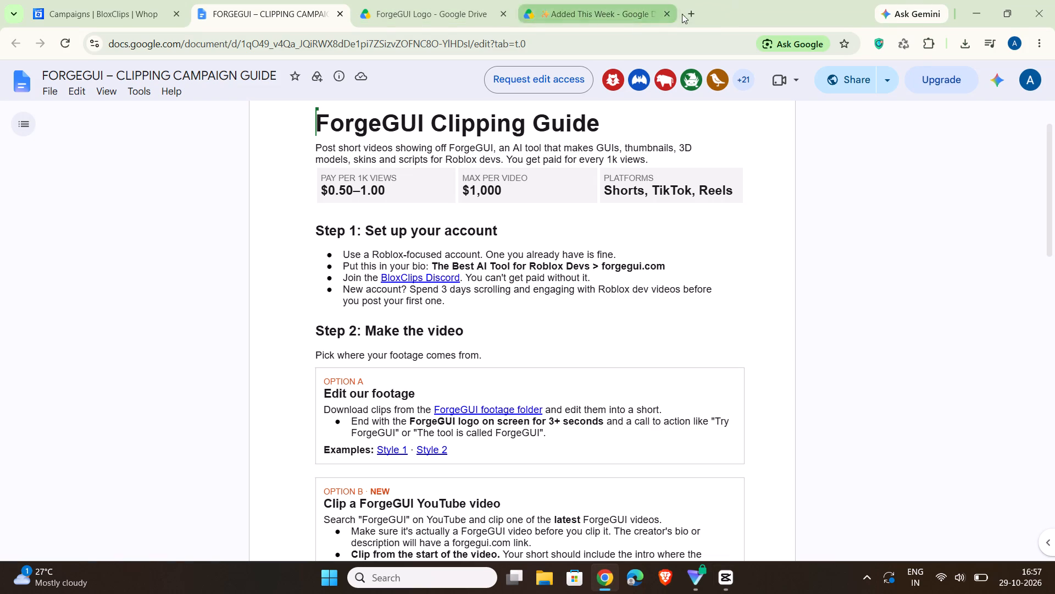
left_click(690, 12)
type("mouse click sound effect")
key("Return")
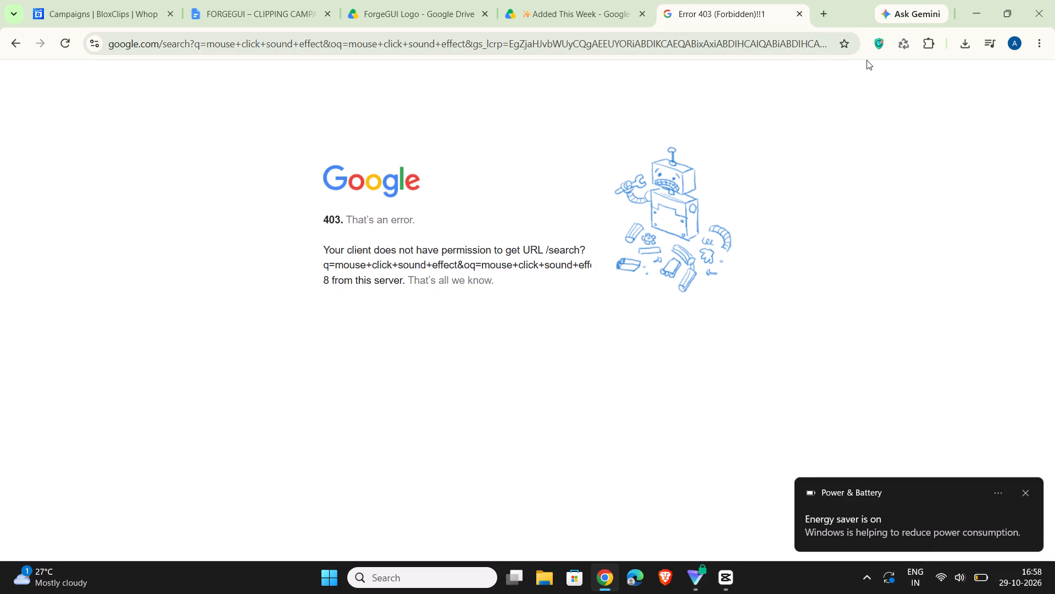
Disconnect the VeePN extension and reload the mouse click sound effect search.
left_click(874, 46)
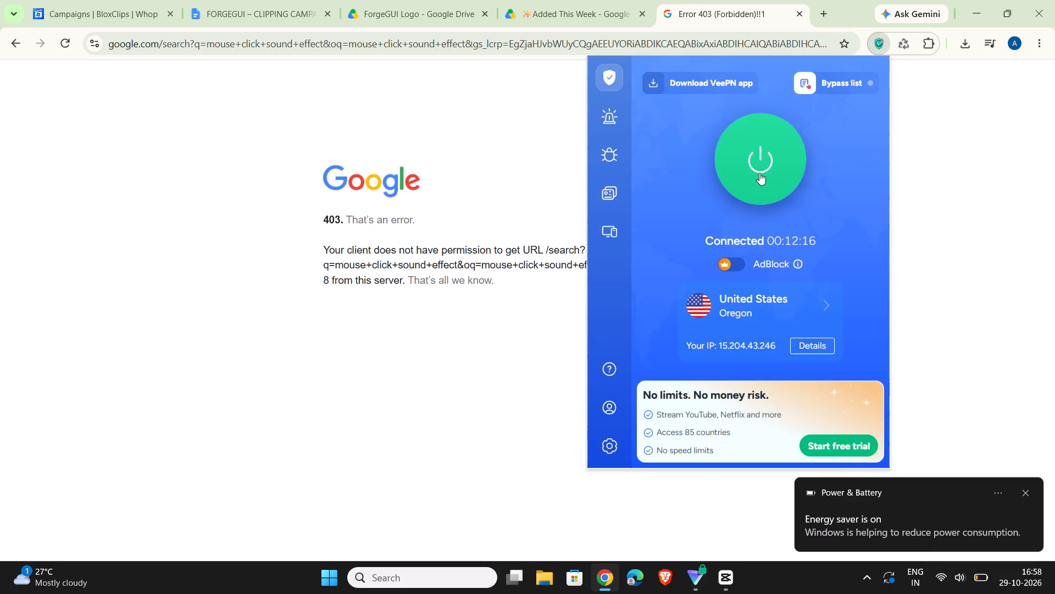
left_click(759, 173)
left_click(169, 123)
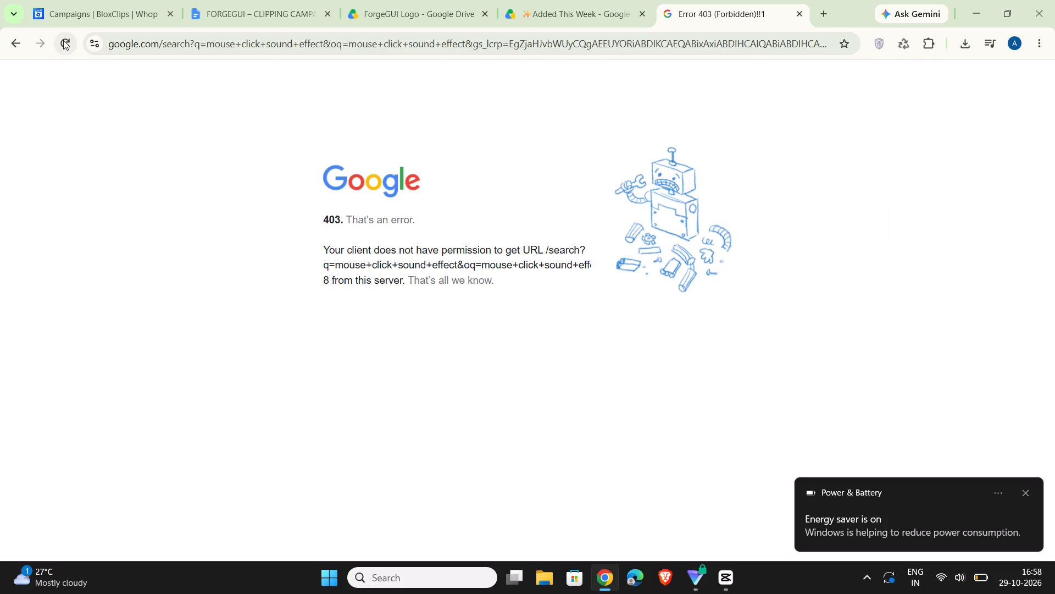
left_click(63, 40)
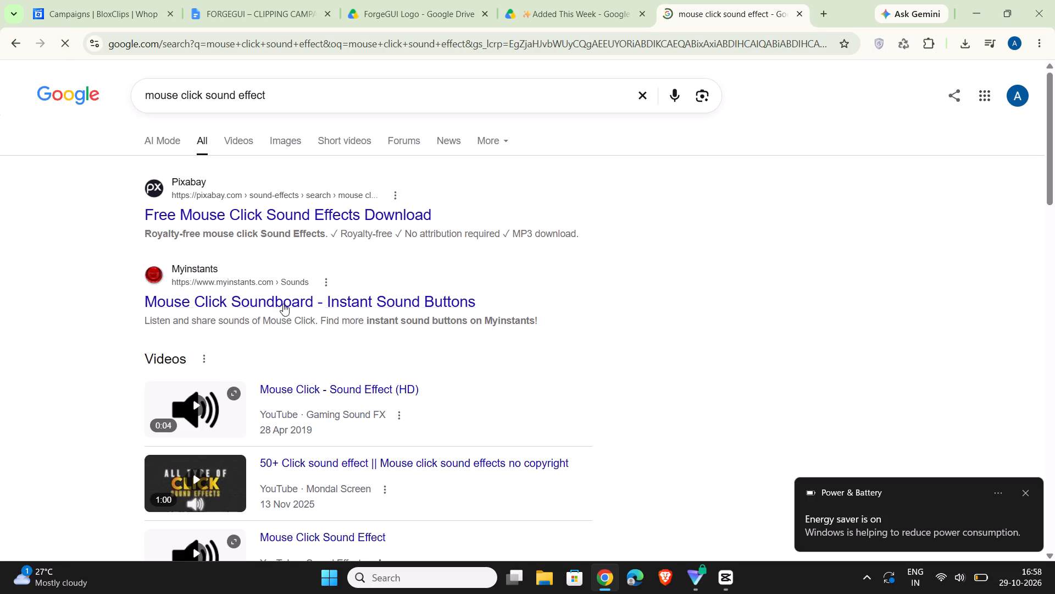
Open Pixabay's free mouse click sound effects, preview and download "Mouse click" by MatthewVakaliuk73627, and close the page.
left_click(323, 215)
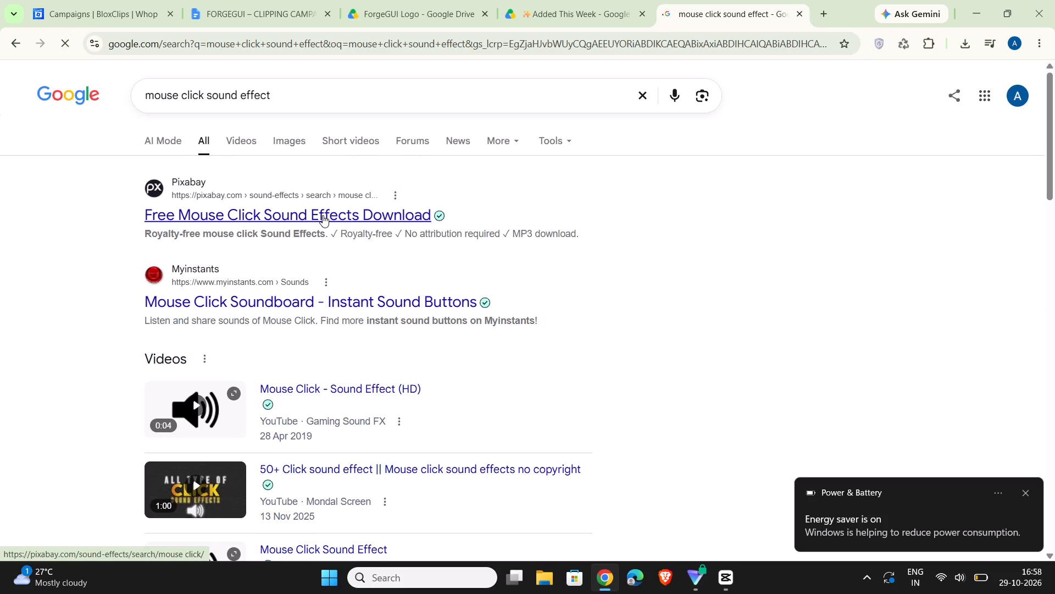
left_click(1023, 491)
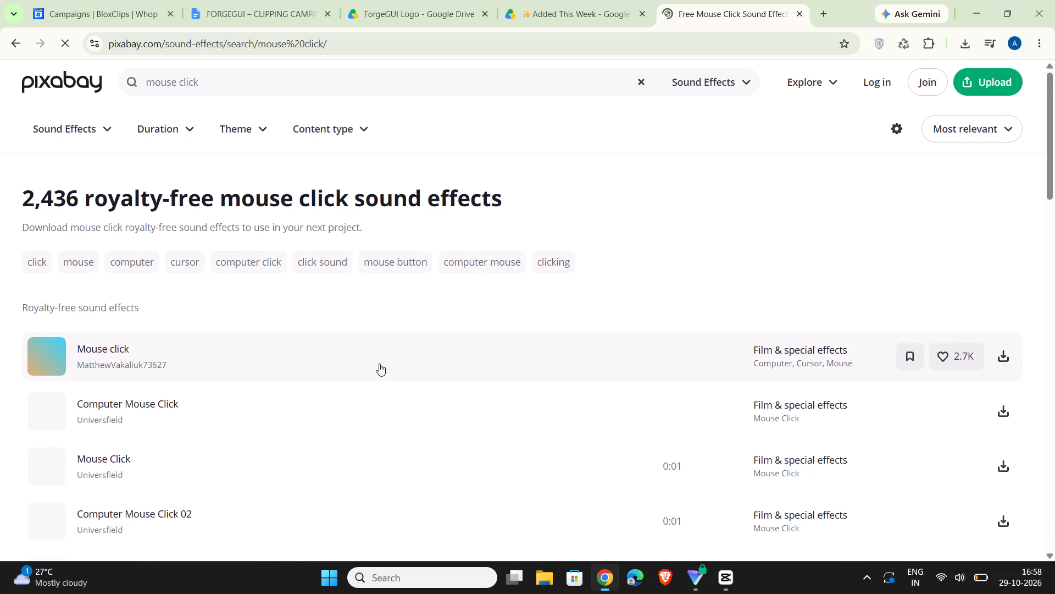
scroll(369, 365, "down", 1)
left_click(42, 289)
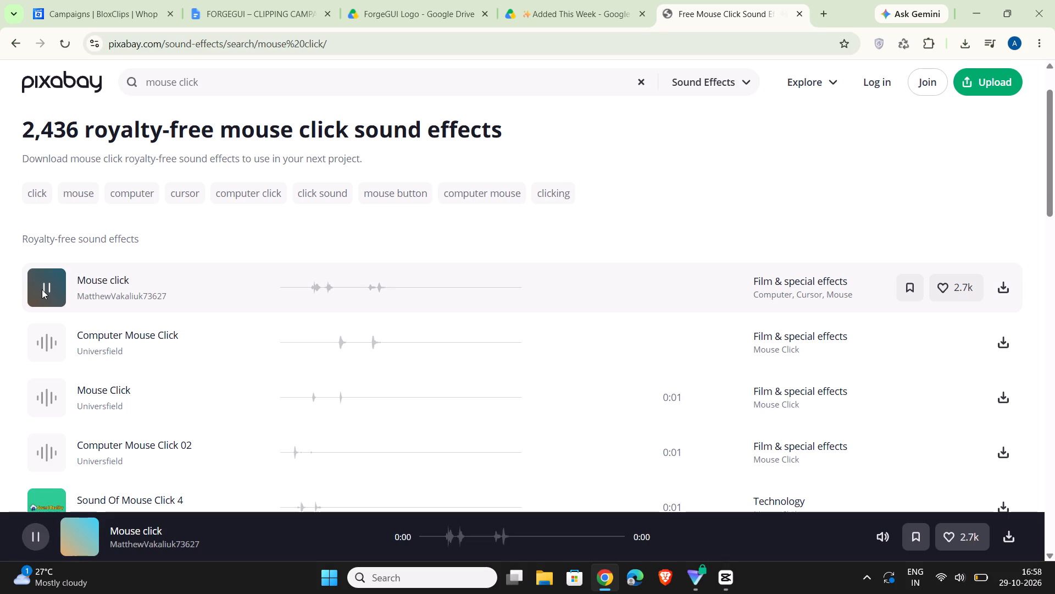
left_click(1004, 290)
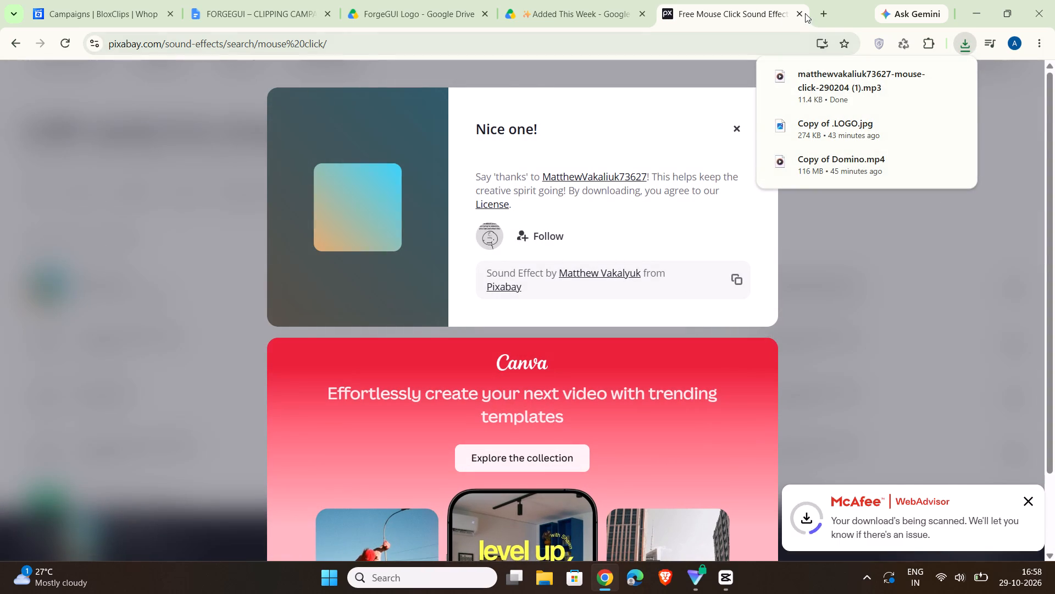
left_click(799, 14)
Switch to CapCut and import the downloaded mouse click sound and Copy of .LOGO from the Downloads folder.
left_click(730, 576)
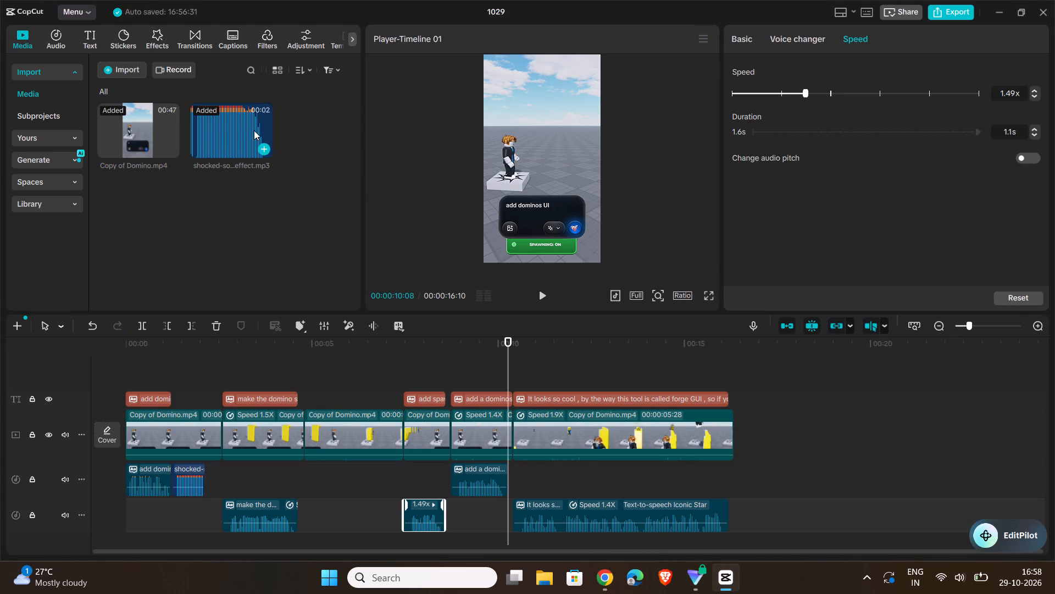
left_click(110, 65)
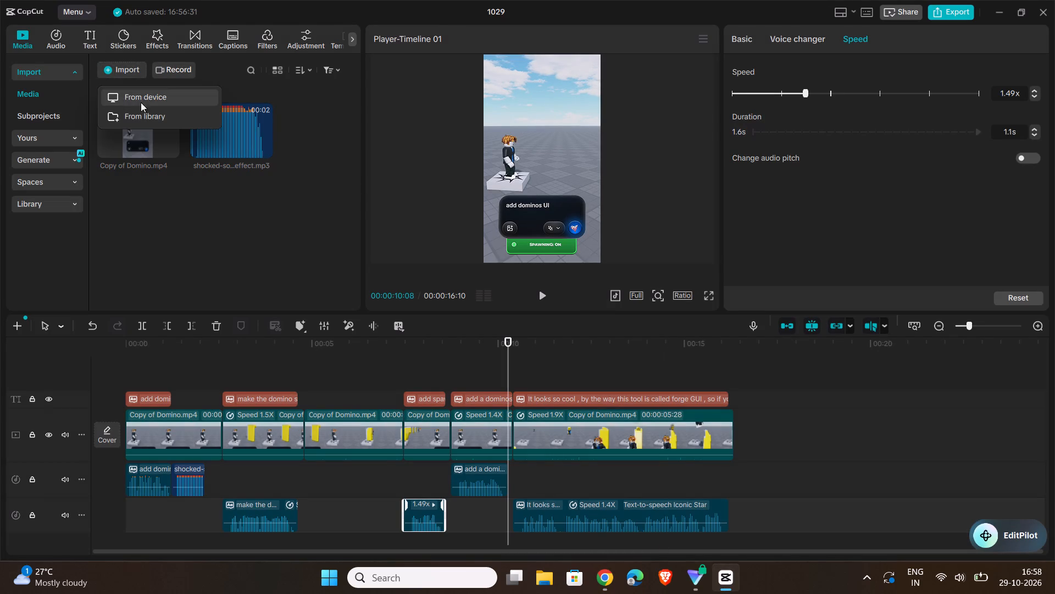
left_click(154, 95)
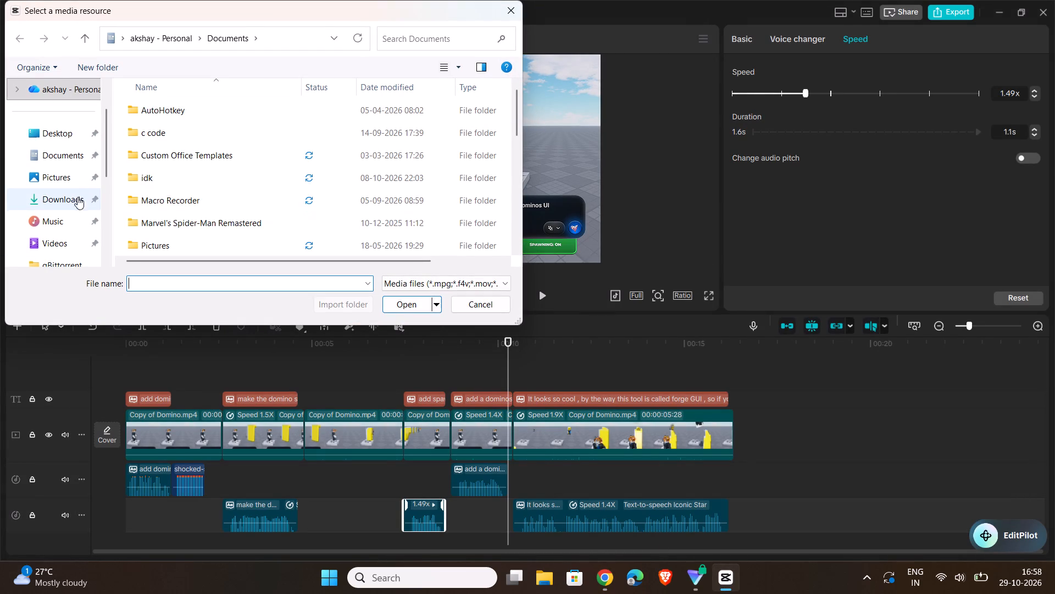
left_click(74, 195)
left_click_drag(115, 124, 147, 145)
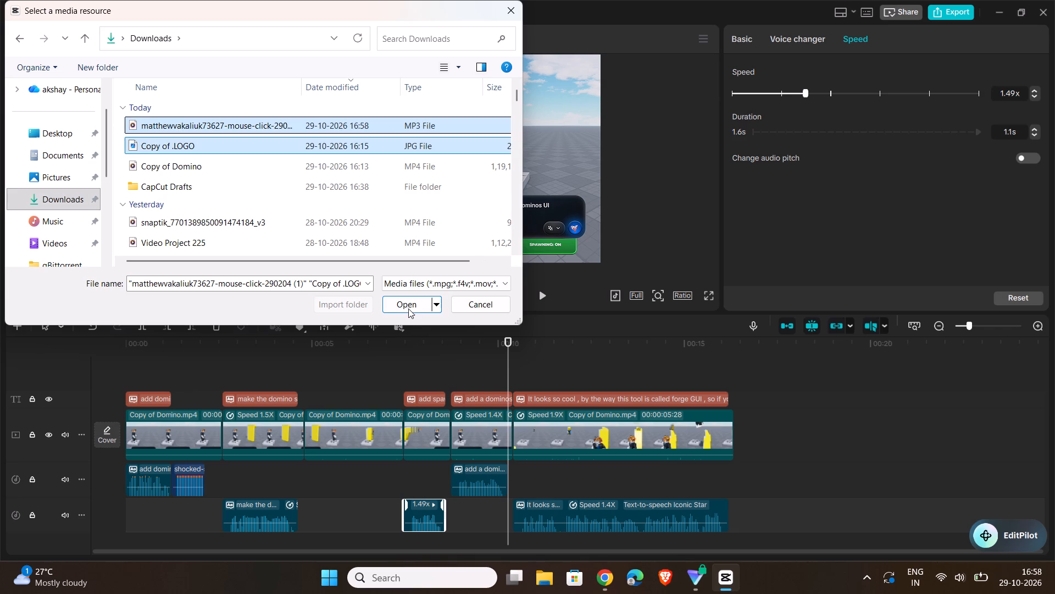
left_click(408, 307)
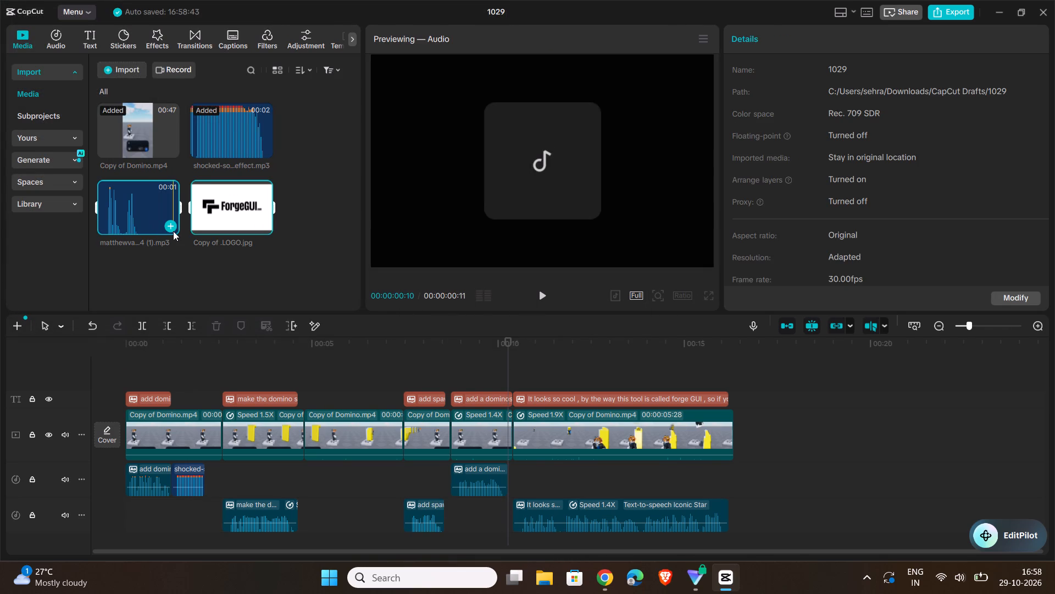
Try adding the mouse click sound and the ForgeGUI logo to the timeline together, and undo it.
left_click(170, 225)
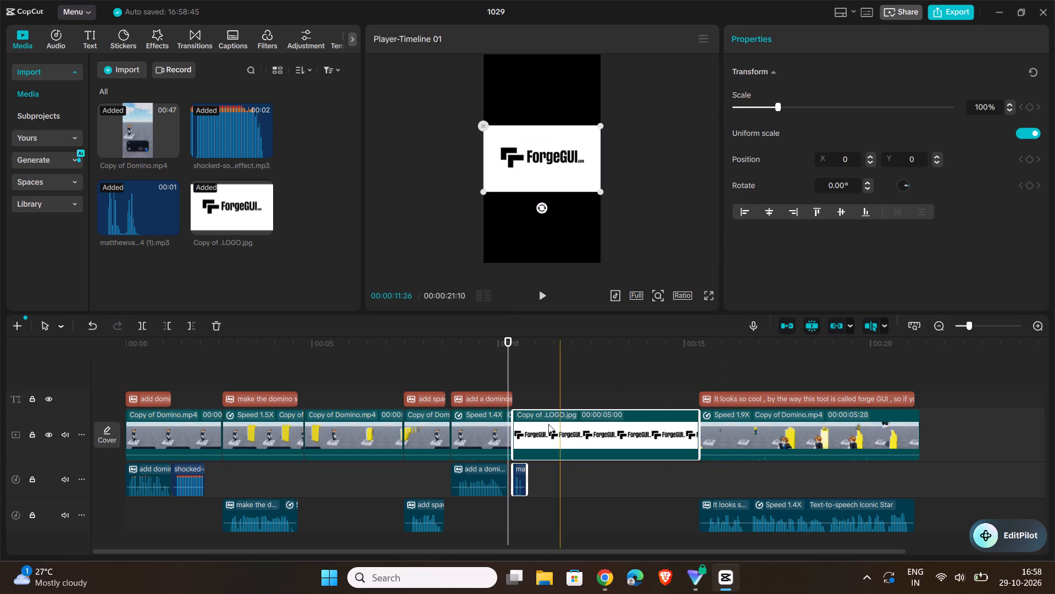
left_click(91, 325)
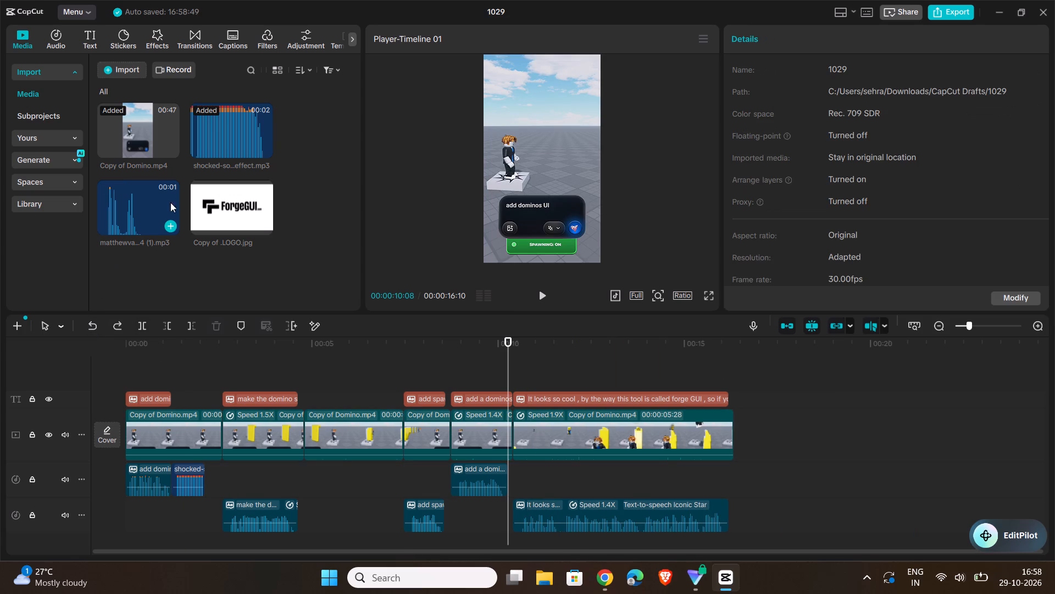
Add only the mouse click sound at 00:00:10:08, where the dominos UI prompt is sent, and play that section back.
left_click(132, 191)
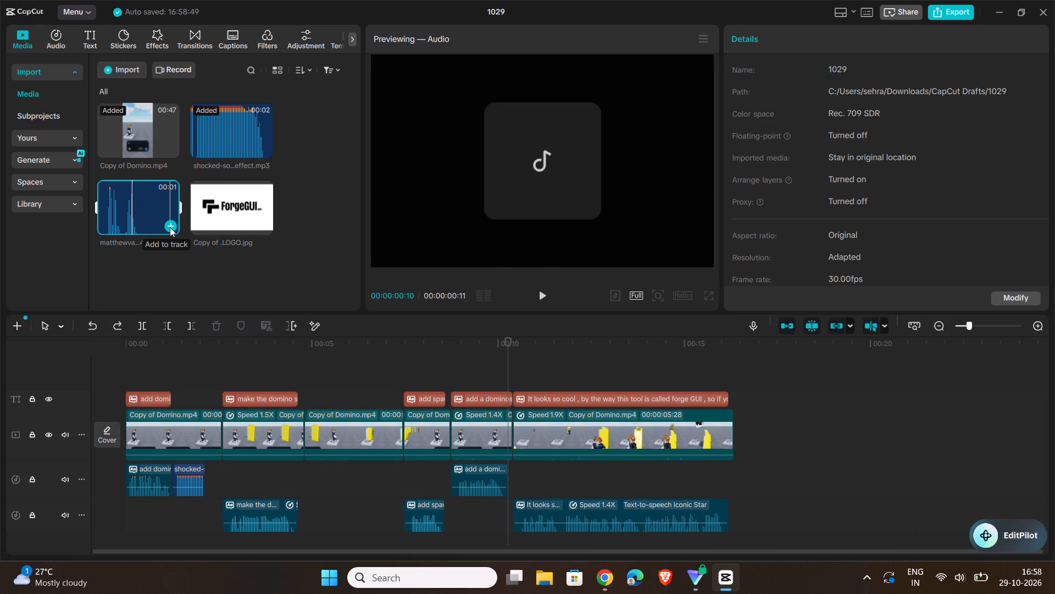
left_click(170, 227)
left_click_drag(507, 337, 490, 339)
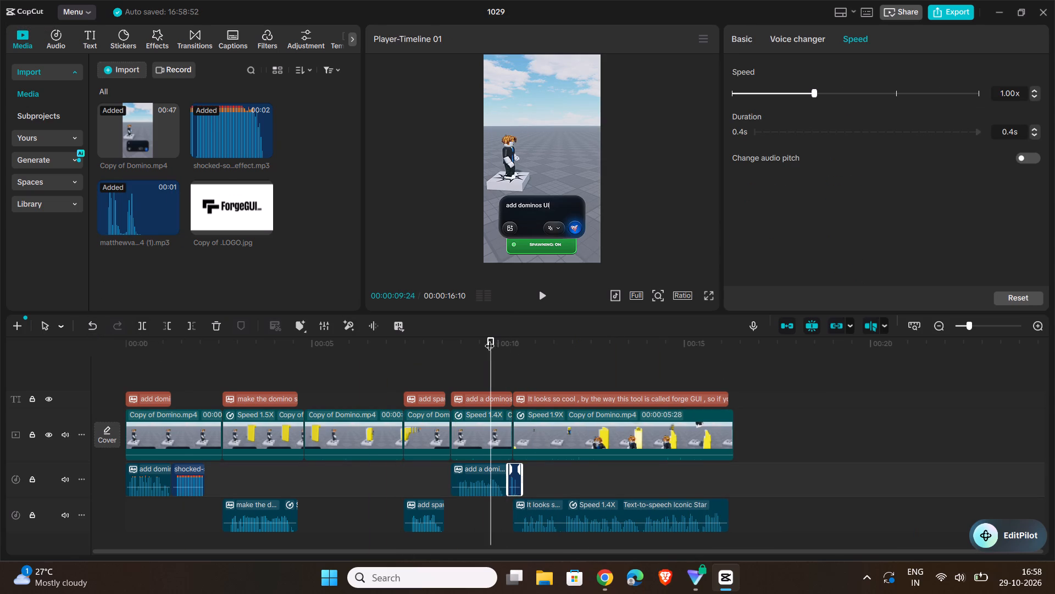
left_click(542, 295)
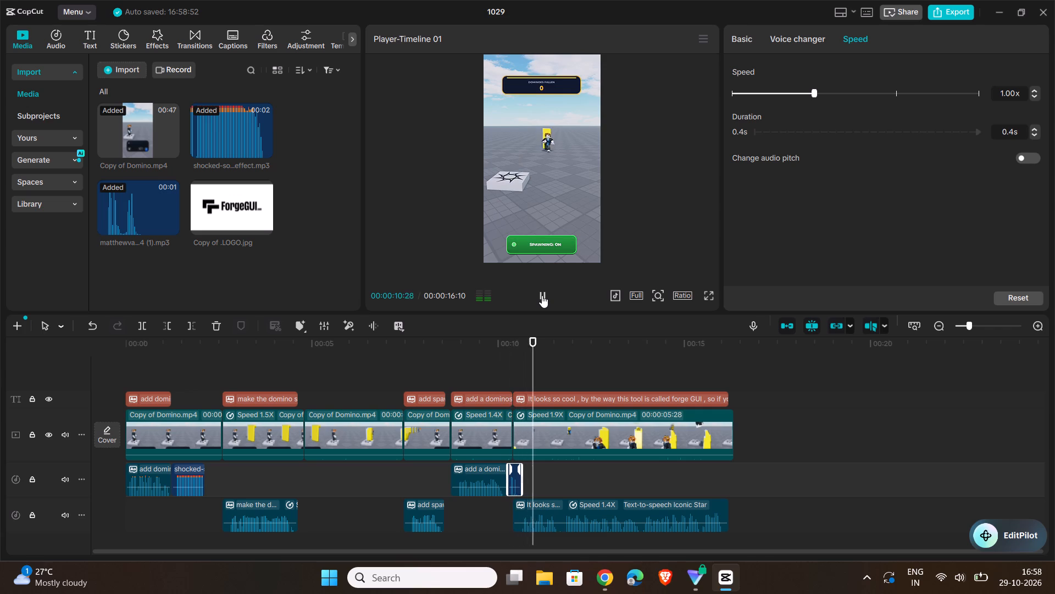
left_click(542, 295)
Add the mouse click sound at 00:00:08:18, where the spawn button prompt is sent, and play that section back.
left_click_drag(576, 339, 436, 372)
left_click(542, 299)
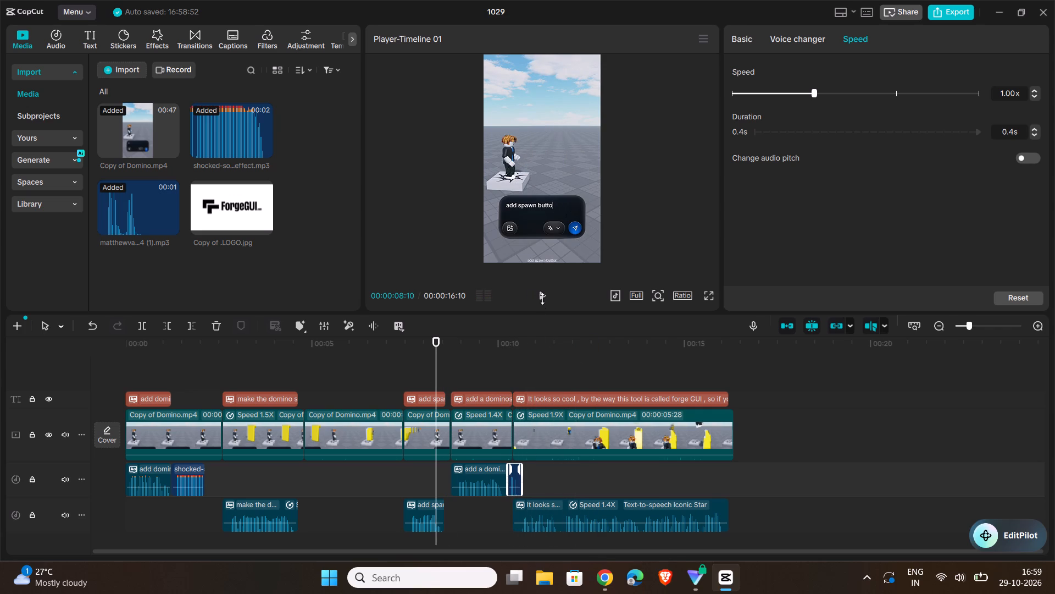
left_click(543, 298)
left_click_drag(451, 338, 445, 339)
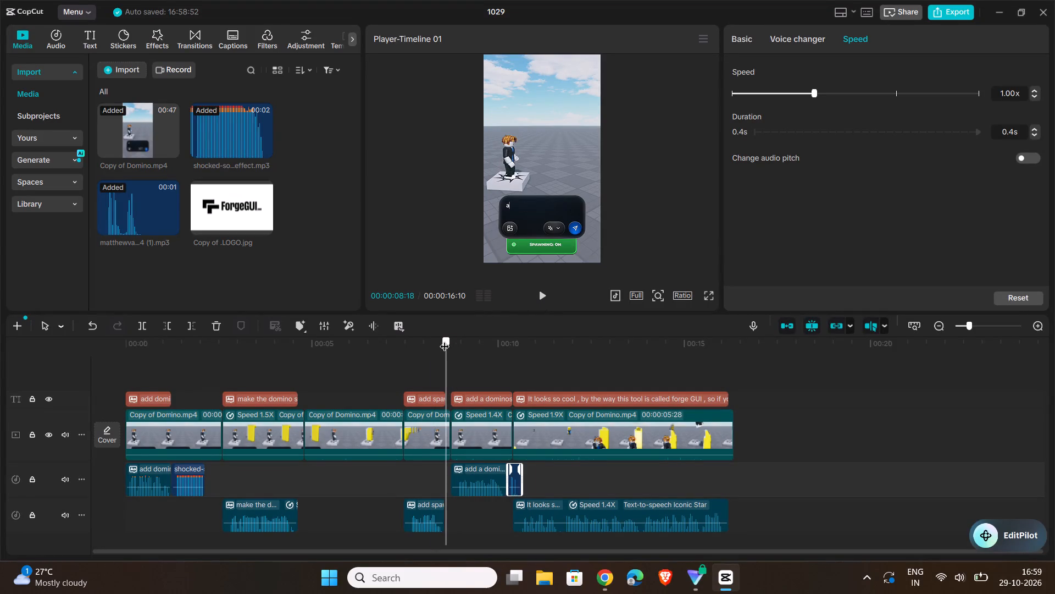
left_click_drag(445, 339, 443, 340)
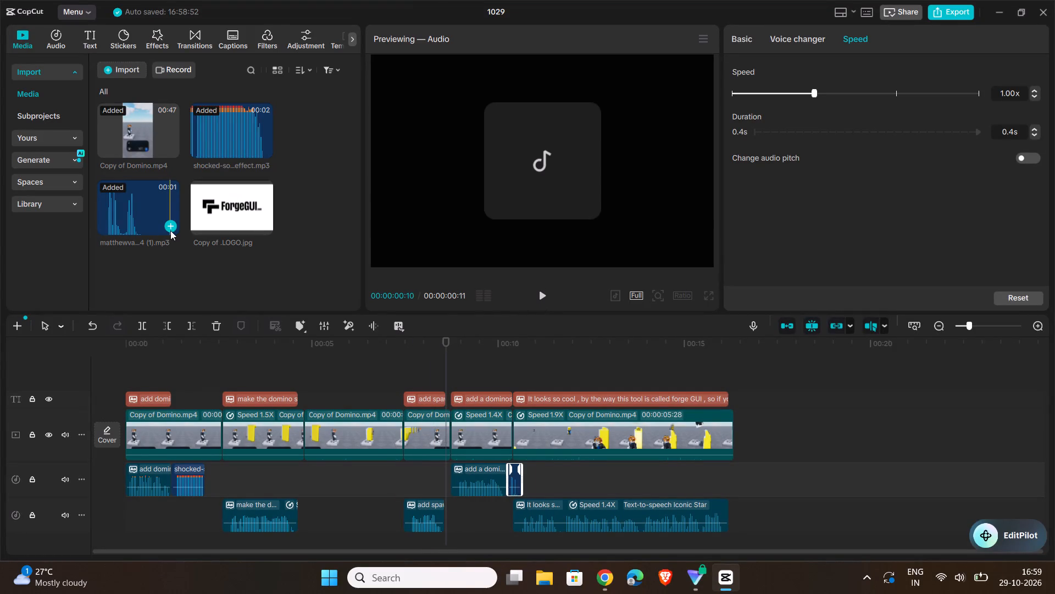
left_click(129, 213)
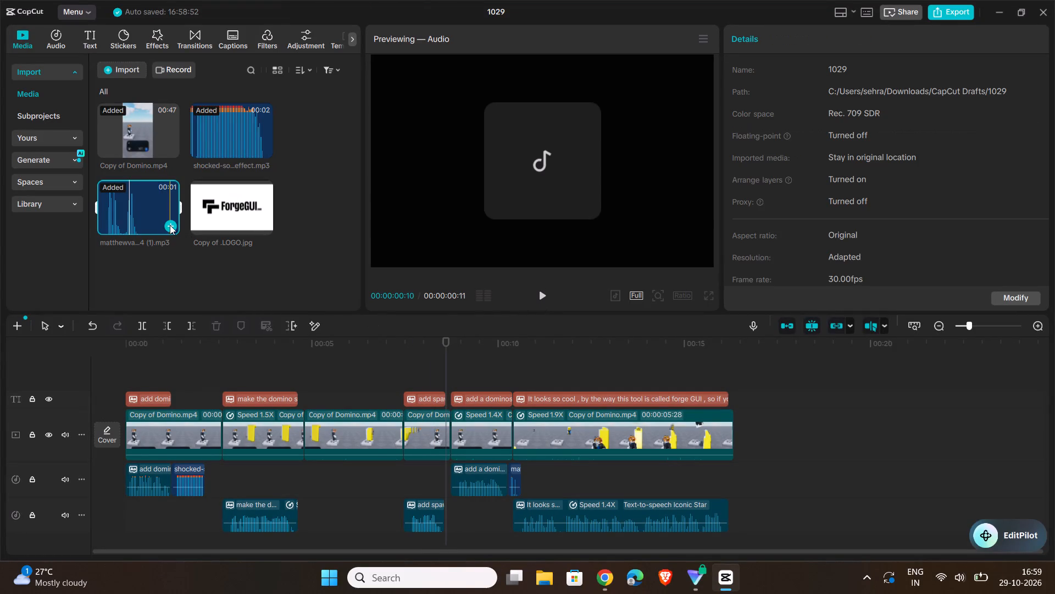
left_click(171, 225)
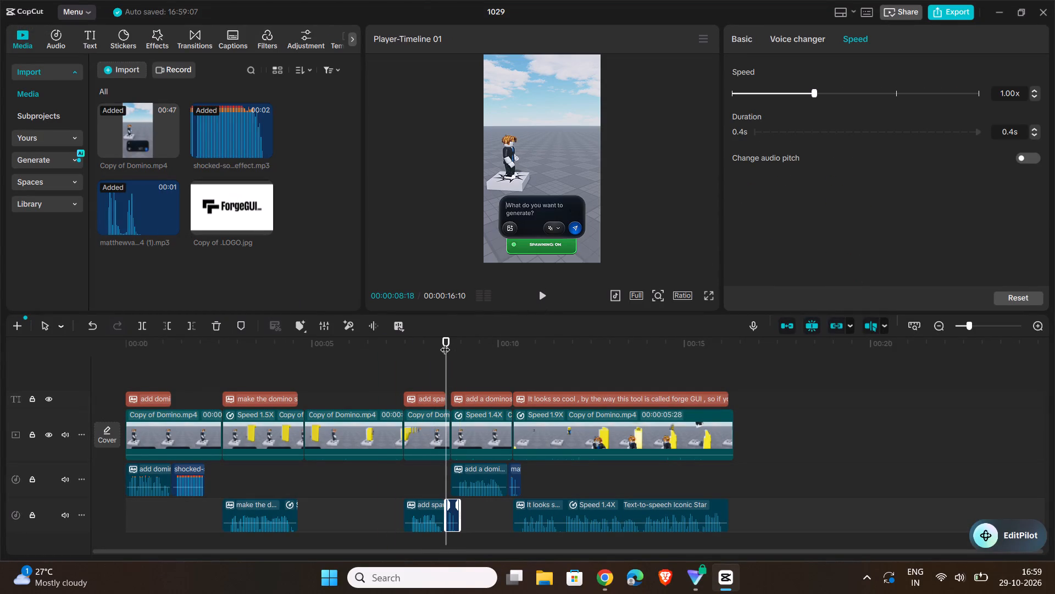
left_click(540, 293)
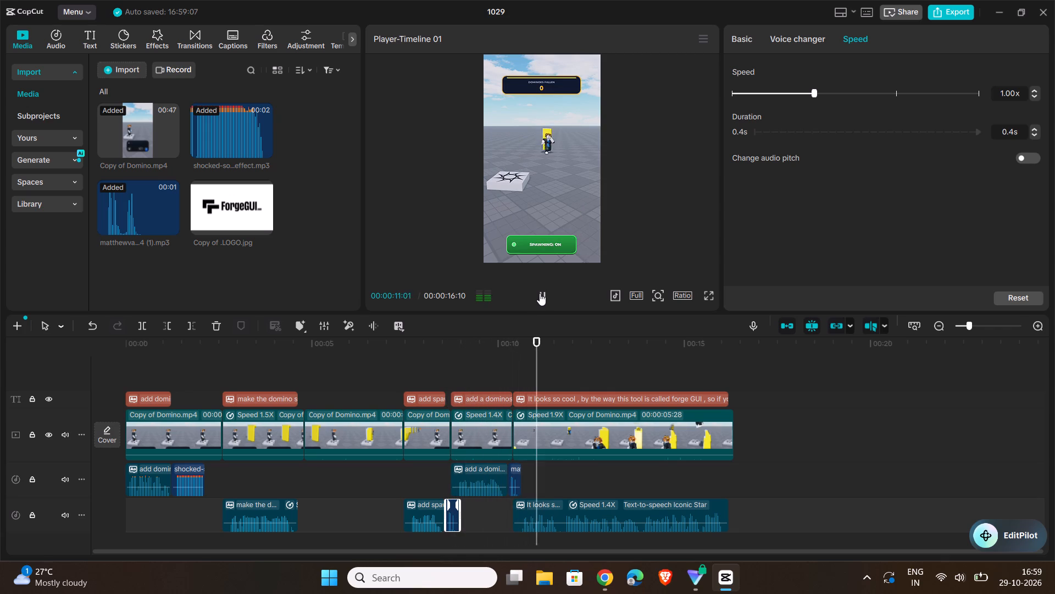
left_click(540, 293)
Move the shocked sound effect to 00:00:02:11, where the first domino block appears after the add domino blocks prompt.
left_click_drag(559, 340, 225, 367)
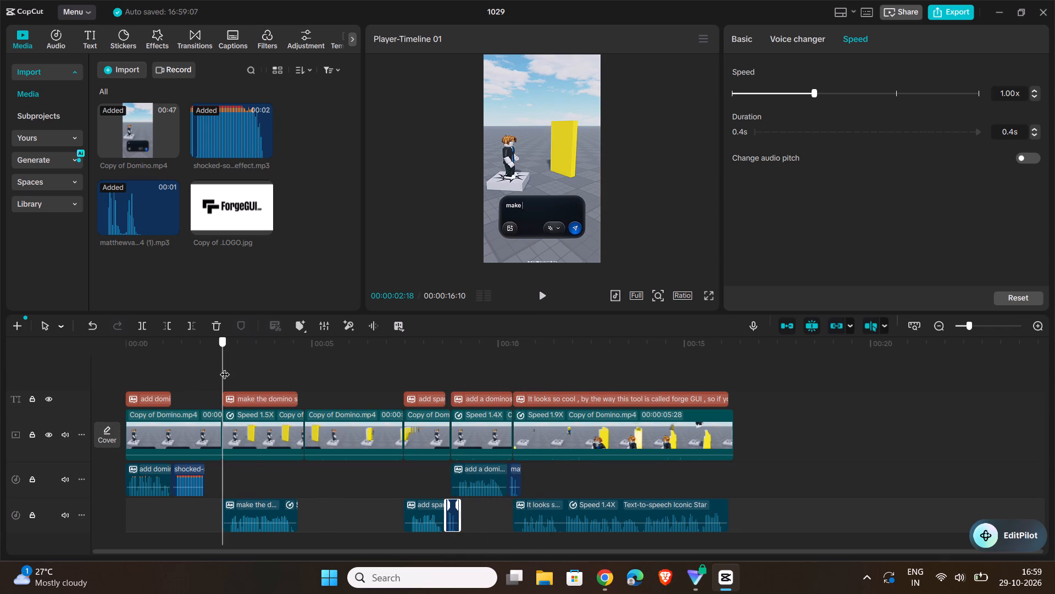
left_click_drag(225, 367, 197, 369)
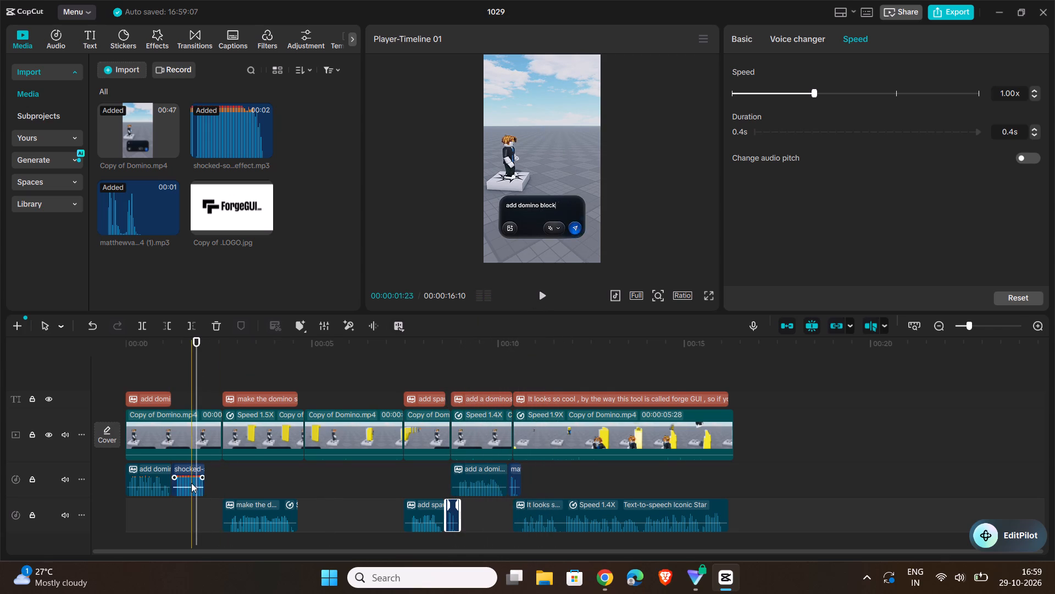
double_click(540, 295)
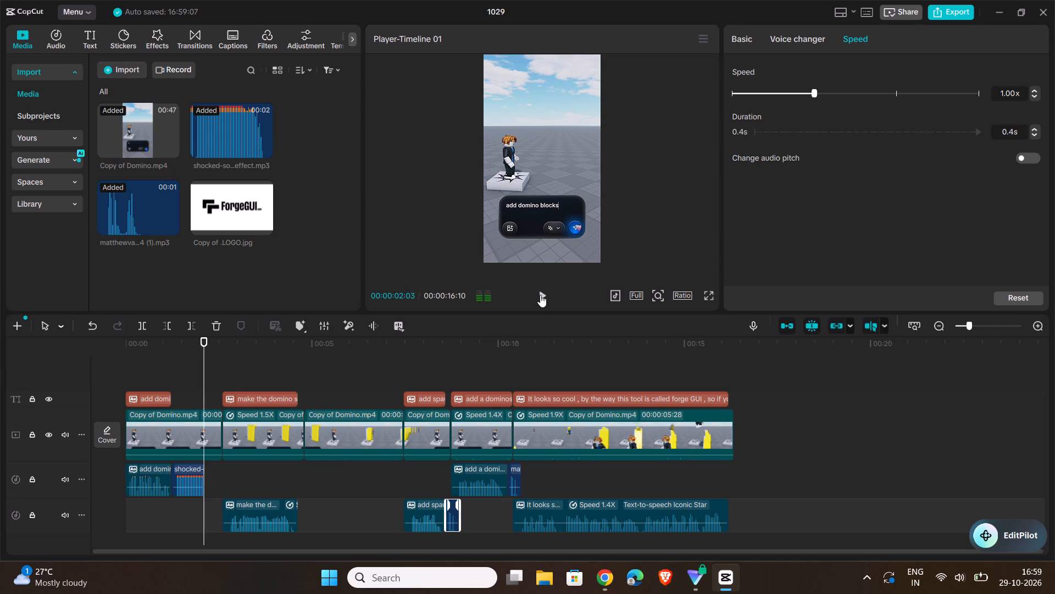
double_click(540, 295)
double_click(540, 295)
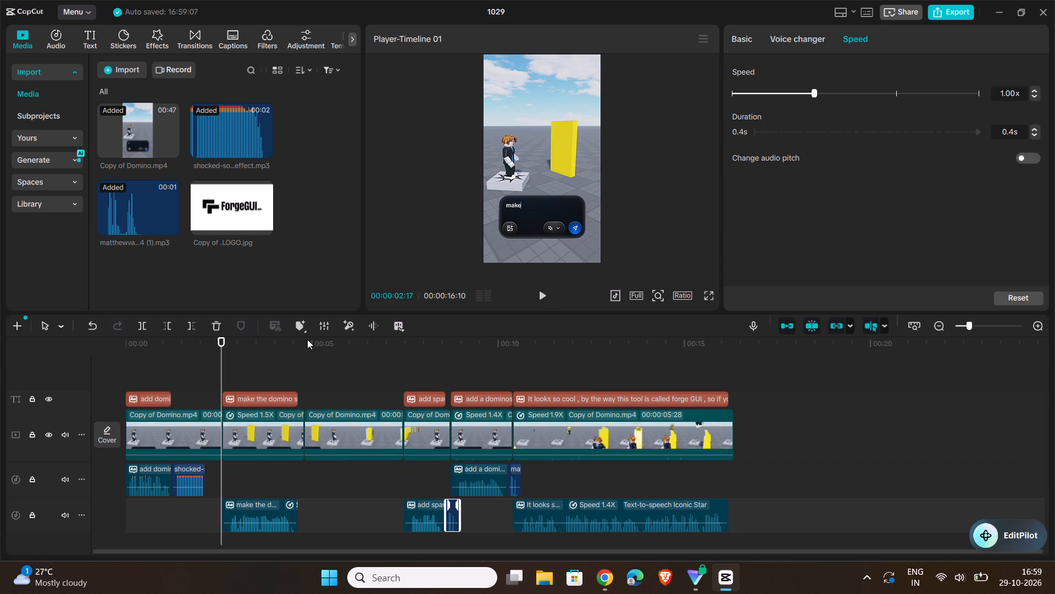
left_click_drag(220, 339, 210, 340)
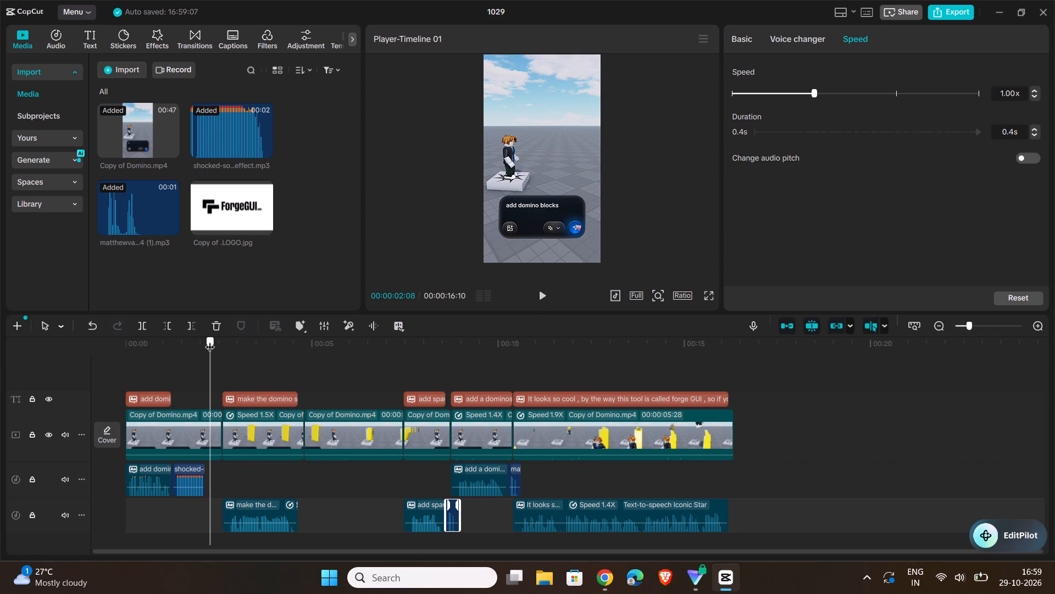
left_click_drag(210, 340, 211, 341)
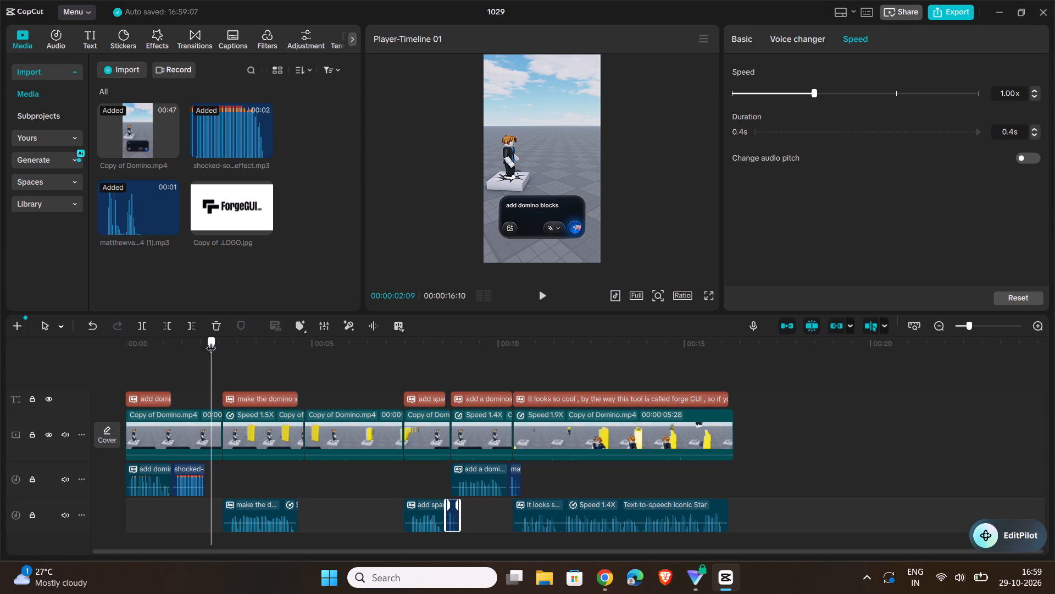
left_click_drag(211, 341, 214, 342)
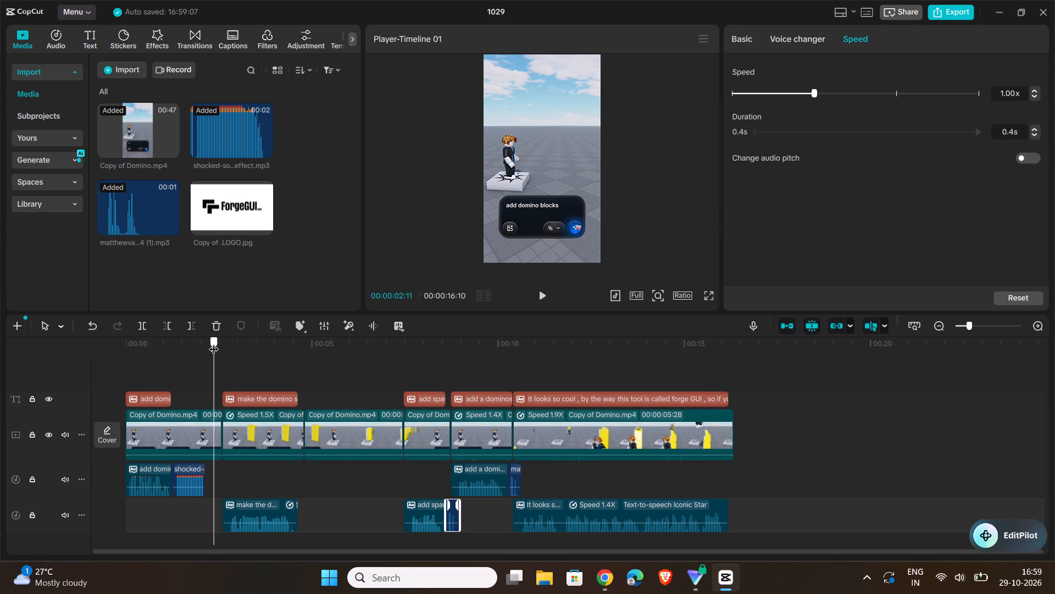
left_click_drag(214, 342, 215, 343)
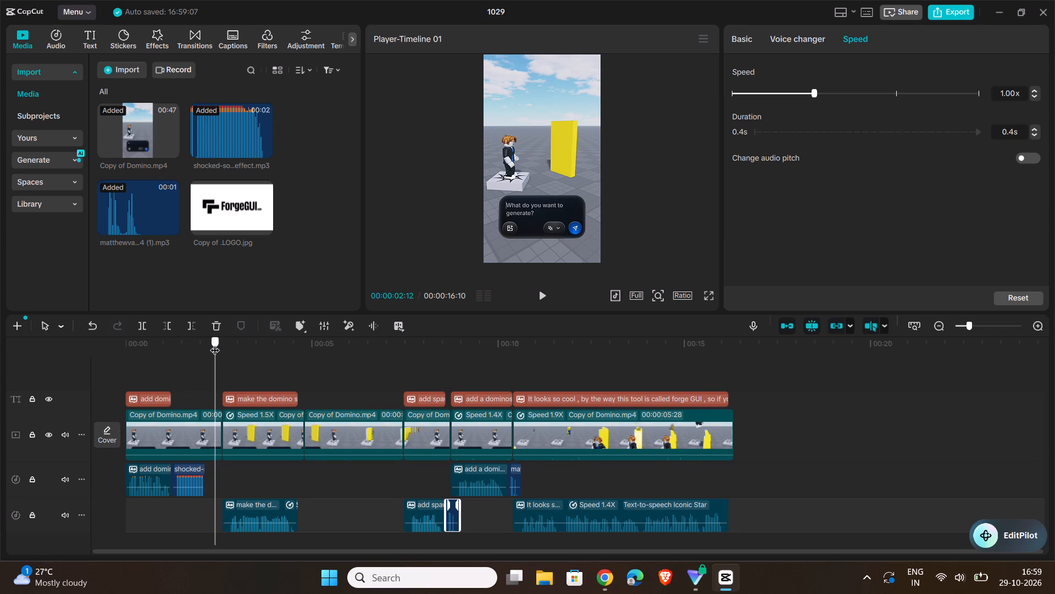
left_click_drag(215, 343, 213, 343)
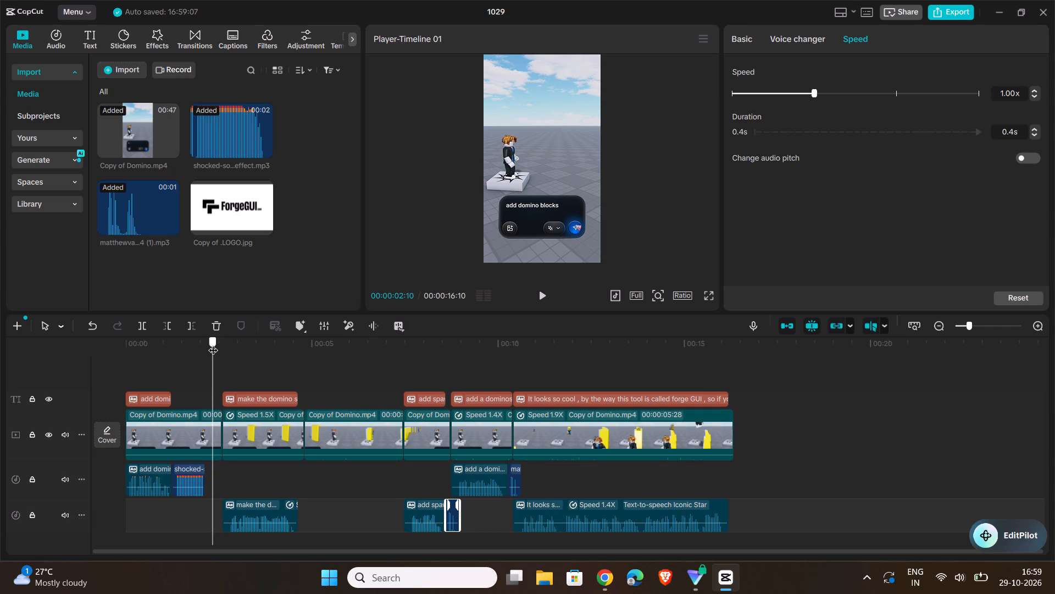
left_click_drag(213, 343, 214, 344)
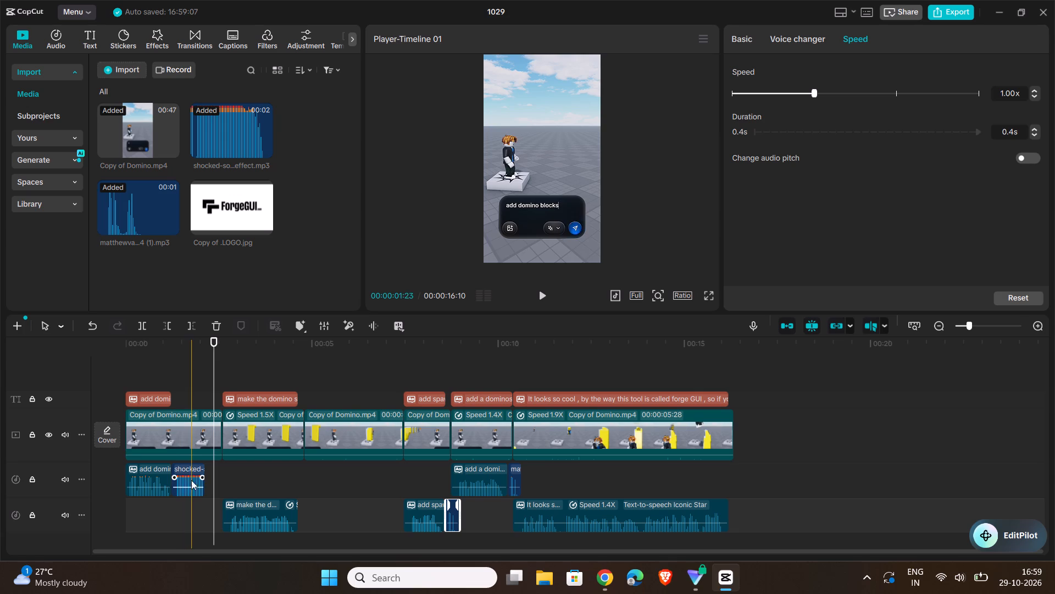
left_click(188, 473)
left_click_drag(188, 474, 220, 477)
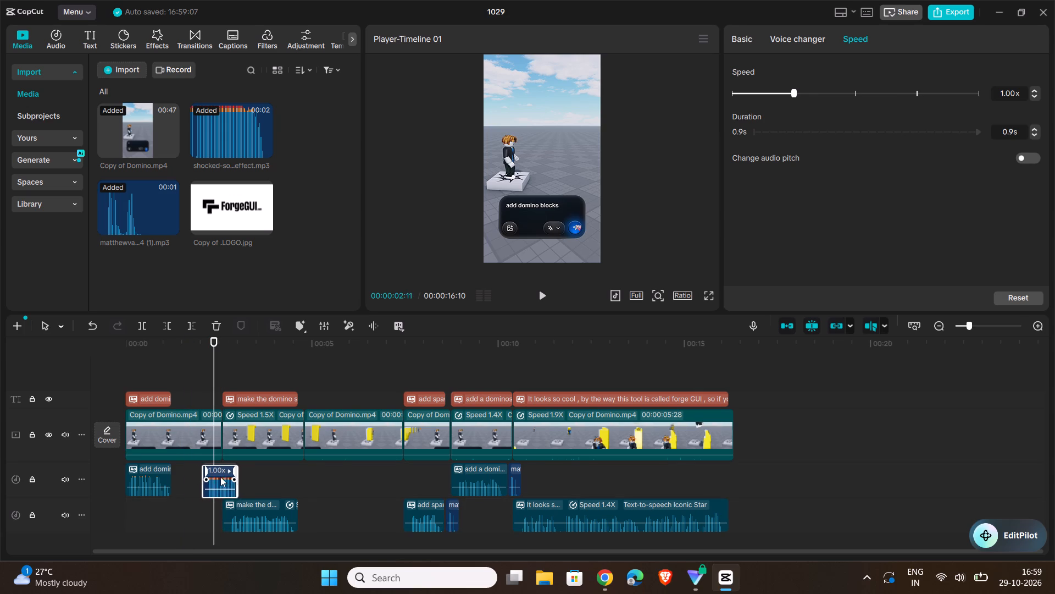
left_click_drag(220, 477, 229, 477)
Play back the shocked sound effect, nudge it slightly earlier to about 00:00:02:09, and play the section again.
left_click_drag(209, 341, 199, 342)
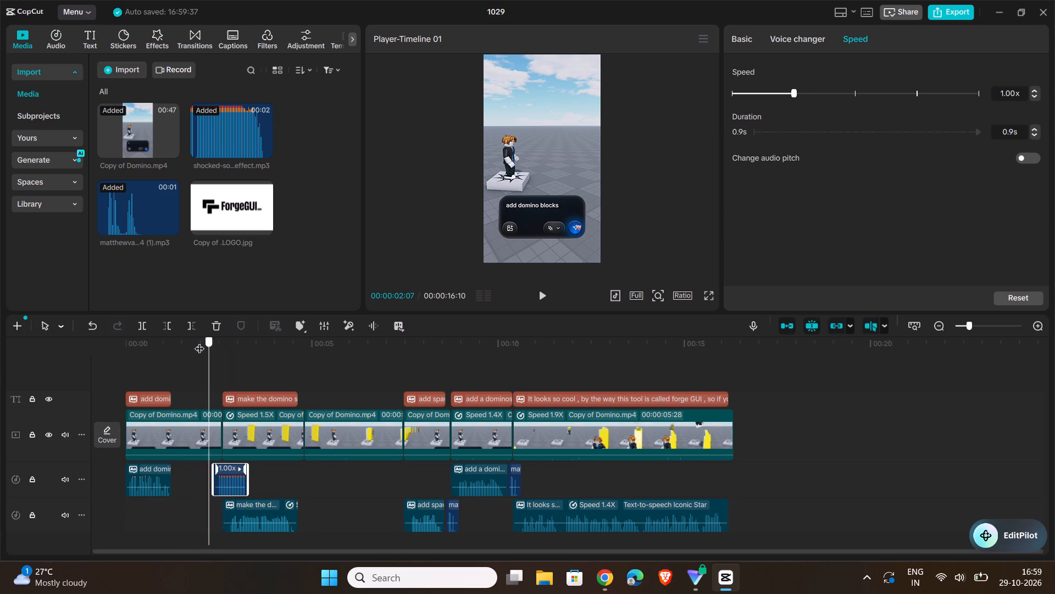
left_click_drag(199, 342, 186, 344)
left_click(543, 301)
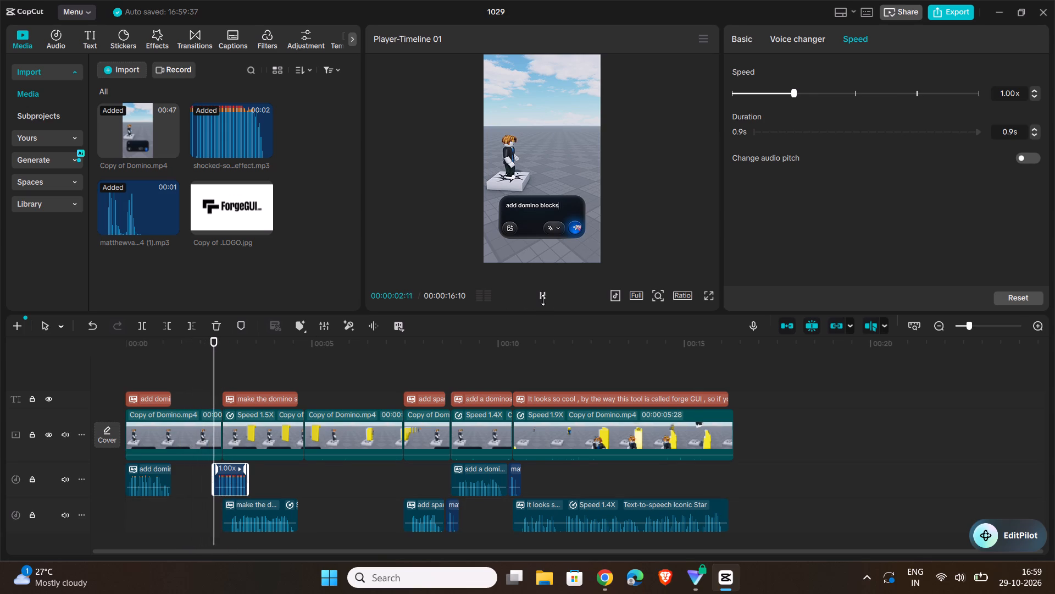
left_click(543, 300)
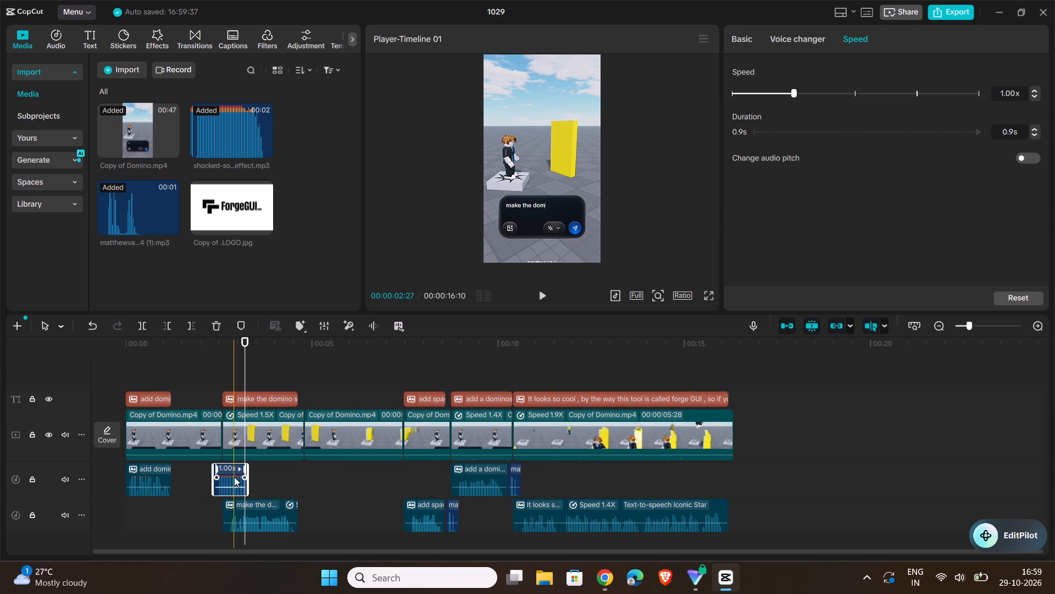
left_click_drag(233, 477, 227, 477)
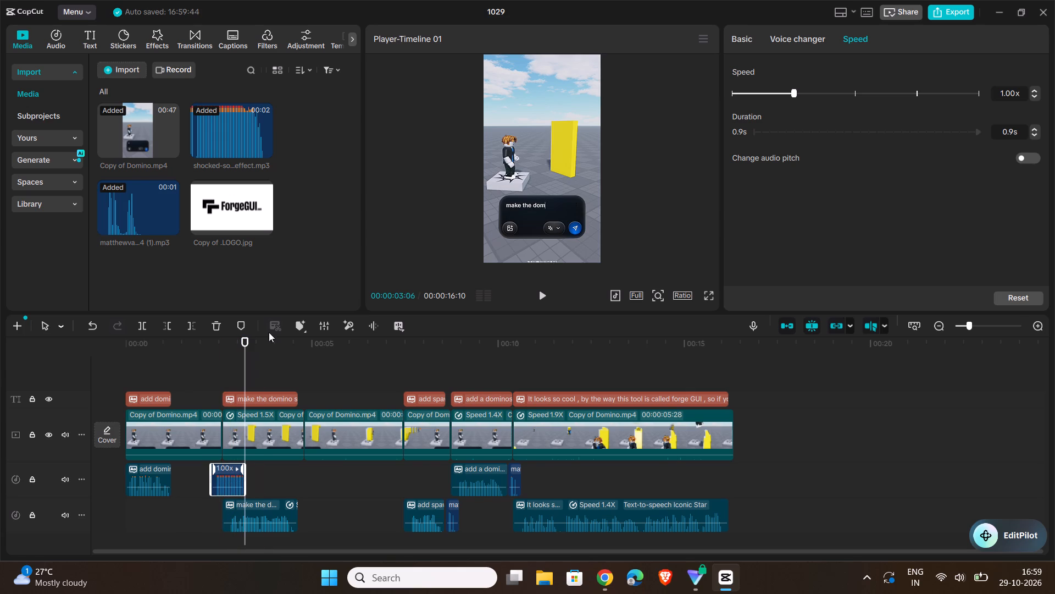
left_click_drag(247, 340, 197, 364)
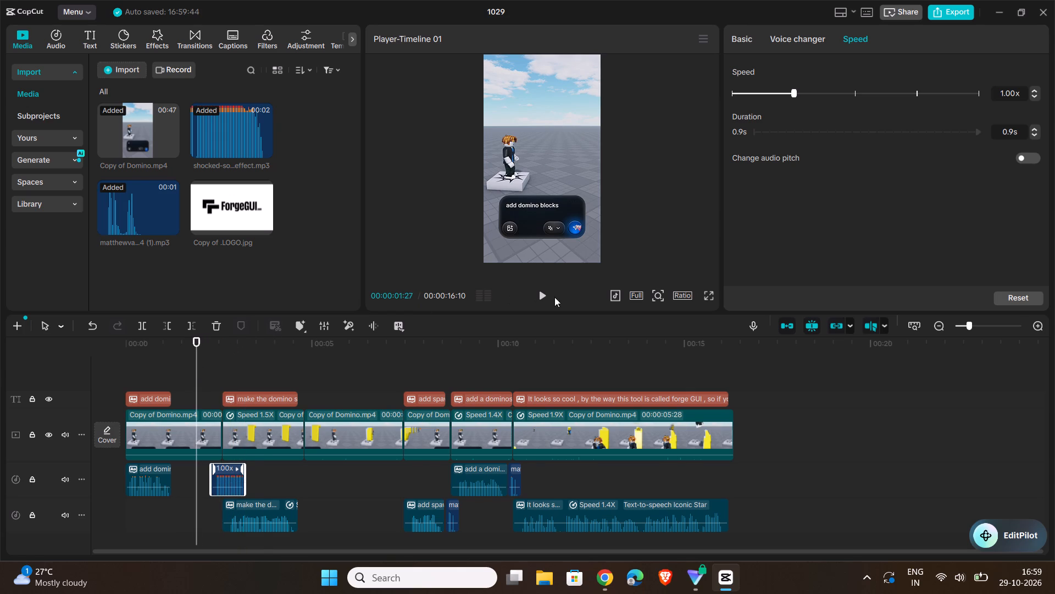
left_click(542, 295)
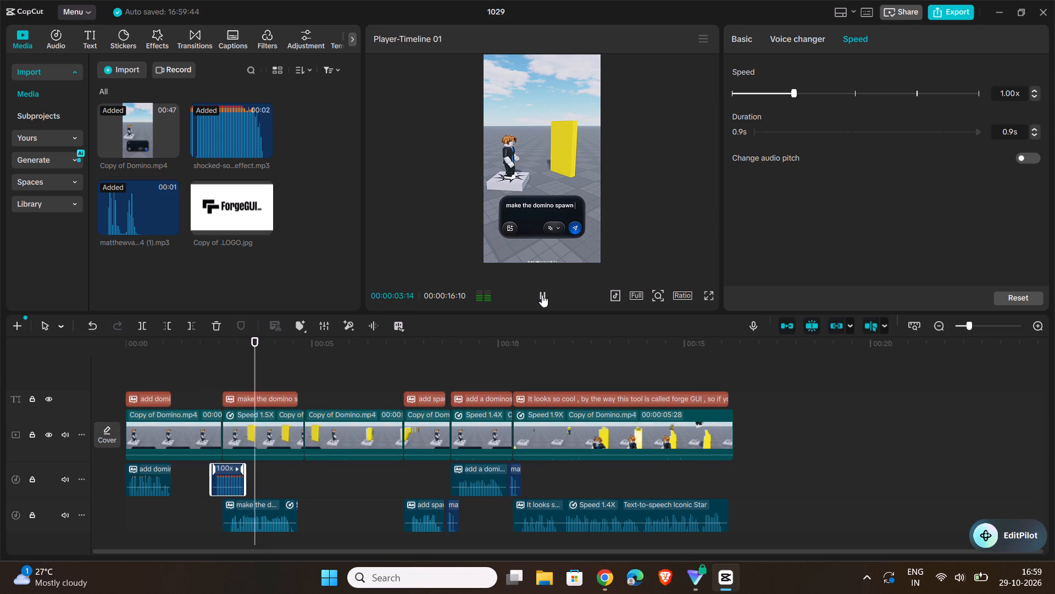
left_click(542, 295)
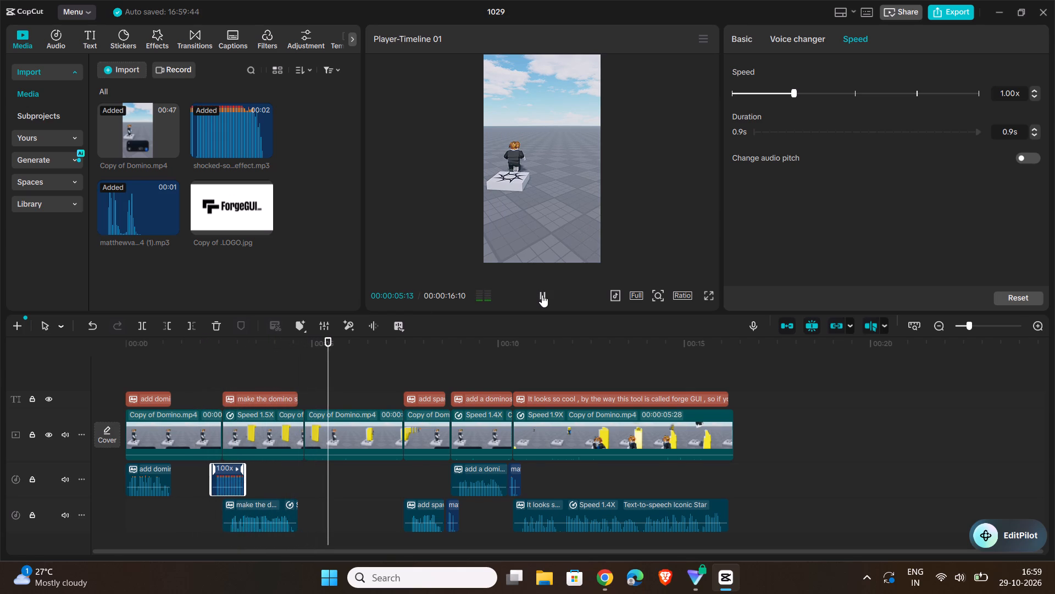
Add the mouse click sound at 00:00:04:24, where the "make the domino spawn when i walk" prompt is sent, and play it back.
left_click_drag(327, 341, 318, 341)
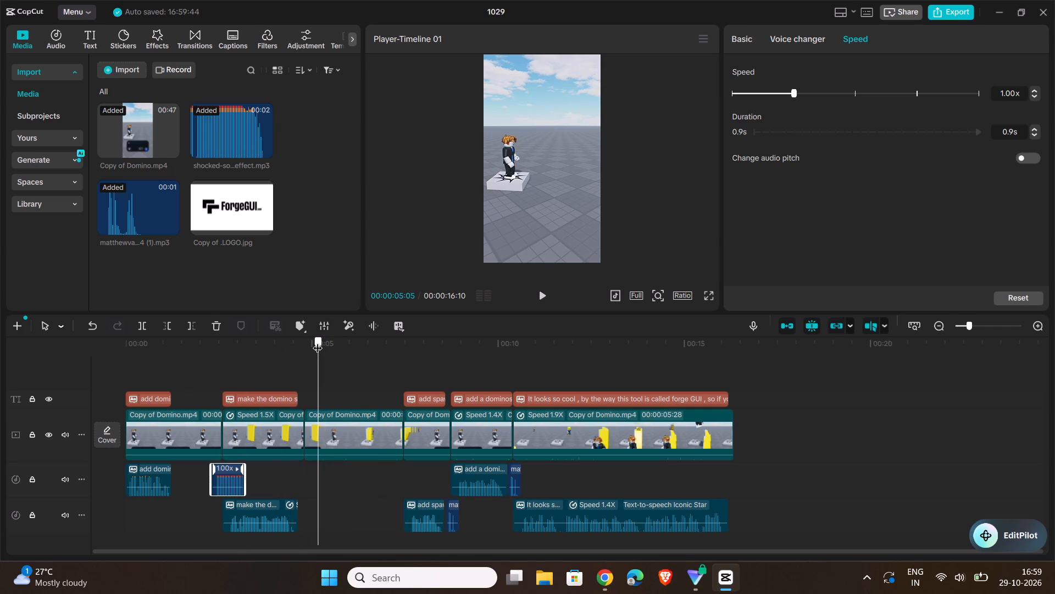
left_click_drag(318, 341, 302, 344)
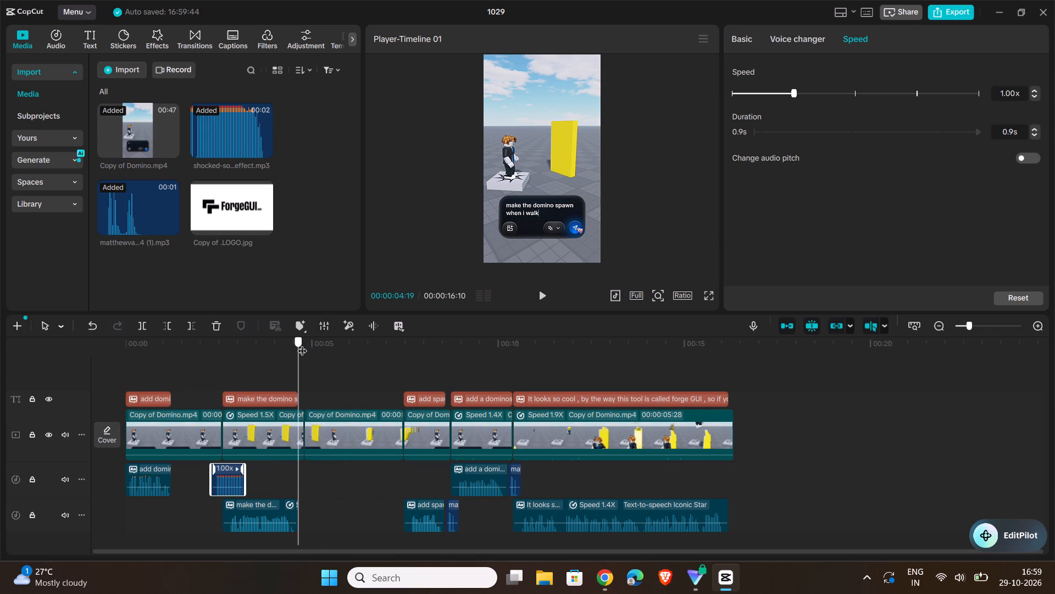
left_click_drag(302, 344, 307, 345)
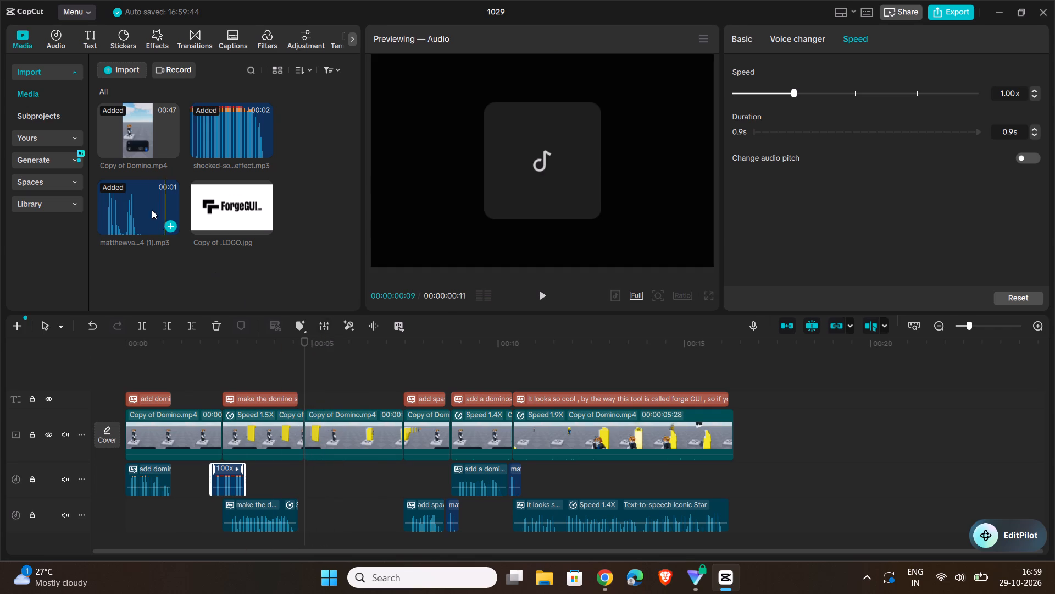
left_click(147, 206)
left_click(171, 226)
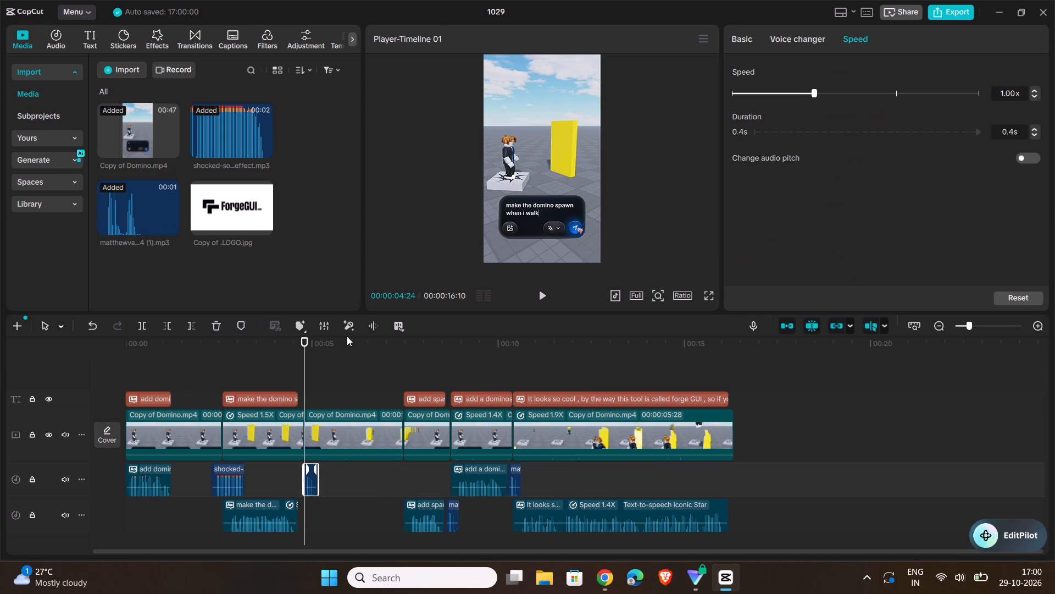
left_click_drag(303, 337, 275, 344)
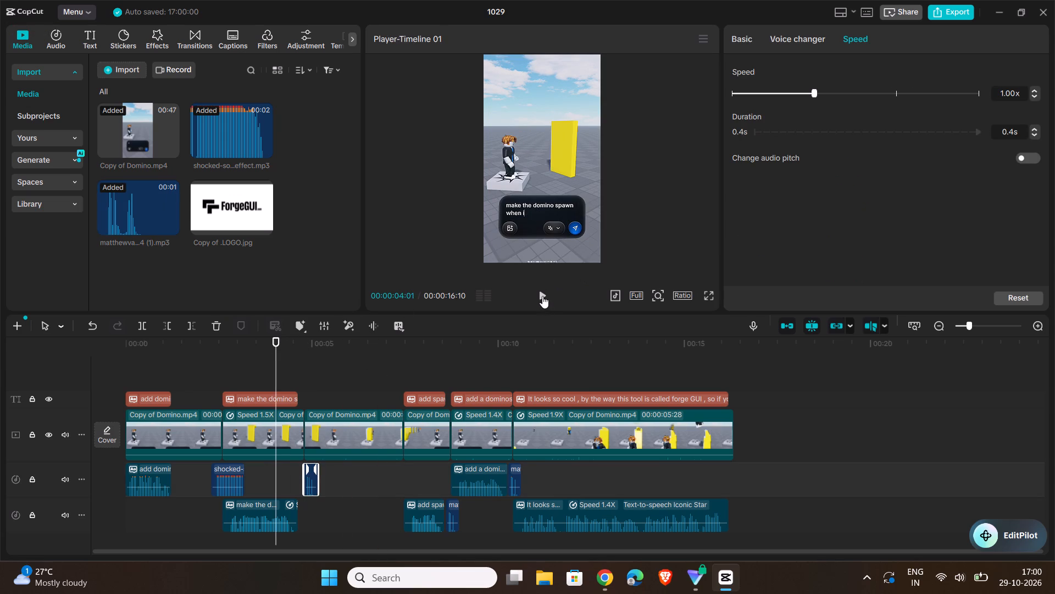
left_click(542, 296)
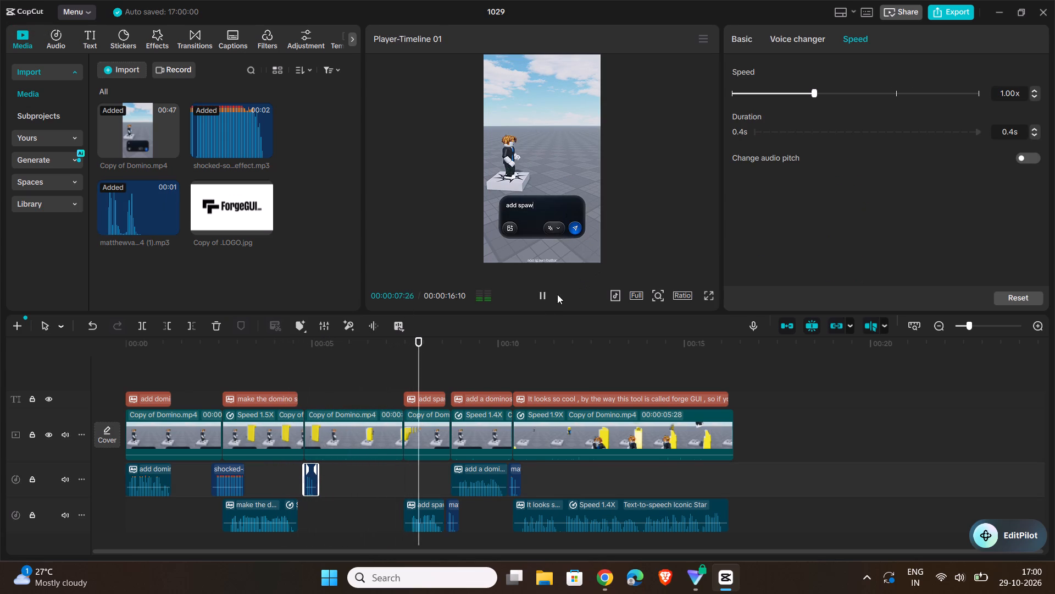
left_click(541, 299)
Set the speed of the clip following the "make the domino spawn when i walk" prompt to 1.30x.
left_click_drag(449, 343, 445, 343)
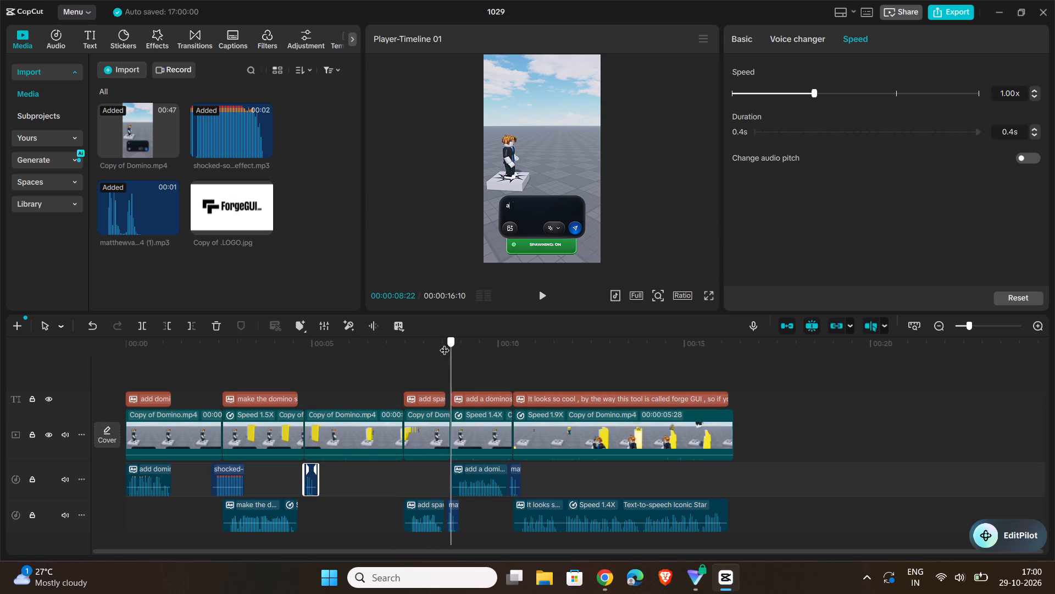
left_click_drag(445, 343, 363, 373)
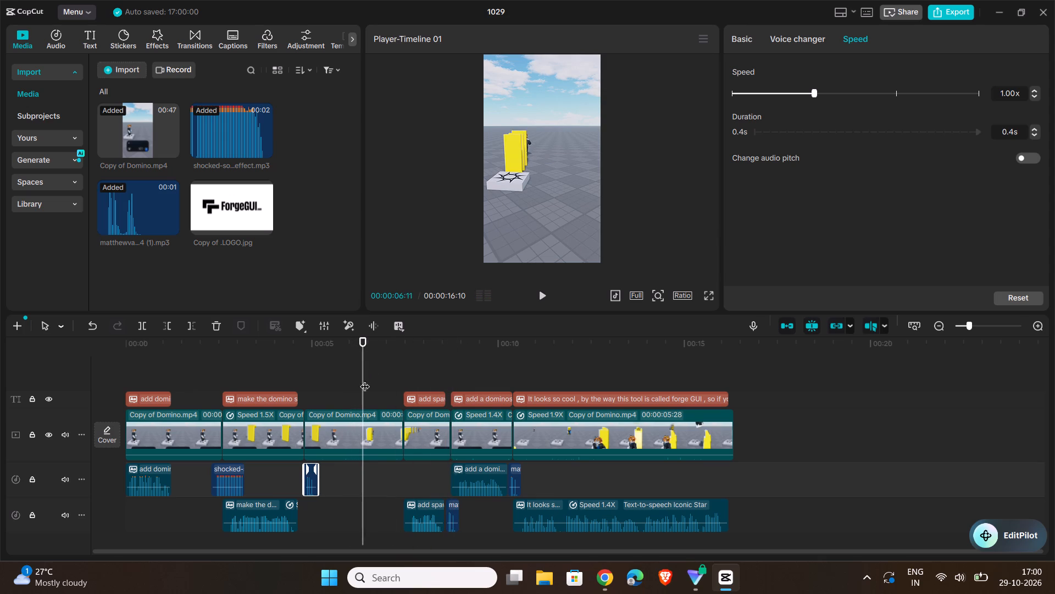
left_click(386, 431)
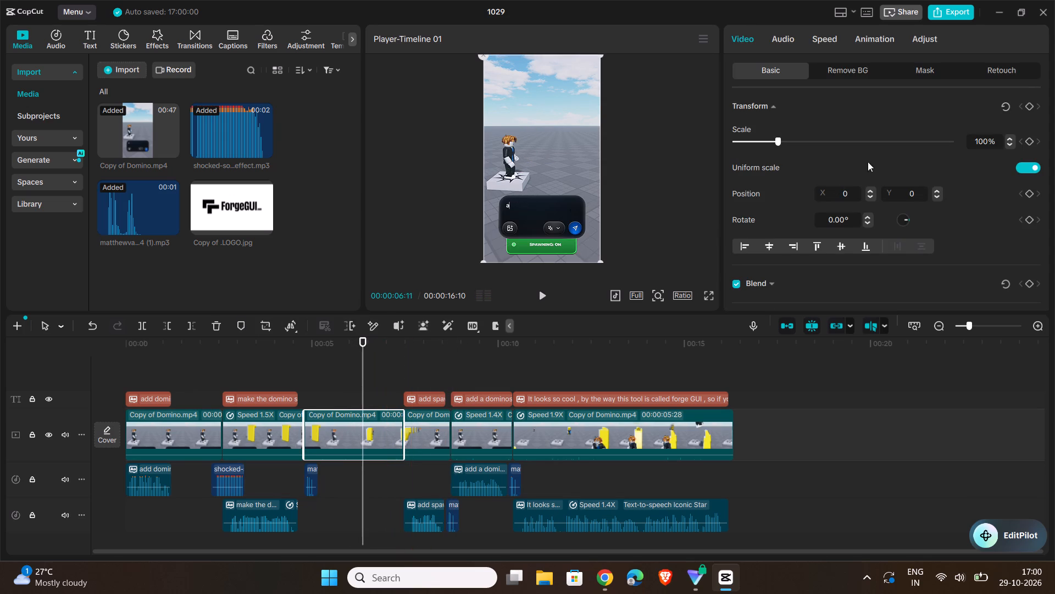
left_click(824, 38)
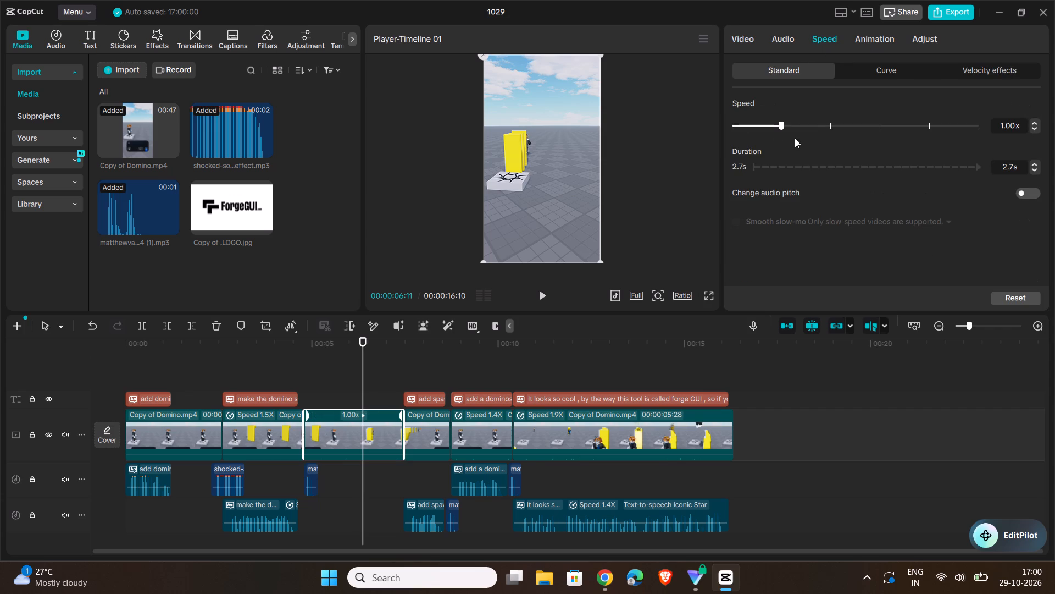
left_click_drag(782, 123, 795, 125)
left_click_drag(795, 125, 796, 125)
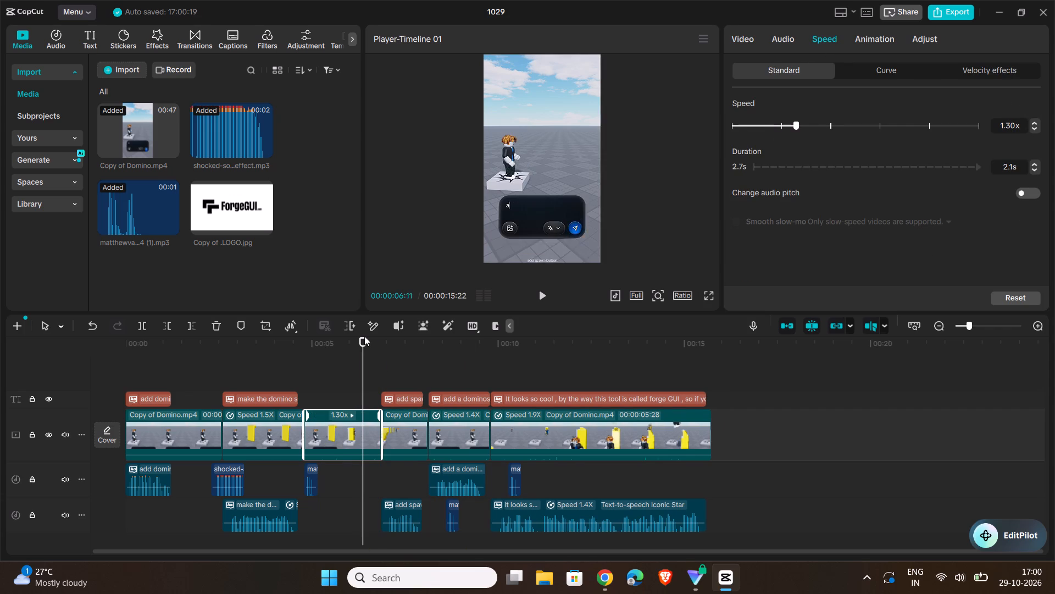
left_click_drag(364, 336, 302, 360)
left_click(710, 229)
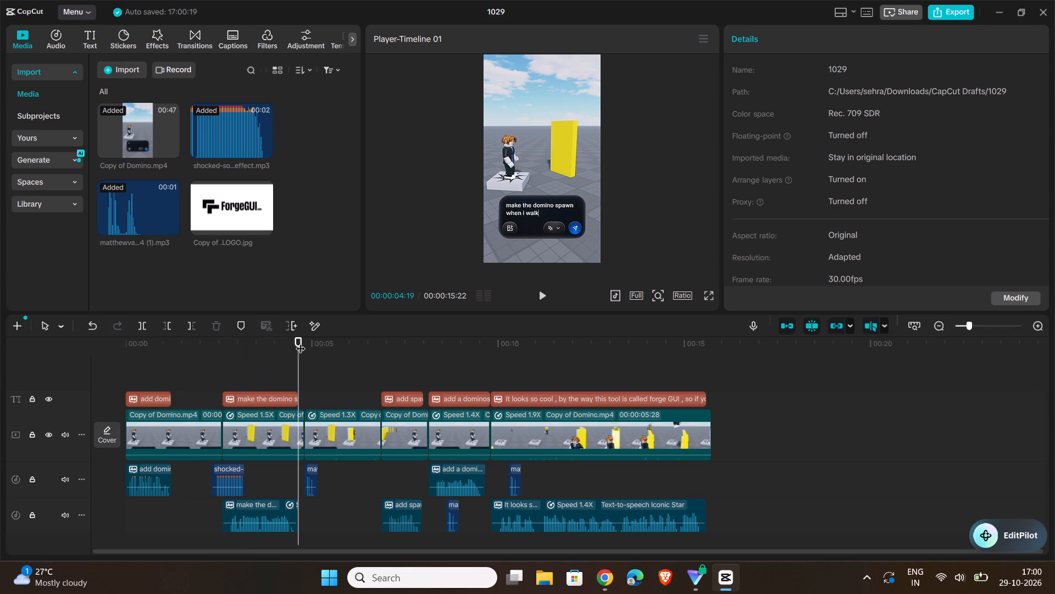
Reduce the "add domino blocks" text to font size 5 and move it below the video frame, out of view.
left_click_drag(295, 339, 0, 383)
left_click(401, 215)
left_click(543, 293)
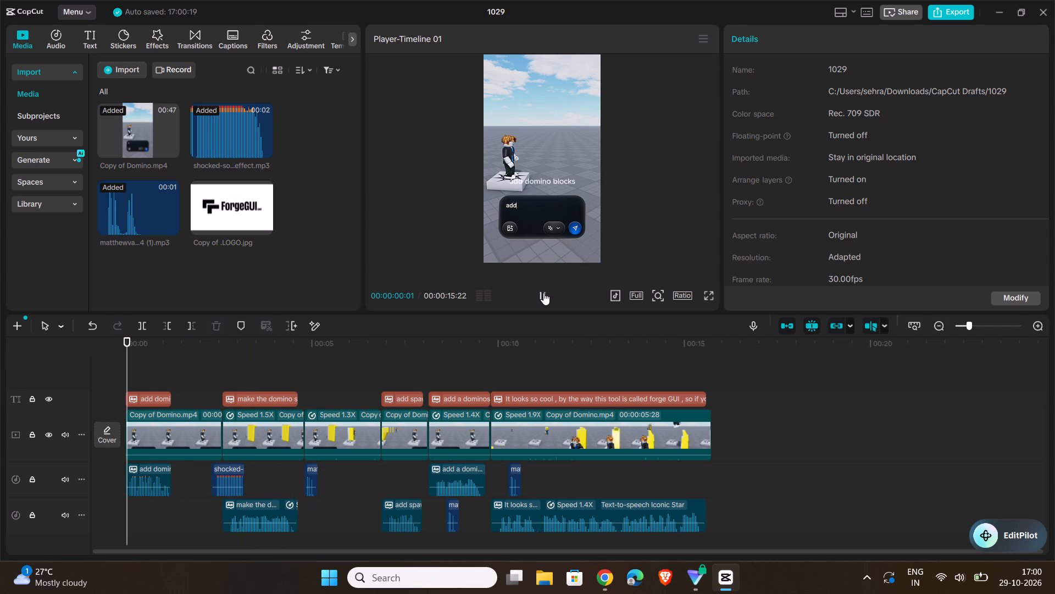
left_click(543, 293)
left_click(542, 183)
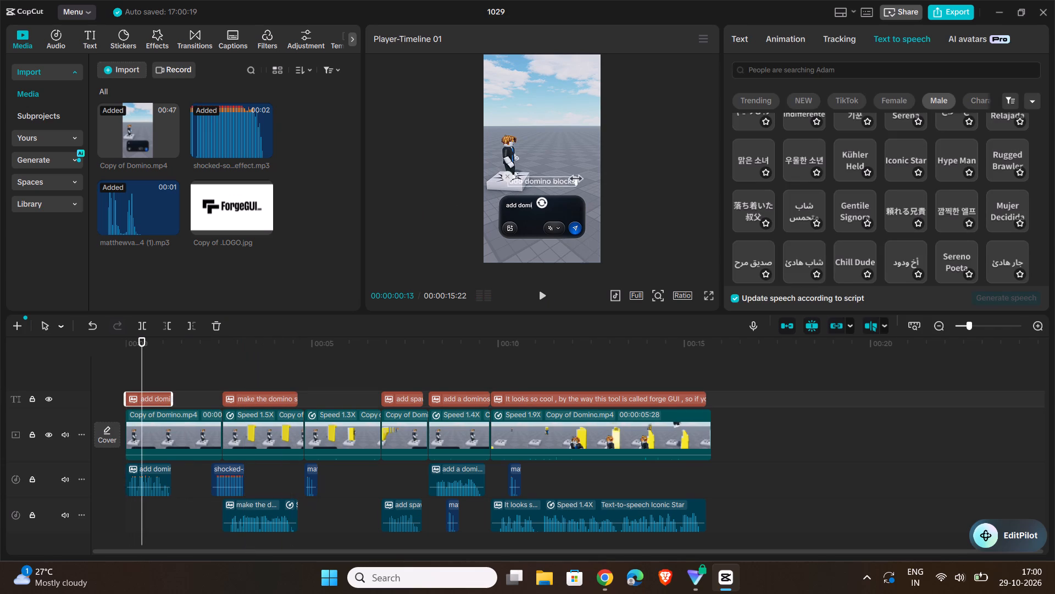
left_click(739, 41)
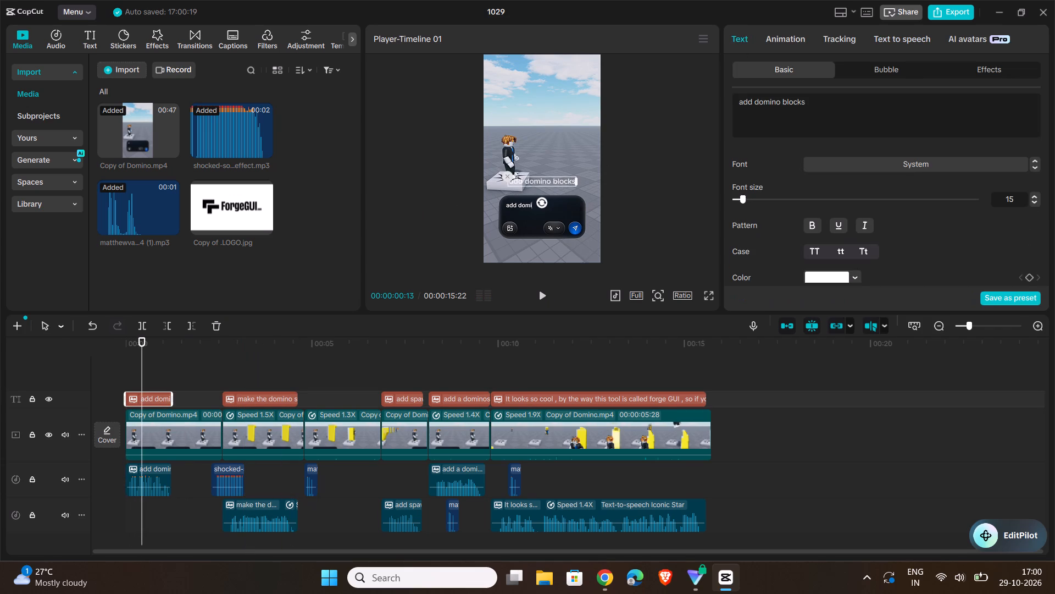
left_click_drag(741, 199, 654, 205)
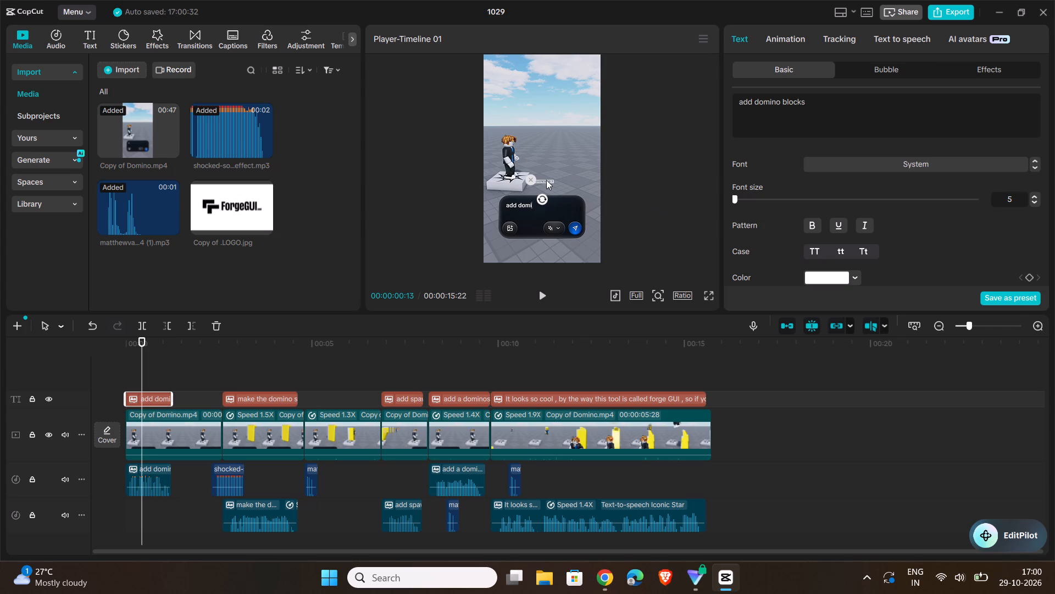
left_click_drag(541, 182, 534, 283)
left_click(418, 205)
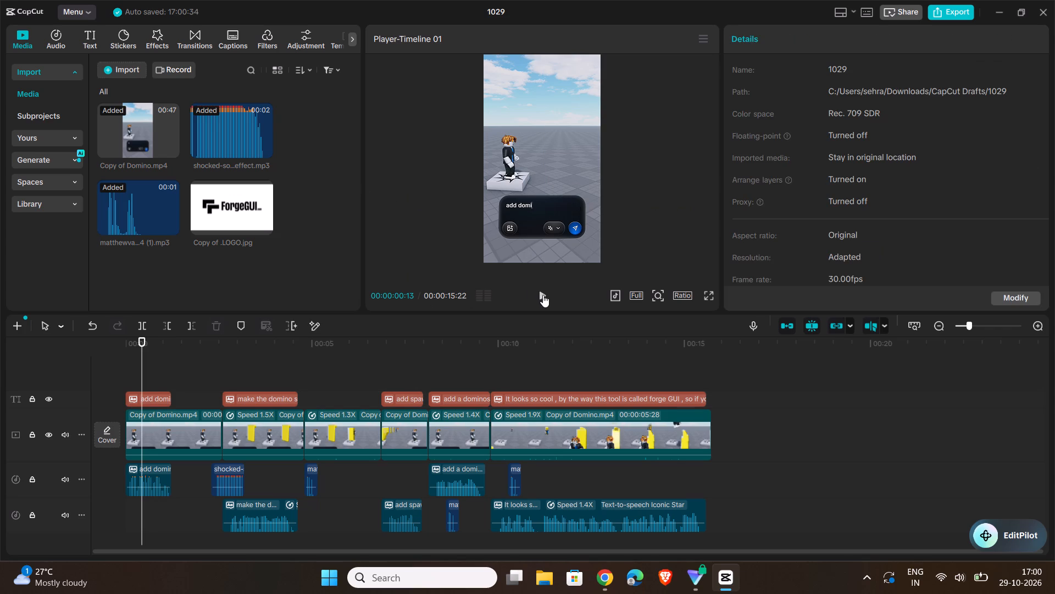
Play back the video, and replay the sending of the "make the domino spawn when i walk" prompt to check its click sound timing.
left_click(543, 295)
left_click(665, 175)
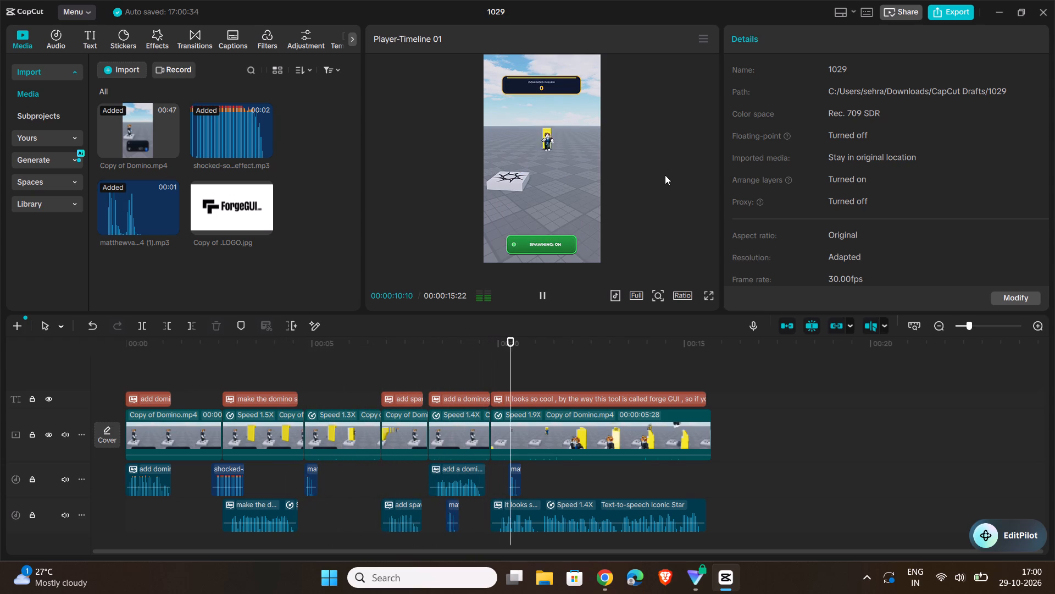
left_click(539, 298)
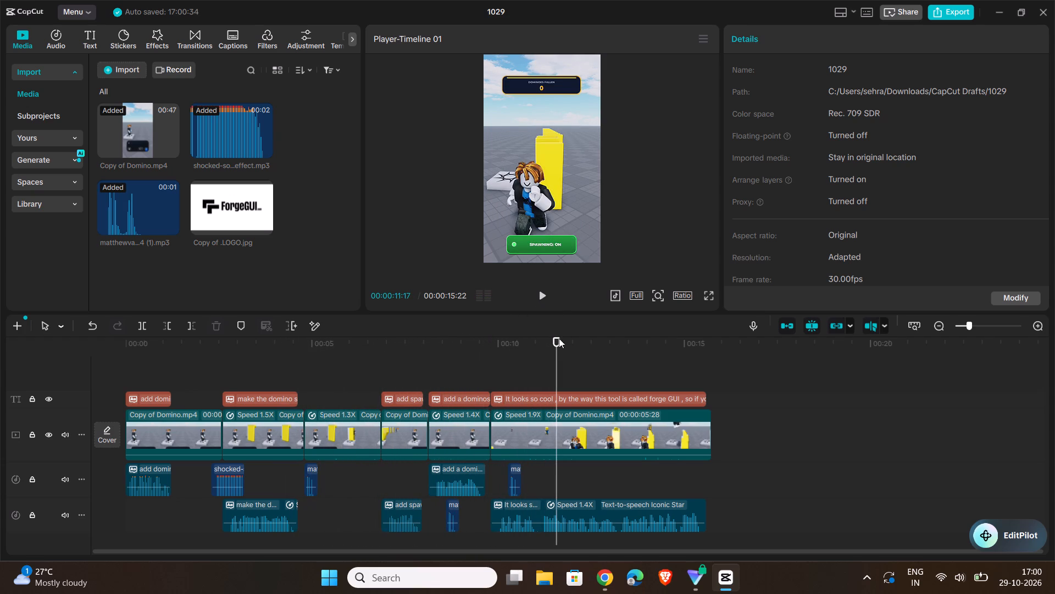
left_click_drag(558, 340, 492, 349)
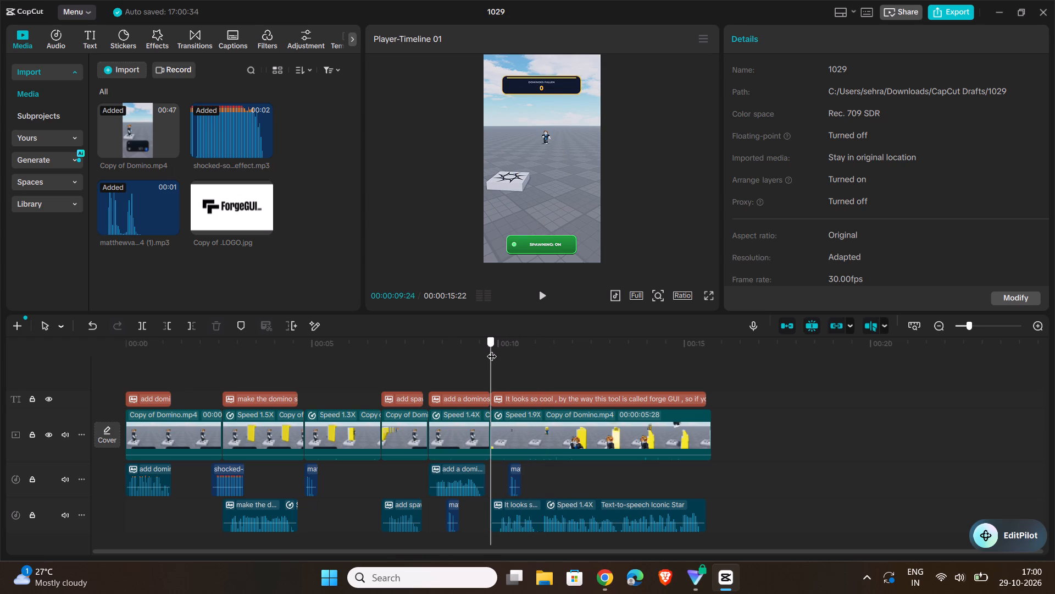
left_click_drag(492, 349, 467, 355)
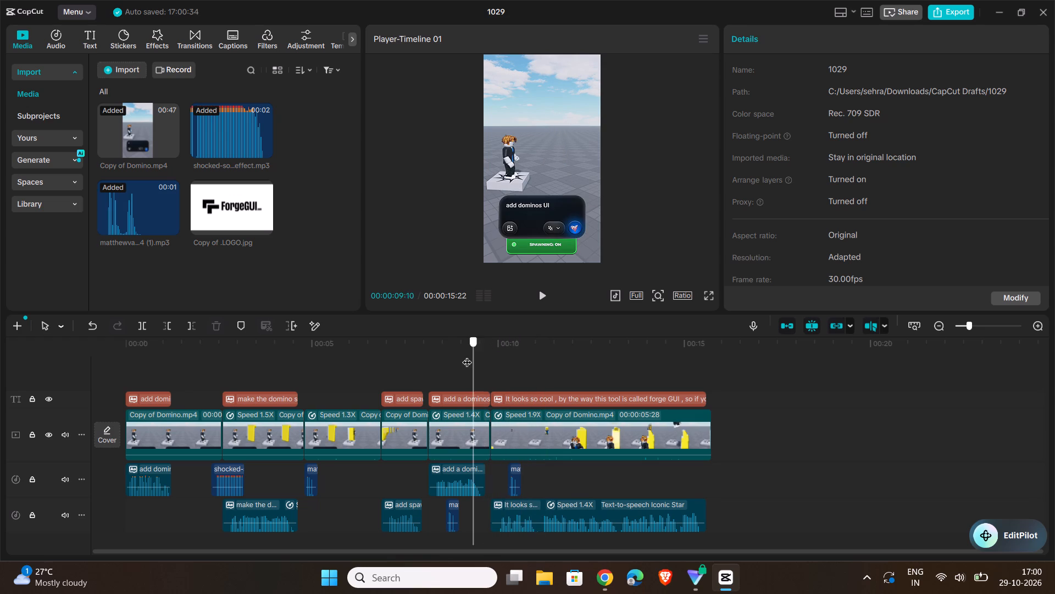
left_click_drag(467, 355, 382, 375)
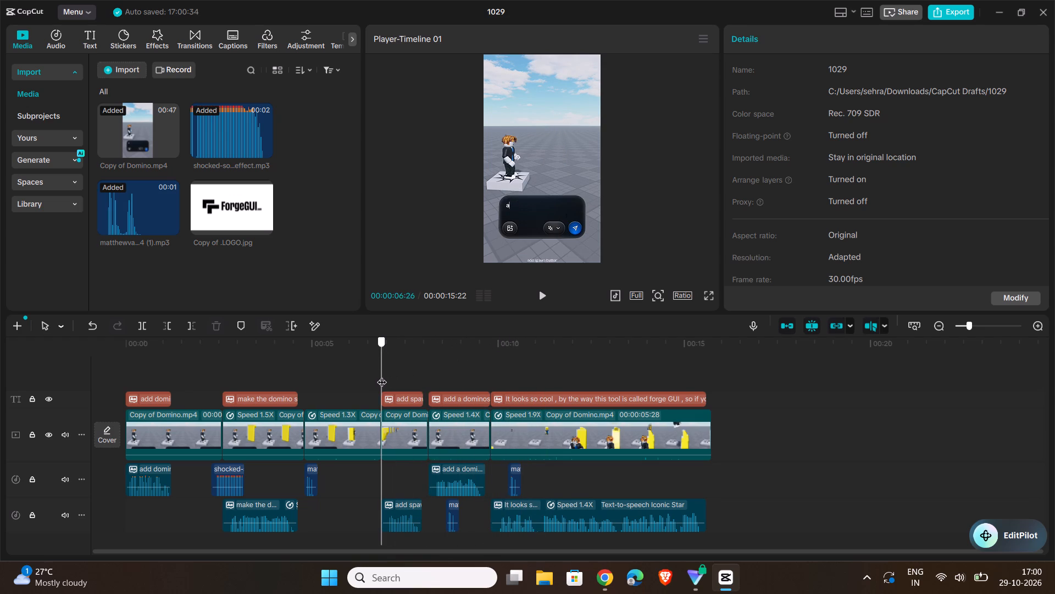
left_click_drag(382, 375, 278, 392)
left_click(540, 295)
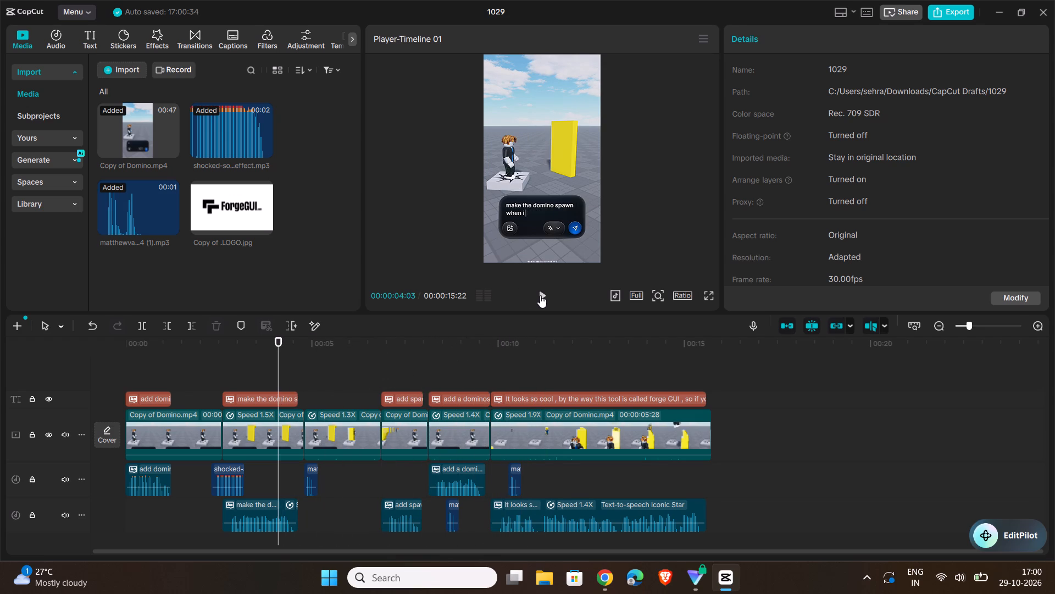
left_click(539, 295)
double_click(539, 295)
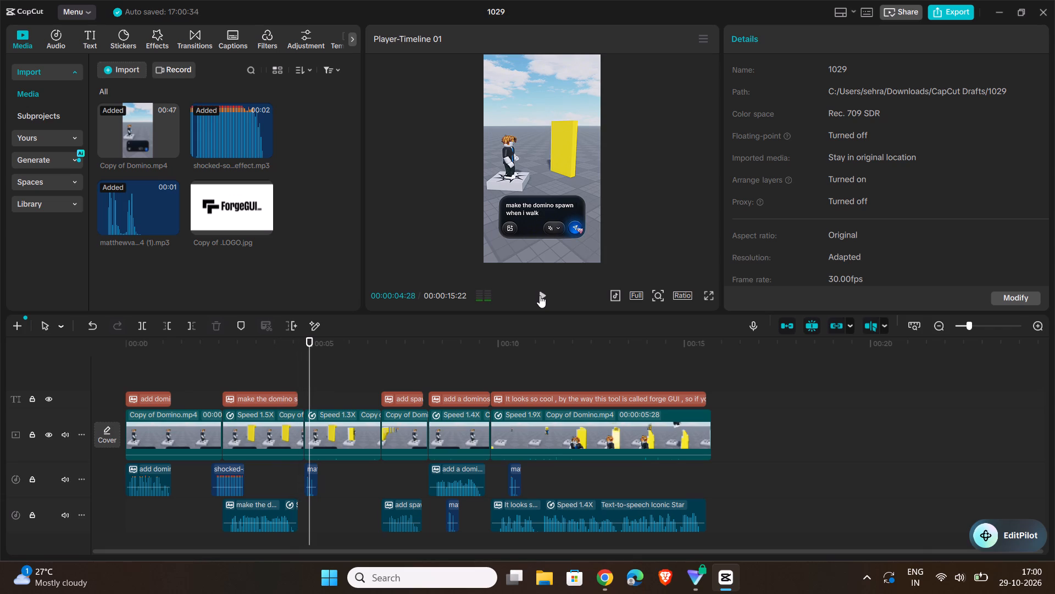
left_click(540, 295)
left_click(540, 295)
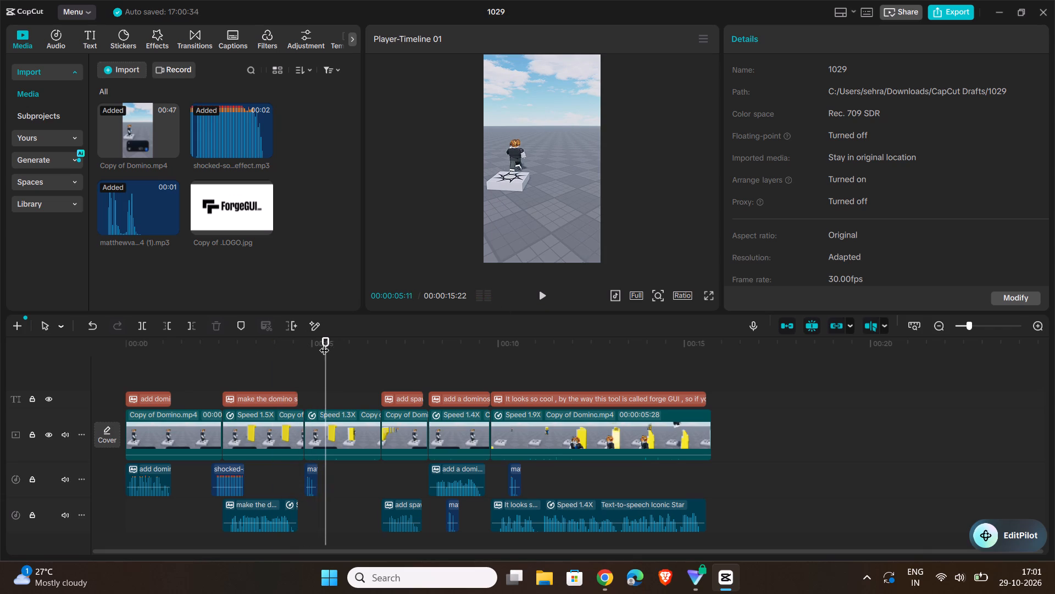
left_click_drag(324, 343, 289, 349)
left_click(541, 291)
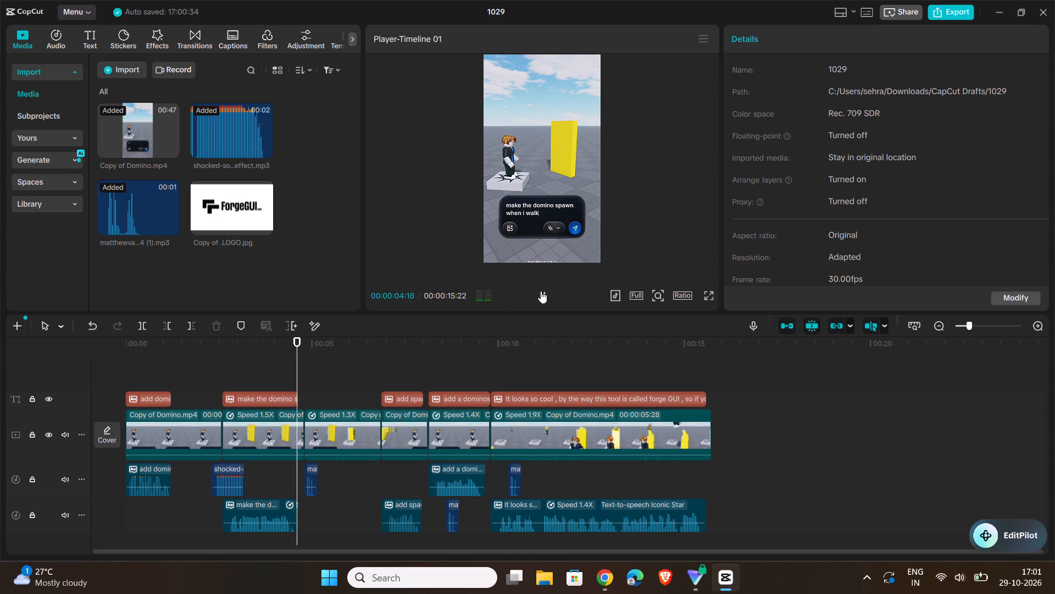
left_click(541, 291)
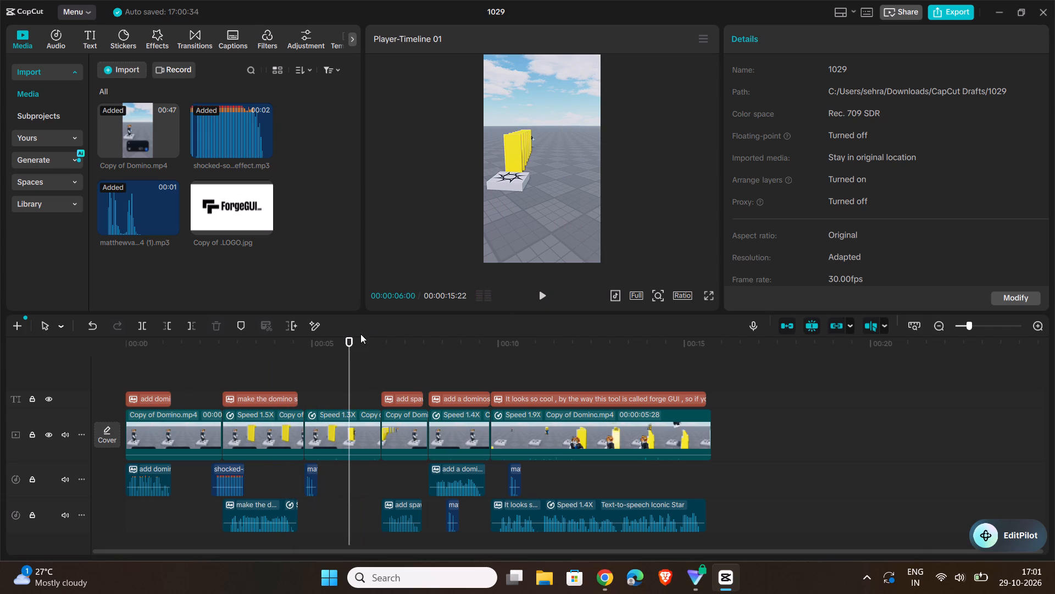
Nudge the "make the domino spawn when i walk" prompt's mouse click sound earlier, to about 00:00:04:20, and play the section again.
left_click_drag(351, 339, 298, 353)
left_click(309, 485)
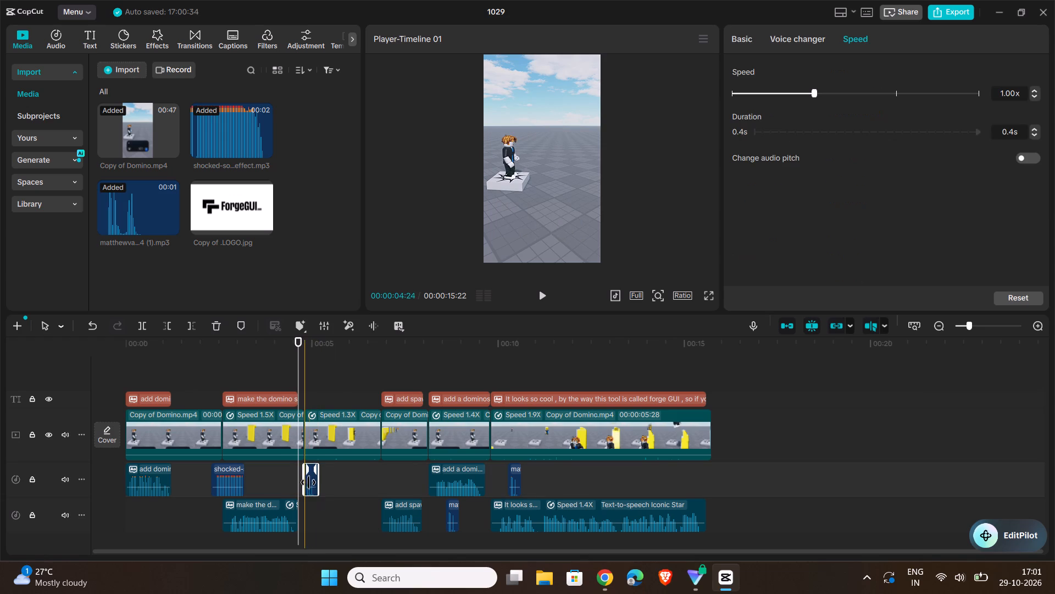
left_click_drag(309, 482, 303, 481)
left_click_drag(298, 340, 254, 351)
left_click(407, 235)
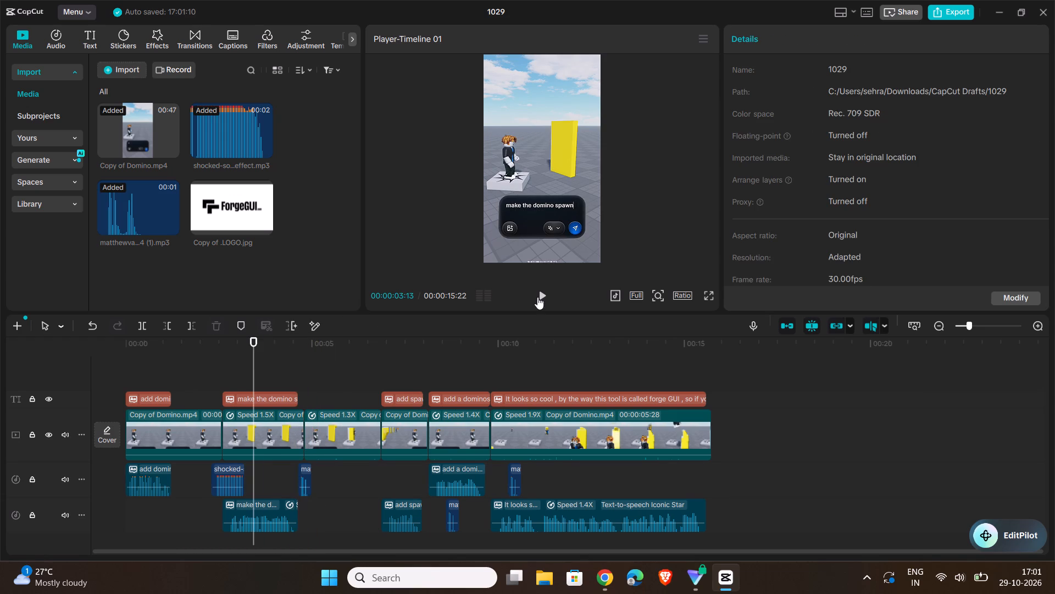
left_click(543, 295)
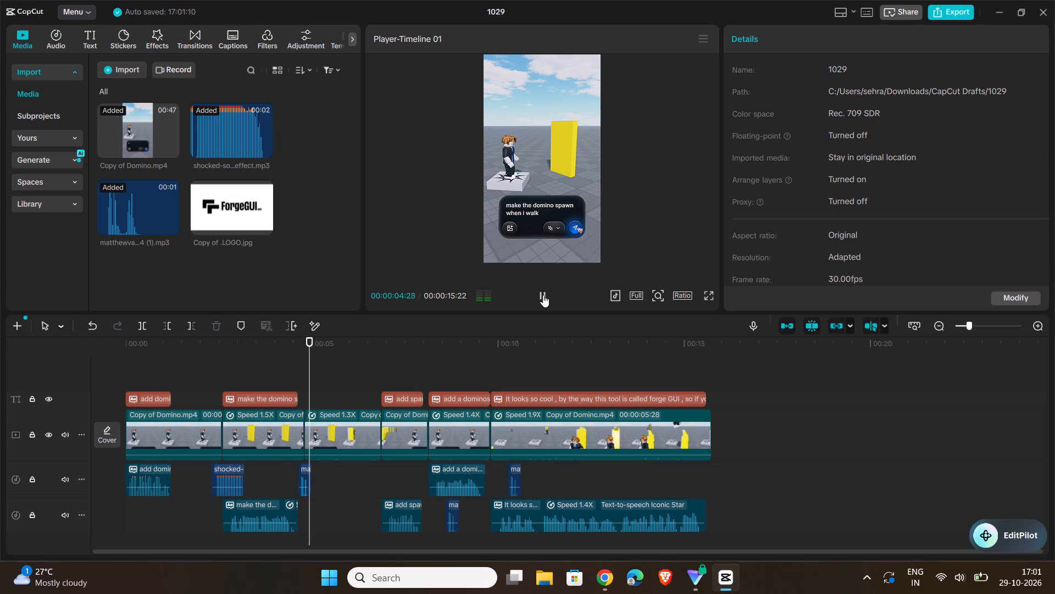
left_click(543, 295)
left_click(543, 295)
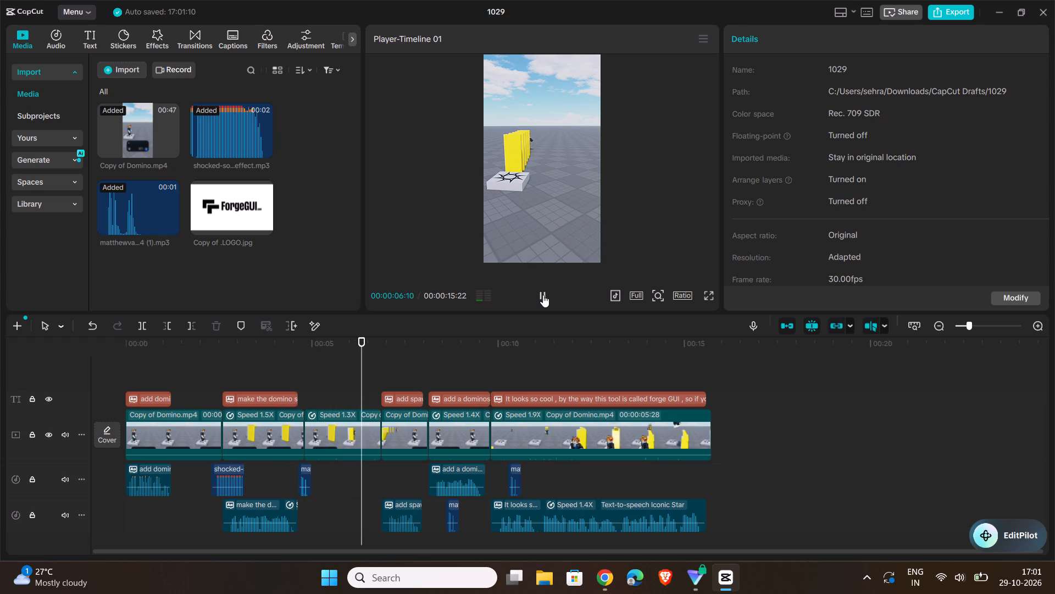
left_click(543, 295)
Move the spawn button prompt's mouse click sound earlier to 00:00:08:00, where the prompt is sent, and play it back.
left_click(540, 292)
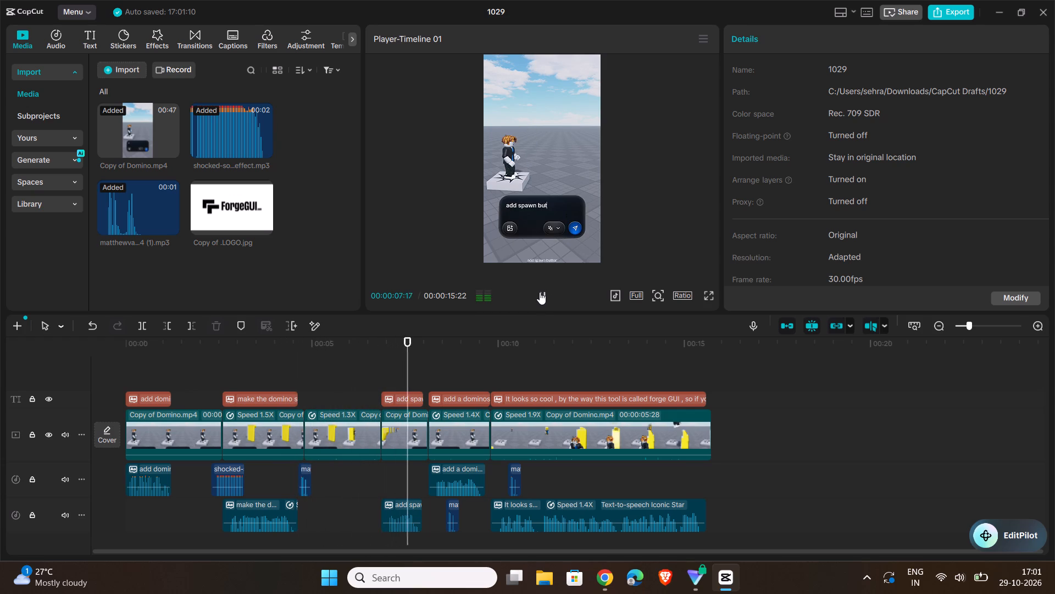
left_click(540, 292)
left_click_drag(432, 342, 423, 342)
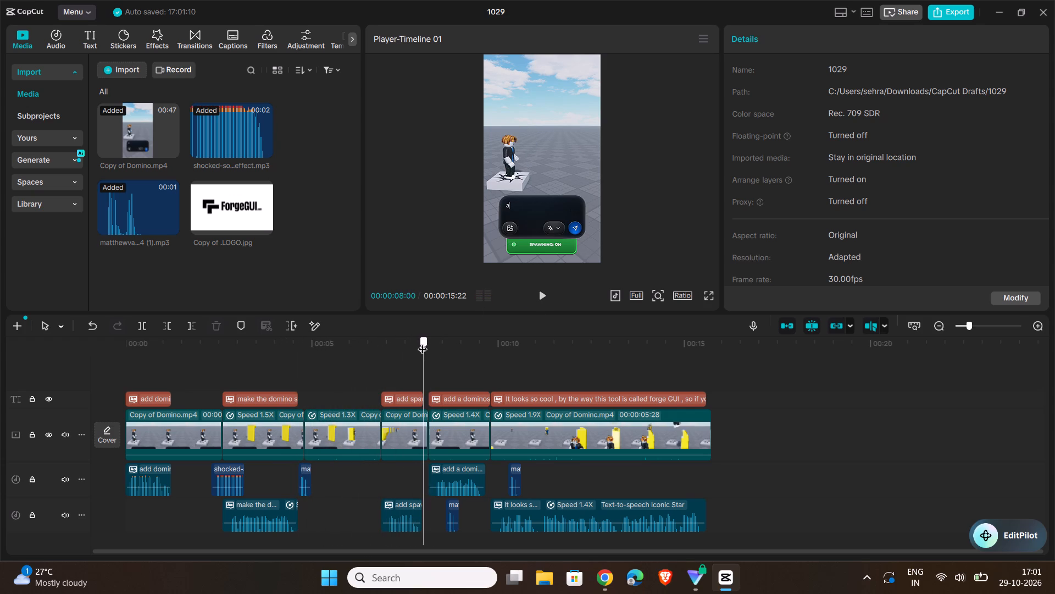
left_click_drag(423, 342, 422, 344)
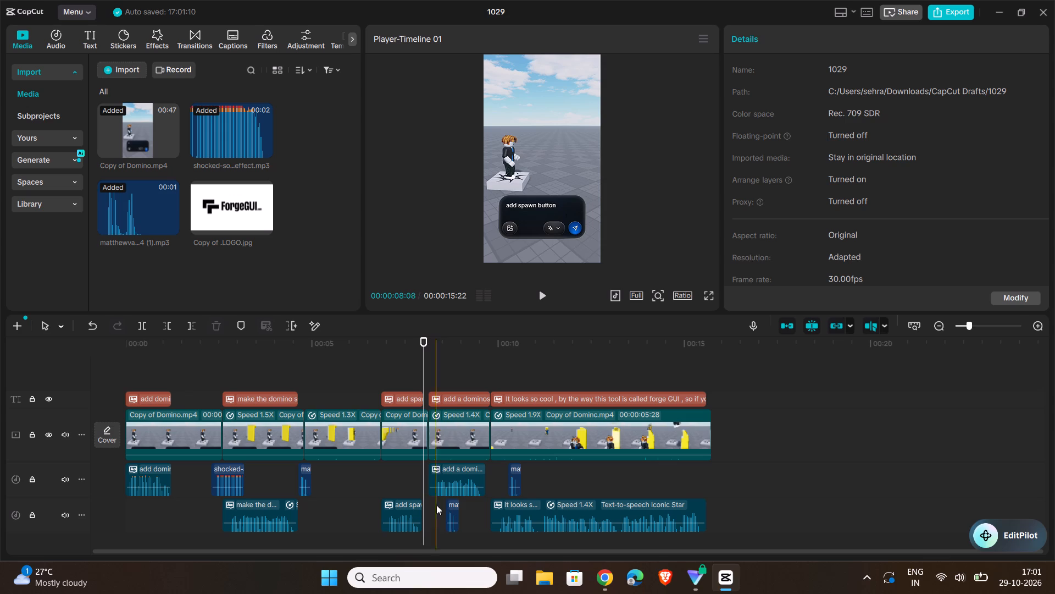
left_click(454, 520)
left_click_drag(453, 520, 434, 519)
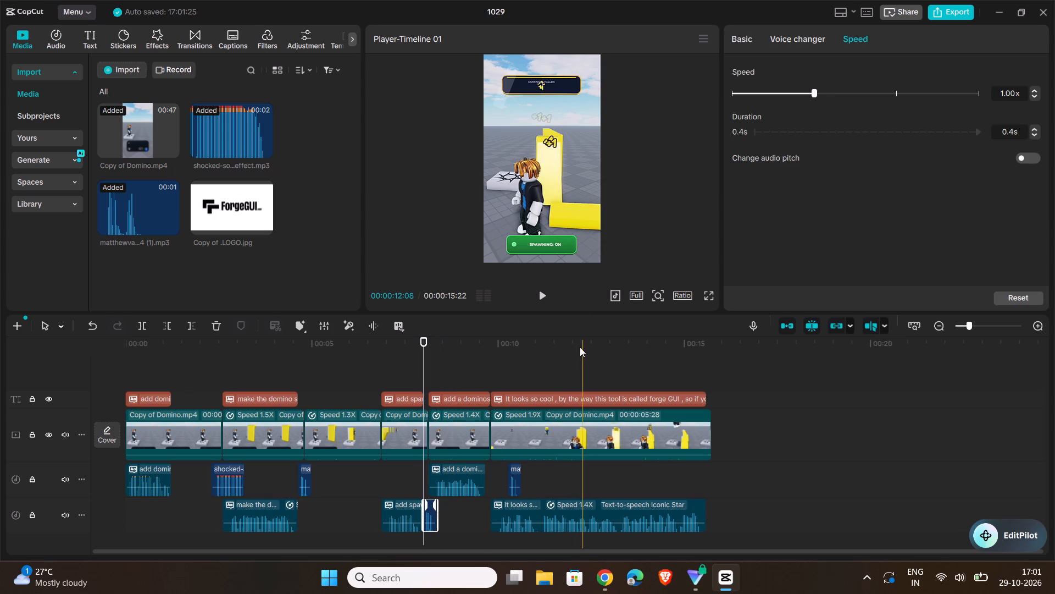
left_click(539, 290)
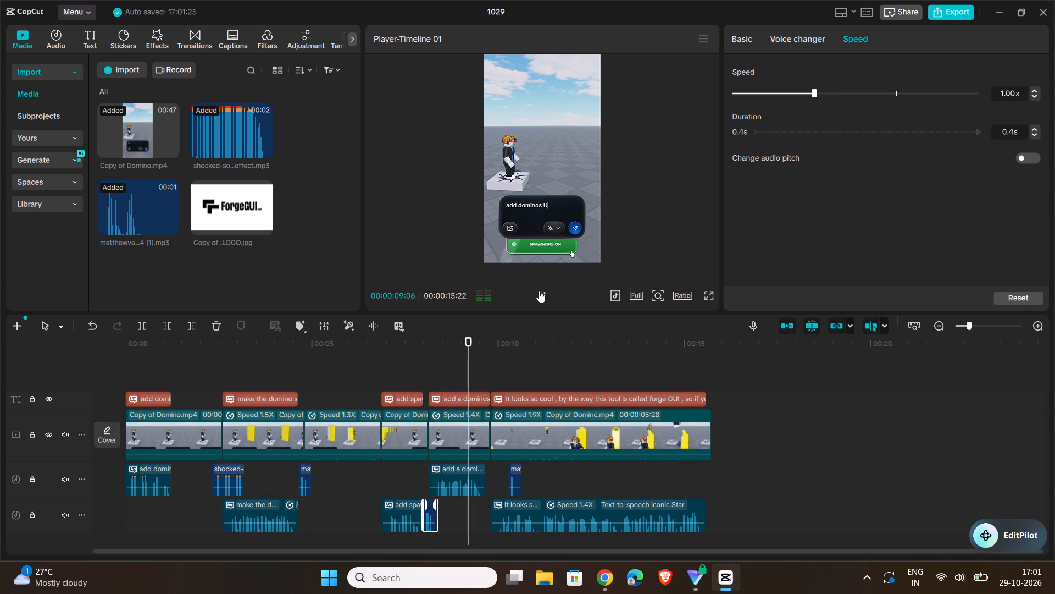
left_click(539, 290)
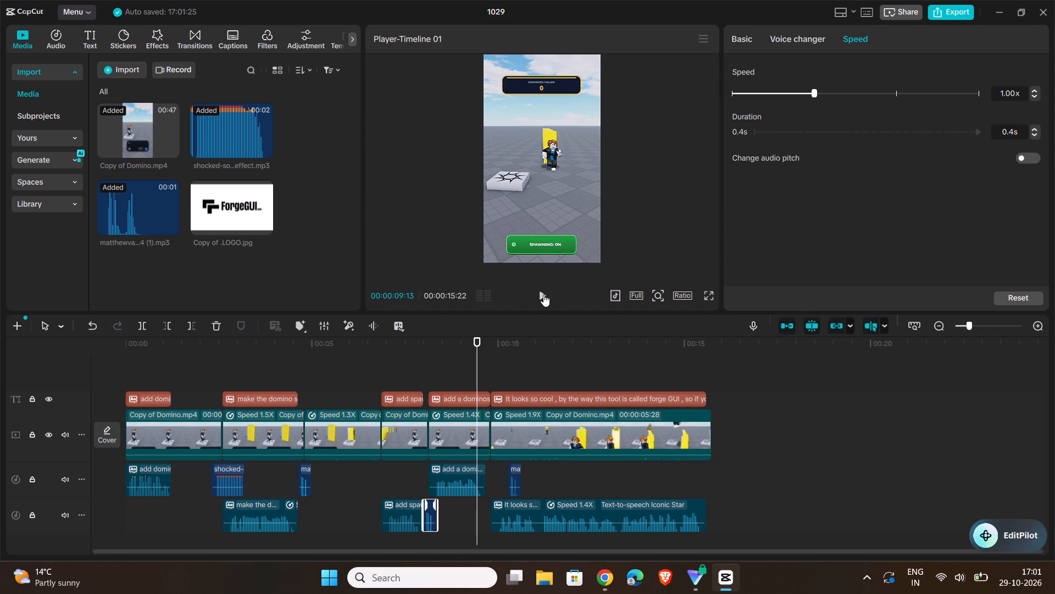
Move the "add dominos UI" prompt's mouse click sound earlier to 00:00:09:20, where the prompt is sent, and play it back.
double_click(543, 293)
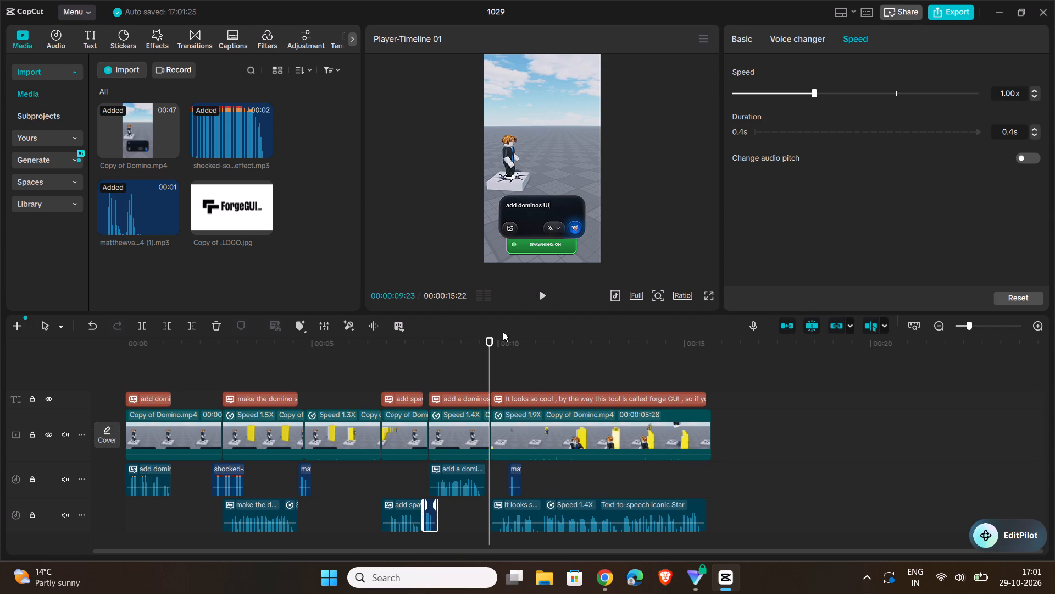
left_click_drag(488, 341, 483, 340)
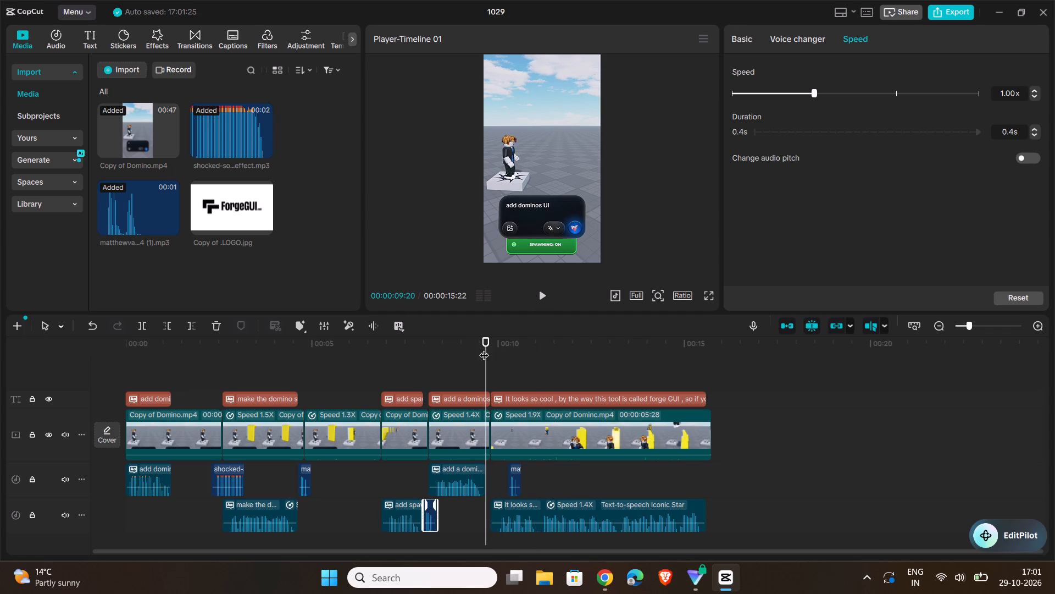
left_click(515, 489)
left_click_drag(515, 486, 496, 486)
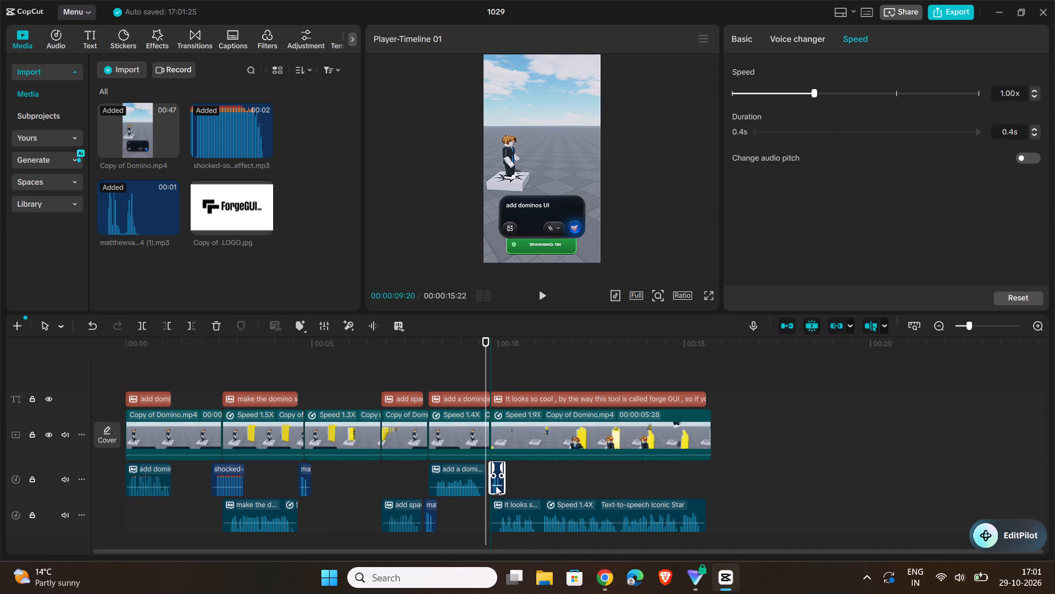
left_click_drag(496, 486, 495, 487)
left_click(543, 293)
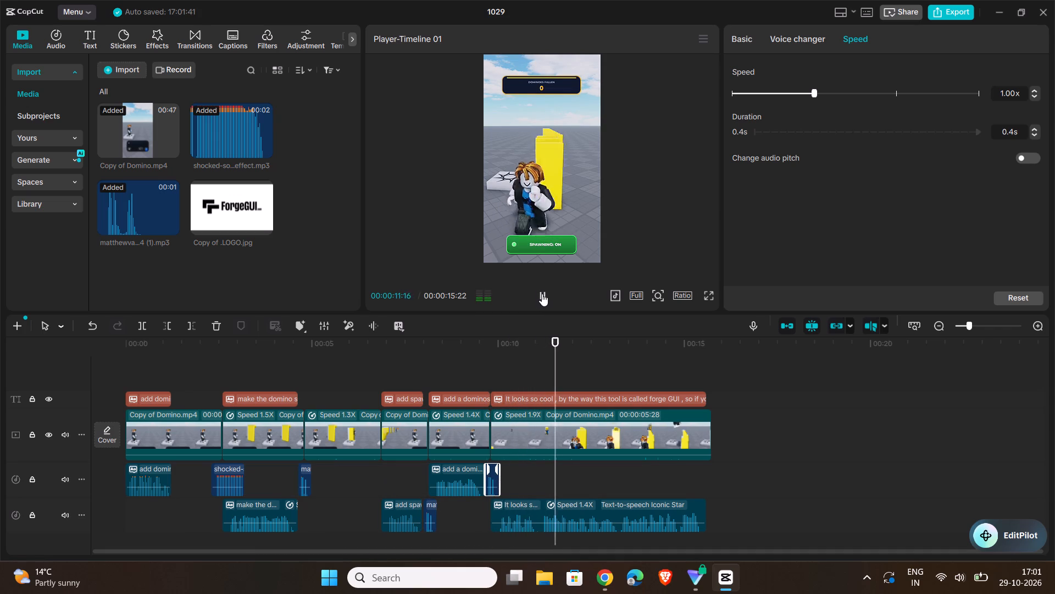
left_click(542, 294)
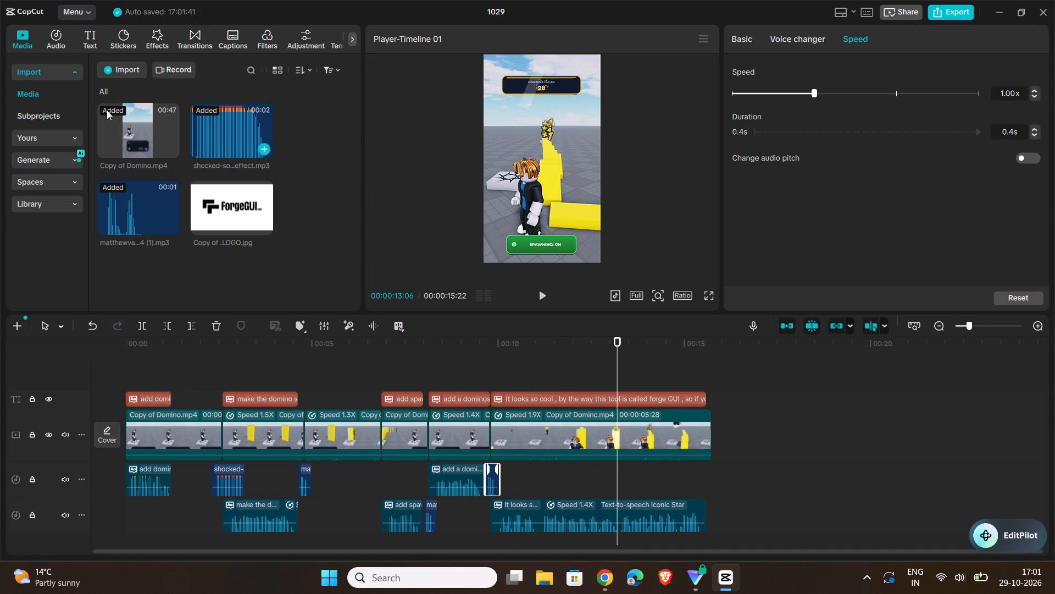
Add the ForgeGUI logo image to the main track after the last Domino clip.
left_click(225, 208)
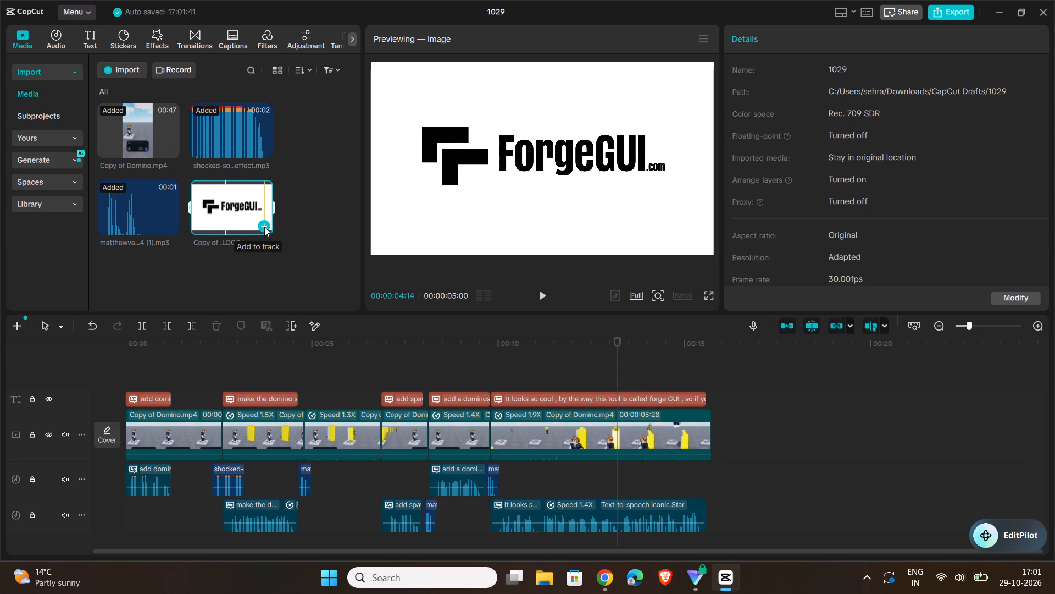
left_click(264, 227)
Replay the closing voice-over between about 00:00:10 and 00:00:13 to find where forge GUI is named.
left_click_drag(617, 338, 528, 365)
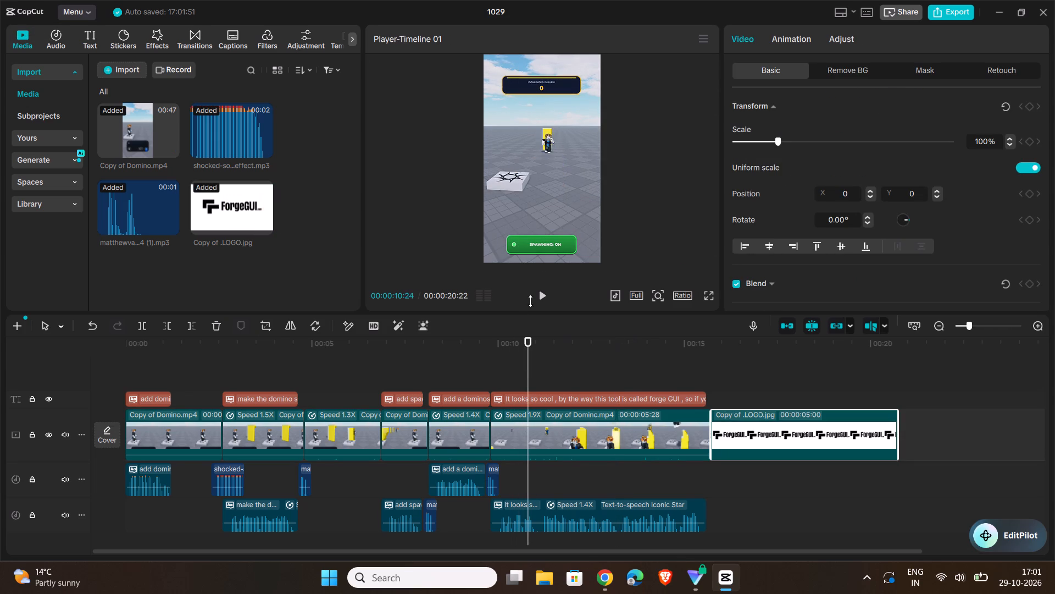
left_click(543, 297)
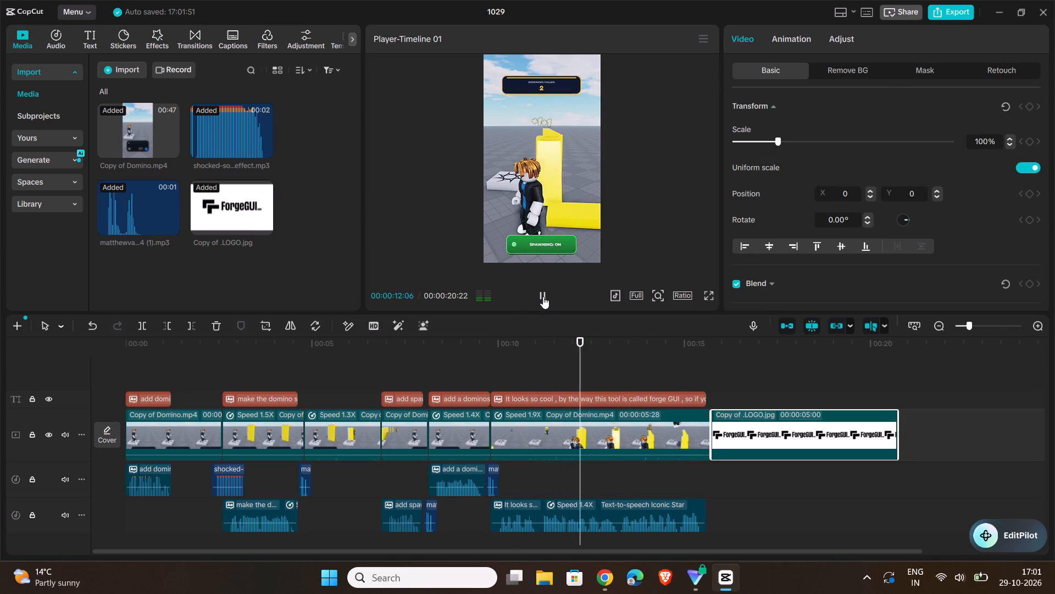
left_click(543, 296)
left_click_drag(610, 339, 577, 349)
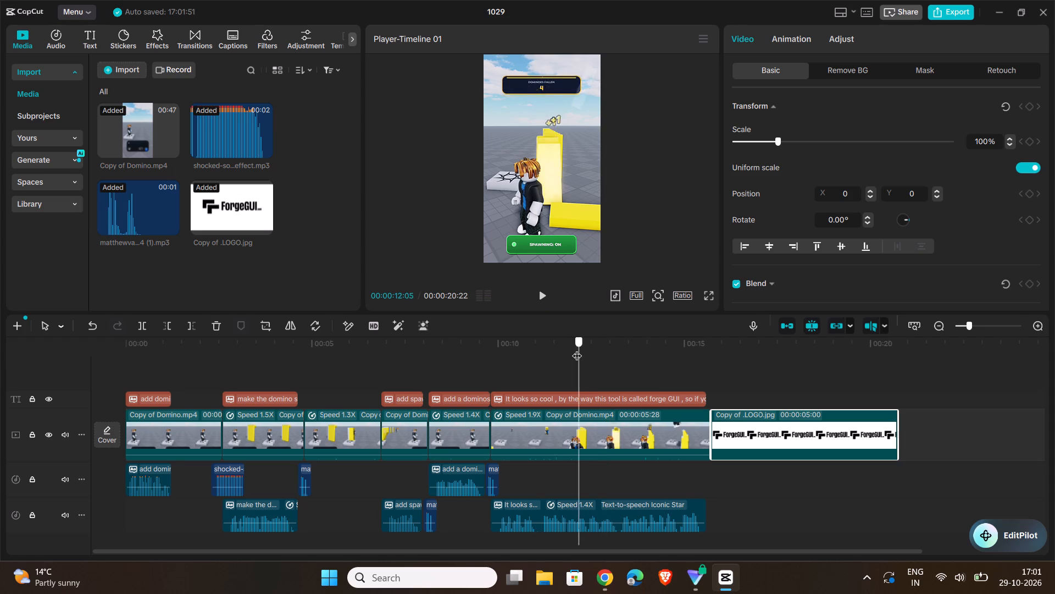
left_click_drag(577, 349, 542, 355)
left_click(546, 290)
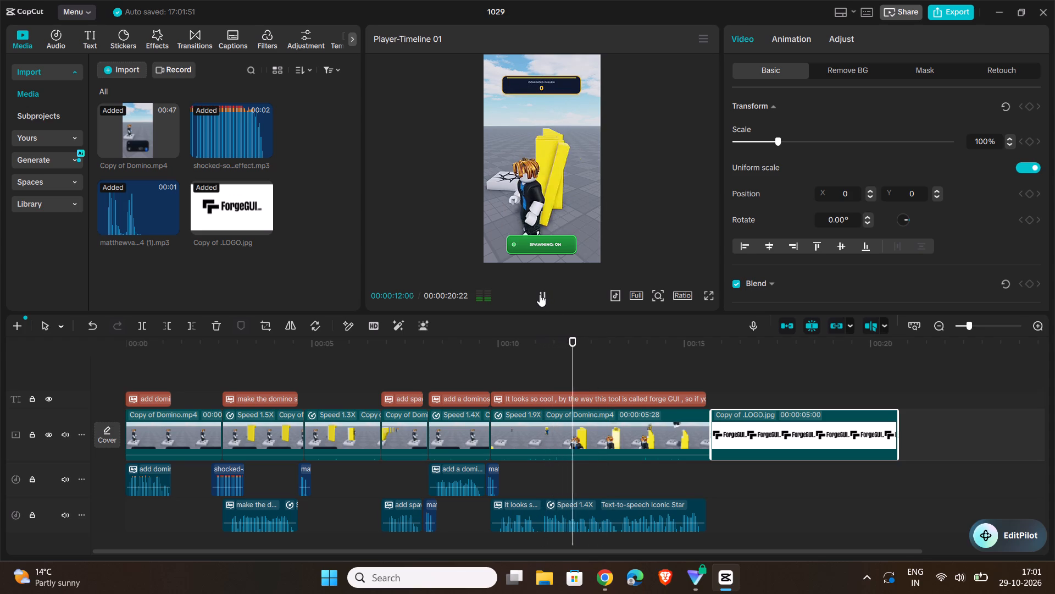
left_click(540, 294)
double_click(540, 294)
left_click_drag(588, 344, 507, 351)
left_click(540, 296)
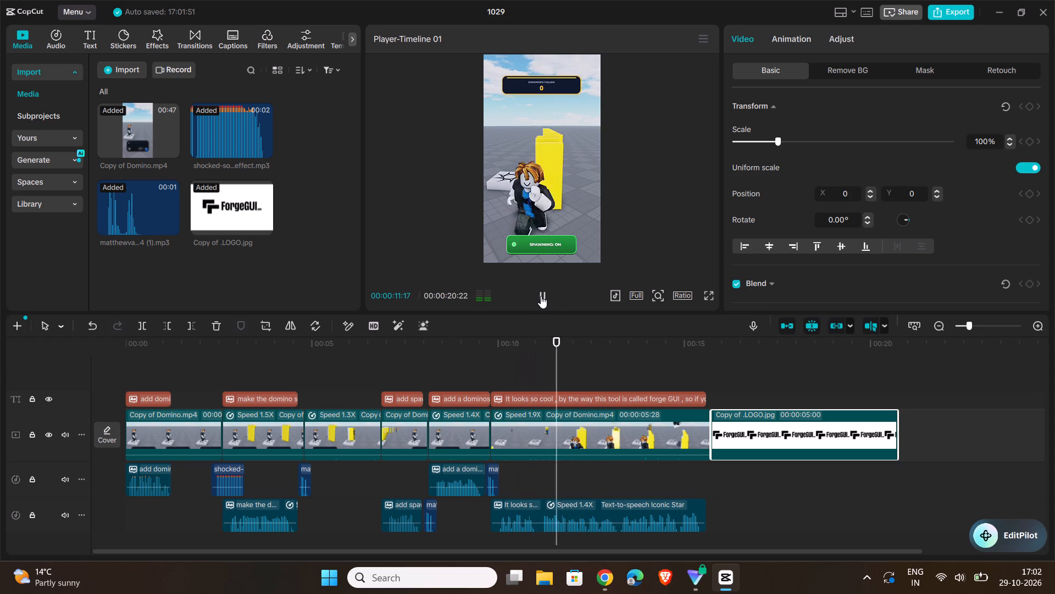
left_click(541, 296)
left_click_drag(596, 344, 541, 357)
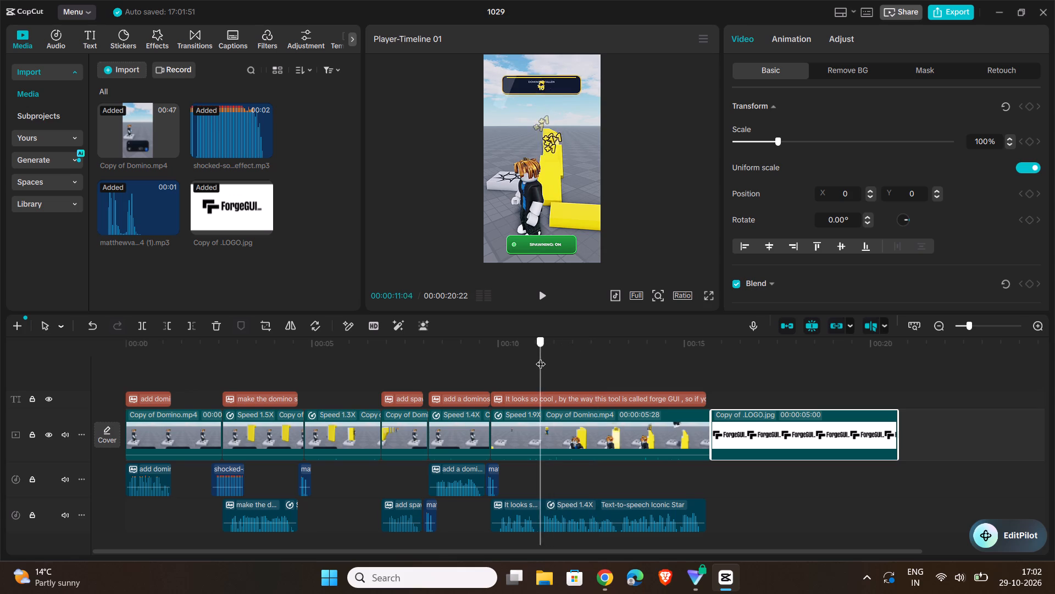
left_click_drag(541, 357, 535, 357)
left_click(540, 300)
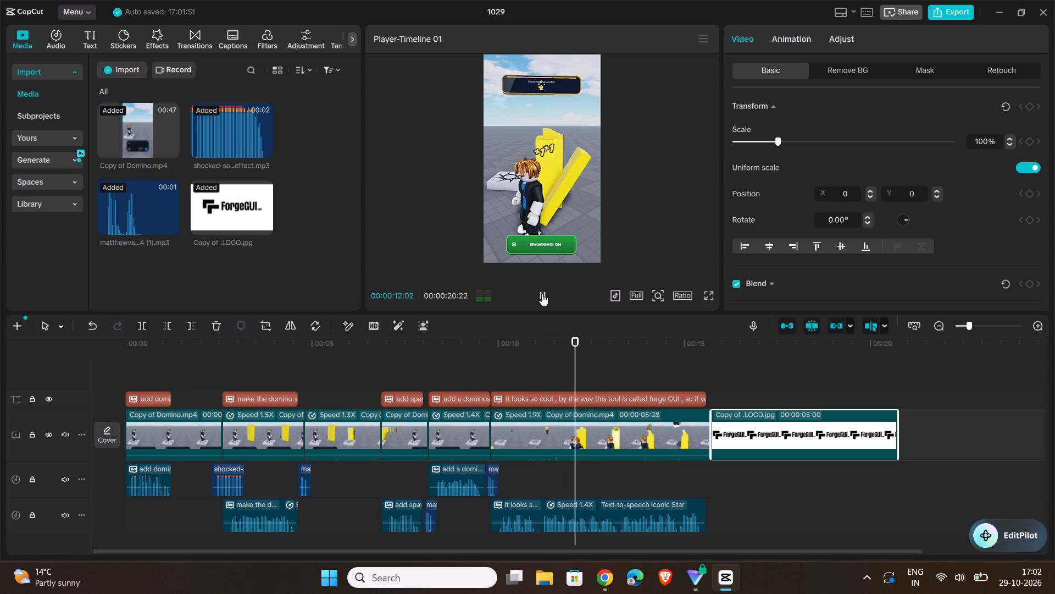
left_click(542, 294)
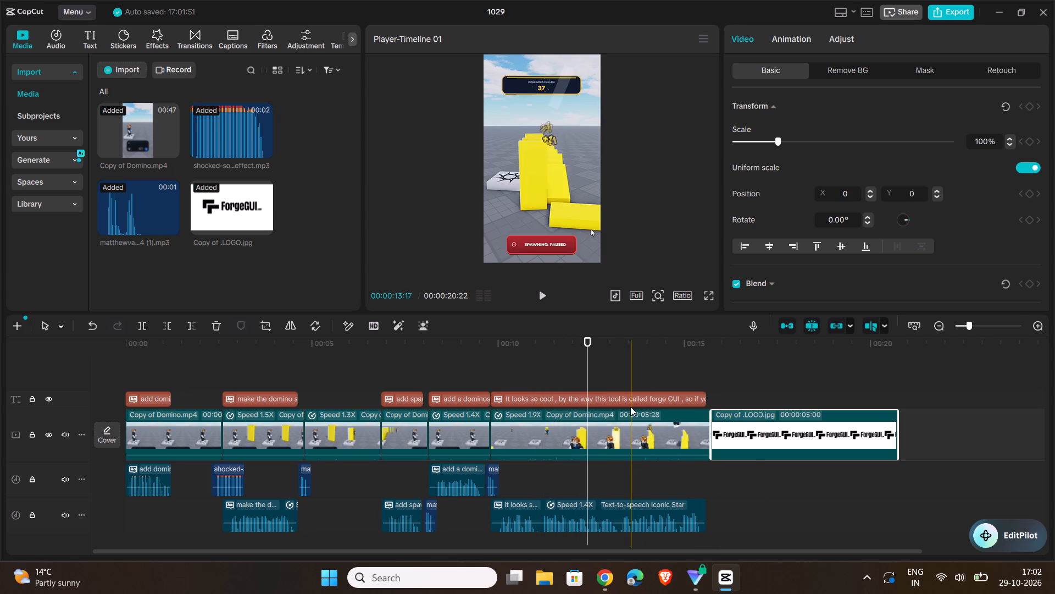
left_click_drag(587, 338, 581, 338)
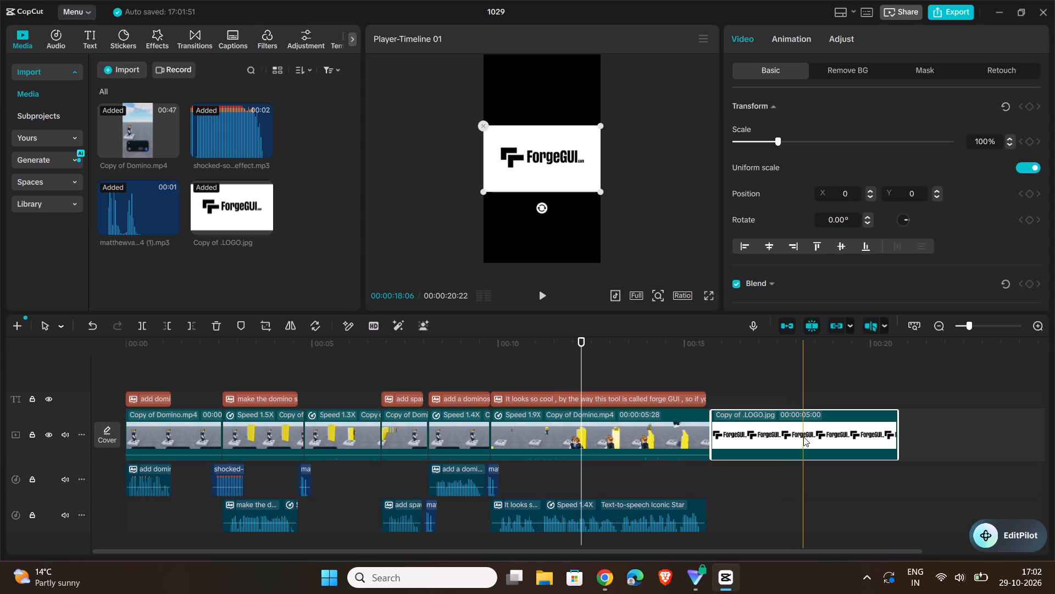
Move the logo onto an overlay track above the footage and trim it to run from about 00:00:12 to 00:00:14.
left_click_drag(810, 433, 618, 407)
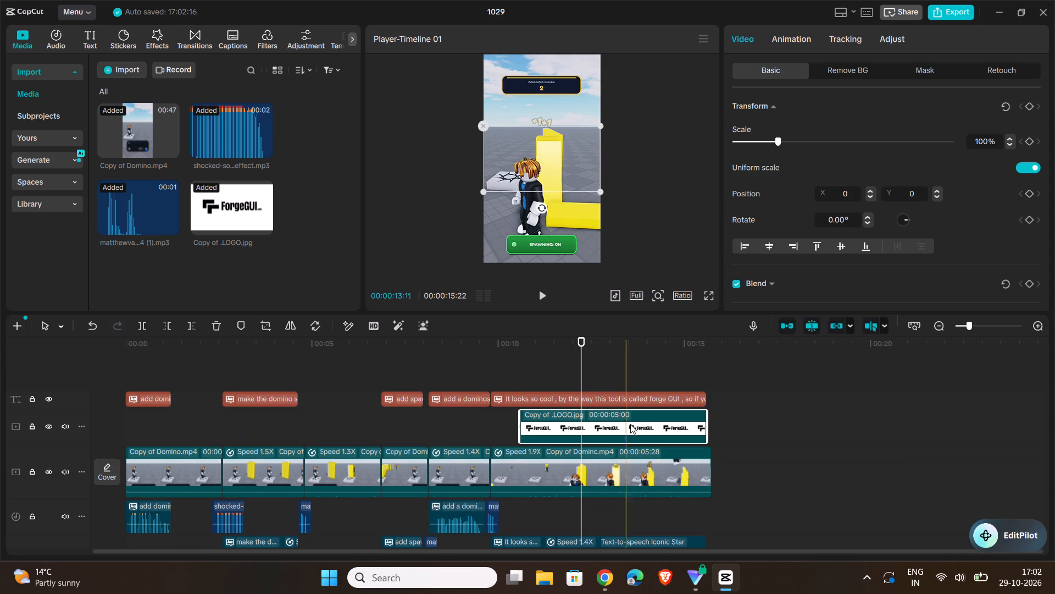
left_click_drag(519, 432, 587, 437)
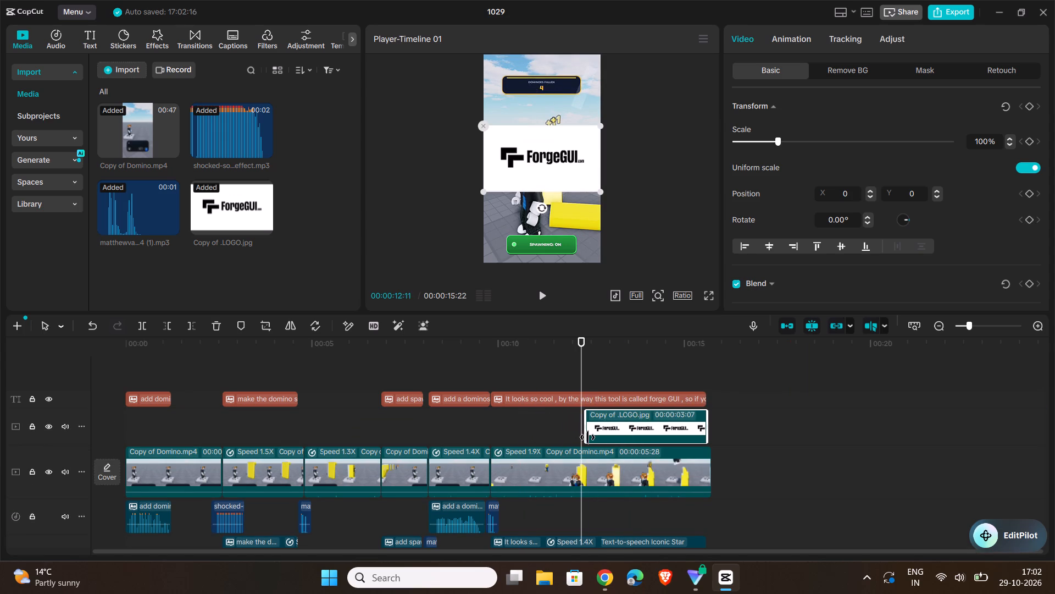
left_click_drag(587, 437, 575, 441)
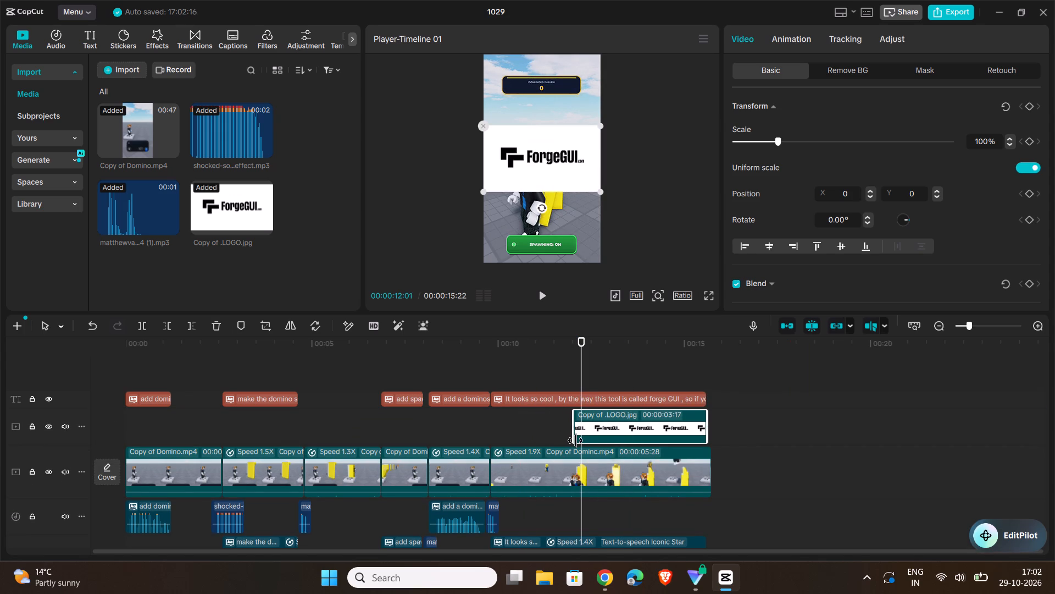
left_click_drag(575, 441, 569, 442)
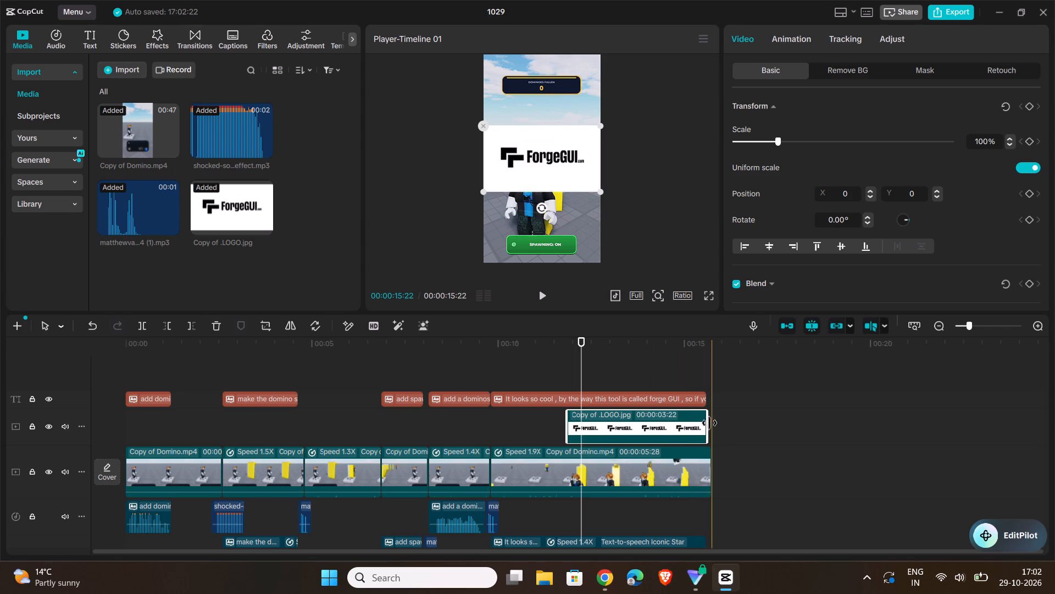
left_click_drag(707, 424, 645, 437)
Scale the ForgeGUI logo overlay down to 88% in the video frame.
left_click_drag(582, 345, 525, 364)
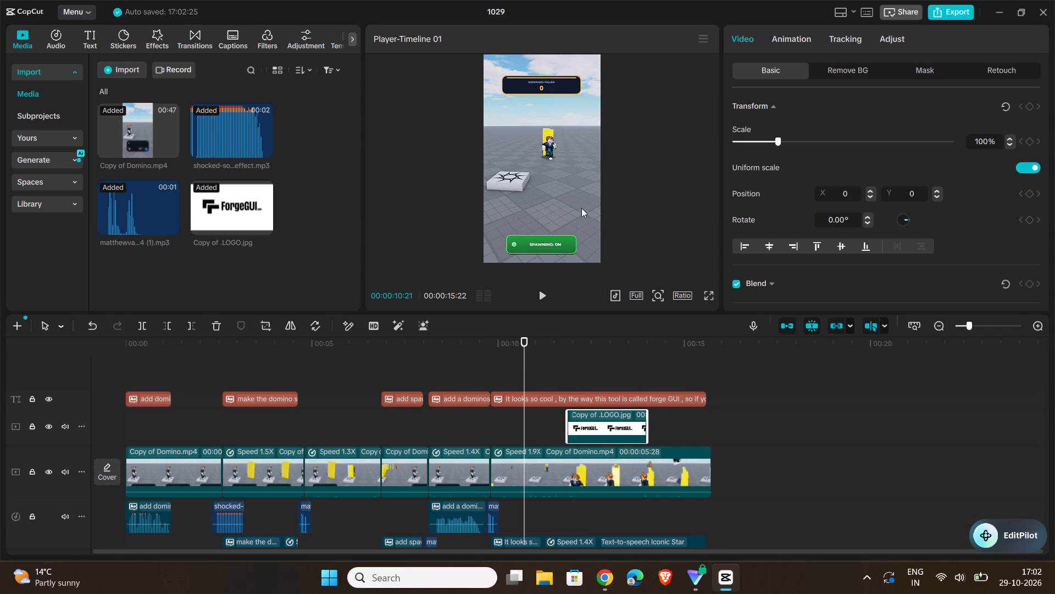
left_click(653, 228)
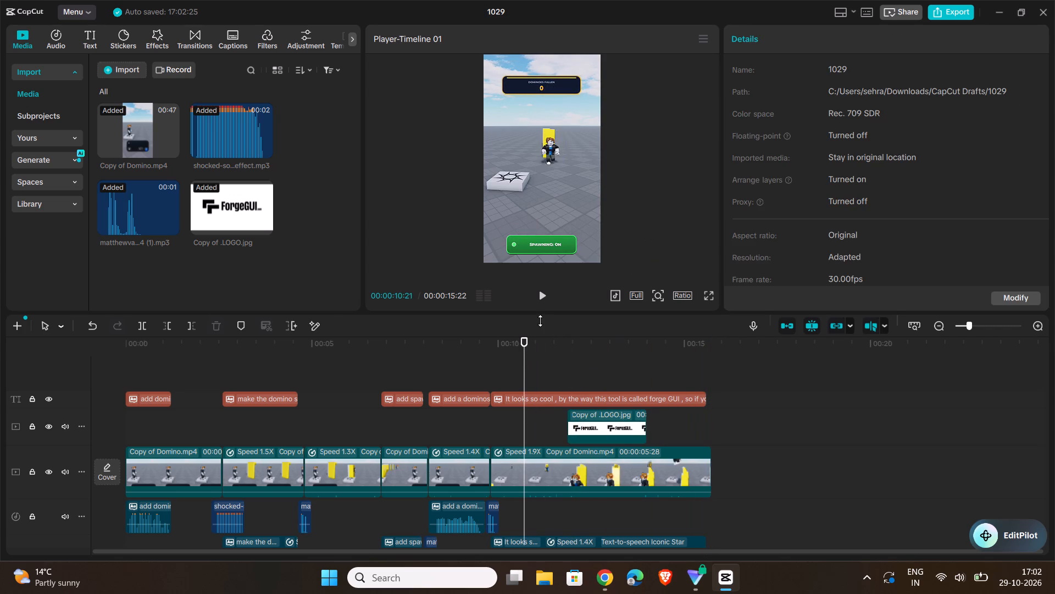
left_click(618, 426)
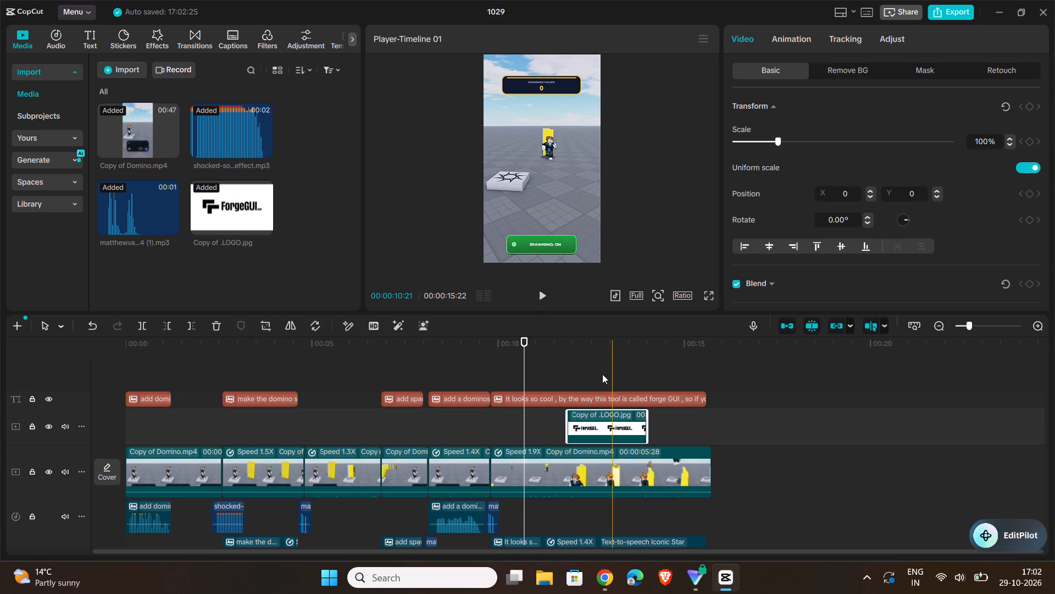
left_click_drag(523, 339, 585, 356)
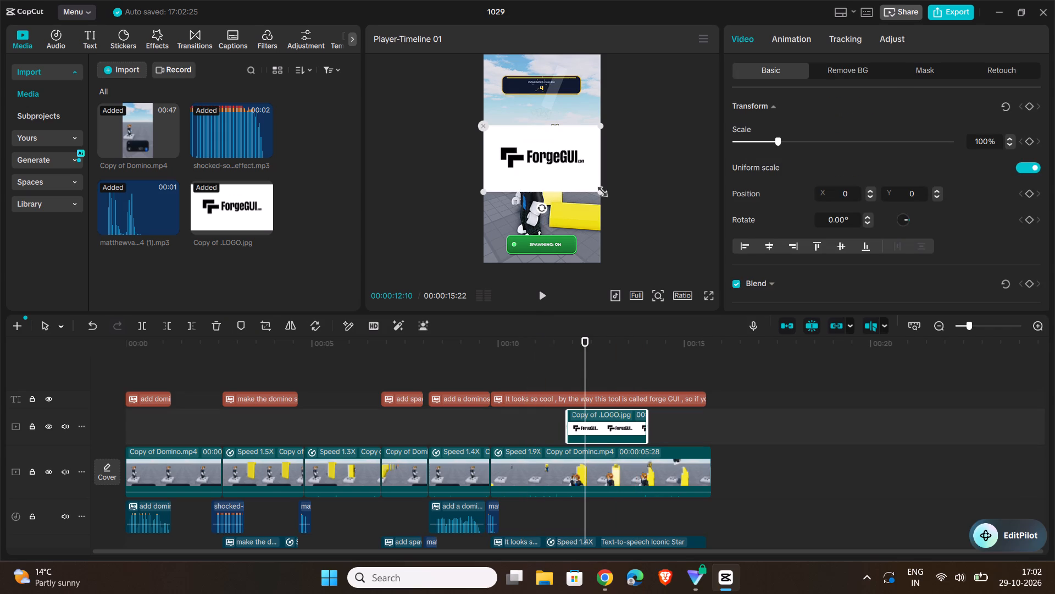
left_click_drag(601, 193, 588, 189)
left_click(668, 194)
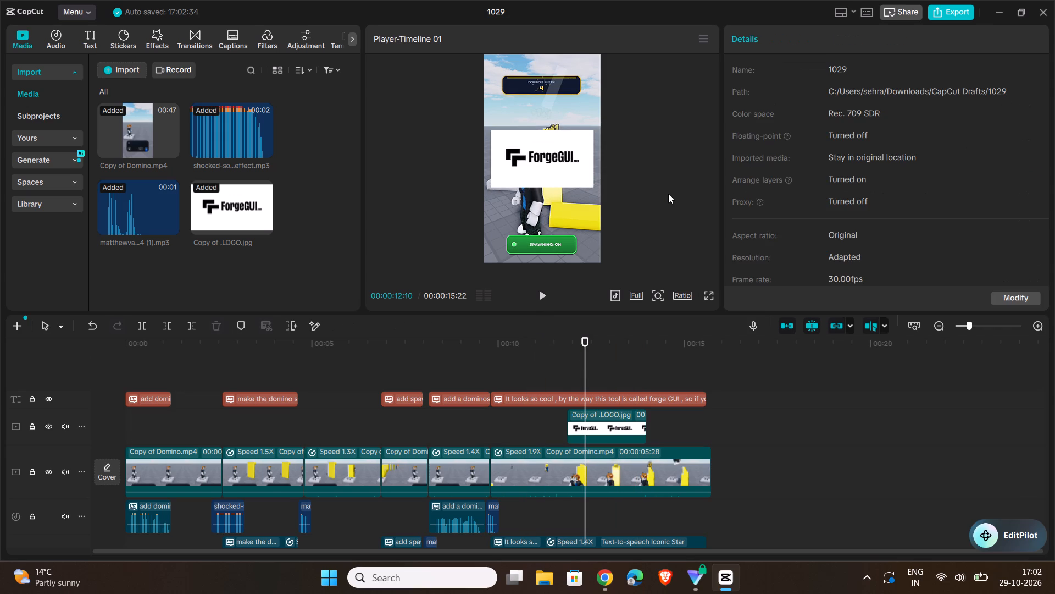
Move the ForgeGUI logo slightly up in the frame to Y 89, keeping it horizontally centred.
left_click(607, 423)
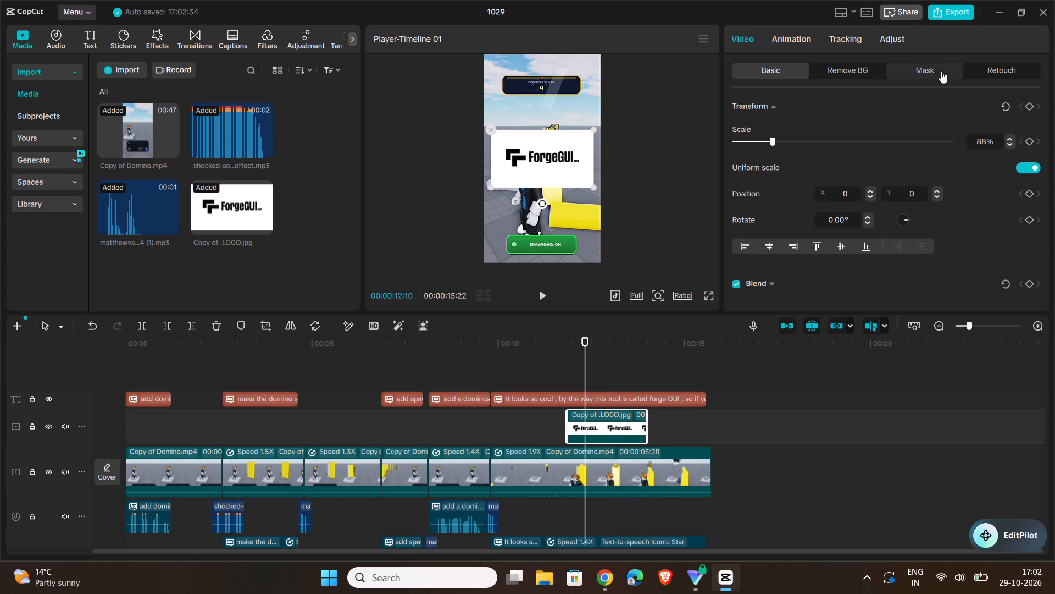
left_click(790, 34)
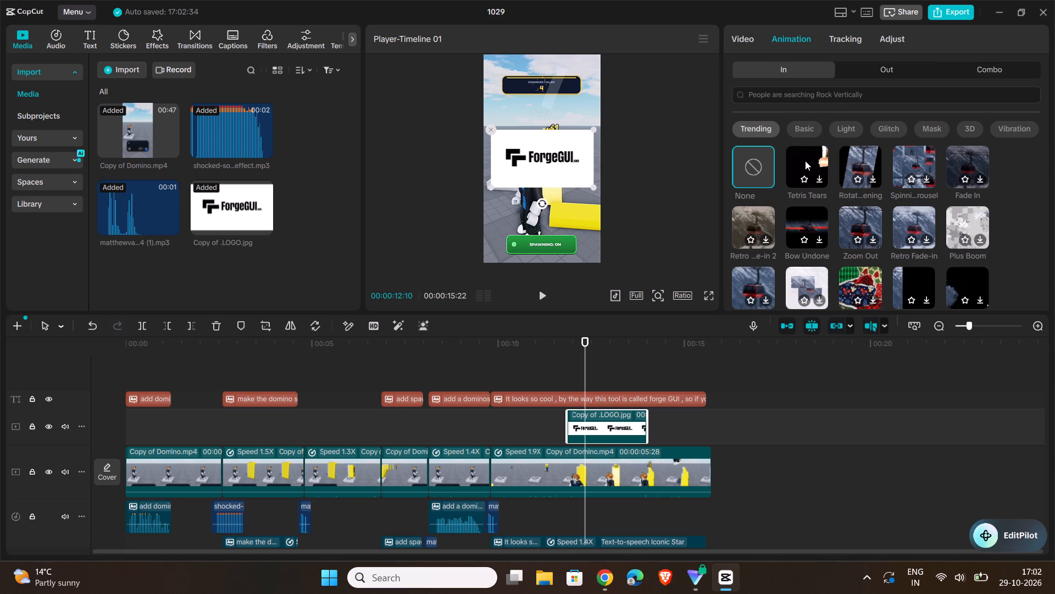
left_click_drag(550, 168, 547, 156)
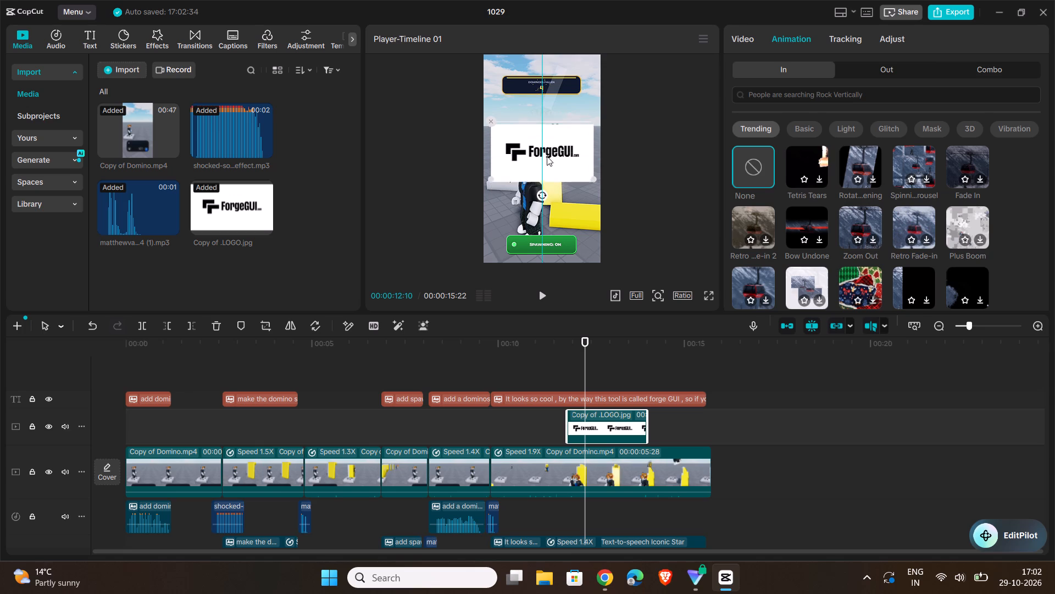
left_click_drag(547, 156, 548, 159)
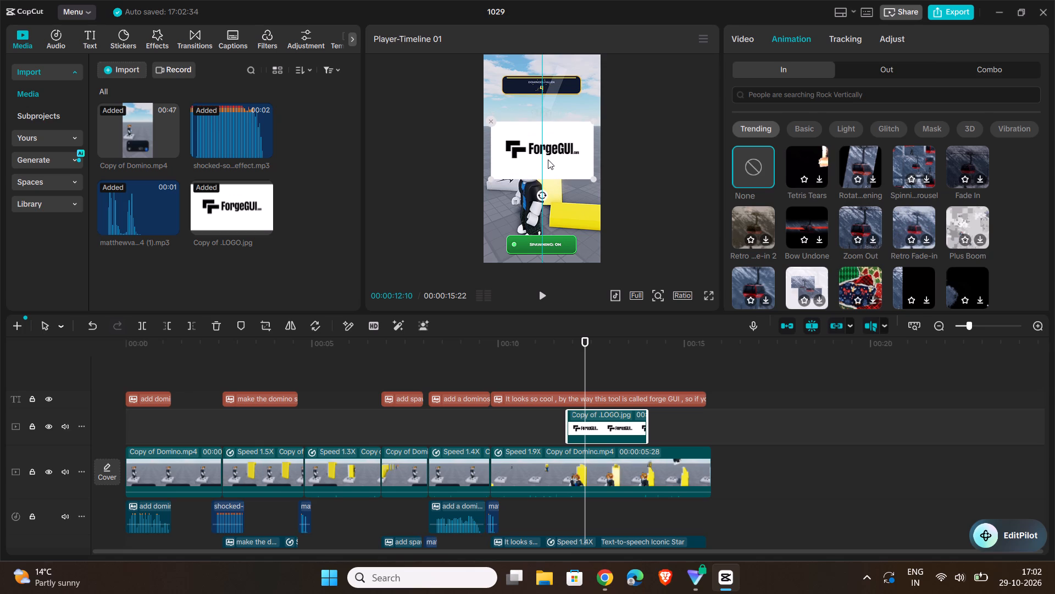
left_click_drag(548, 159, 548, 163)
left_click(712, 116)
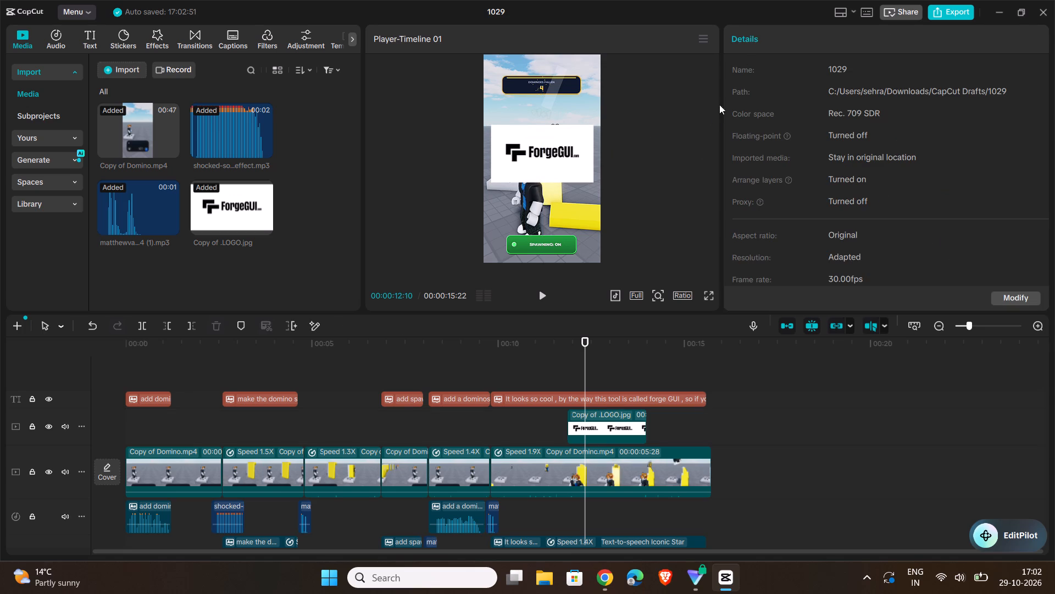
Play back the closing section, shift the logo overlay's start to about 00:00:12:05, and extend it near the video's end, lasting 00:00:03:13.
left_click_drag(584, 339, 485, 367)
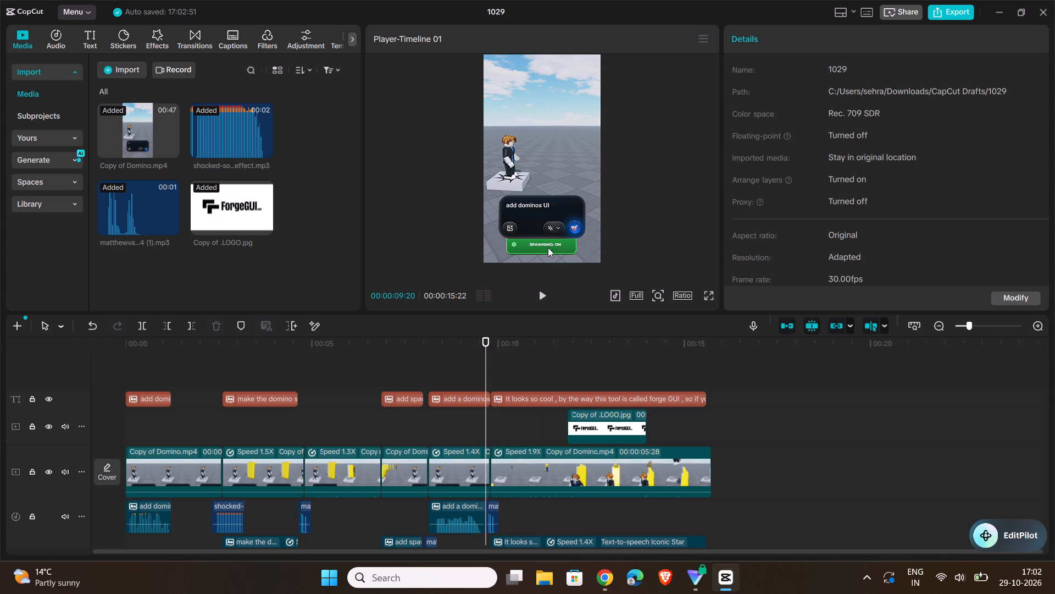
left_click(542, 296)
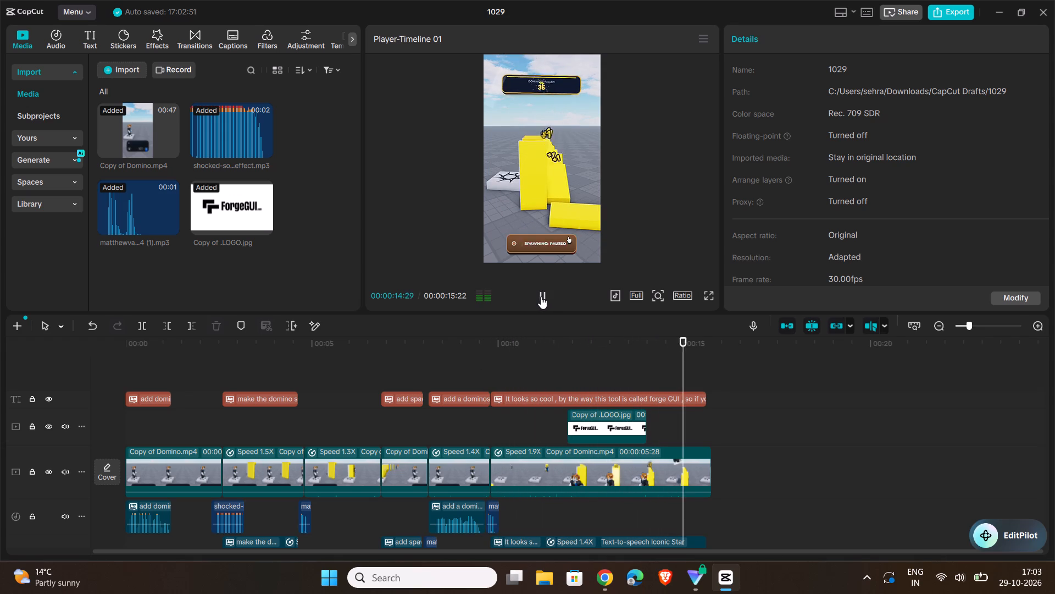
left_click(541, 296)
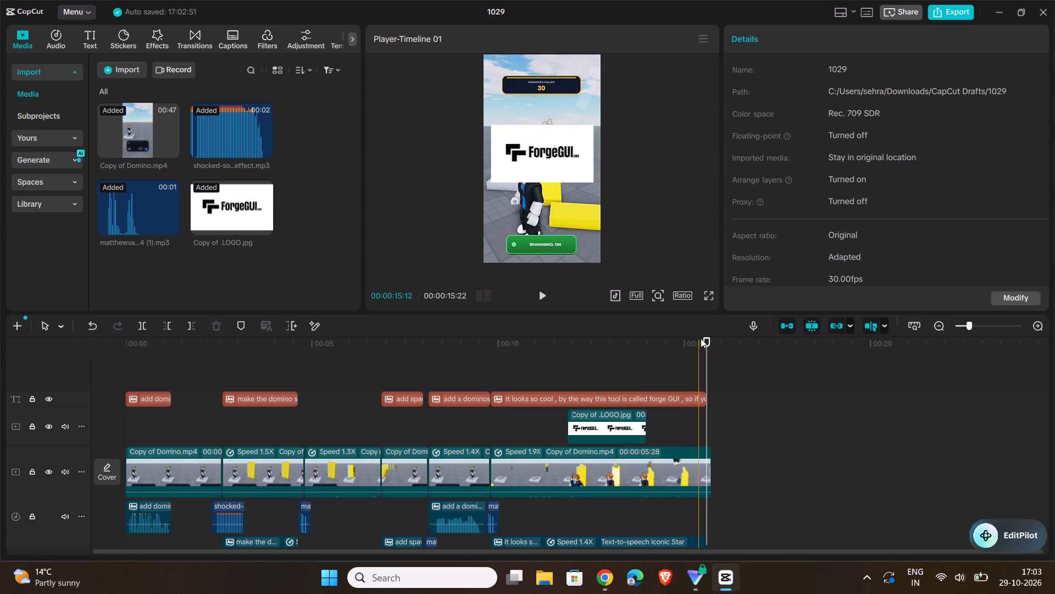
left_click_drag(703, 338, 550, 380)
left_click(543, 290)
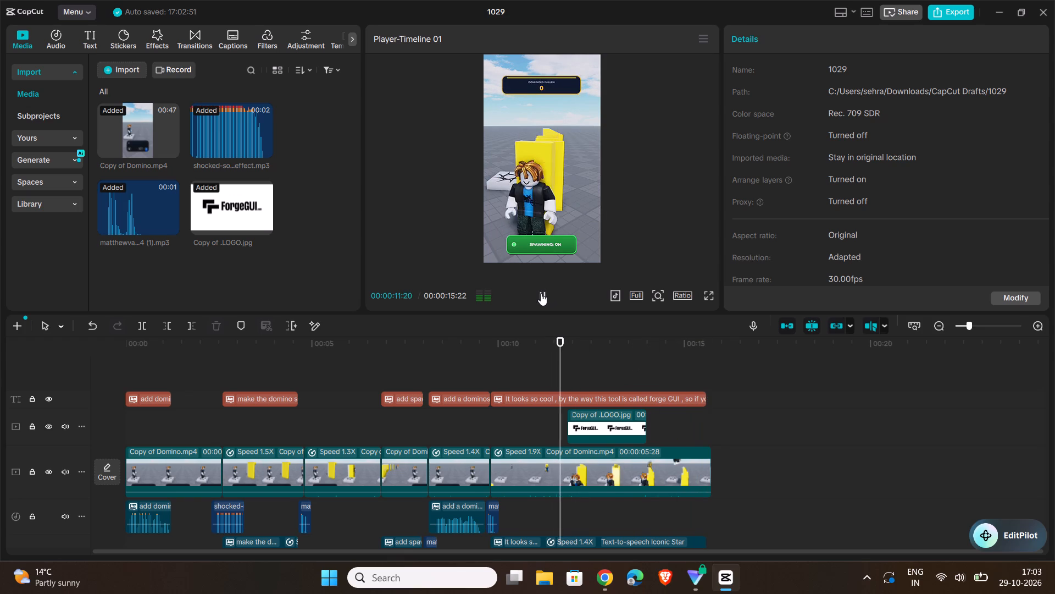
left_click(541, 293)
left_click(582, 340)
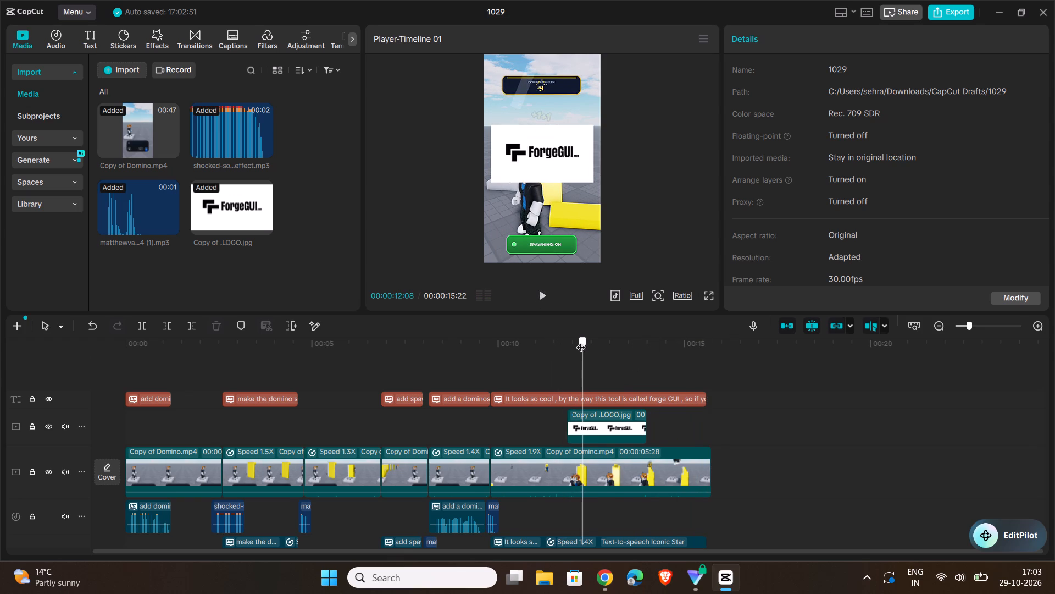
left_click(620, 419)
left_click_drag(613, 419, 624, 419)
left_click_drag(657, 426, 704, 434)
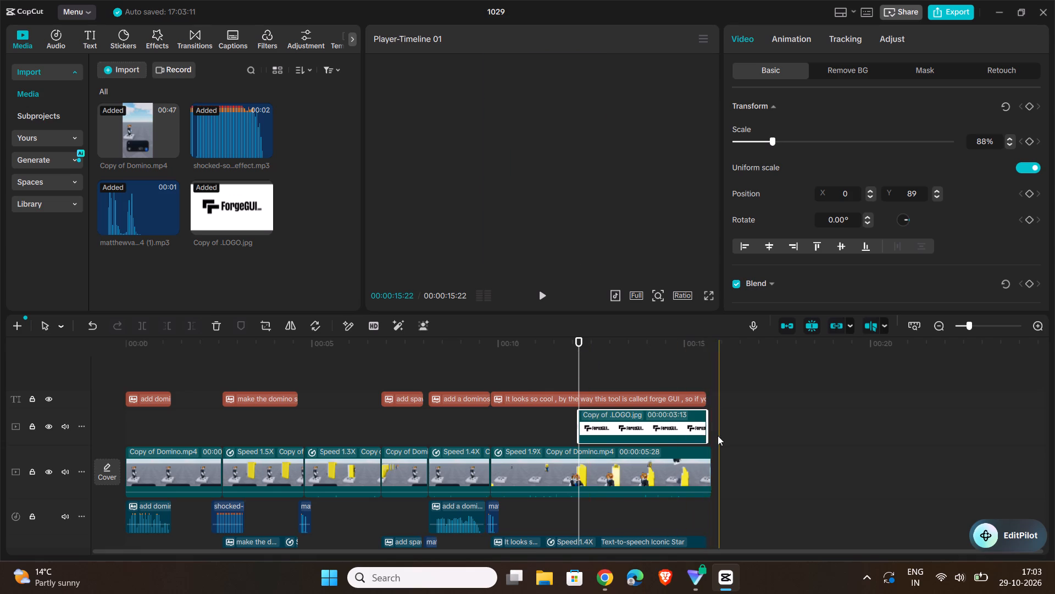
Extend the ForgeGUI logo overlay to the end of the video, making it last 00:00:03:17.
left_click(709, 430)
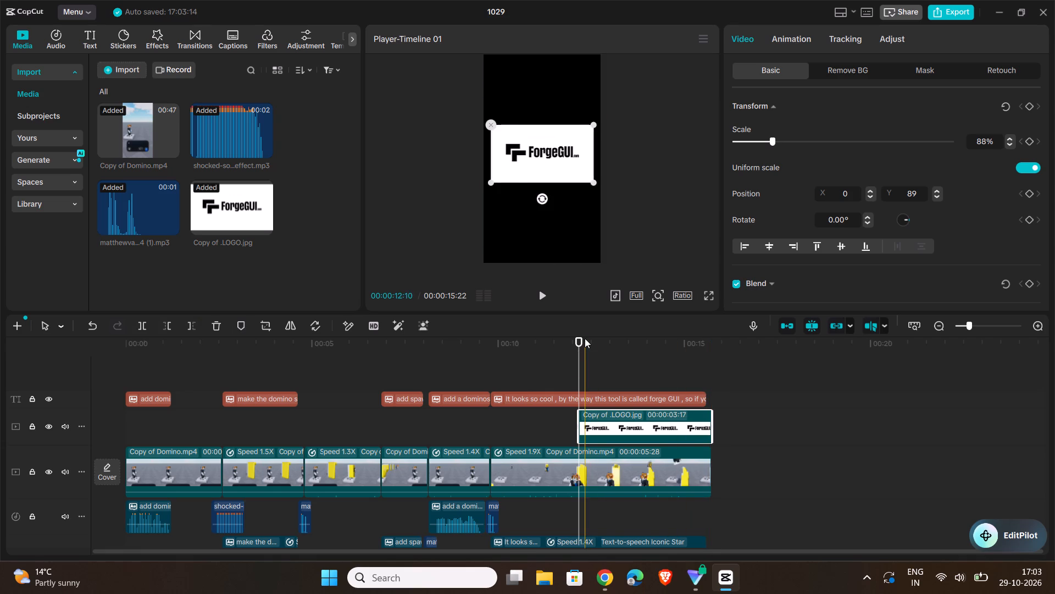
Play back the edit to check the logo overlay and the sequence, and return to the start of the timeline.
left_click_drag(574, 340, 529, 350)
left_click(652, 222)
left_click(544, 294)
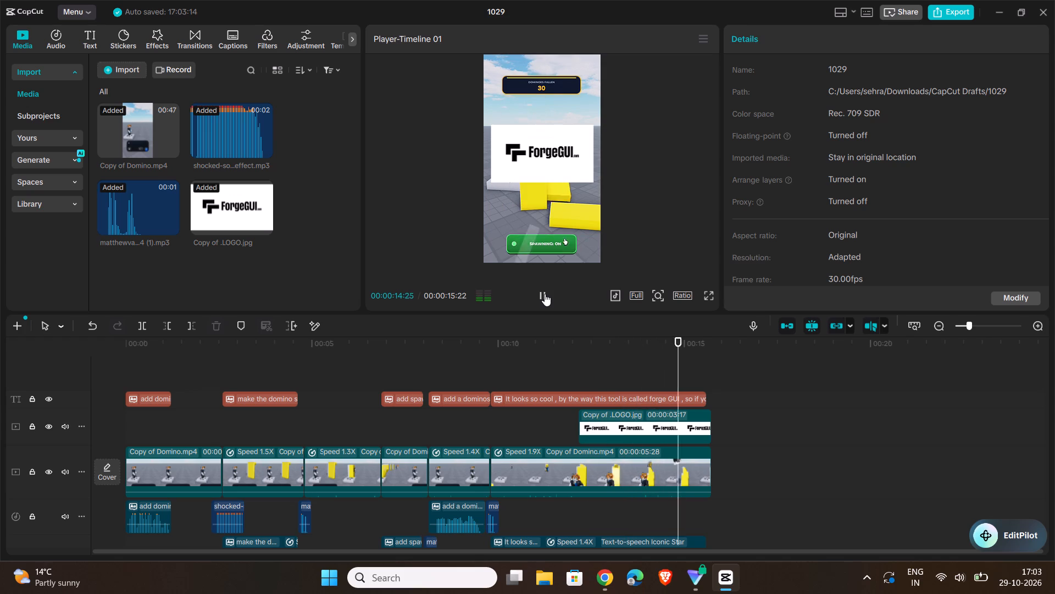
double_click(655, 201)
left_click(656, 201)
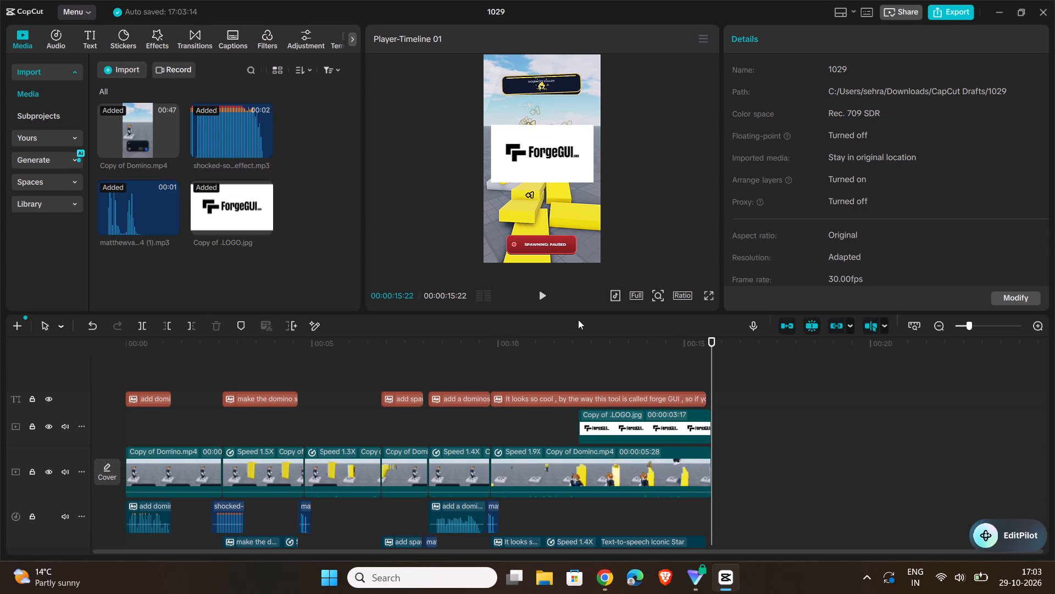
left_click(540, 296)
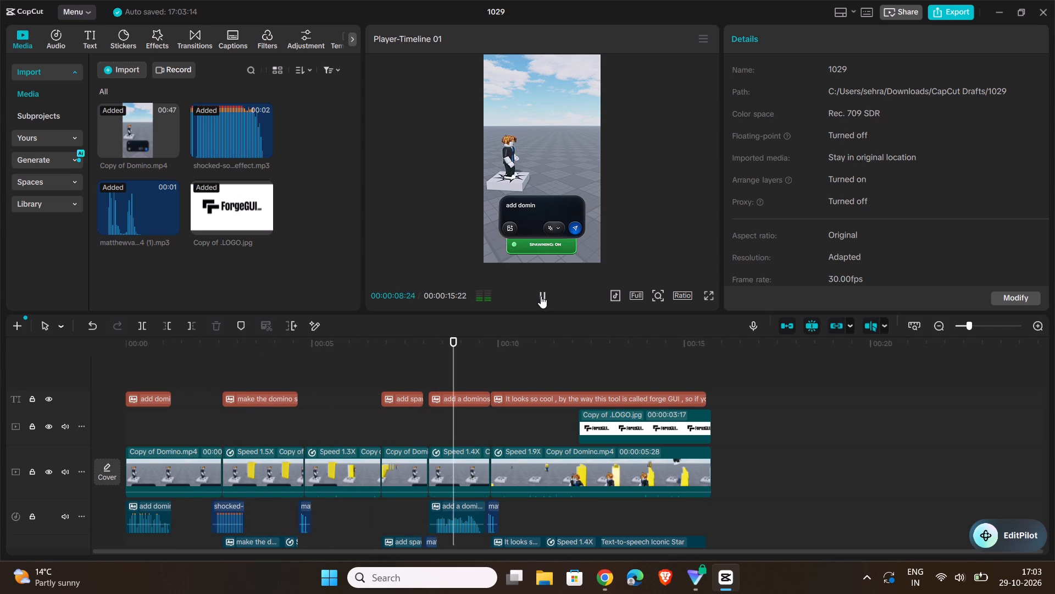
left_click(541, 296)
left_click_drag(477, 340, 263, 369)
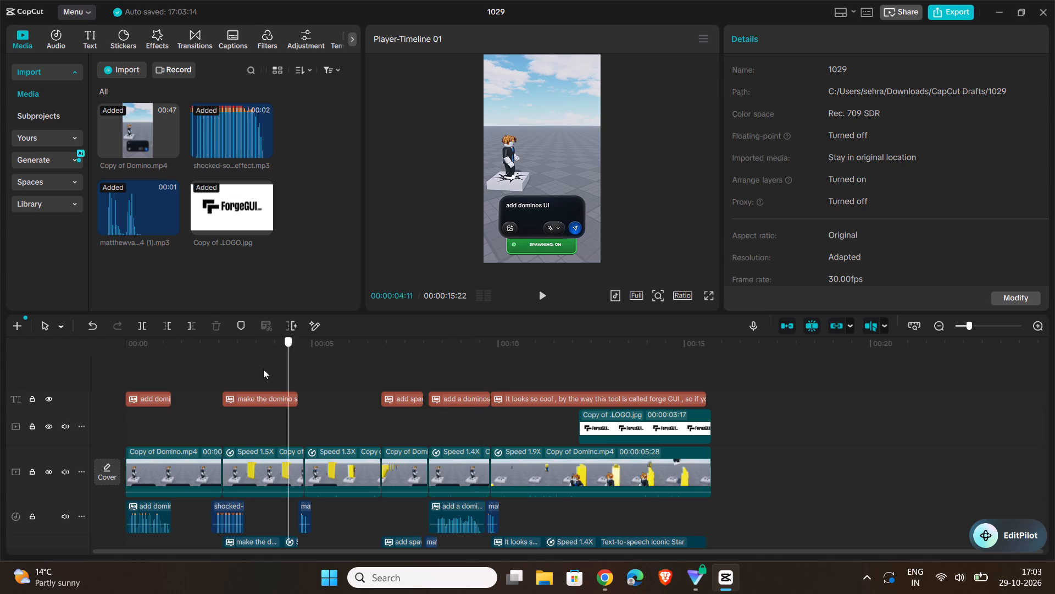
left_click_drag(263, 369, 127, 387)
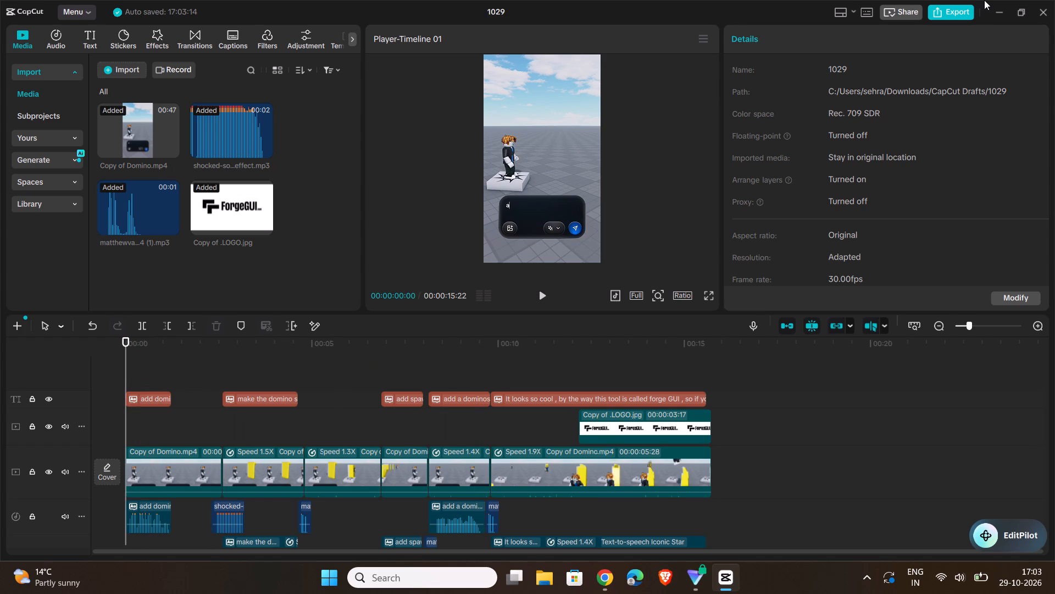
Export the video as 1029.mp4 to the Downloads folder in 2K with the HEVC codec at 30fps, and dismiss the sharing options.
left_click(958, 9)
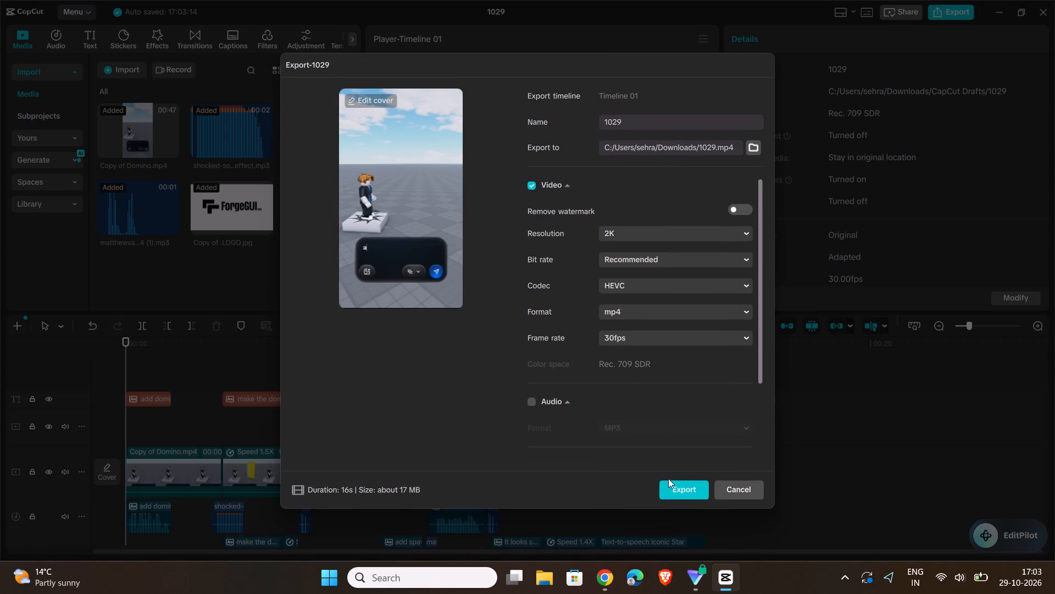
left_click(673, 488)
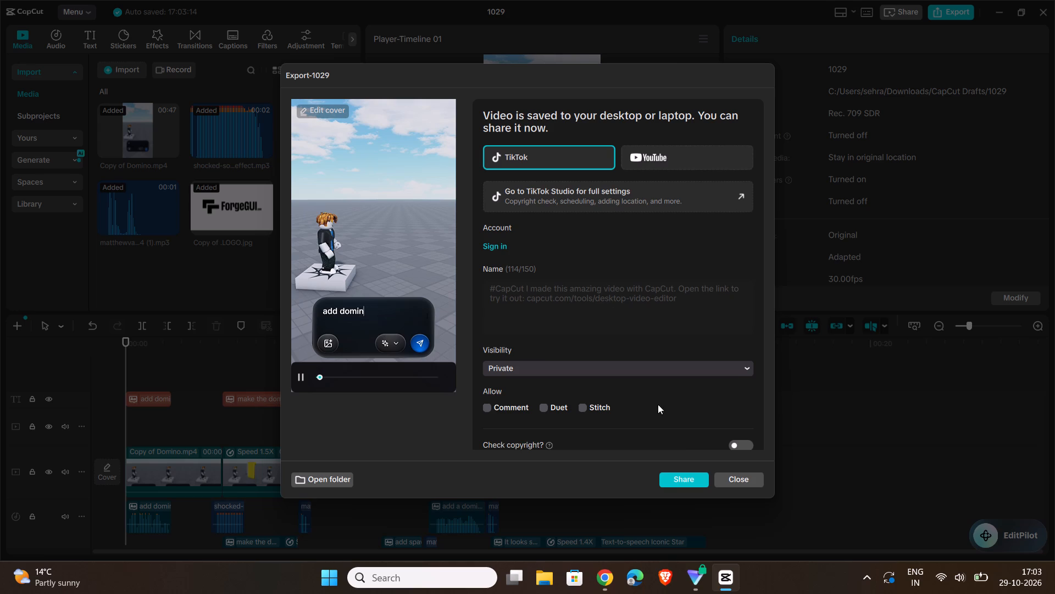
double_click(741, 479)
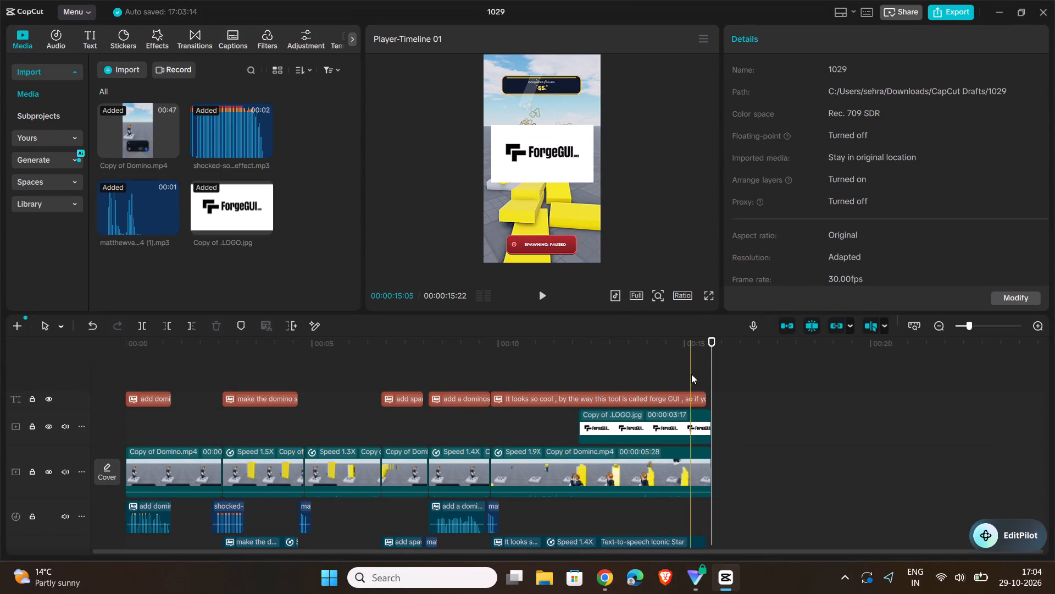
Play the video from the beginning to review its opening section.
left_click_drag(712, 338, 0, 389)
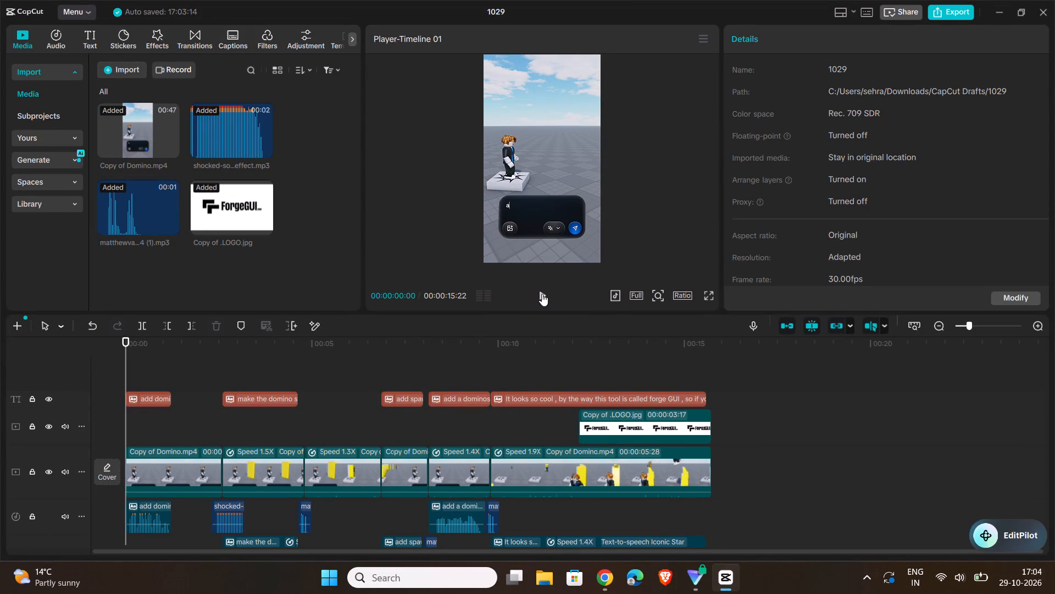
left_click(542, 294)
triple_click(542, 294)
left_click(542, 294)
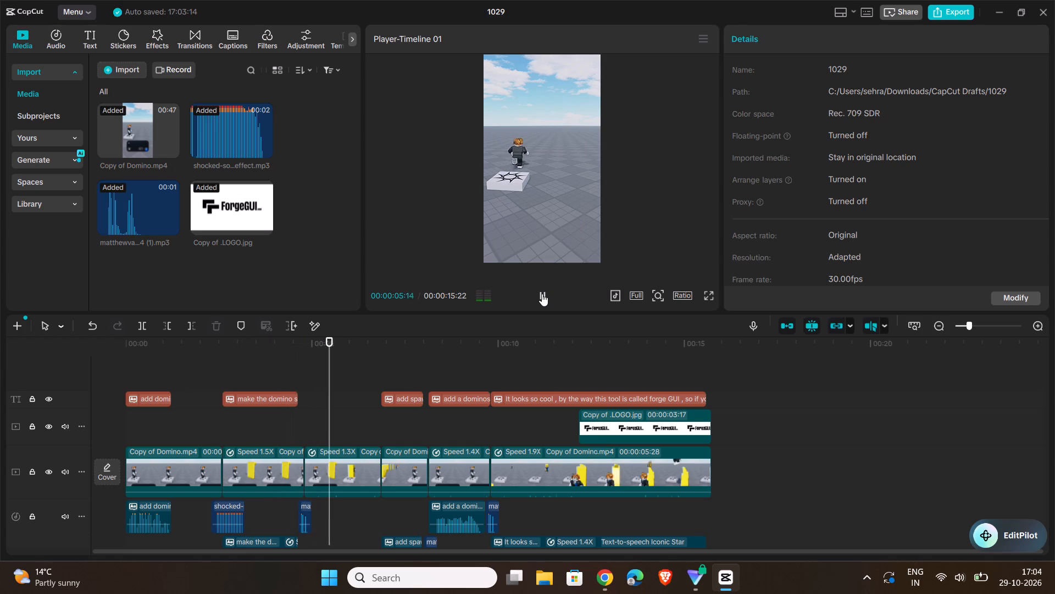
left_click(542, 294)
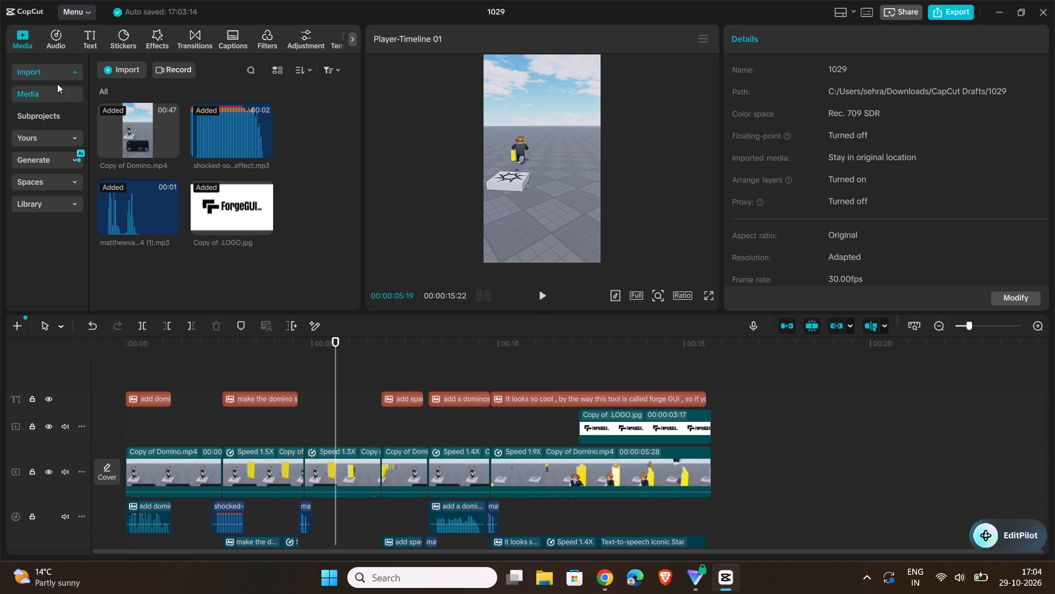
left_click(332, 345)
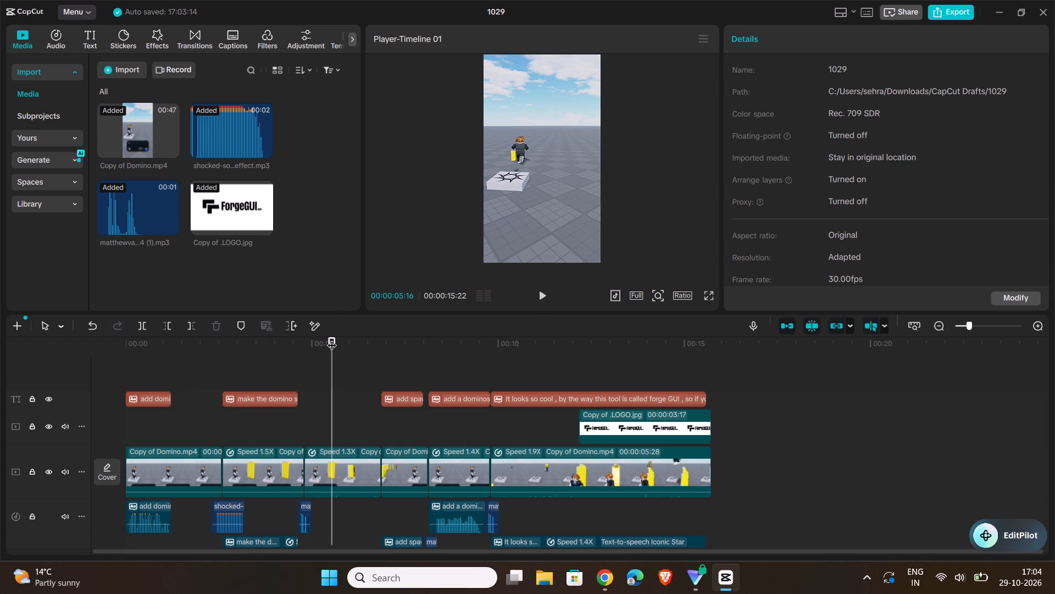
Add the Classic text effect with white lettering on a rough black brushed background at the start of the timeline.
left_click_drag(331, 338, 0, 392)
left_click(91, 34)
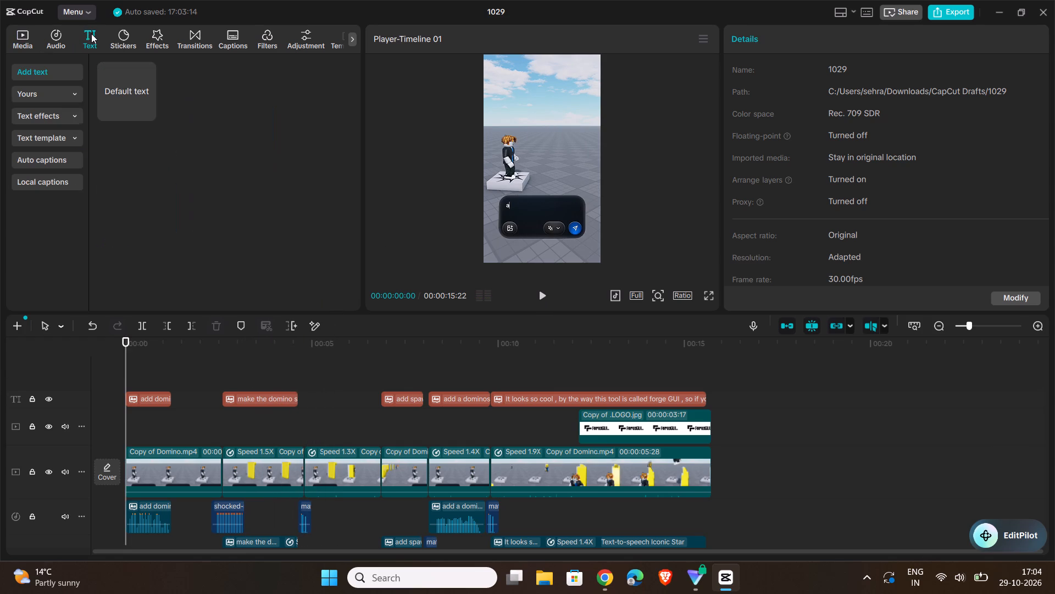
left_click(60, 118)
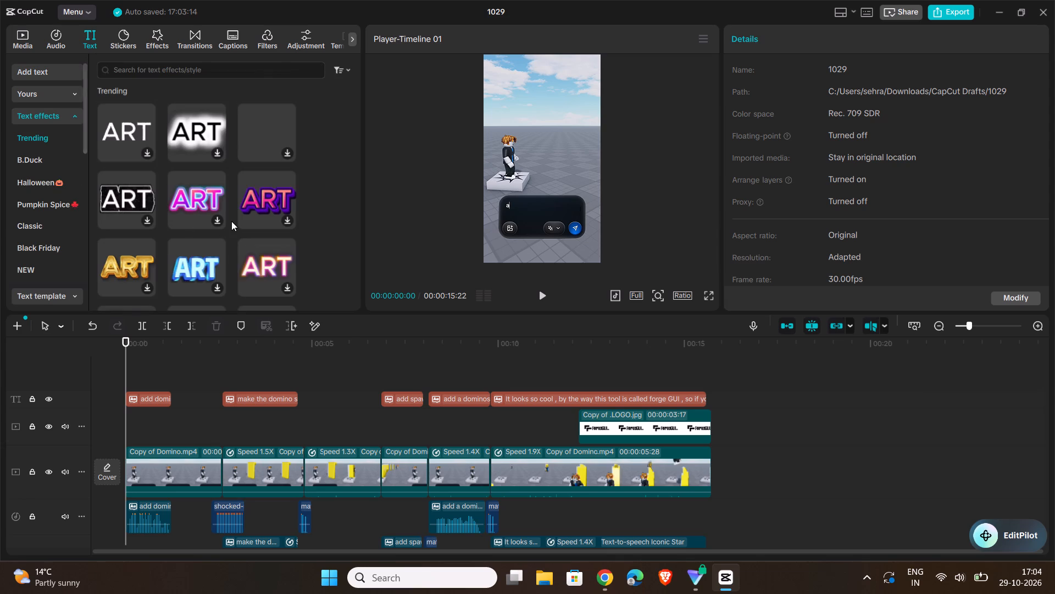
scroll(228, 200, "down", 4)
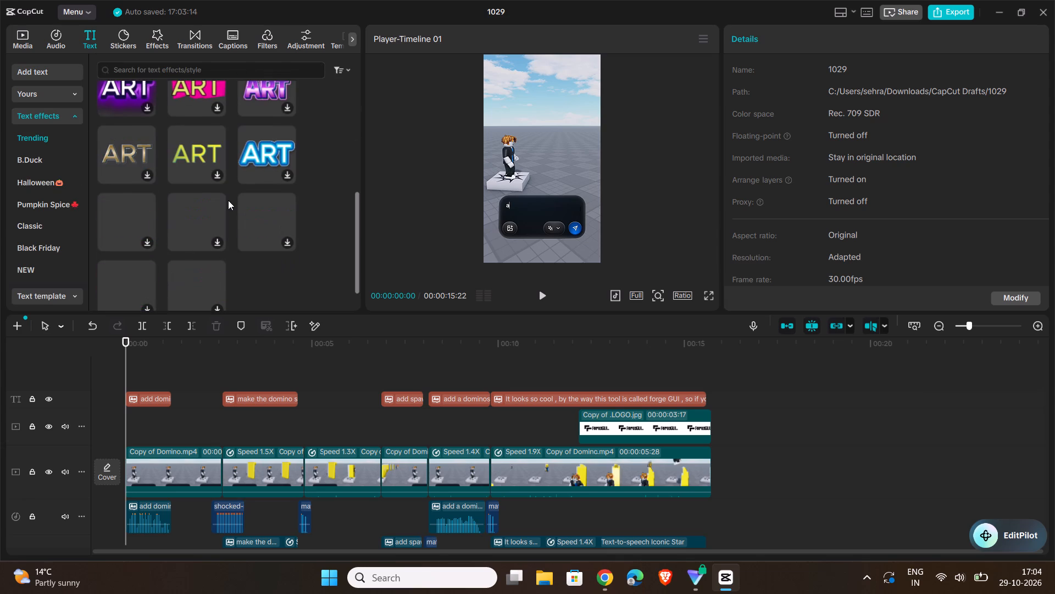
left_click(45, 223)
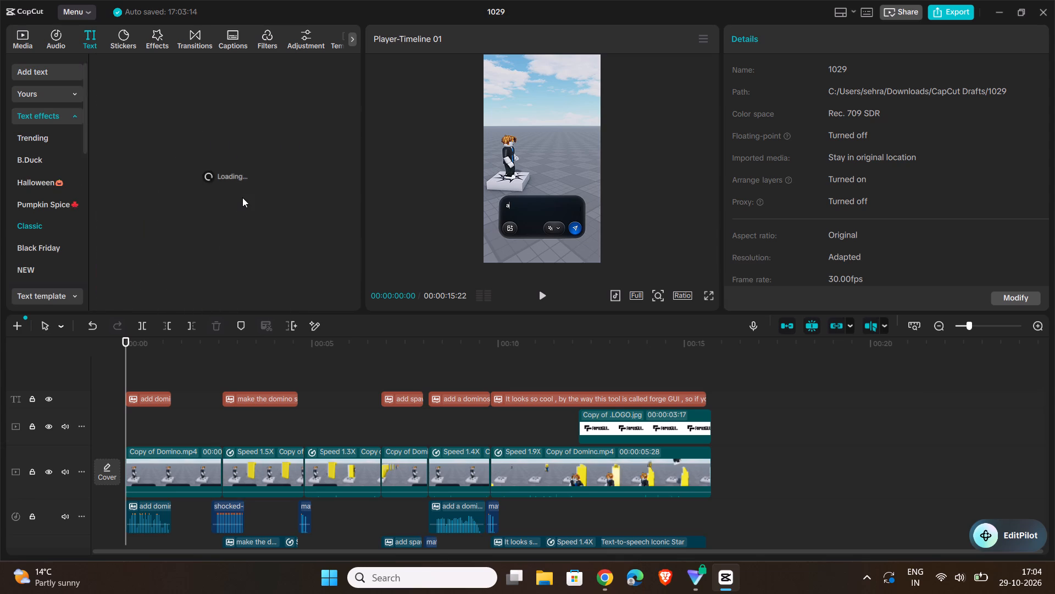
scroll(235, 210, "down", 2)
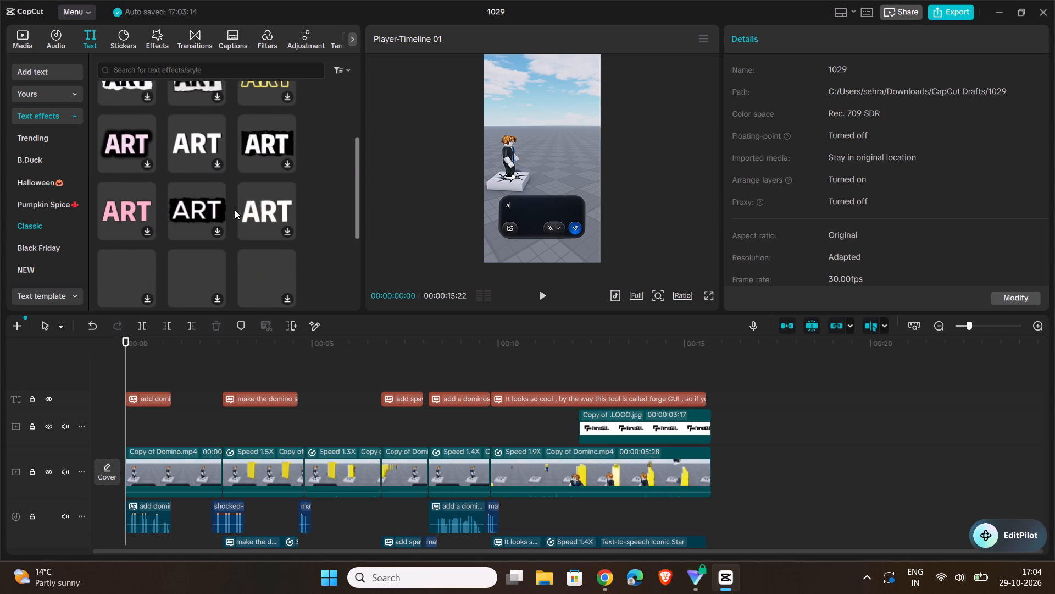
scroll(235, 210, "down", 4)
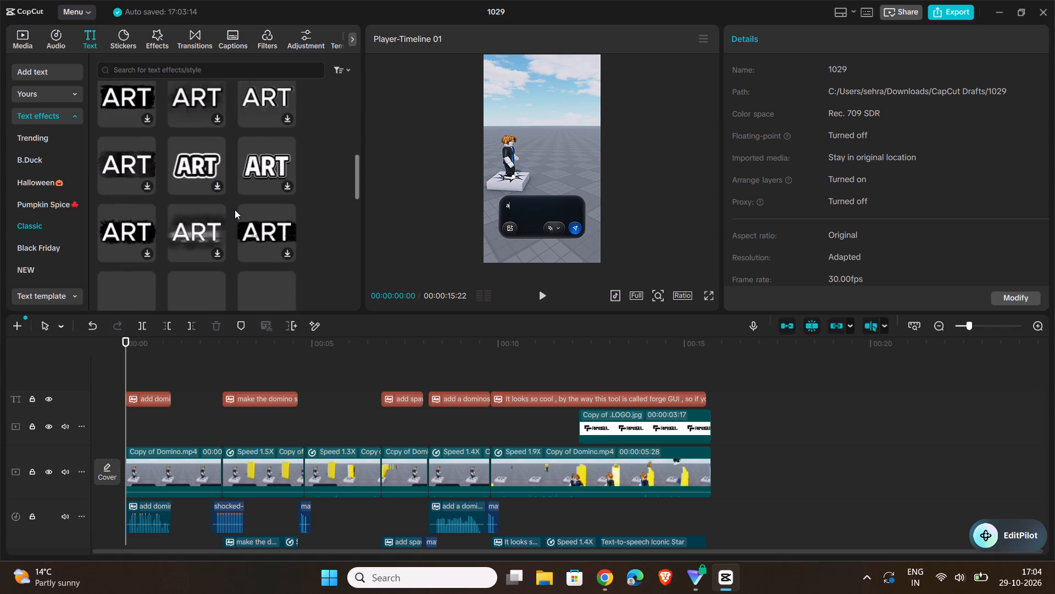
scroll(235, 210, "down", 2)
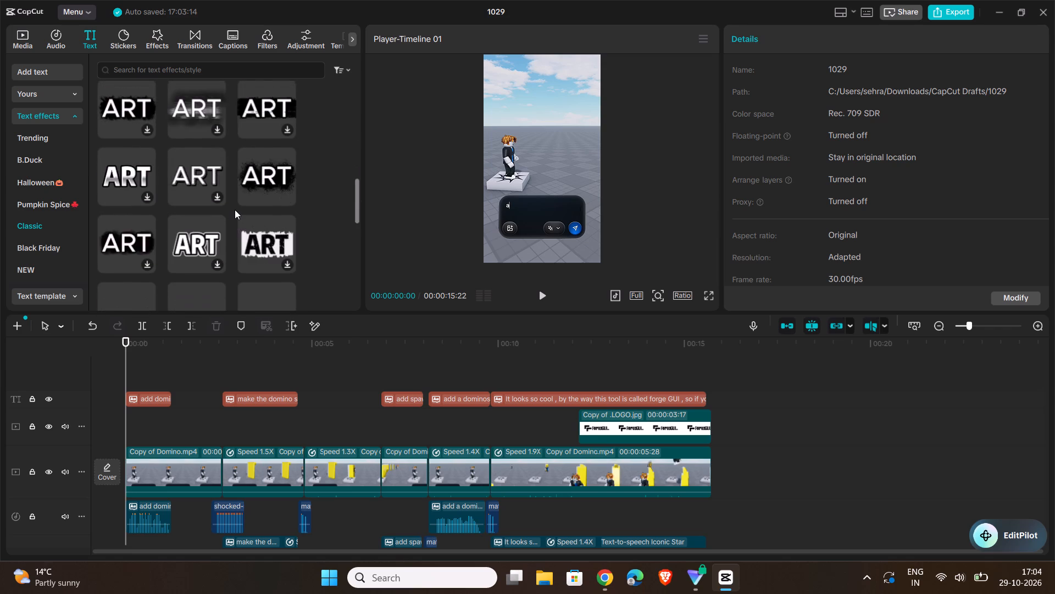
scroll(235, 210, "down", 6)
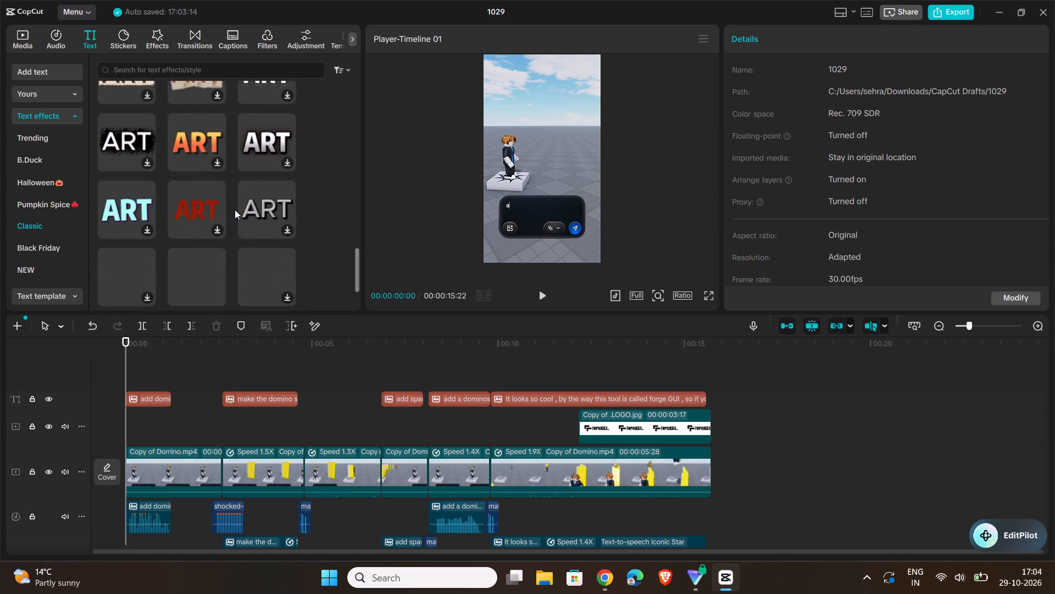
scroll(235, 210, "down", 2)
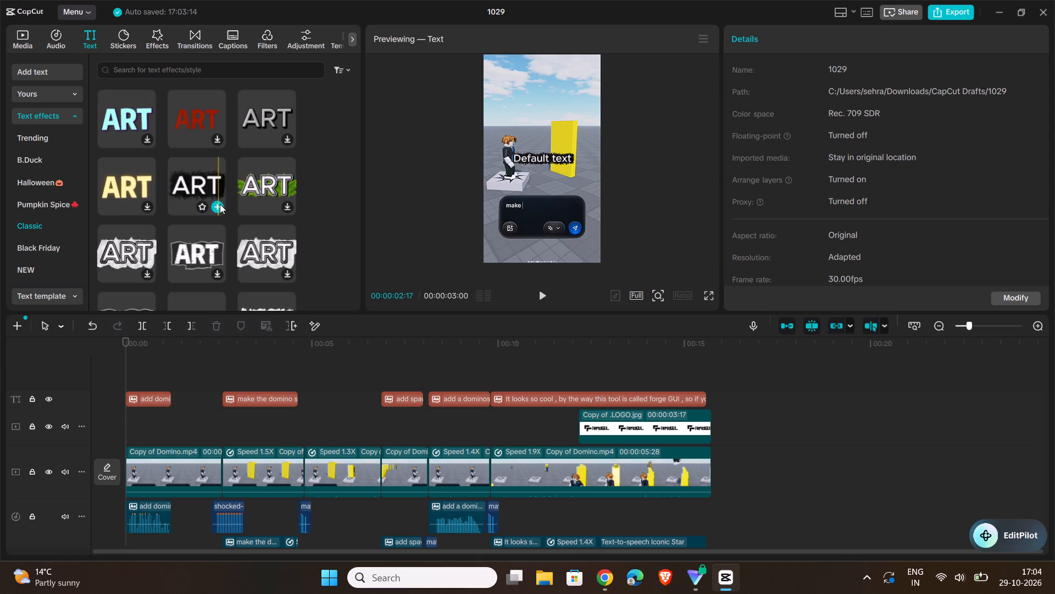
left_click(220, 204)
Extend the new text clip from the start of the video to where the 1.9X speed clip begins.
left_click_drag(236, 402, 555, 398)
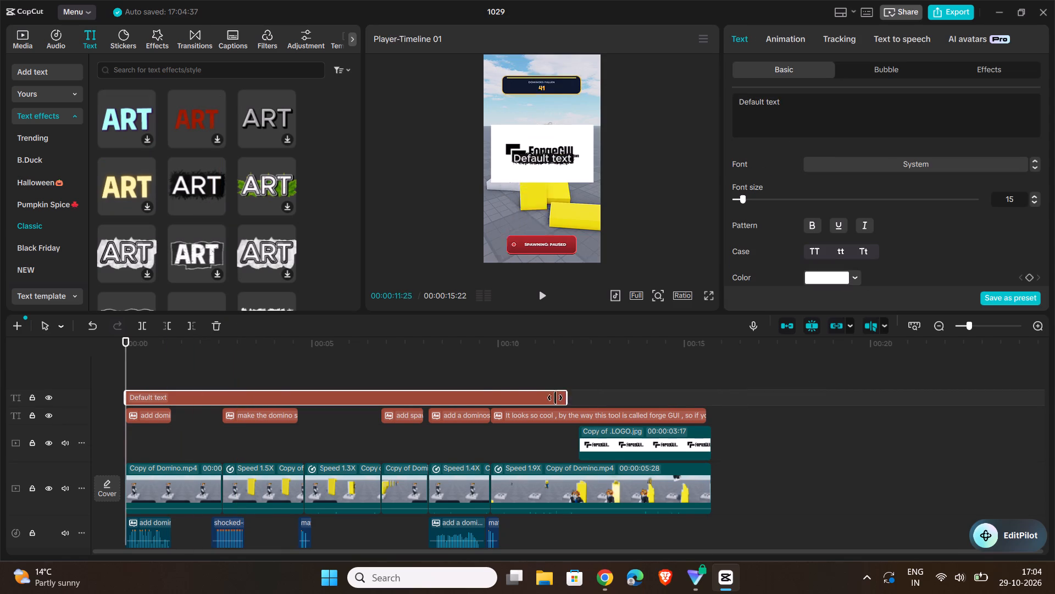
left_click_drag(555, 398, 486, 396)
Replace the default text with "Making Domino game in roblox using AI".
double_click(535, 154)
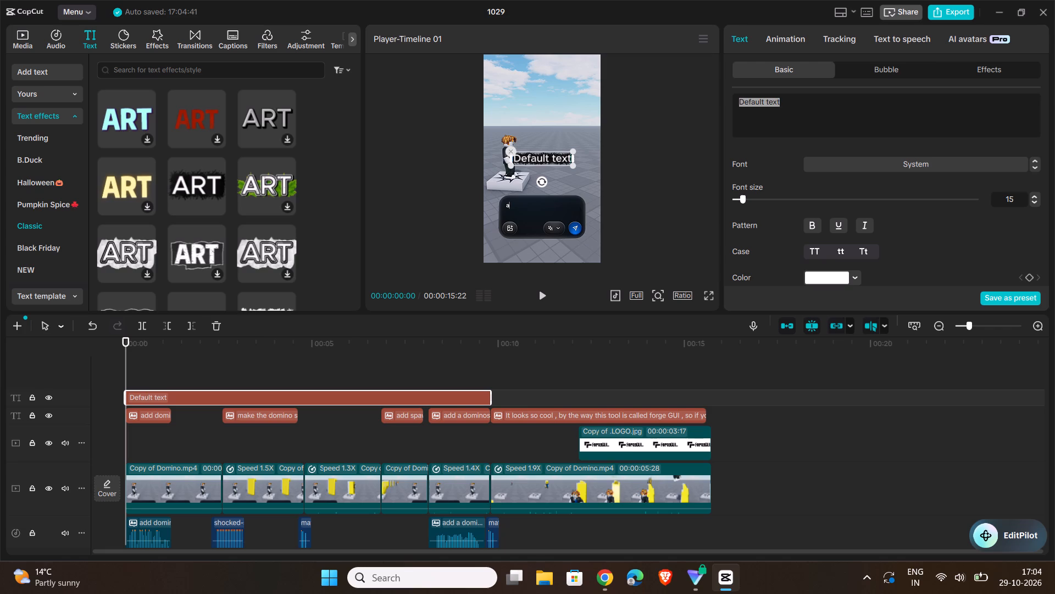
key("shift+m")
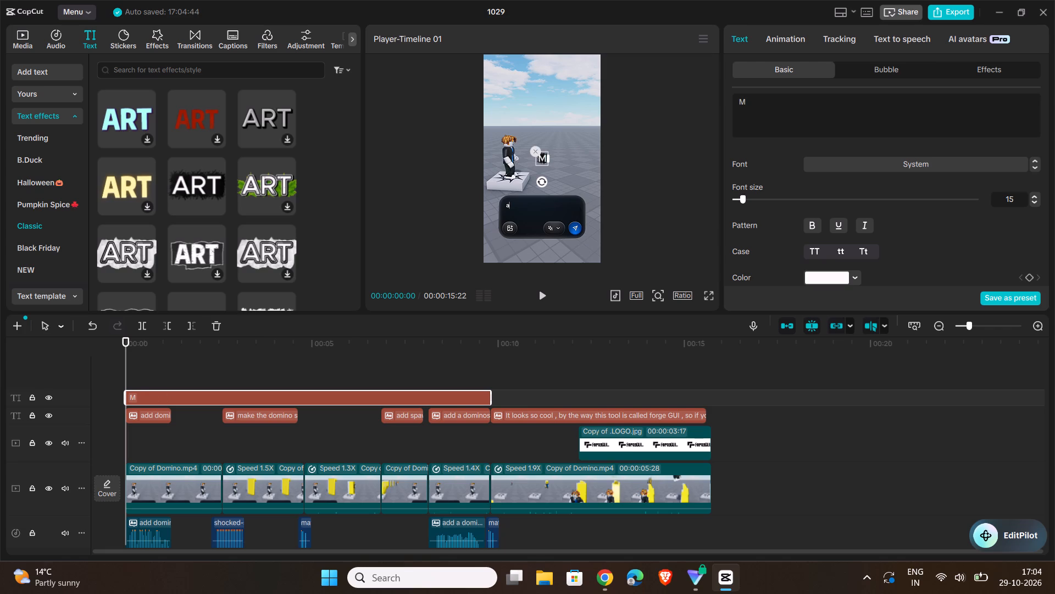
type("aking")
key("space")
type("Domino")
key("space")
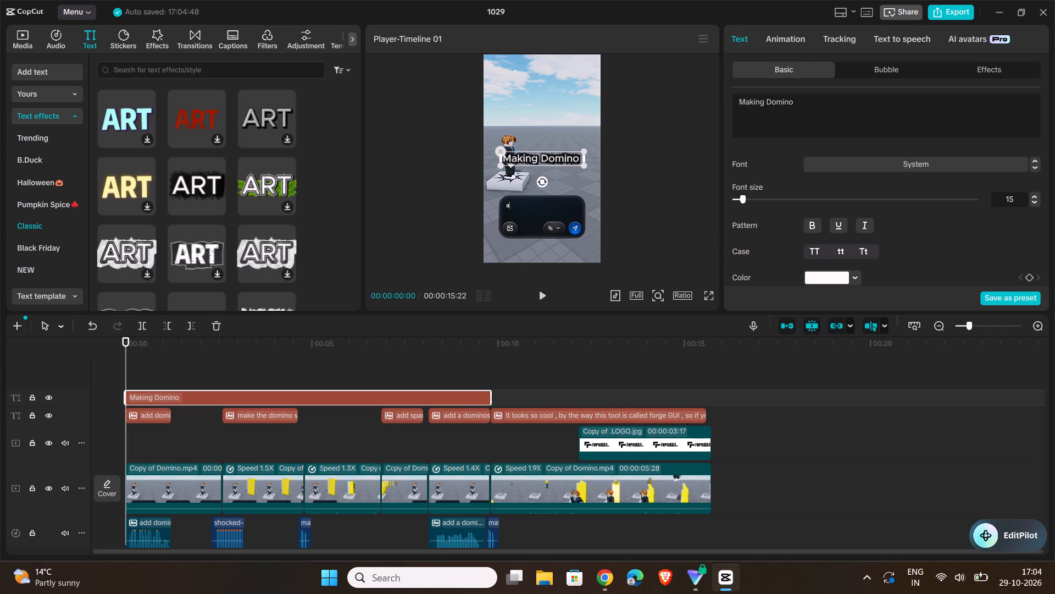
type("game")
key("space")
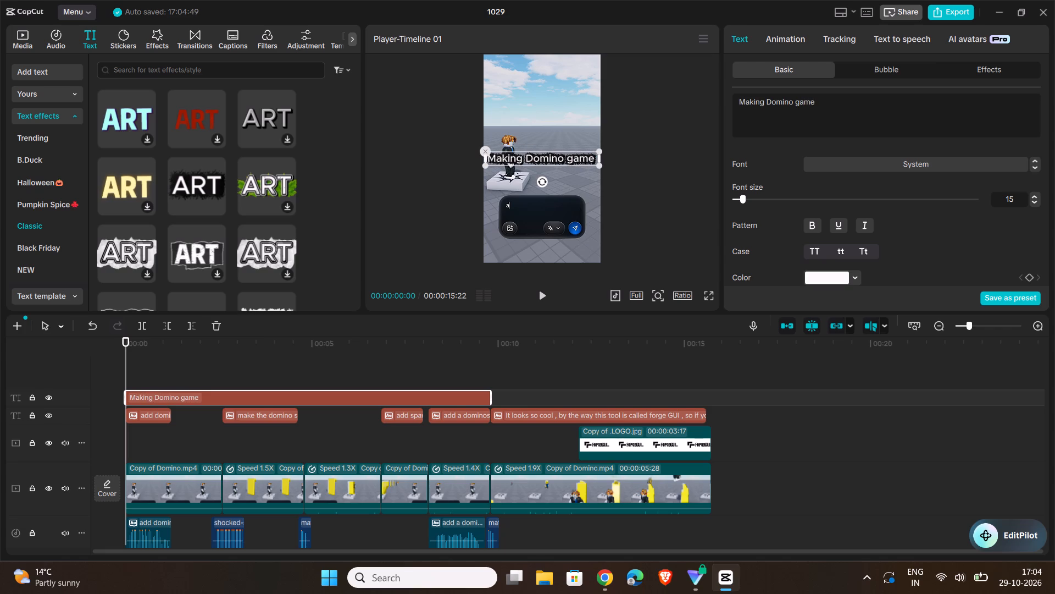
type("in roblox usinf")
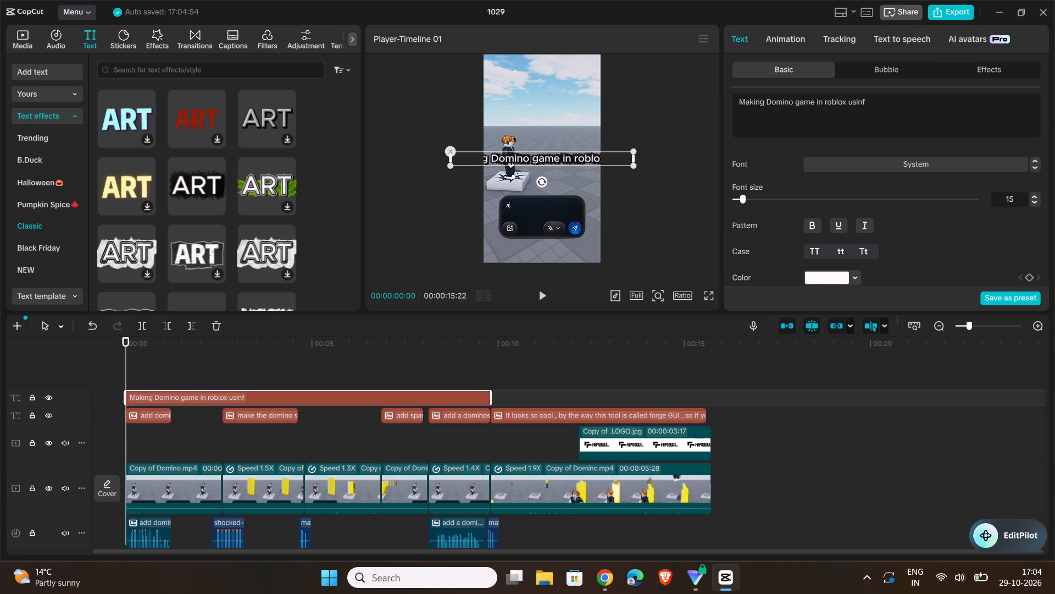
key("BackSpace")
type("g AI")
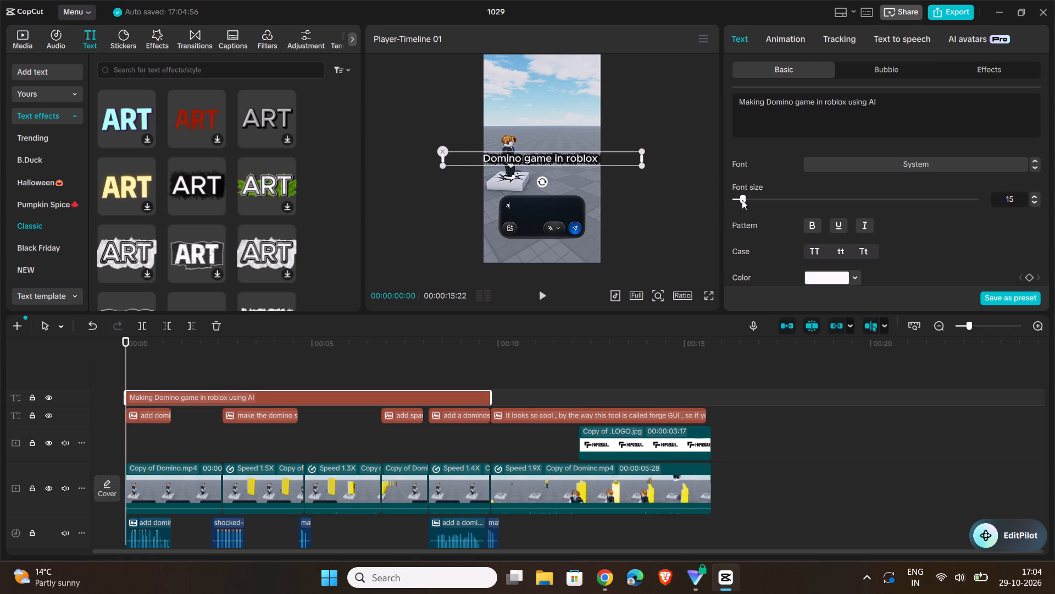
Reduce the title's font size to 8 so it fits the frame width.
left_click_drag(742, 200, 736, 200)
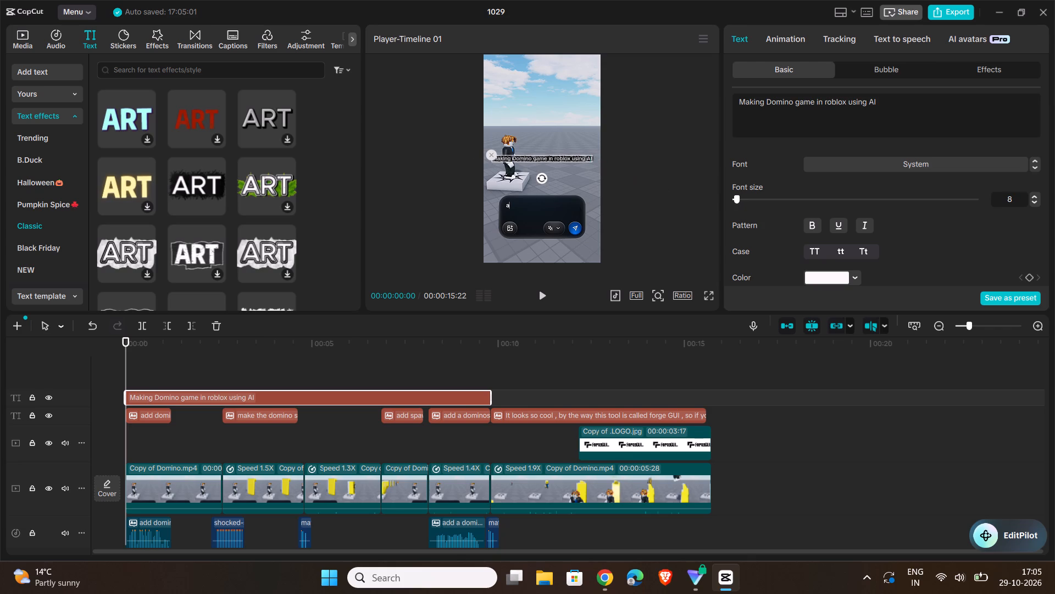
left_click(737, 199)
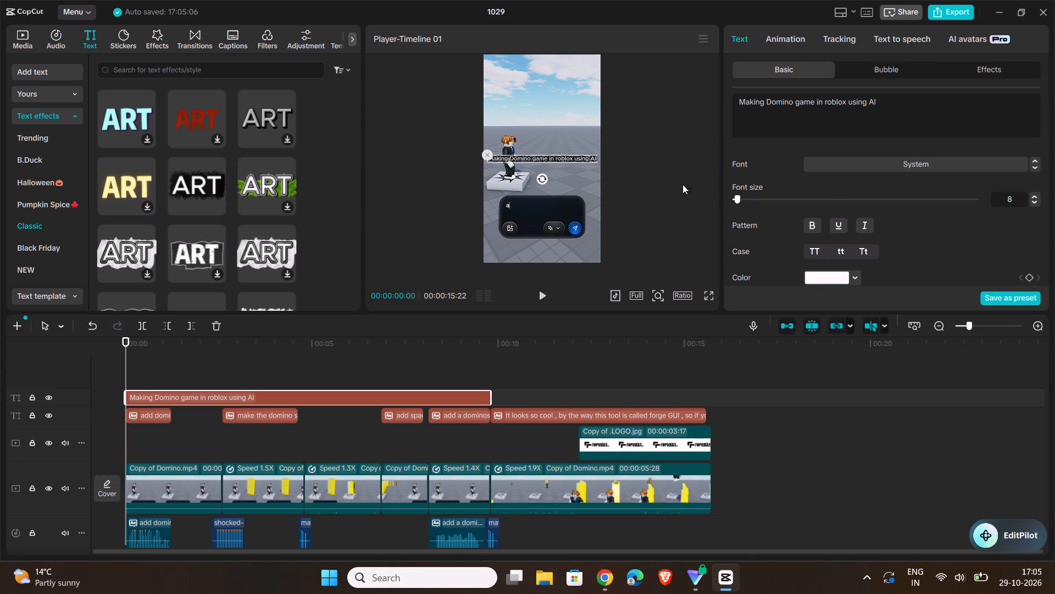
Move the title near the top of the video frame, horizontally centred, and play back the opening.
left_click(654, 168)
left_click(542, 155)
left_click_drag(547, 156, 552, 84)
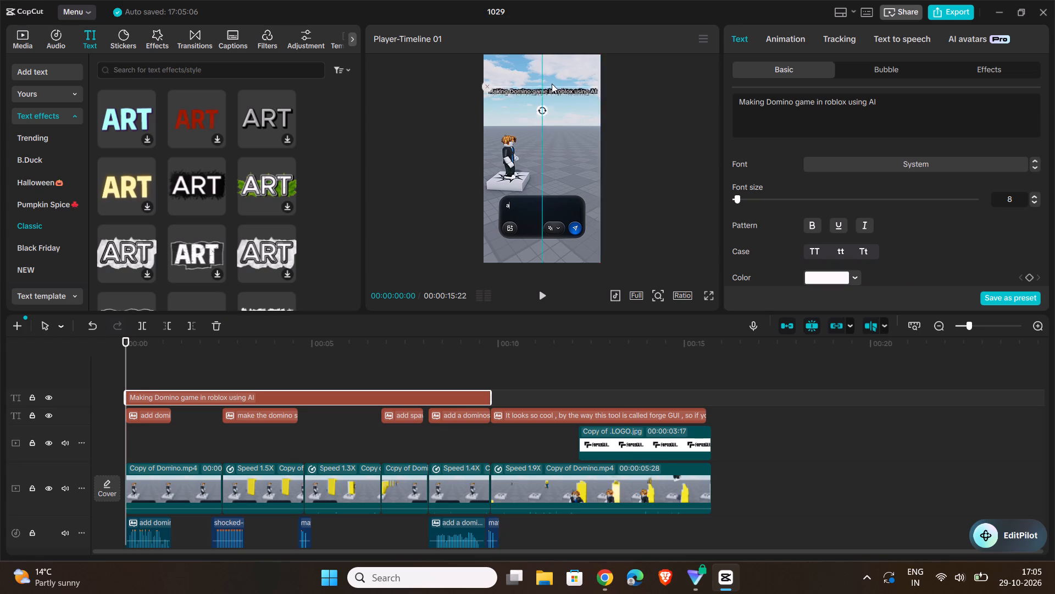
left_click_drag(552, 84, 549, 67)
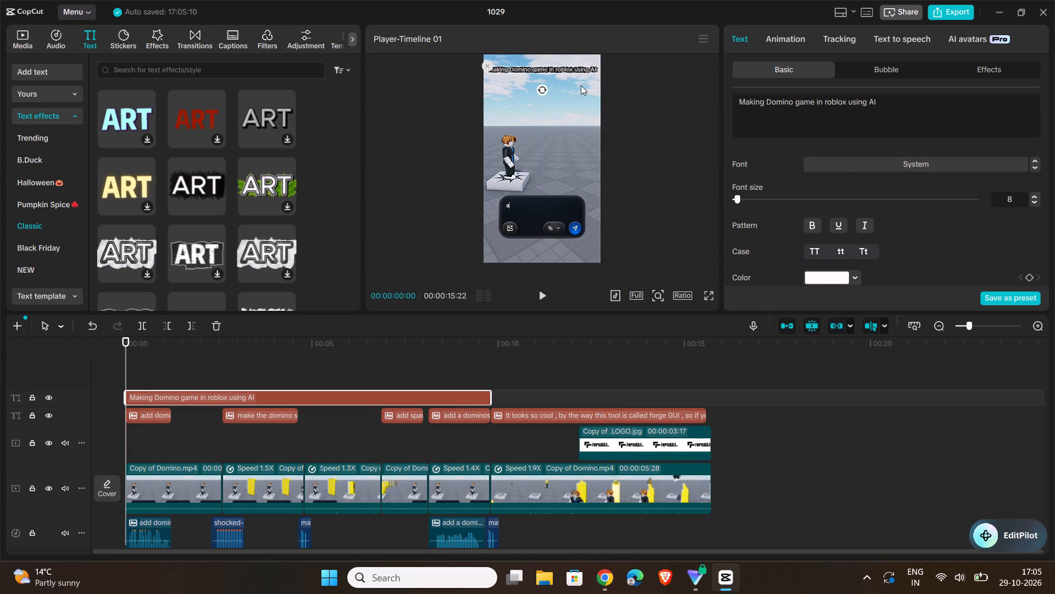
left_click(660, 131)
left_click(545, 294)
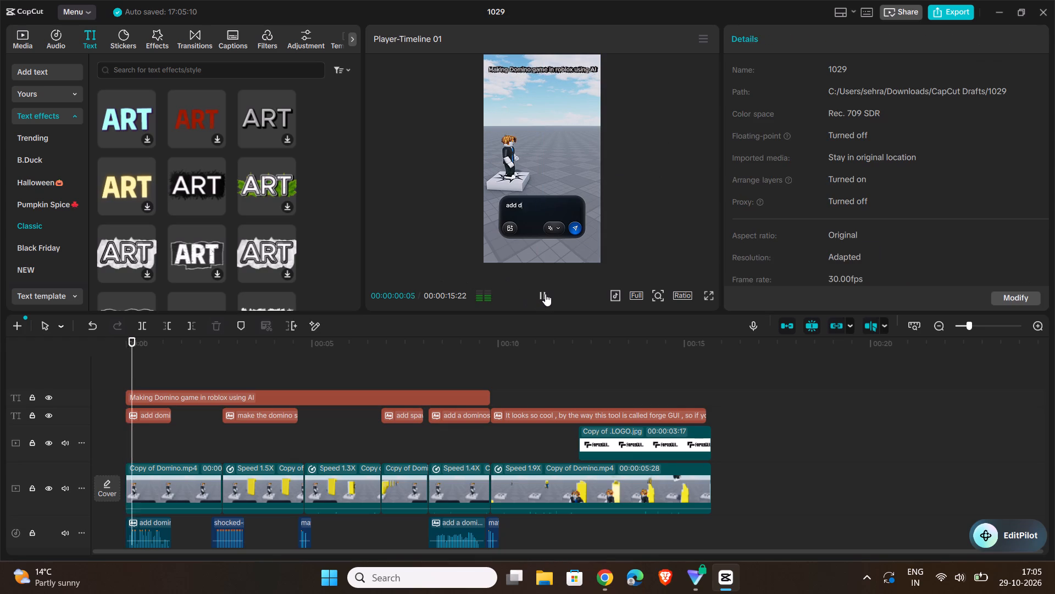
left_click(545, 293)
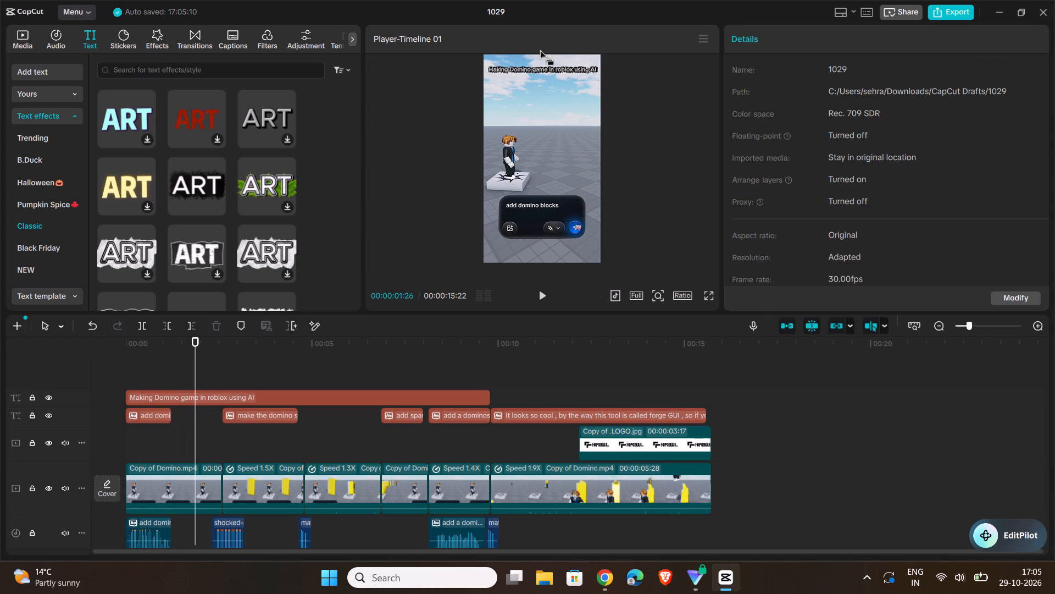
Set the title's font size to 14 and narrow its text box to the frame width so it wraps onto two lines.
left_click(538, 67)
left_click(738, 197)
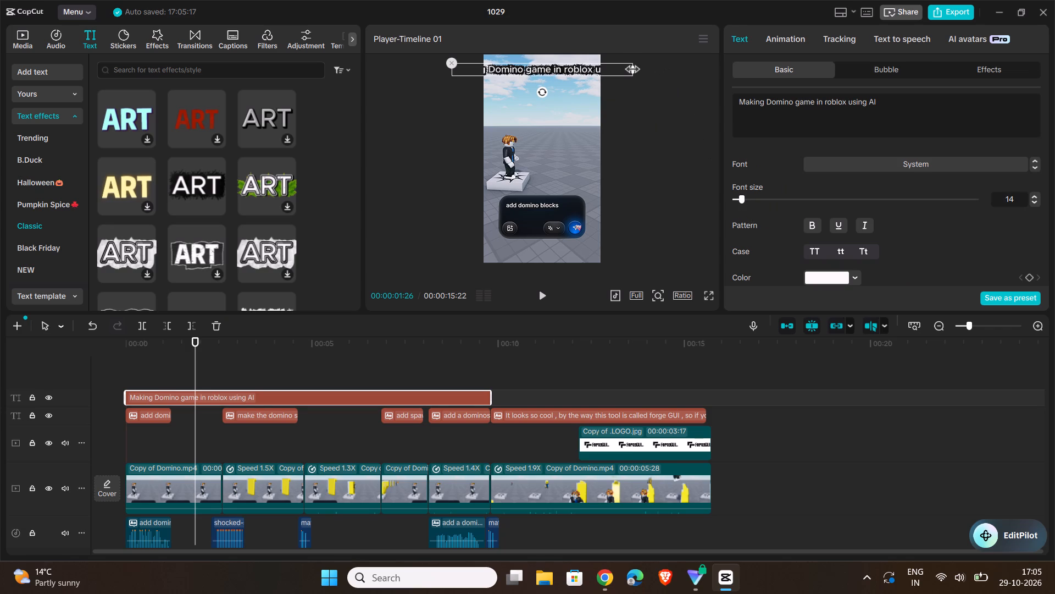
left_click_drag(632, 70, 601, 77)
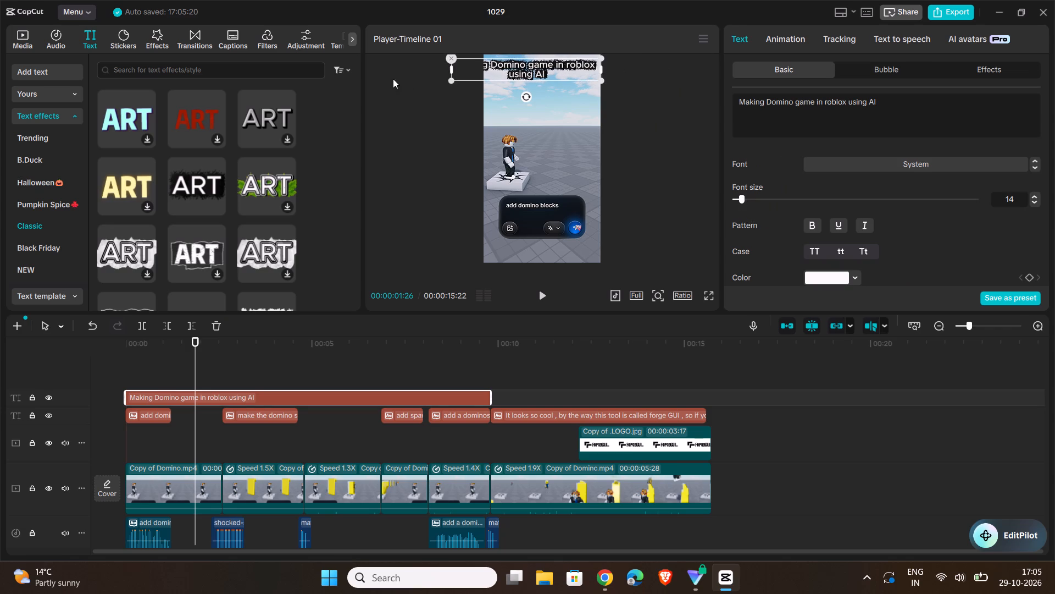
left_click_drag(451, 69, 482, 76)
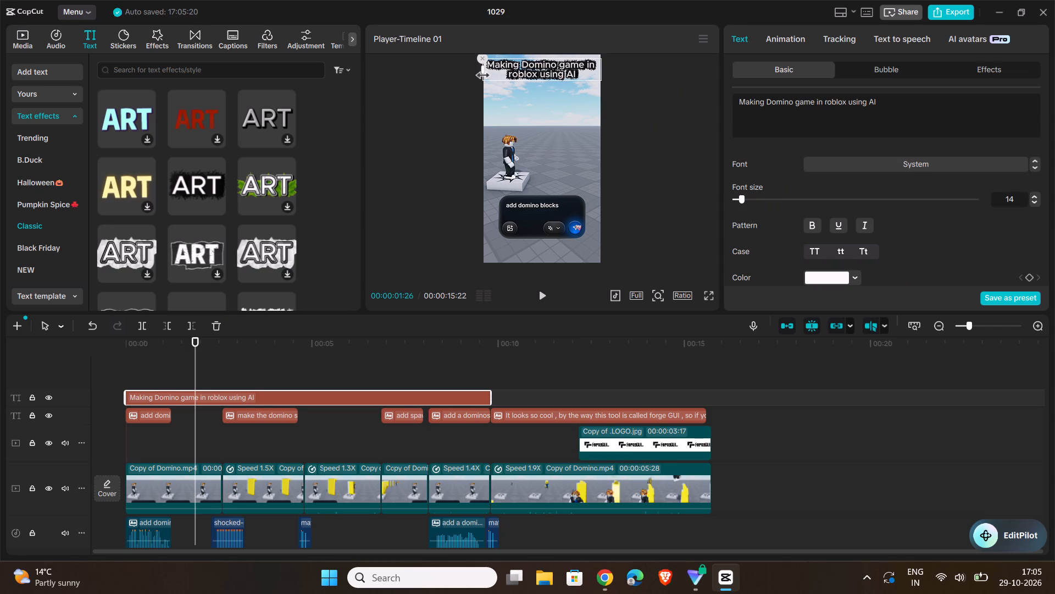
left_click_drag(482, 76, 483, 76)
left_click(602, 69)
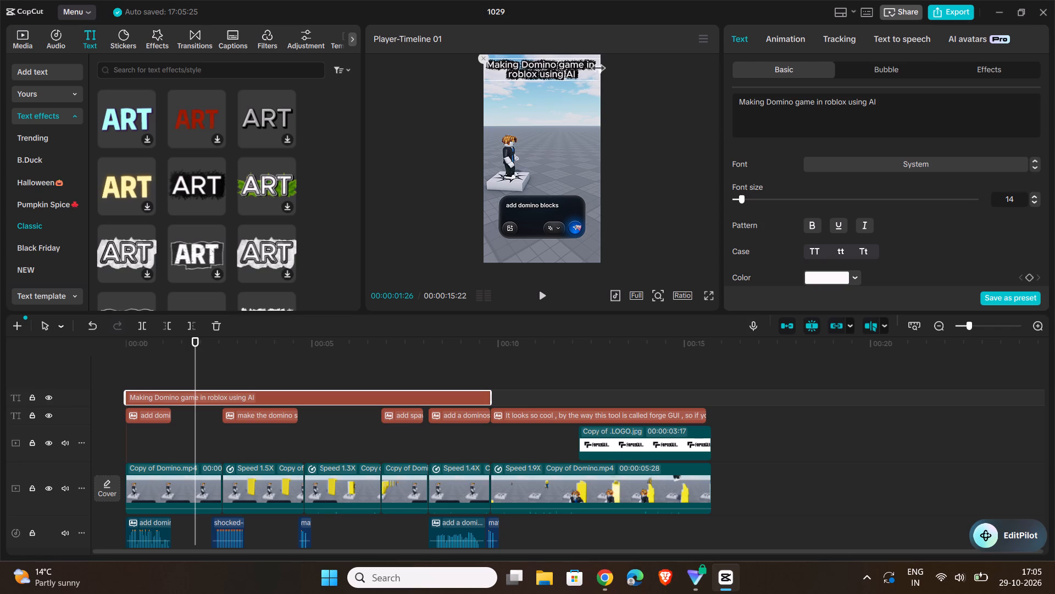
left_click(672, 131)
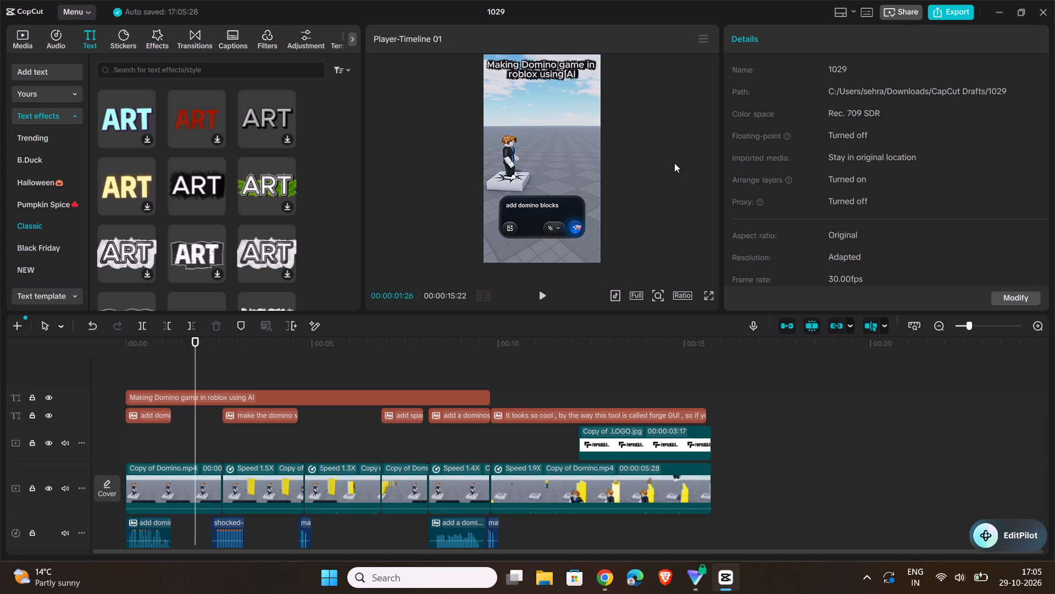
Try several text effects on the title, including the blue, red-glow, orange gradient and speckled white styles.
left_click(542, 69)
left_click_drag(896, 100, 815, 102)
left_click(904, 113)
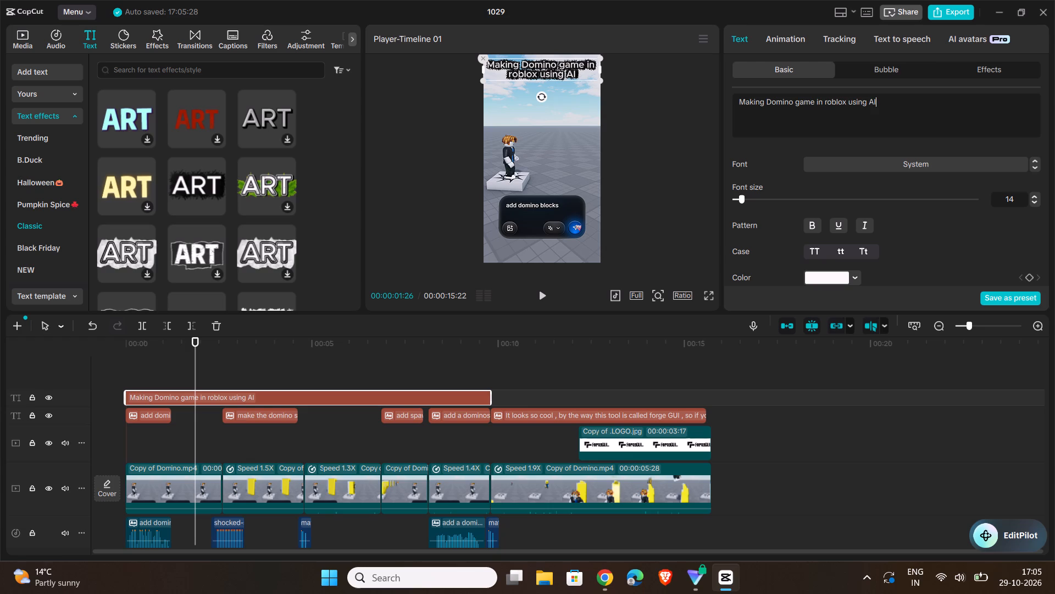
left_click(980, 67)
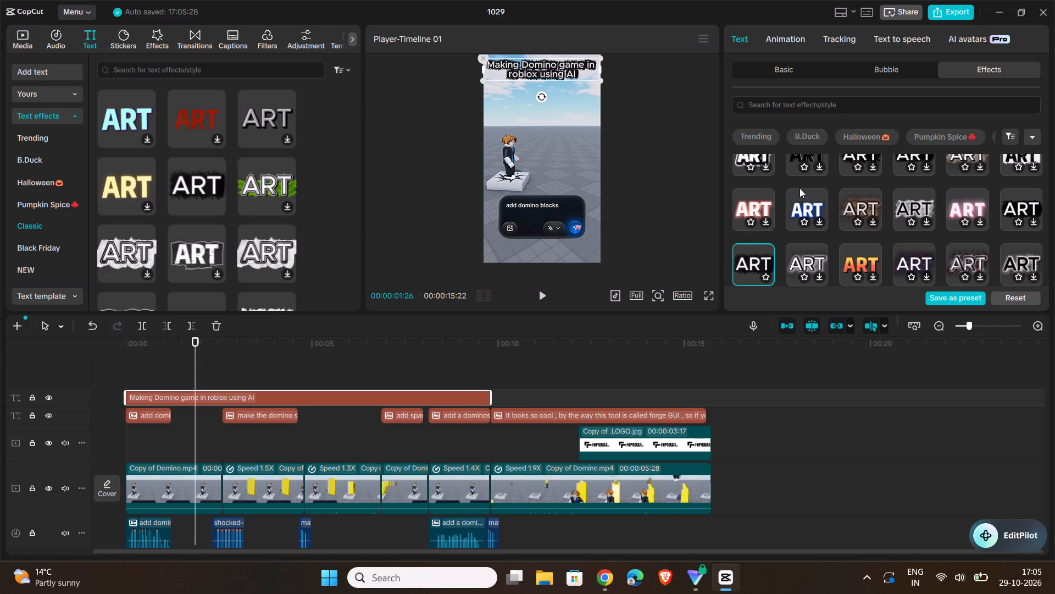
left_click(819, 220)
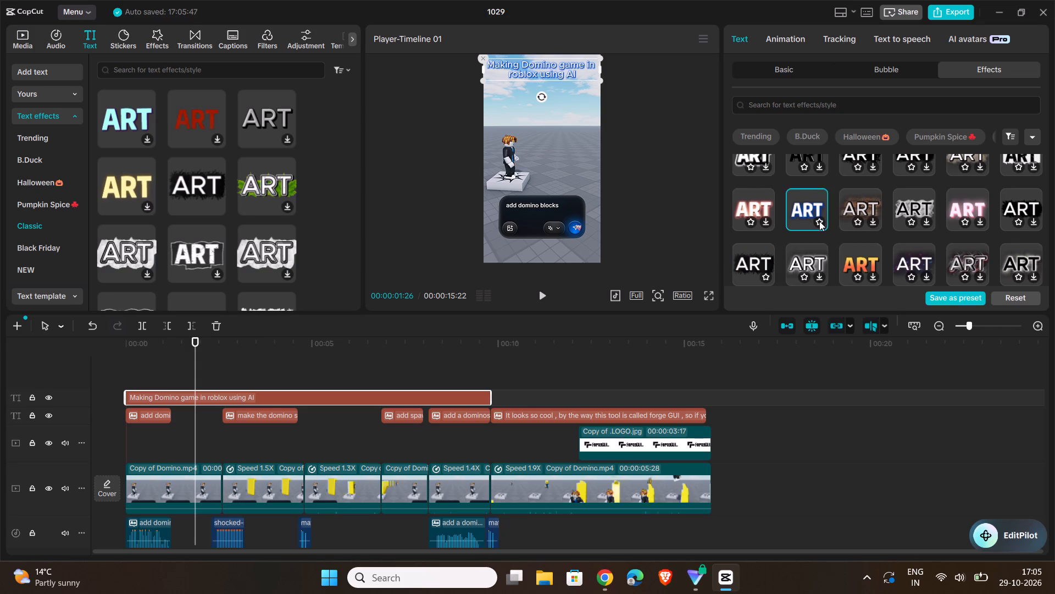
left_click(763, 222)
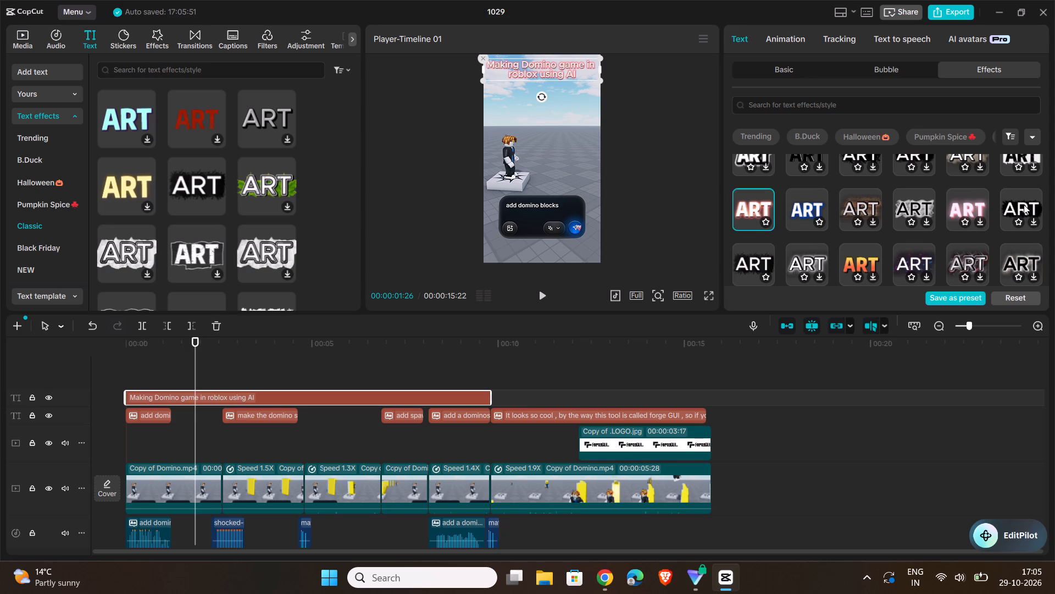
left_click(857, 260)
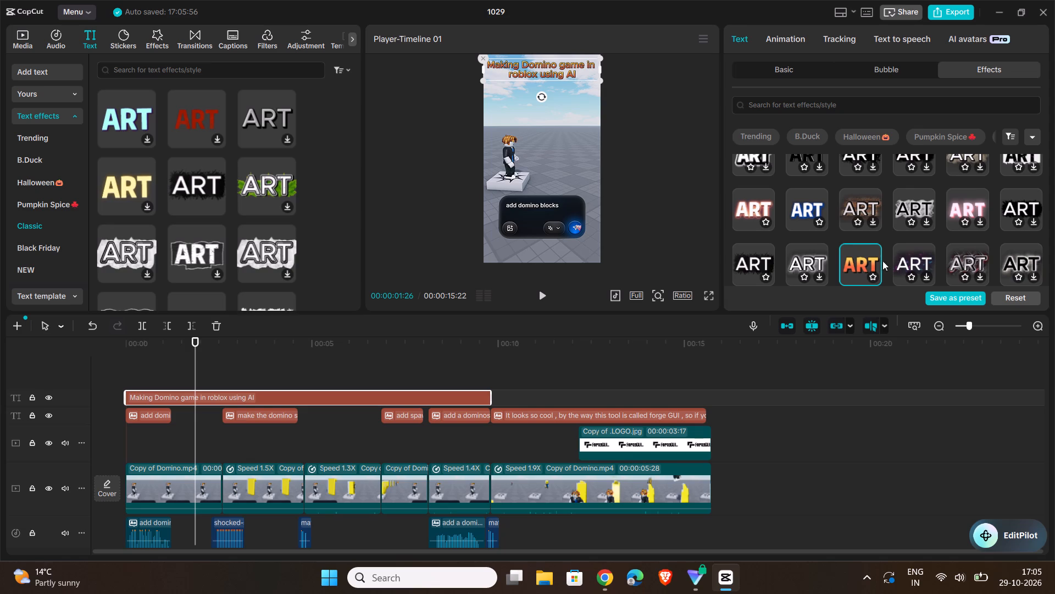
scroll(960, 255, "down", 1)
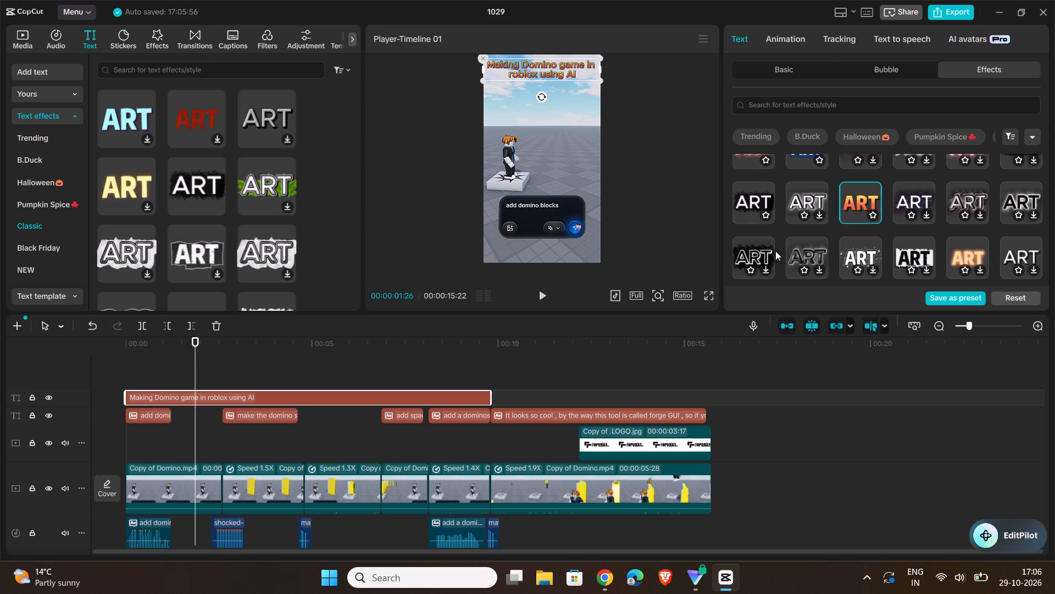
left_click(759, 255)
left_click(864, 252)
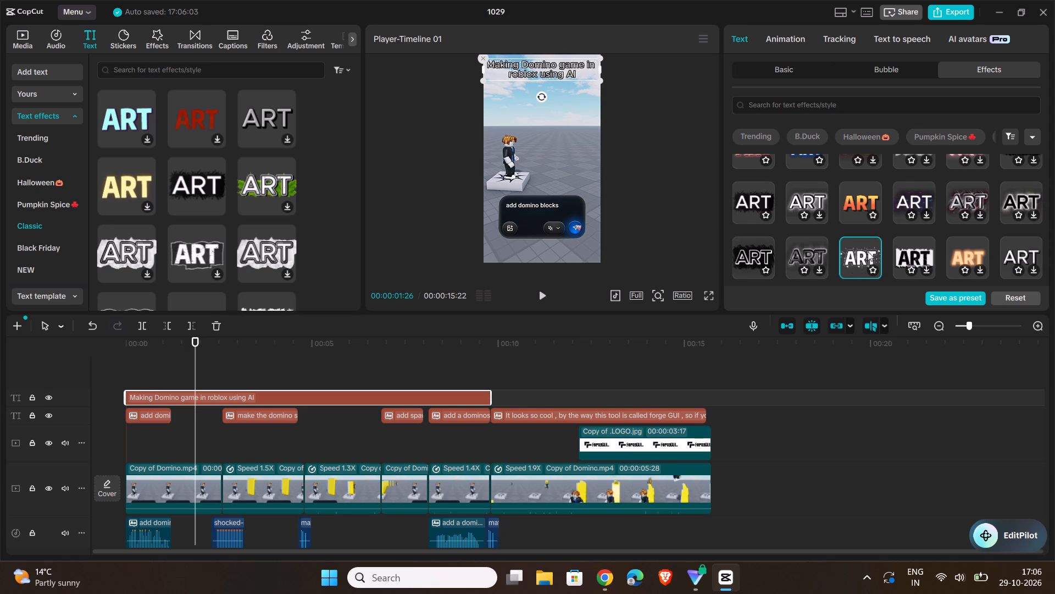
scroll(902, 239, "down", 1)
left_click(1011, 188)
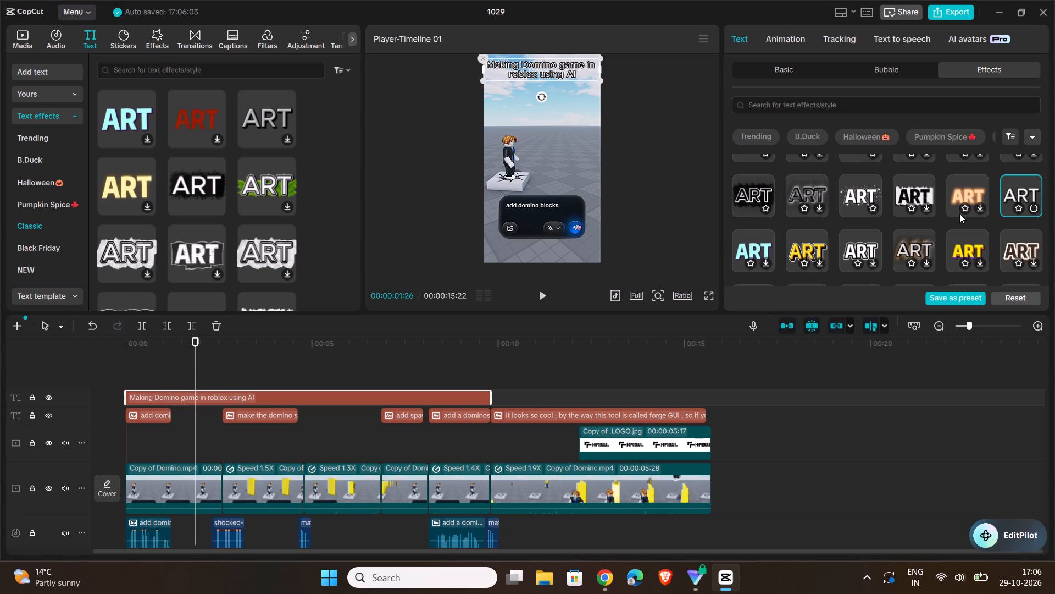
Apply the text effect with black lettering on a white brushed background to the title.
scroll(959, 213, "up", 3)
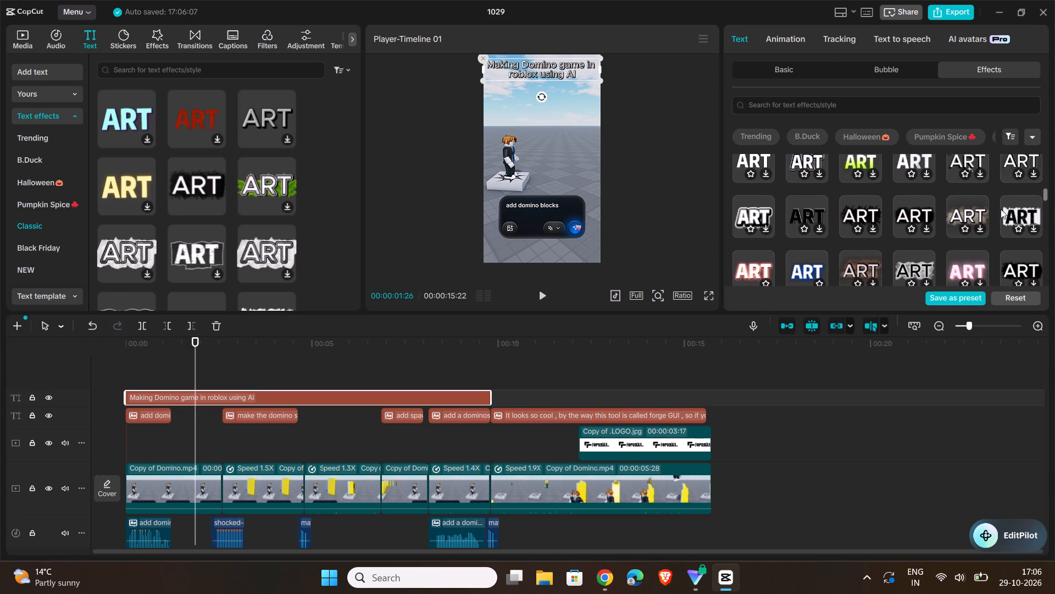
left_click(1026, 211)
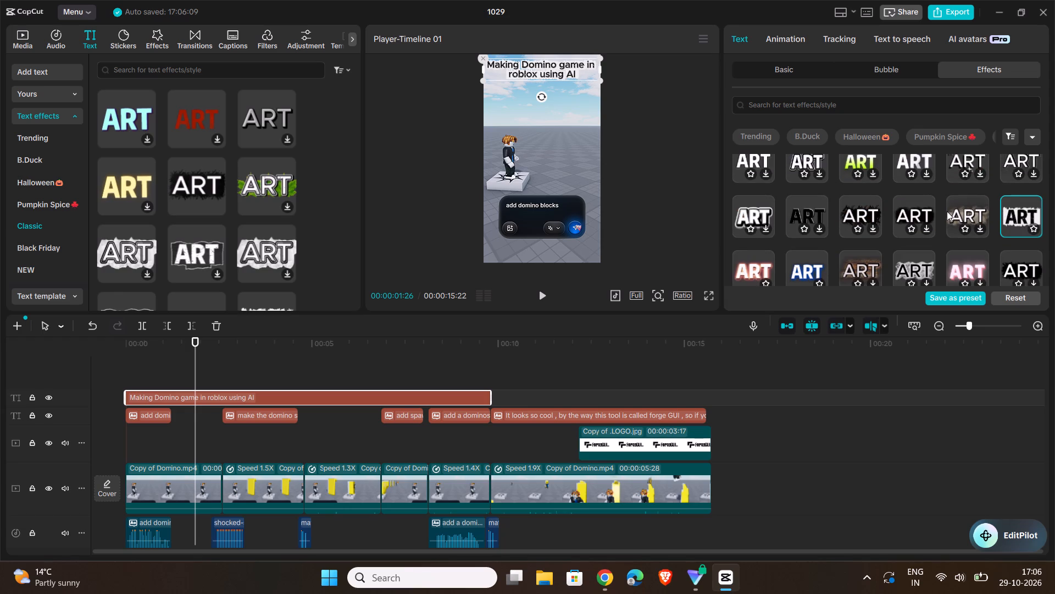
left_click(698, 173)
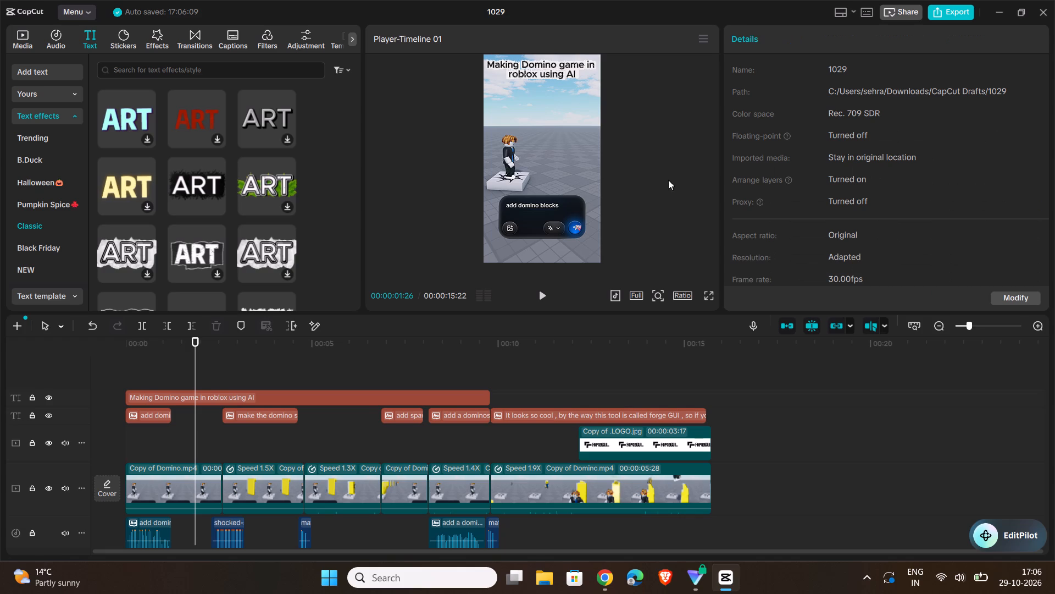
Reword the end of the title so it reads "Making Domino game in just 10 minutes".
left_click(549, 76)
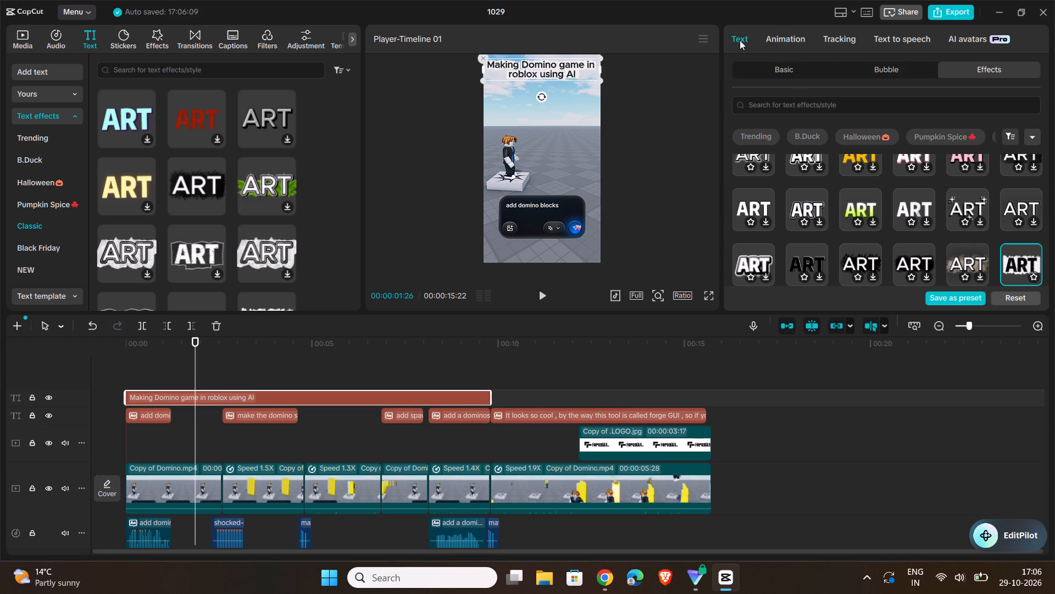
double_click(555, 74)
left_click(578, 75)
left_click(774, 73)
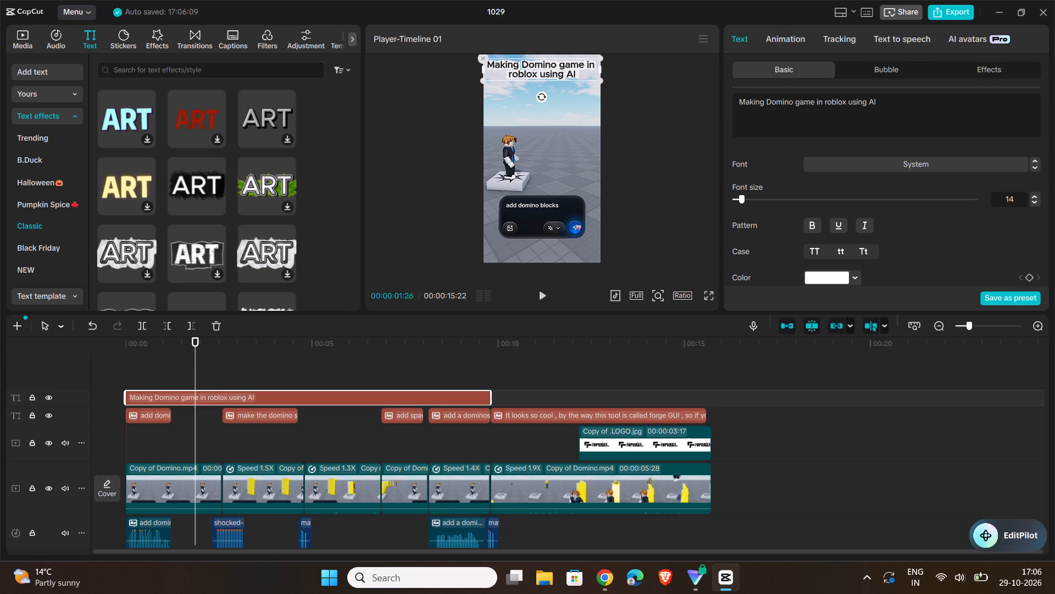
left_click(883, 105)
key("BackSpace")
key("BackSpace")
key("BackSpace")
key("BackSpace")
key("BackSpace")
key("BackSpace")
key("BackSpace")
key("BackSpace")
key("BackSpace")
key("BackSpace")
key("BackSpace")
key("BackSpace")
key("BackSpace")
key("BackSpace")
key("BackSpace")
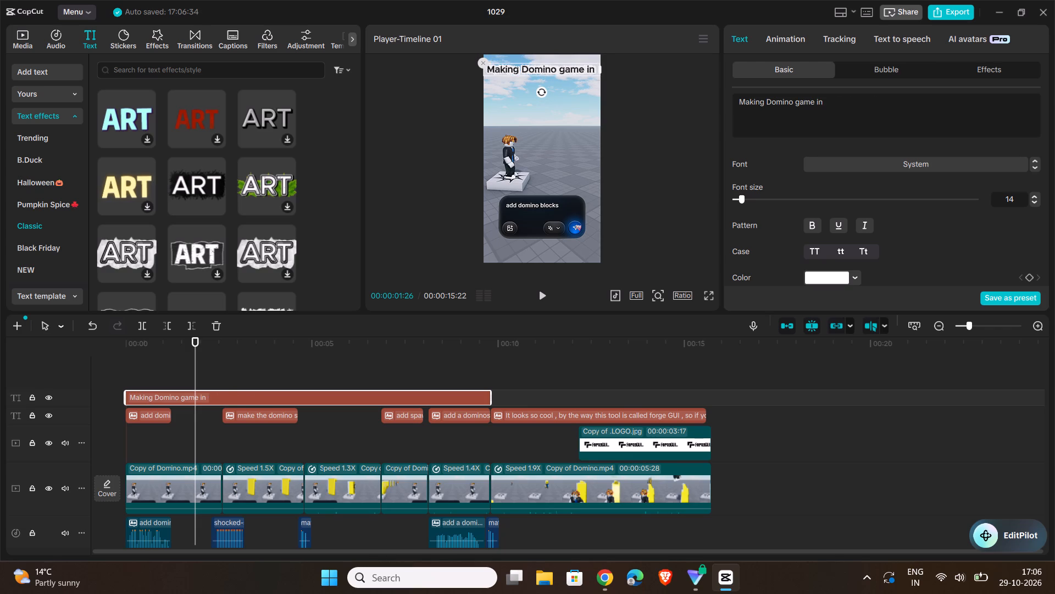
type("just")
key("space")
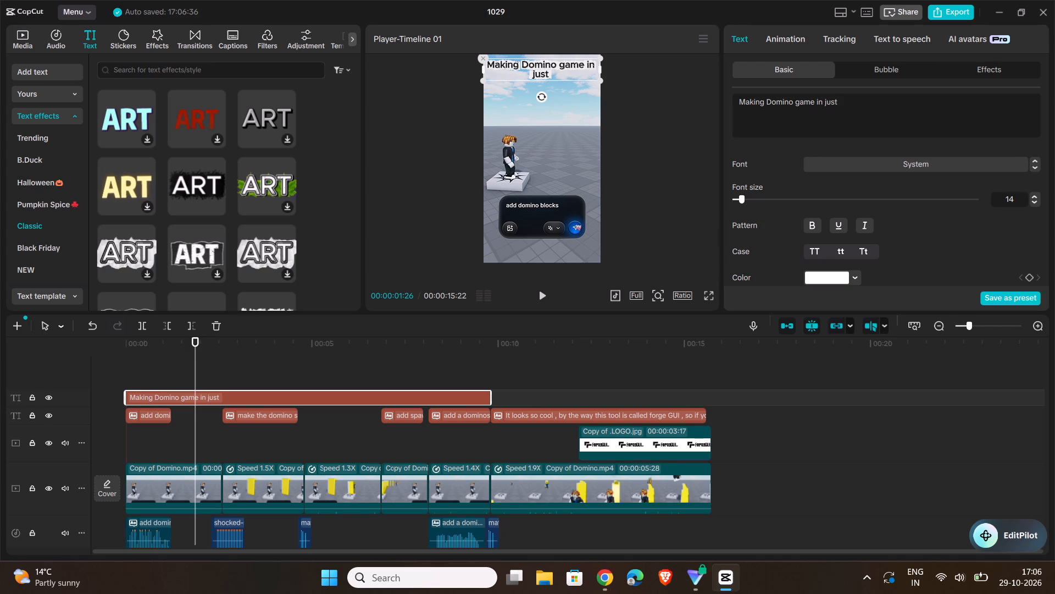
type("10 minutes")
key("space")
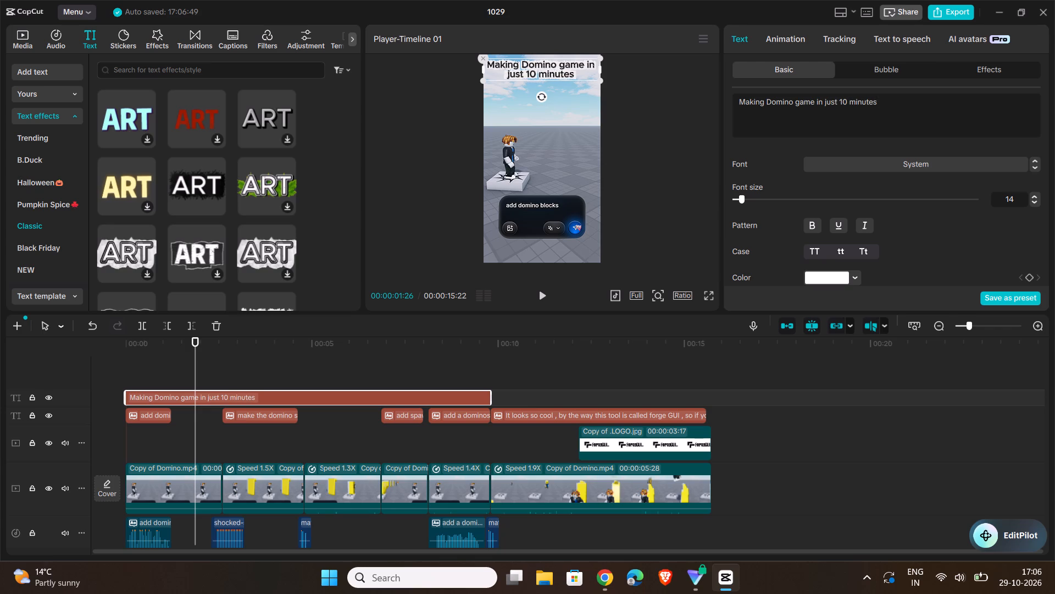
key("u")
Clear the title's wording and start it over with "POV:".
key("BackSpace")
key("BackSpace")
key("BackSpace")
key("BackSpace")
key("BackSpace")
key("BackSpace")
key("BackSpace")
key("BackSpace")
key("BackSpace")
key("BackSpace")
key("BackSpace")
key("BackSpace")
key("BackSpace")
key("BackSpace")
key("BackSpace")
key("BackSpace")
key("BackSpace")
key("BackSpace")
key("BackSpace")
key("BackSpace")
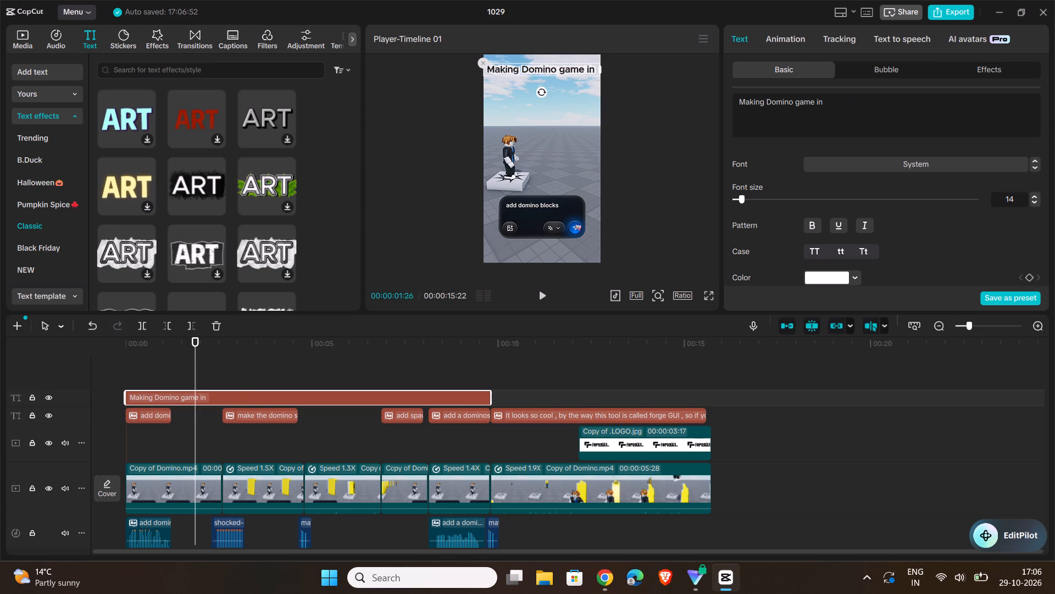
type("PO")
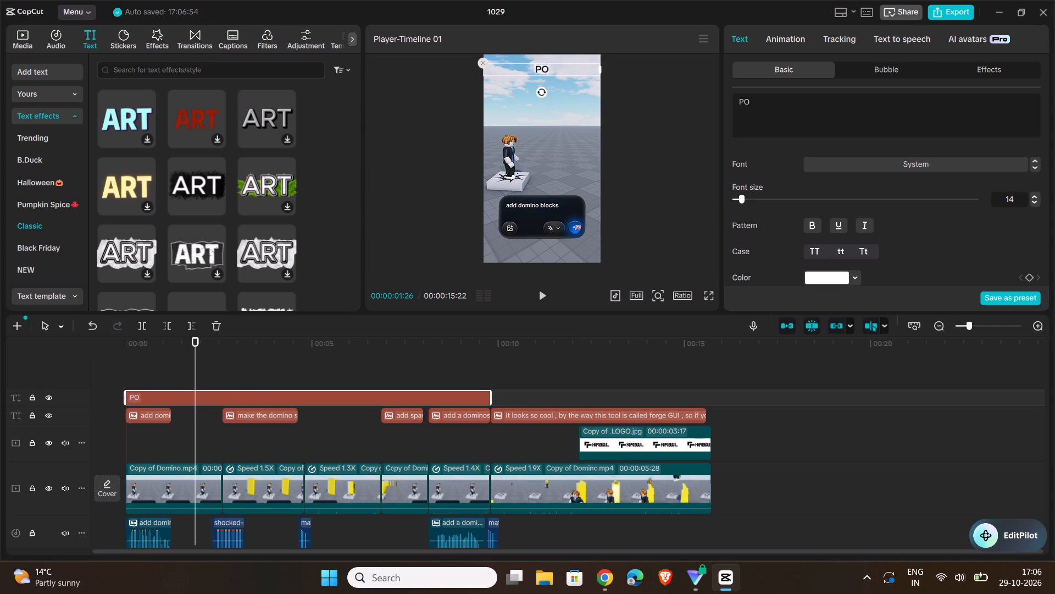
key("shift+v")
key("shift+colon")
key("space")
Copy "POV: making a Roblox game in 10 seconds with AI" from the clipping guide in Chrome and replace CapCut's title text with it.
key("alt+Tab")
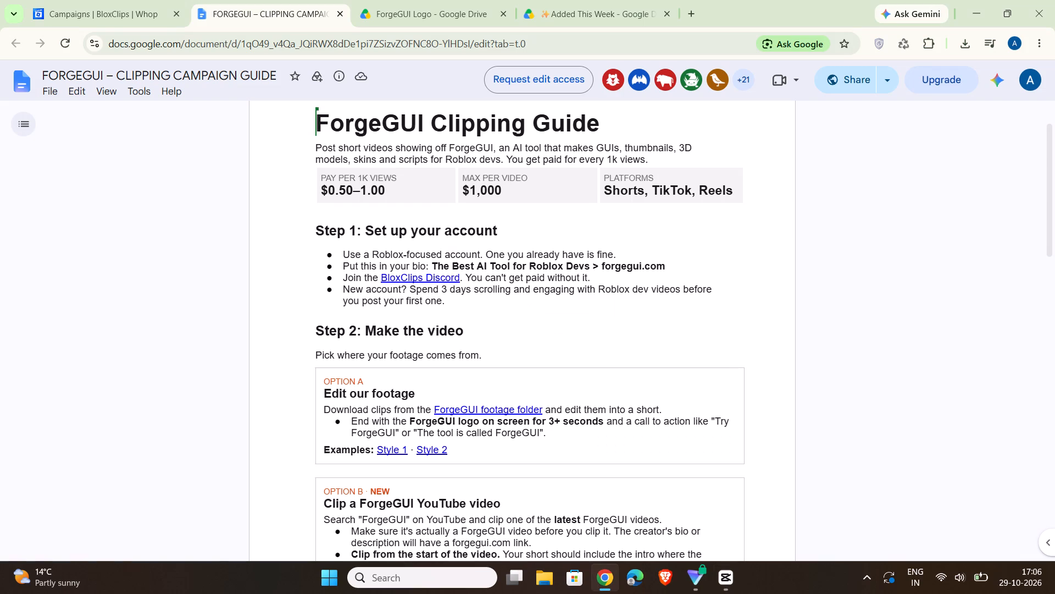
scroll(652, 260, "down", 9)
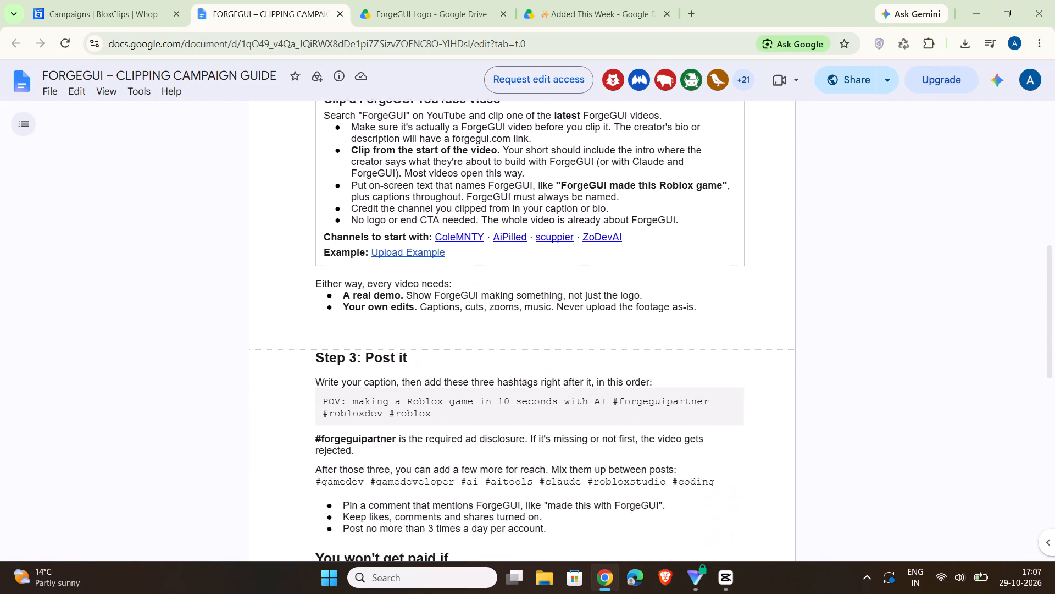
scroll(653, 261, "down", 2)
scroll(653, 261, "up", 2)
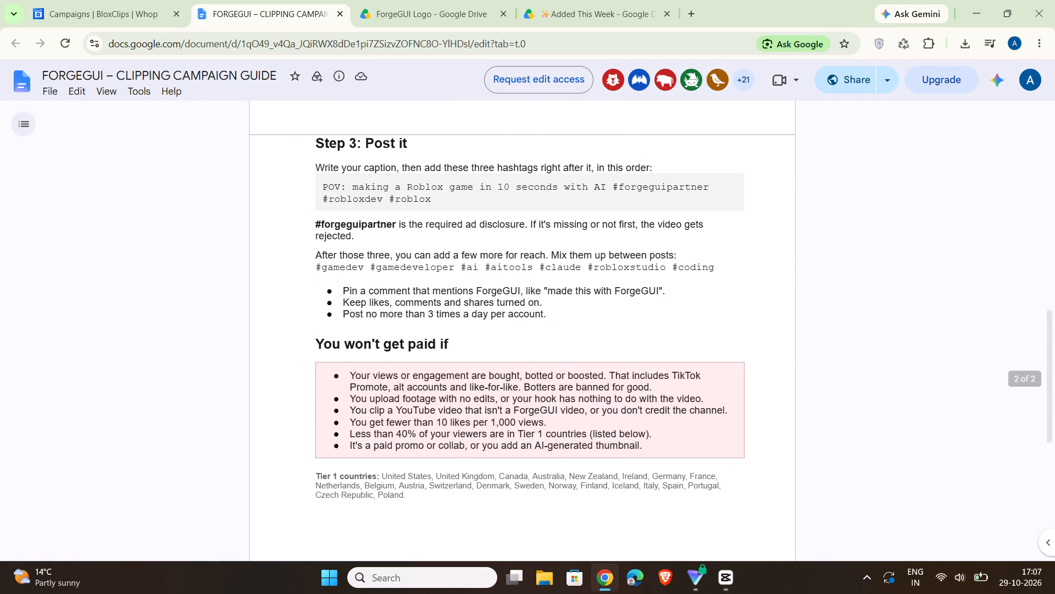
left_click_drag(321, 187, 605, 191)
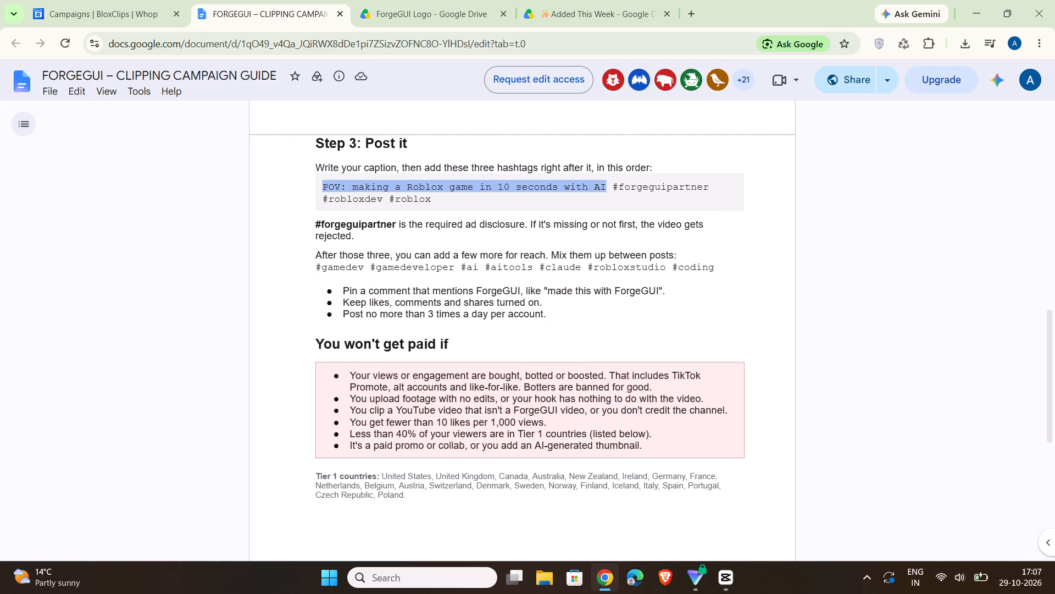
left_click_drag(605, 191, 606, 191)
key("ctrl+c")
key("alt+Tab")
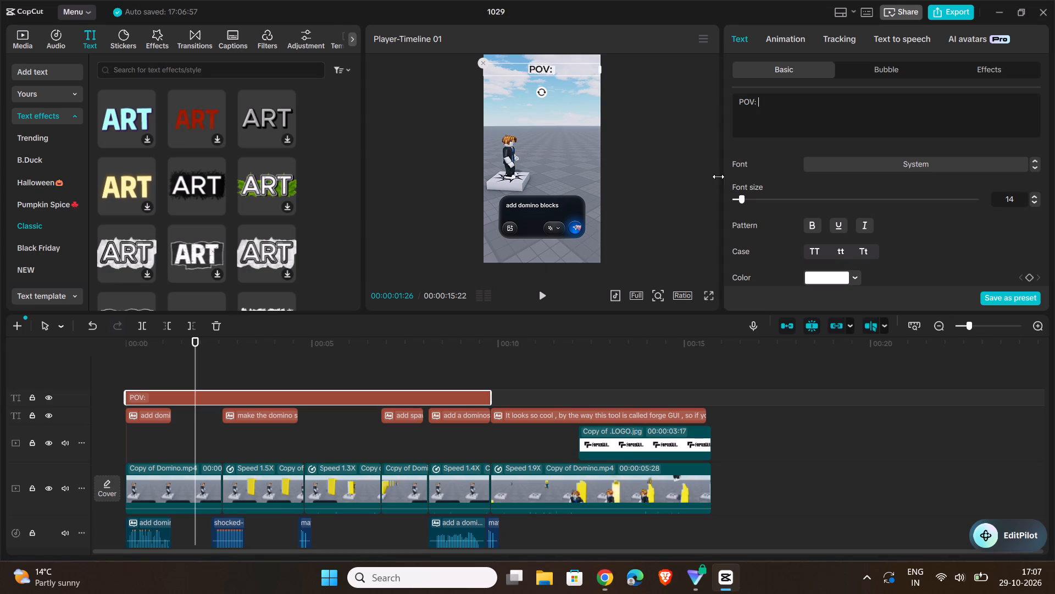
key("ctrl+a")
key("ctrl+v")
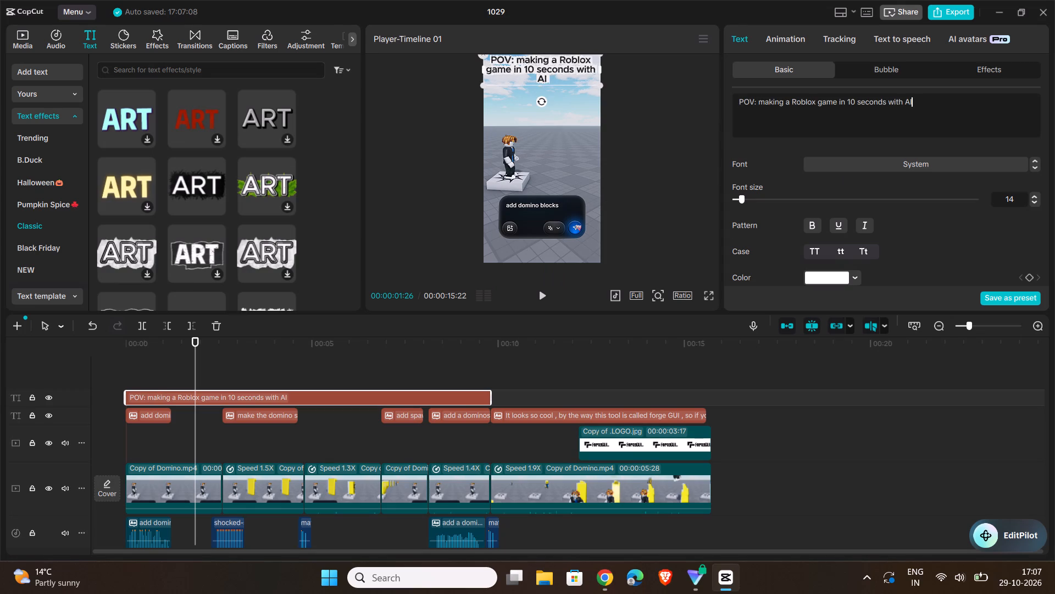
Reduce the title's font size to 10 so it fits on two lines.
left_click(740, 196)
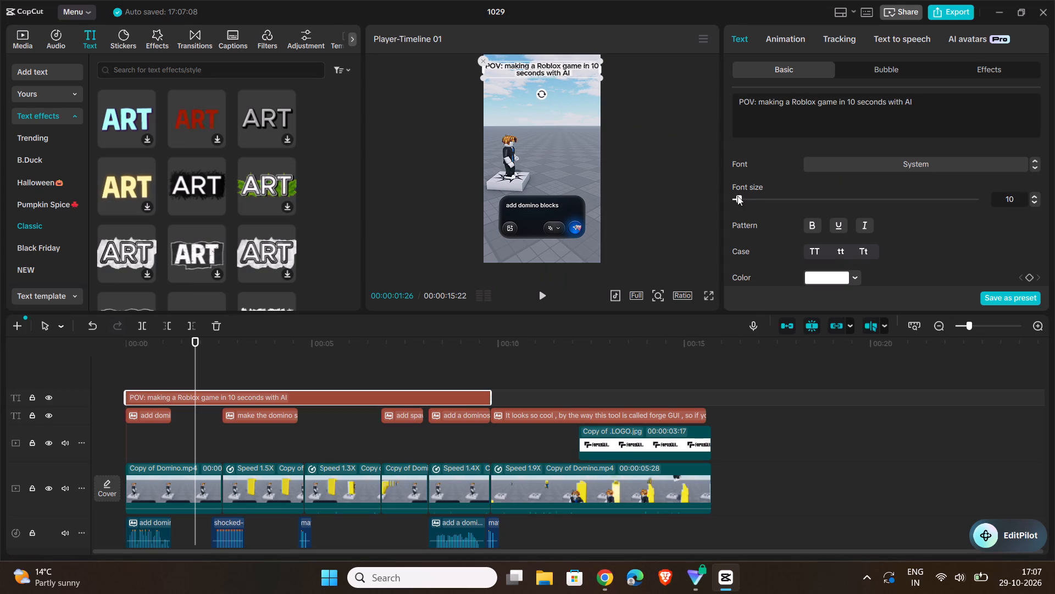
left_click(665, 132)
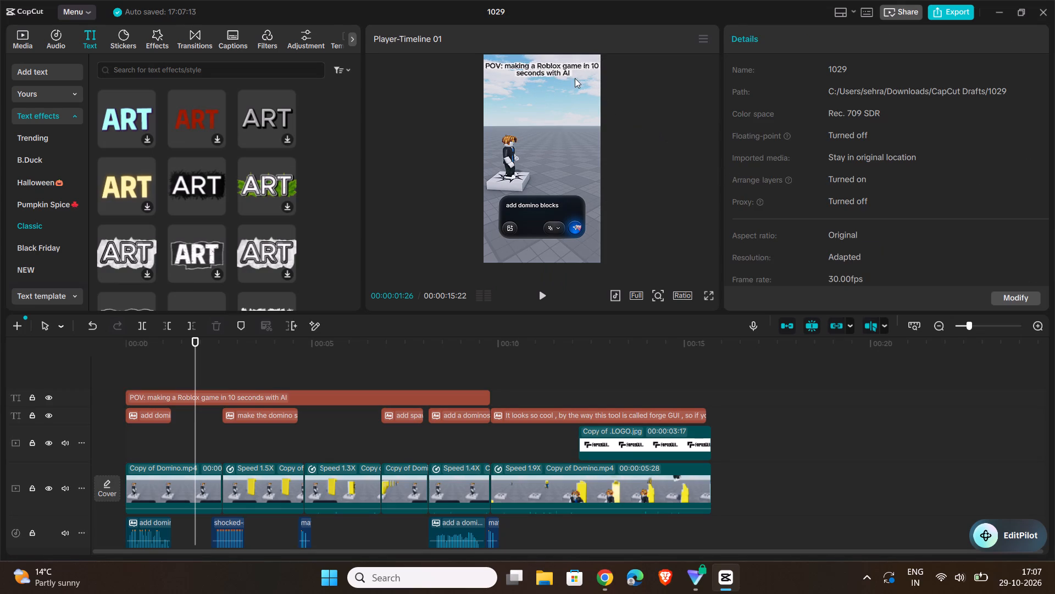
Move the title slightly down from the top edge of the video frame, keeping it horizontally centred.
left_click(537, 65)
left_click(548, 70)
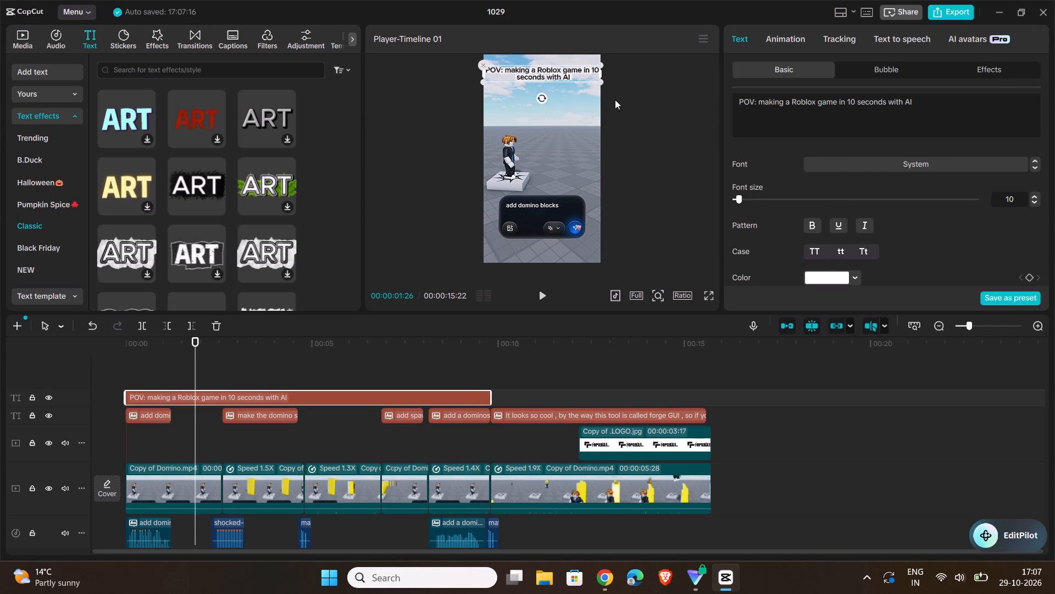
Play back the titled opening briefly and export the short as 1029(1), a 2K mp4 at 30fps.
left_click(638, 108)
left_click(544, 294)
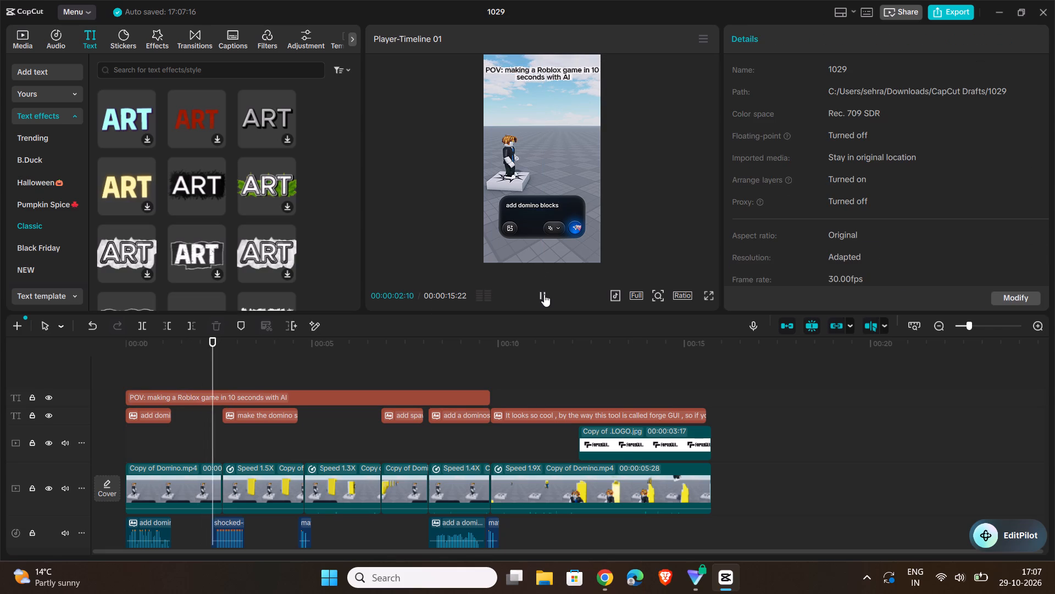
left_click(544, 294)
left_click(948, 9)
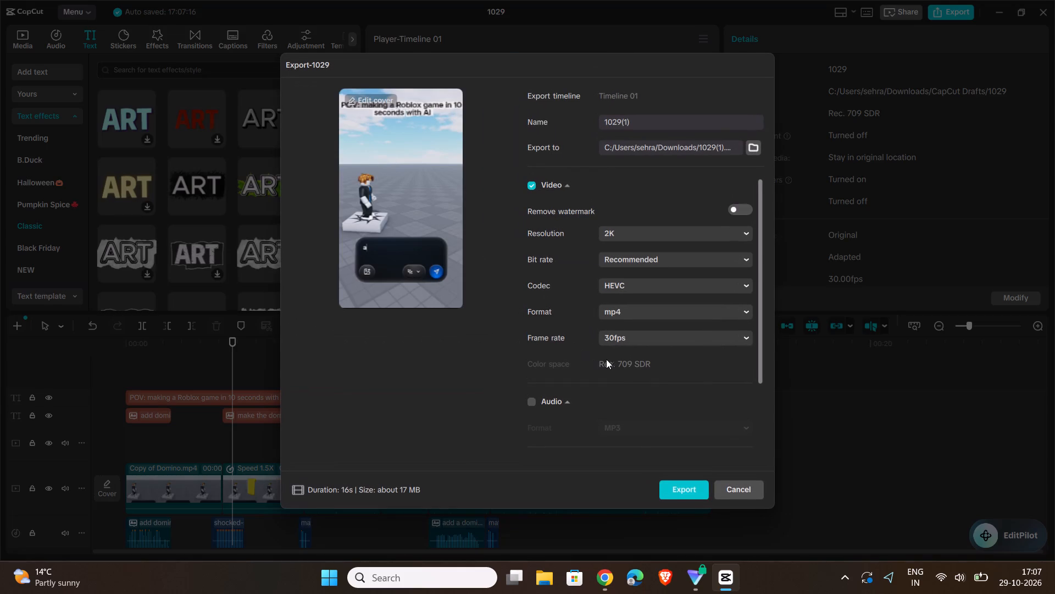
left_click(688, 487)
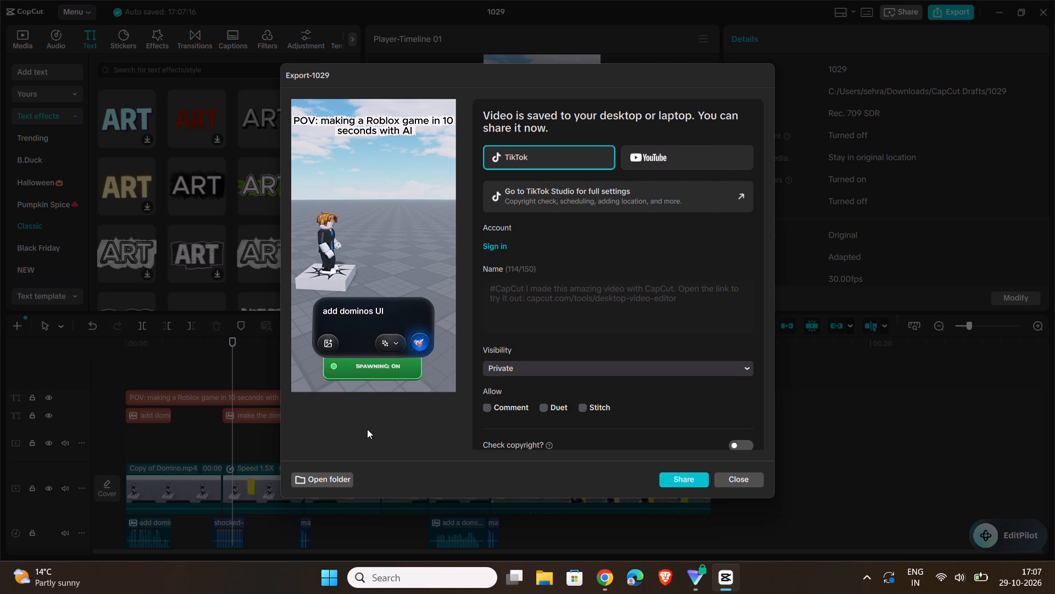
left_click(741, 475)
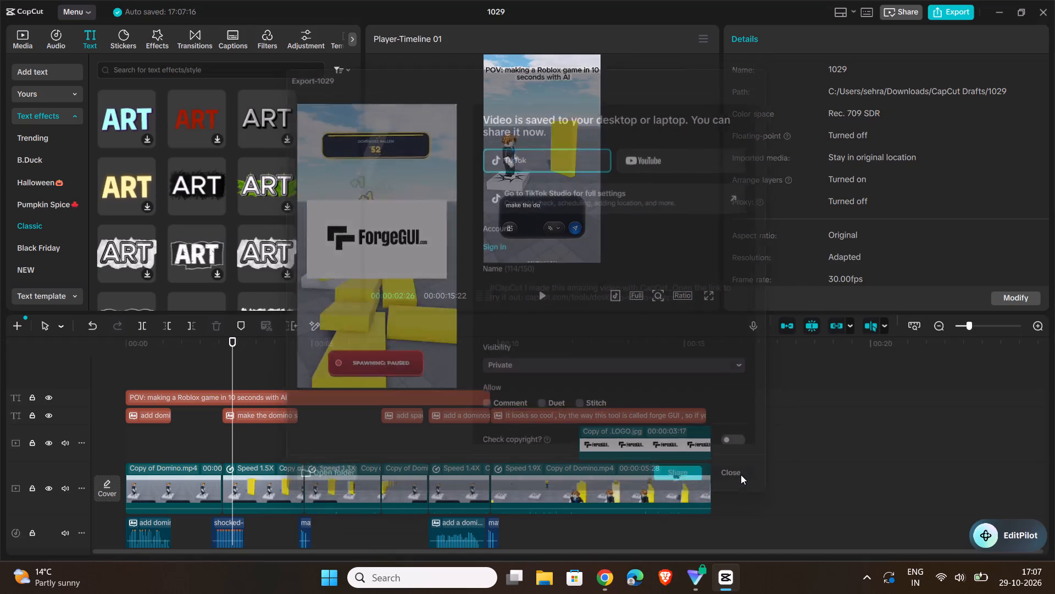
Close the 1029 project and exit CapCut completely.
triple_click(689, 185)
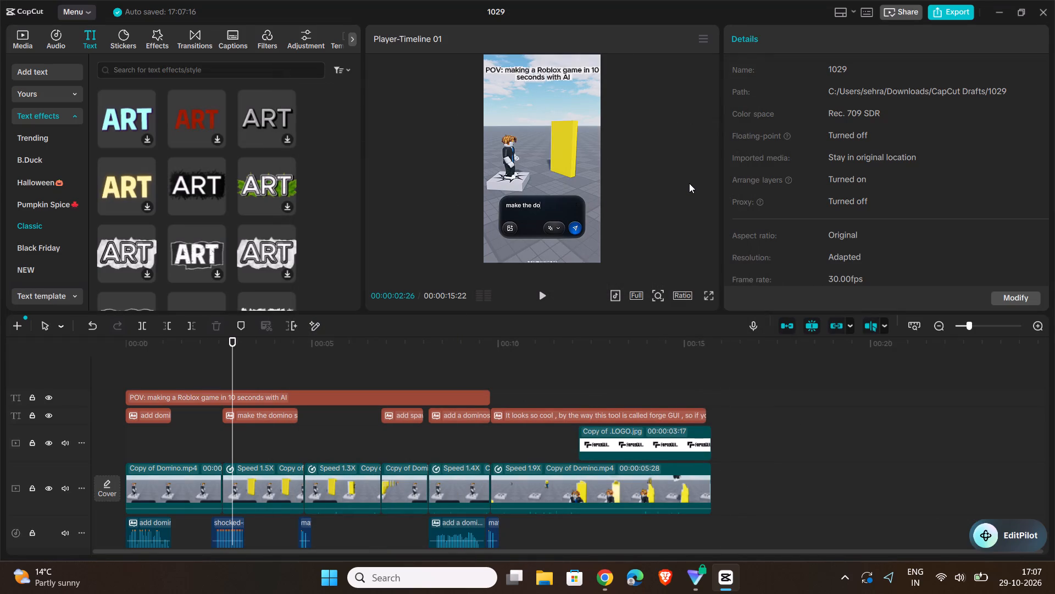
left_click(1045, 10)
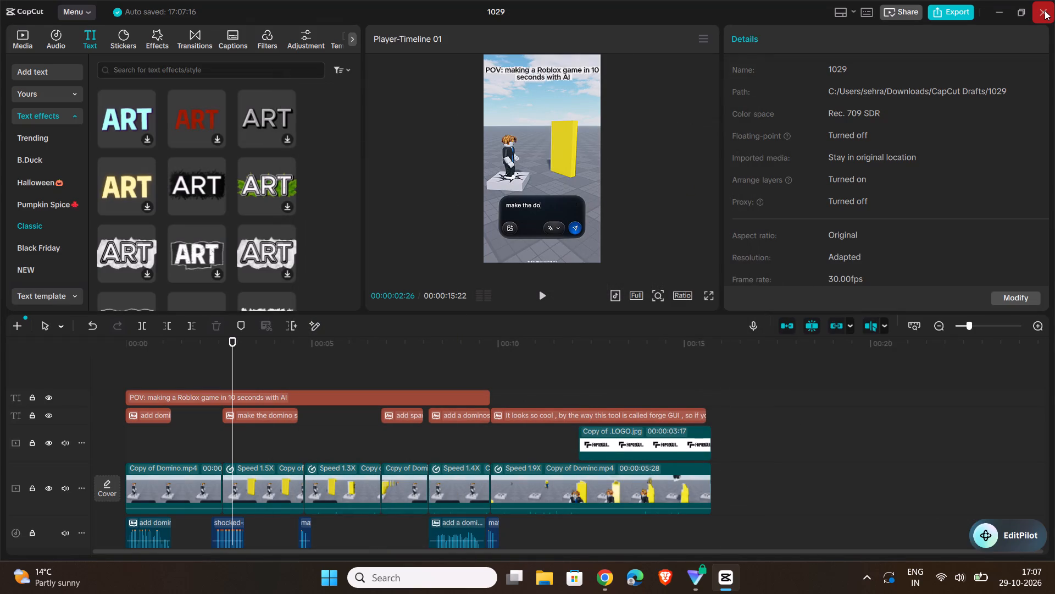
left_click(1035, 20)
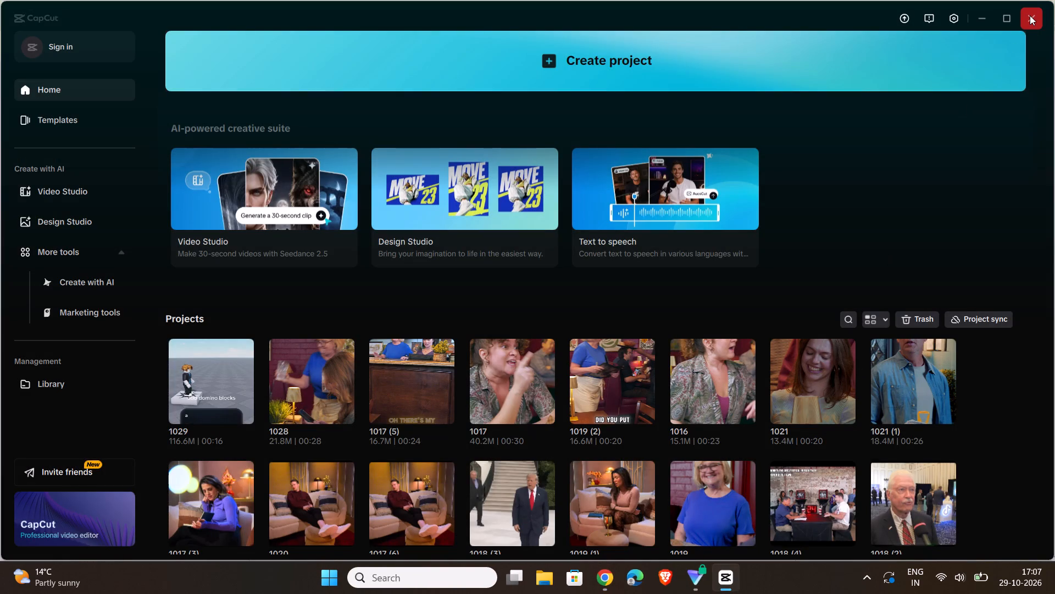
left_click(1030, 15)
left_click(1029, 19)
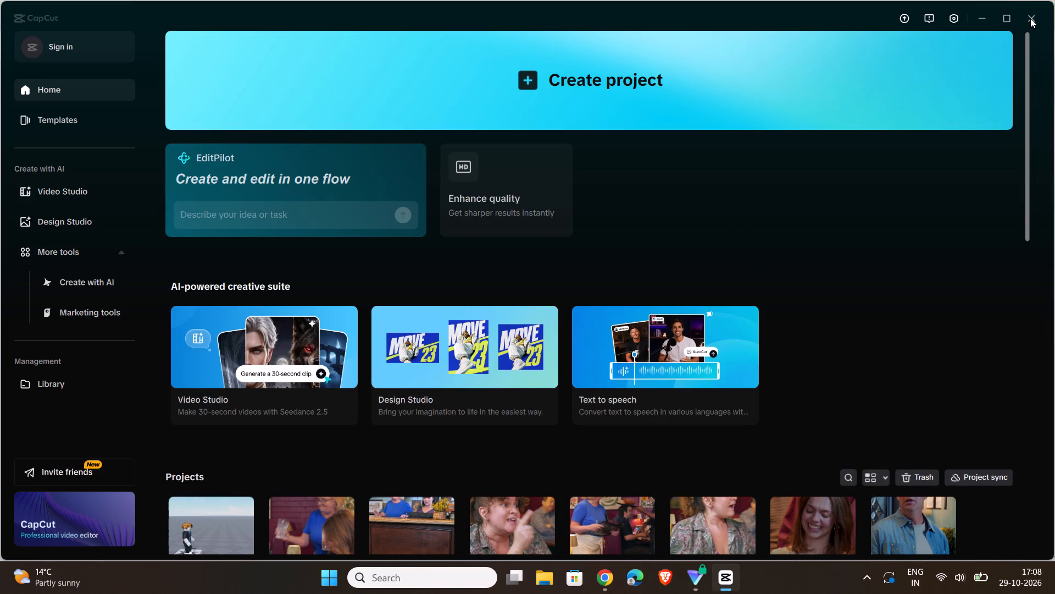
left_click(1030, 18)
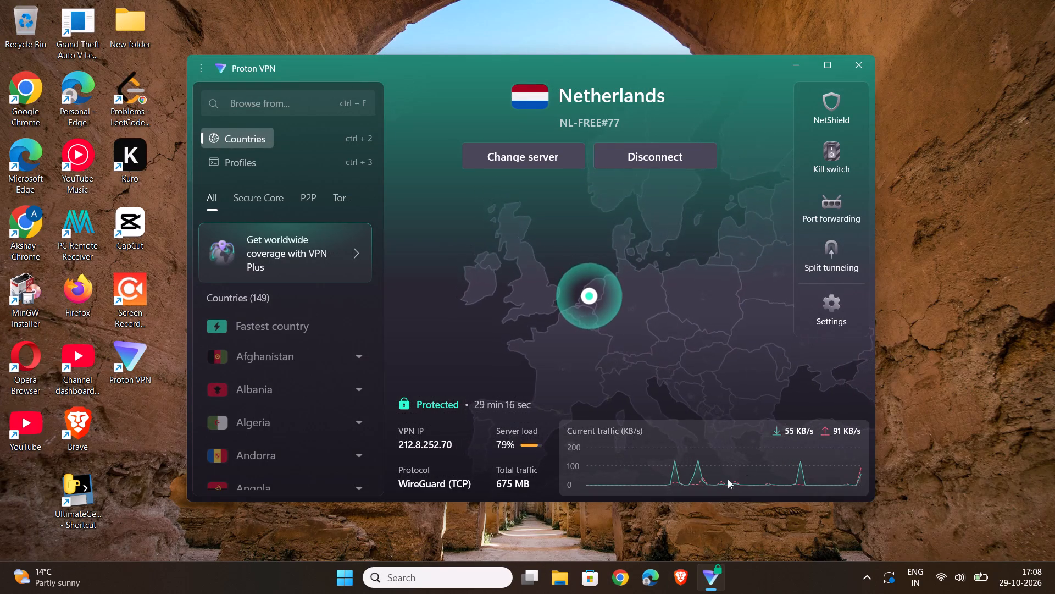
Disconnect Proton VPN from the Netherlands server and close its window.
key("ctrl+shift+t")
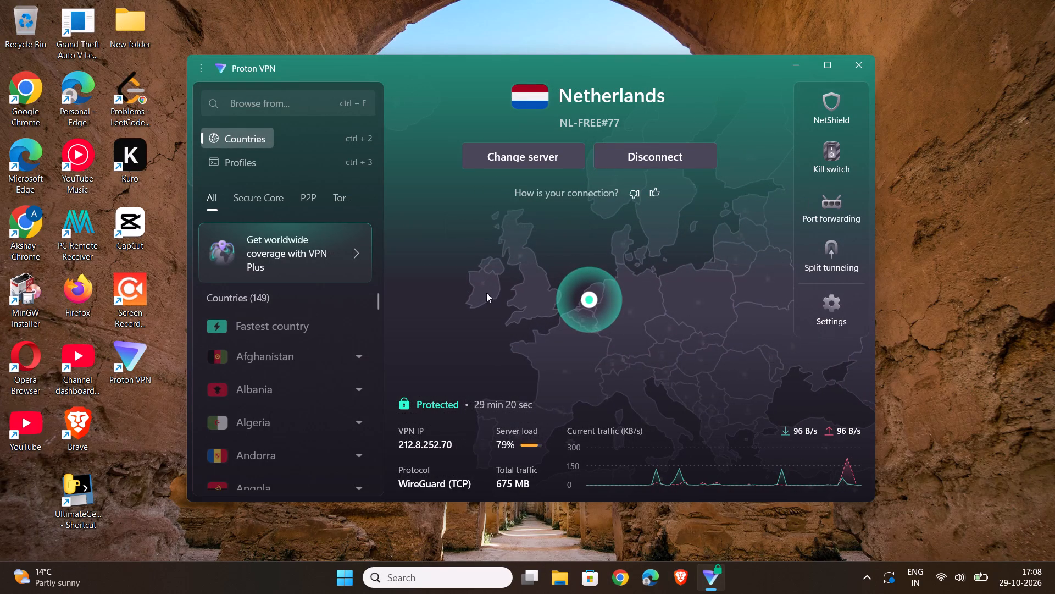
left_click(621, 158)
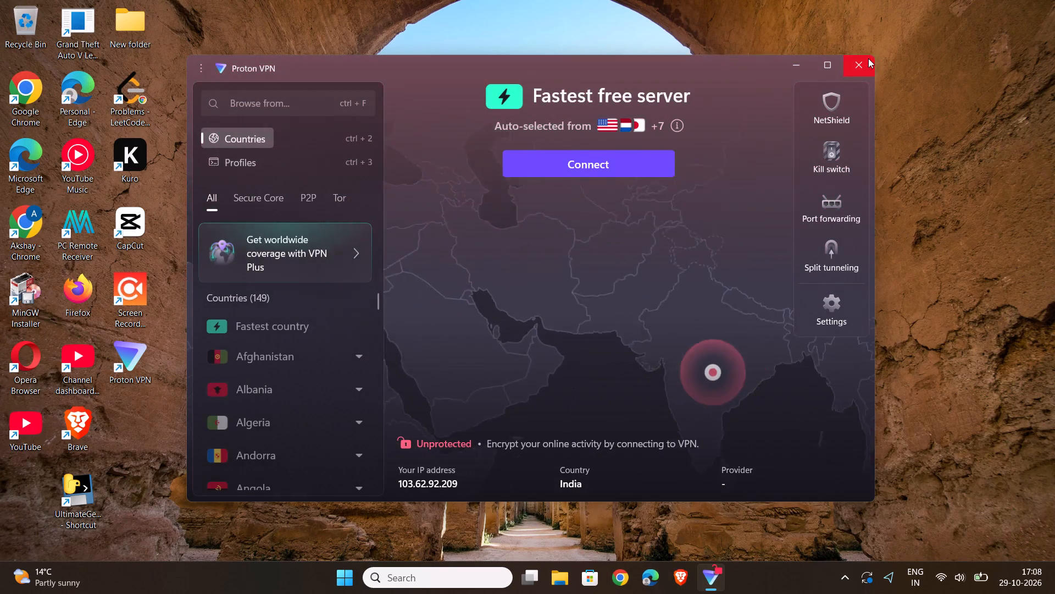
left_click(865, 59)
Launch Chrome with the campaign profile, restore its previous tabs and close the extra new-tab window and both Google Drive tabs.
double_click(29, 211)
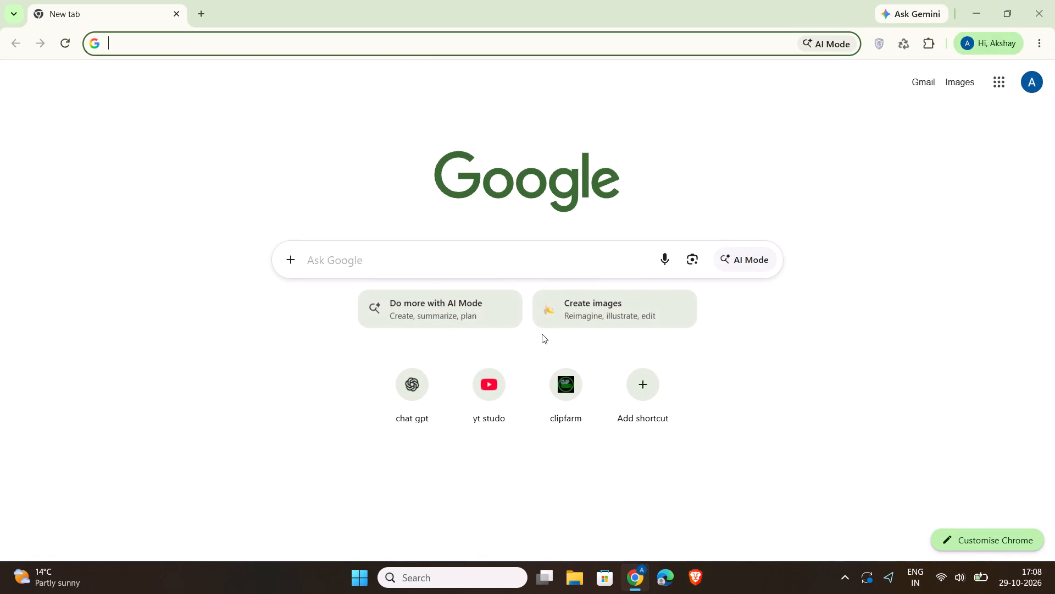
key("ctrl+shift+t")
key("alt+Tab")
left_click(1054, 0)
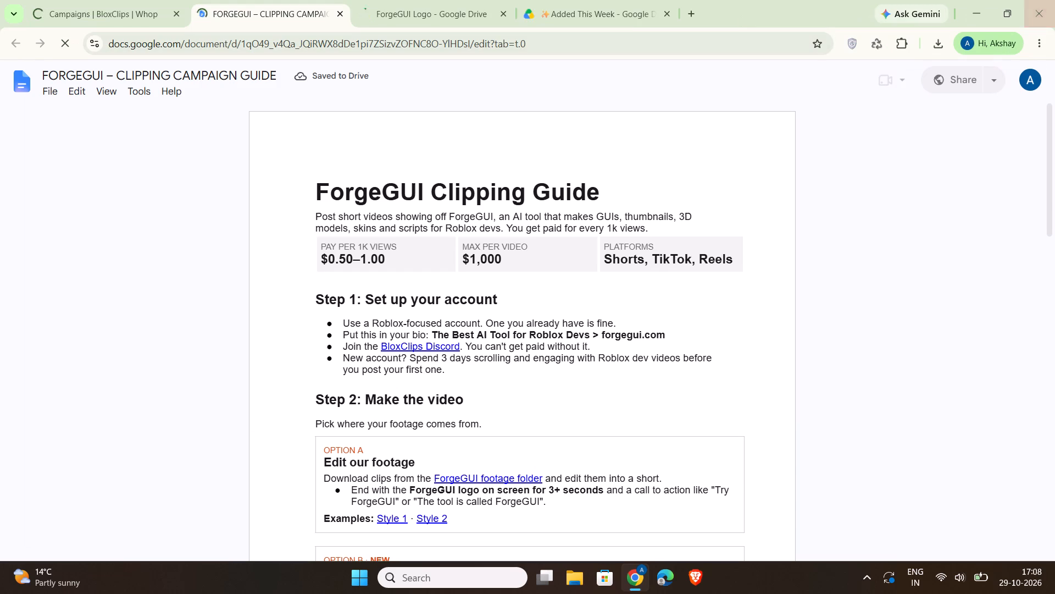
left_click(666, 12)
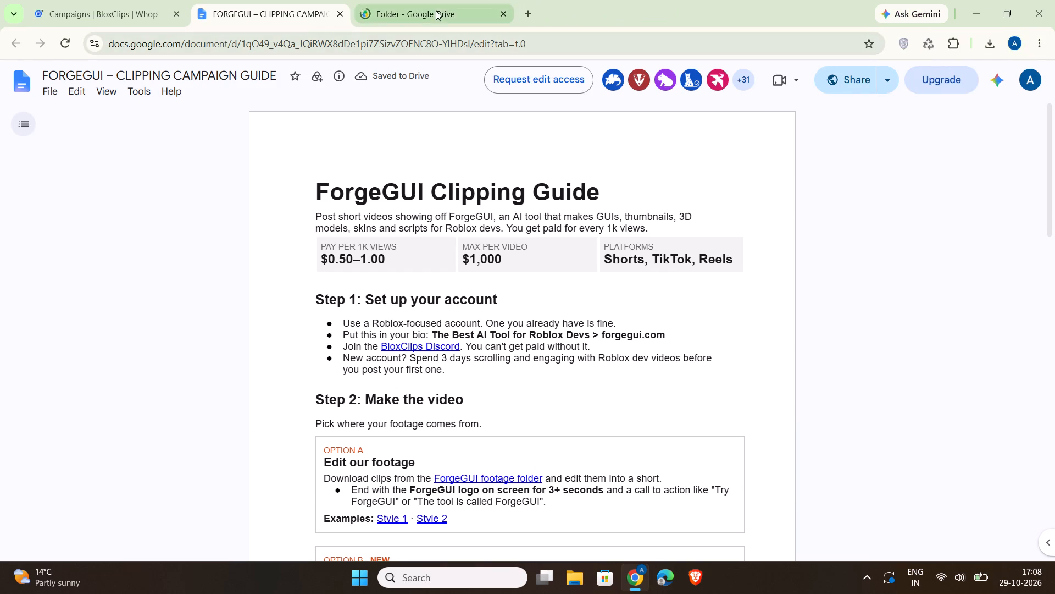
left_click(504, 12)
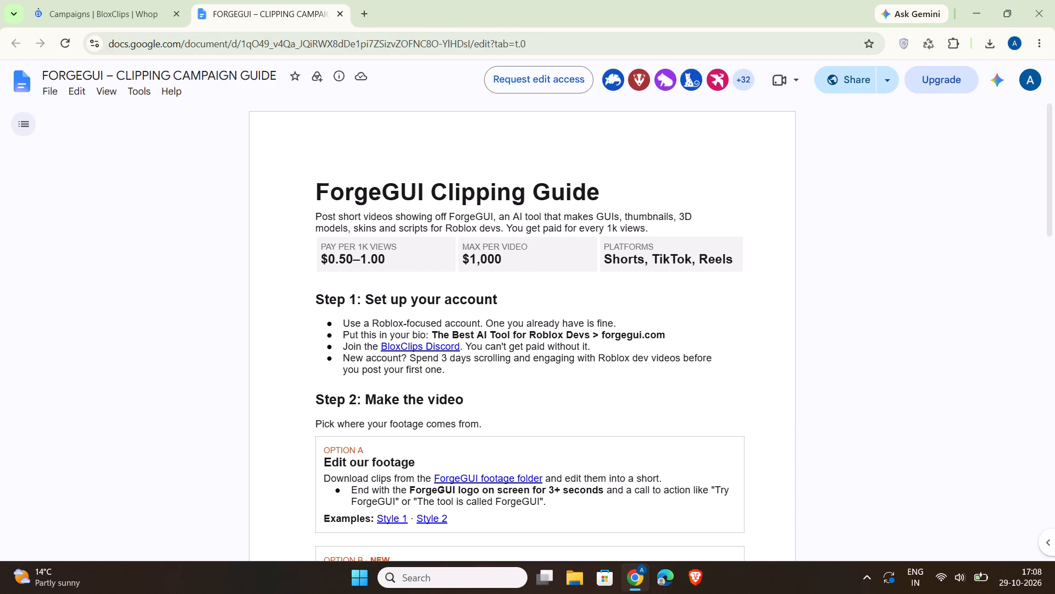
Copy the bio line "The Best AI Tool for Roblox Devs > forgegui.com" from Step 1 of the clipping guide.
left_click_drag(431, 334, 665, 339)
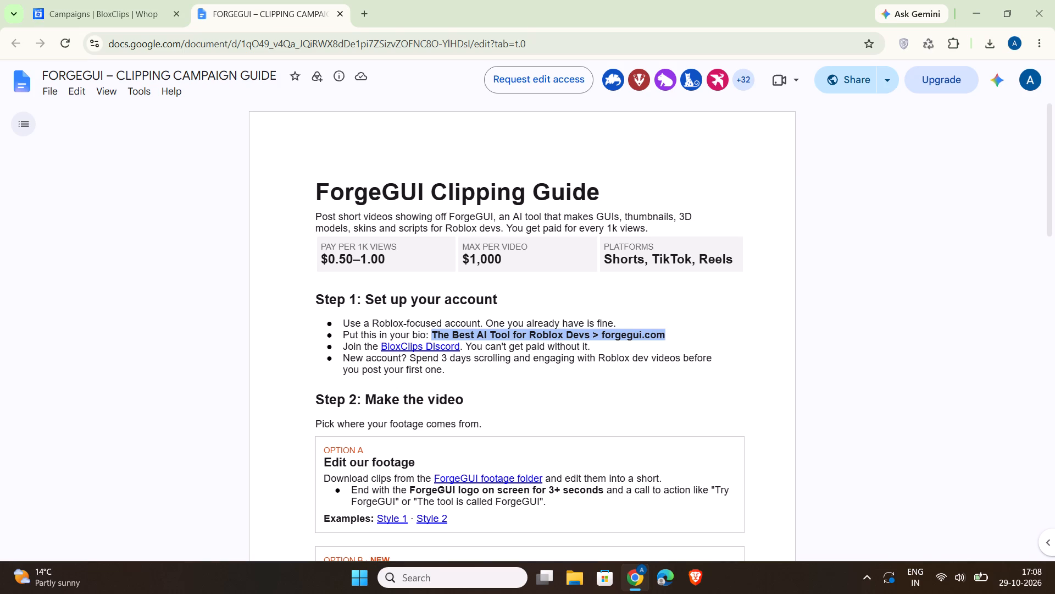
key("ctrl+c")
scroll(652, 341, "down", 1)
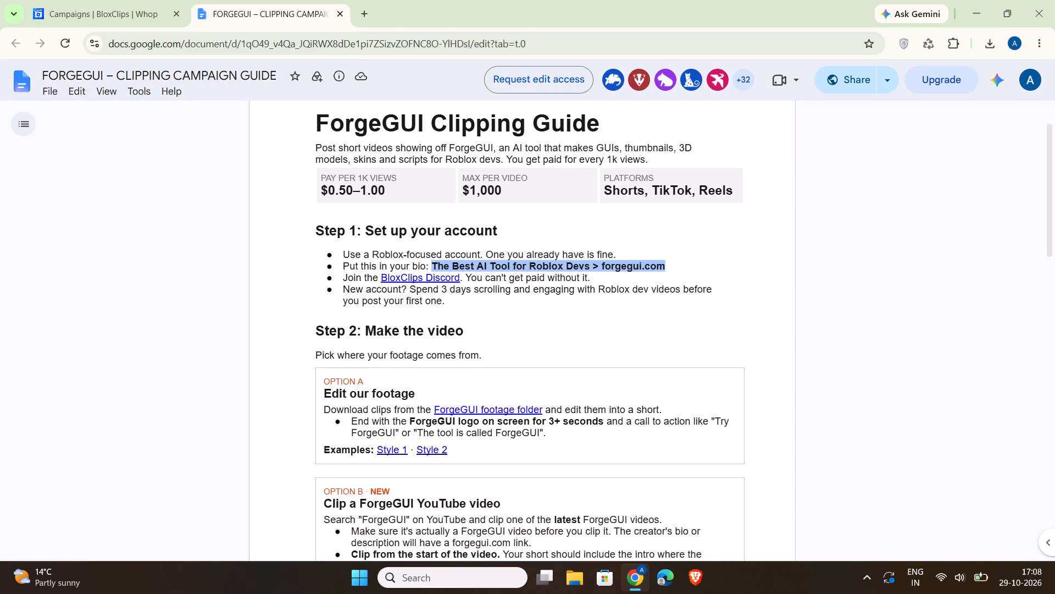
Open a Chrome window under the Band profile.
left_click(1012, 41)
scroll(864, 439, "down", 2)
left_click(849, 420)
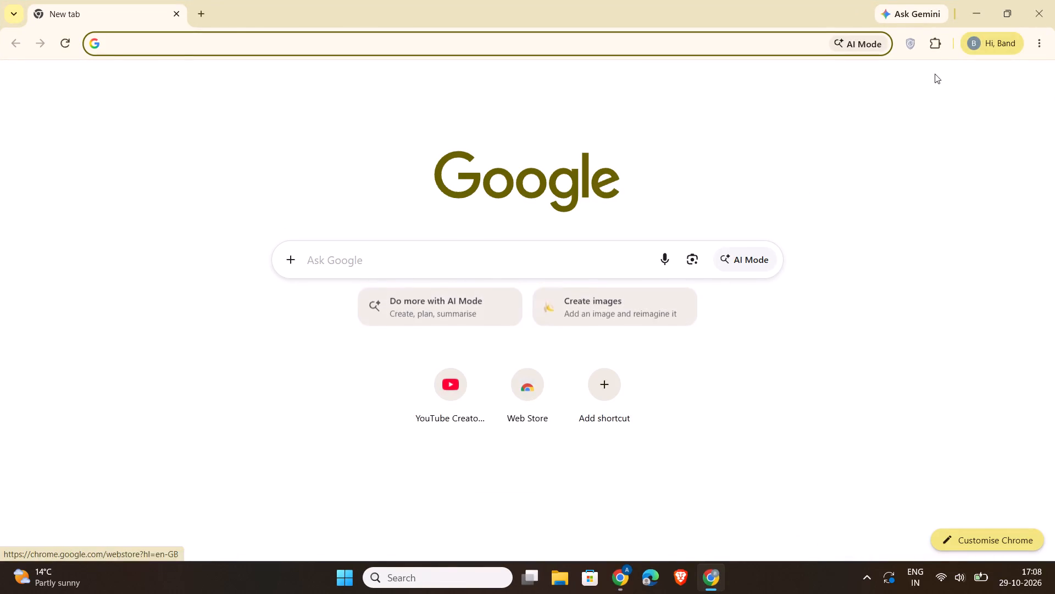
Connect the VeePN extension through its United States, Oregon location in the Band profile.
left_click(908, 41)
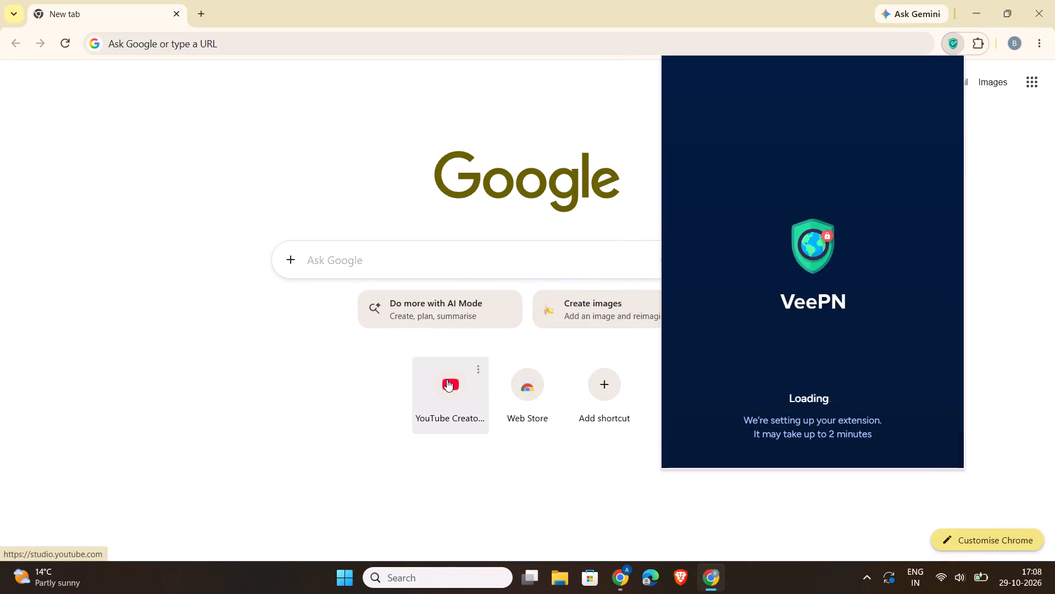
left_click(863, 580)
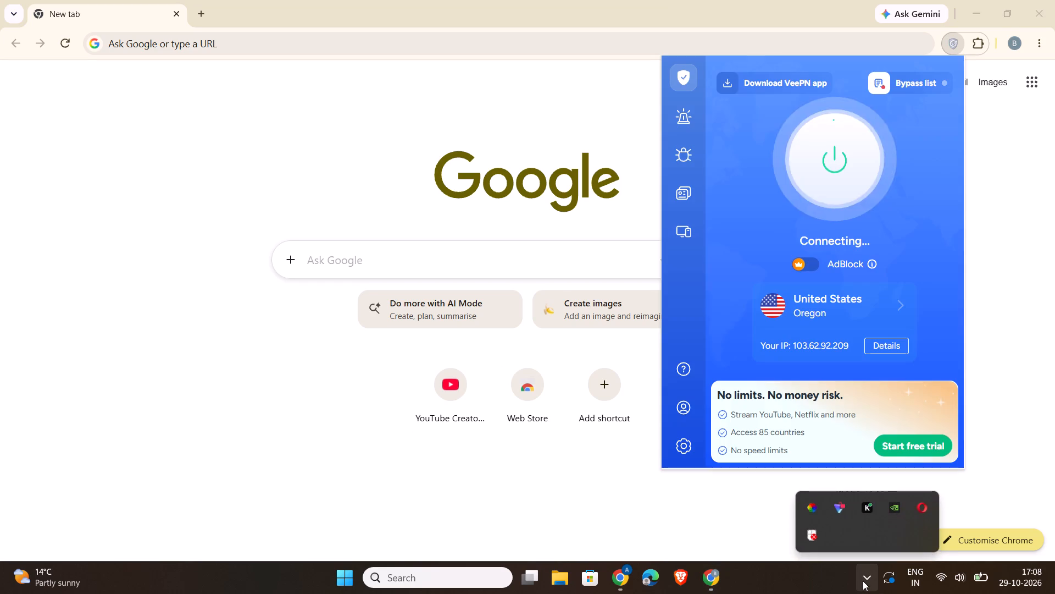
left_click(863, 581)
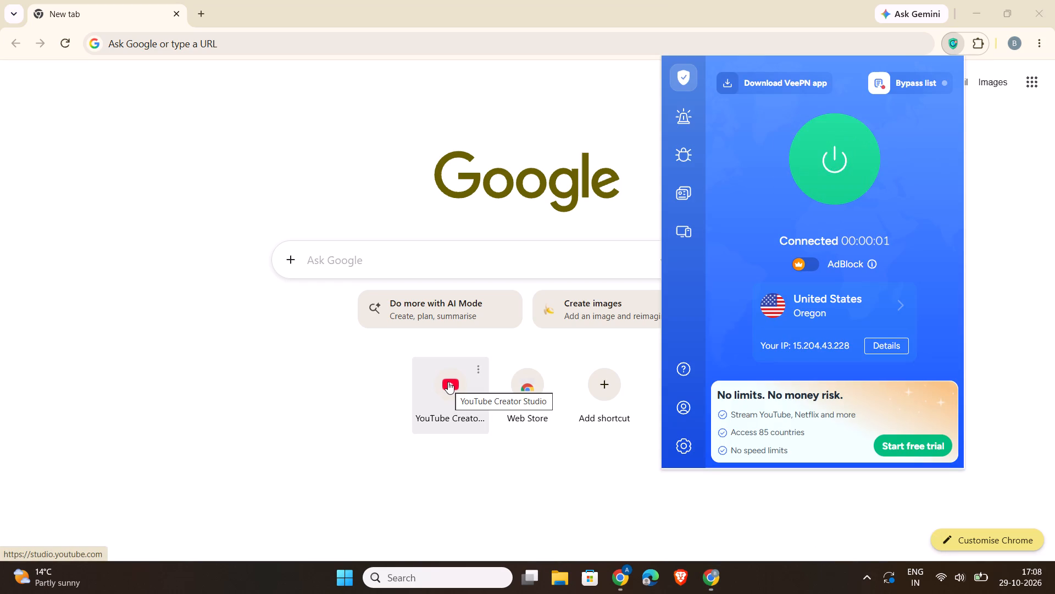
Open YouTube Creator Studio in the Band profile.
left_click(448, 382)
triple_click(531, 100)
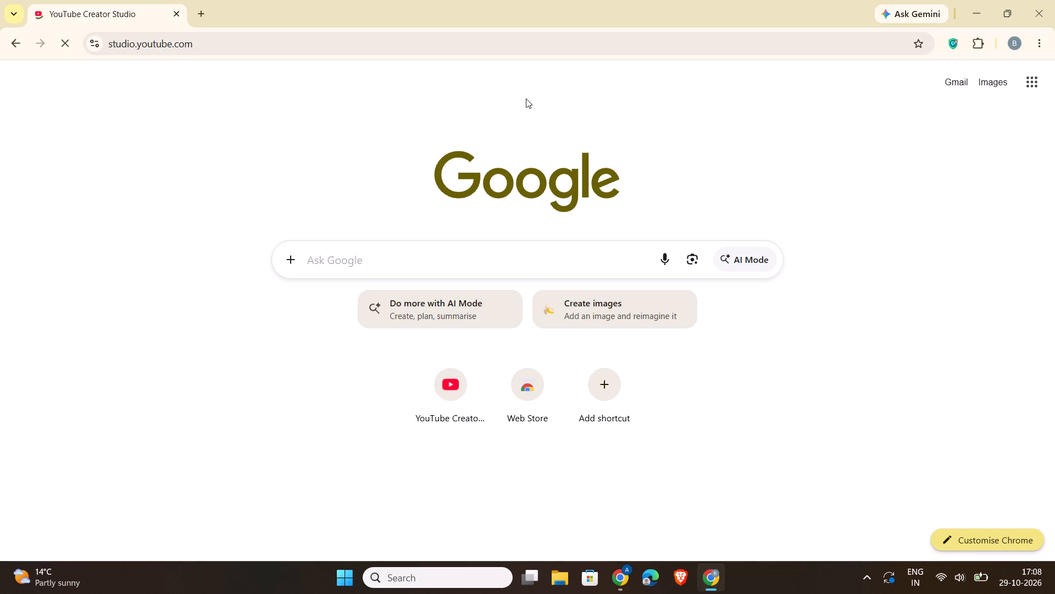
left_click(526, 98)
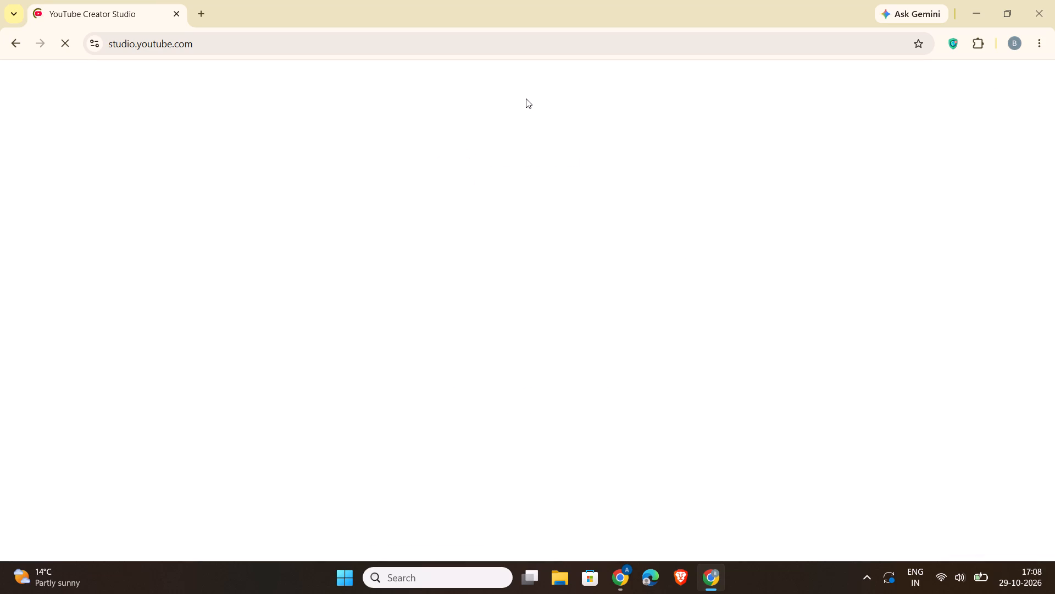